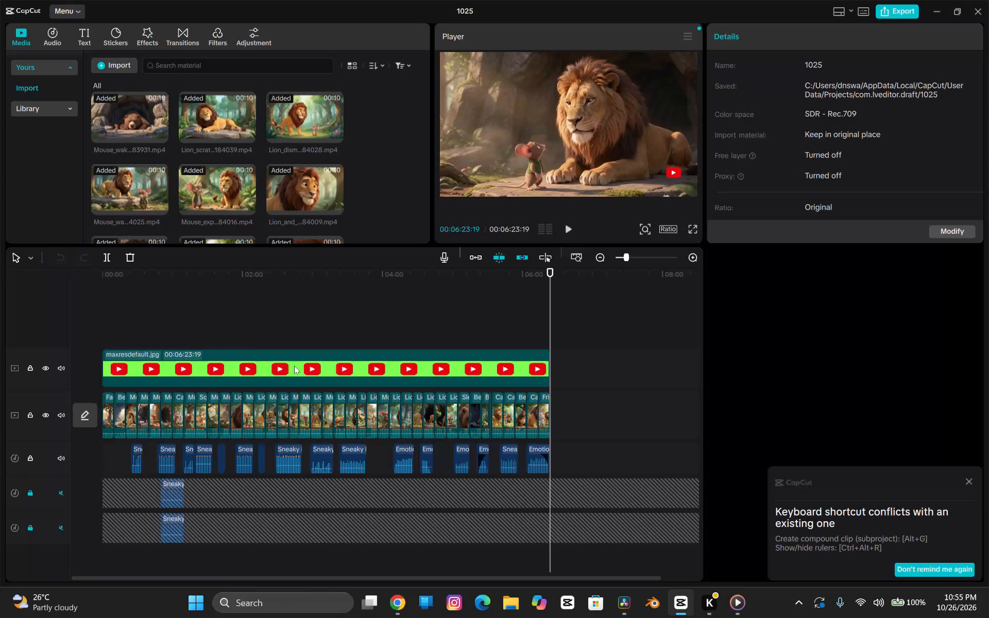
Move the playhead to the very start of project 1025's timeline.
{"action": "left_click", "coordinate": [108, 273]}
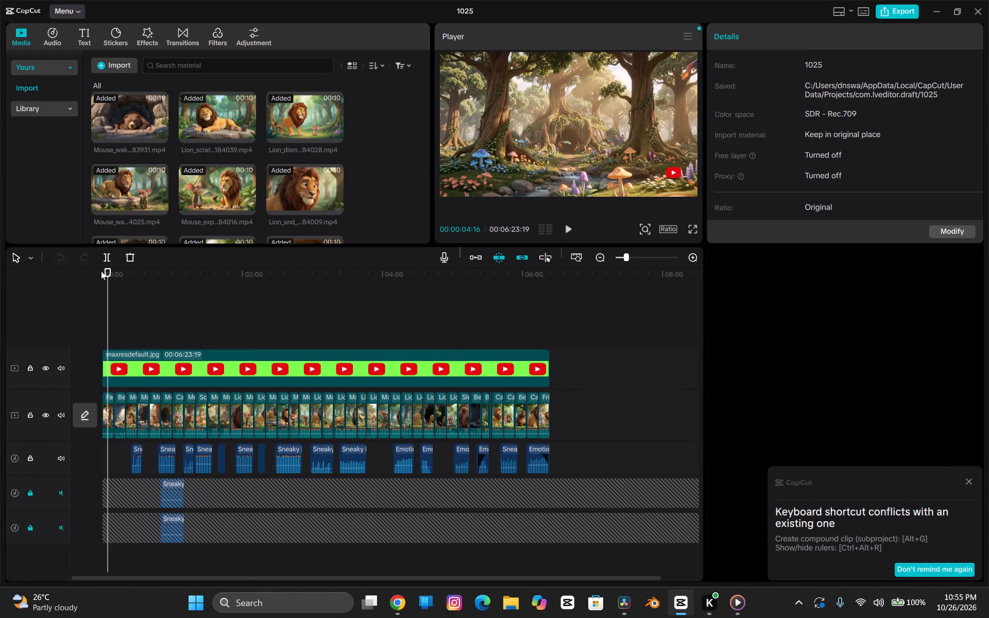
{"action": "left_click_drag", "start_coordinate": [112, 270], "coordinate": [82, 270]}
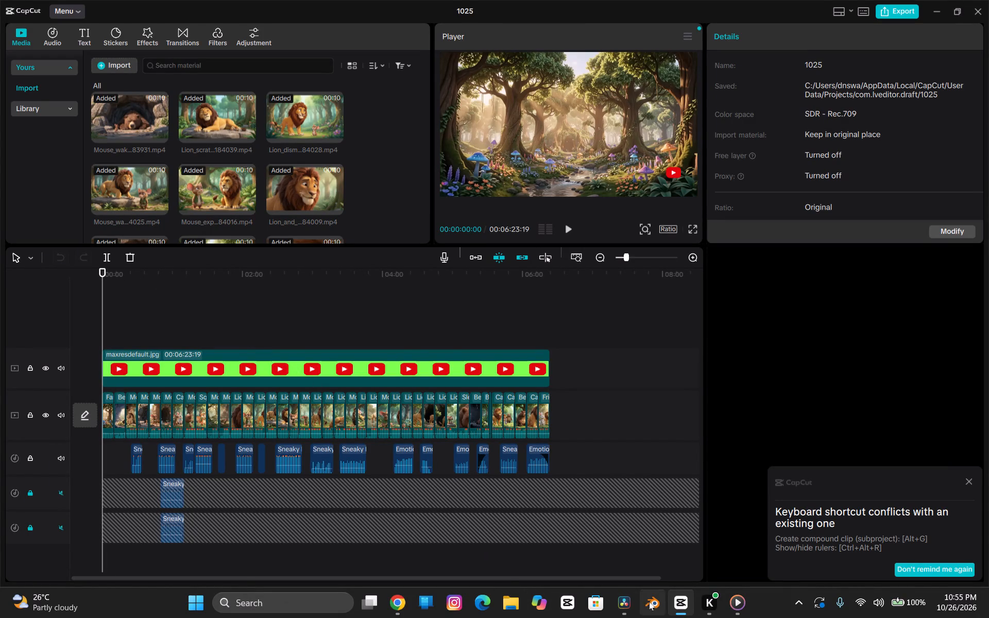
Switch to DaVinci Resolve with the little mouse, lion and sleeping bear project and its empty media pool.
{"action": "left_click", "coordinate": [627, 607]}
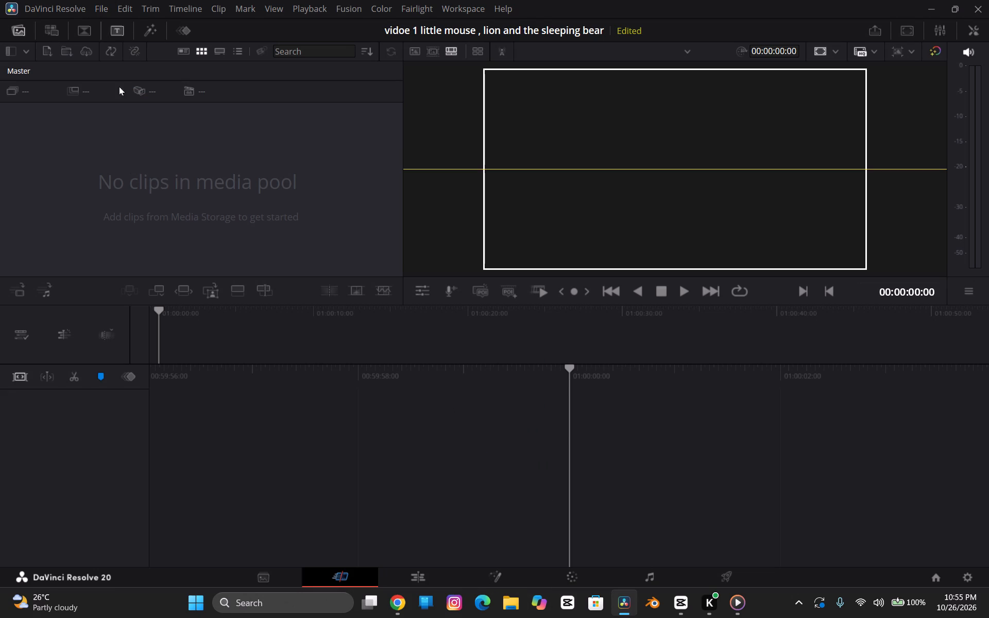
{"action": "left_click", "coordinate": [124, 168]}
{"action": "double_click", "coordinate": [22, 36]}
{"action": "left_click", "coordinate": [21, 32]}
{"action": "right_click", "coordinate": [21, 32]}
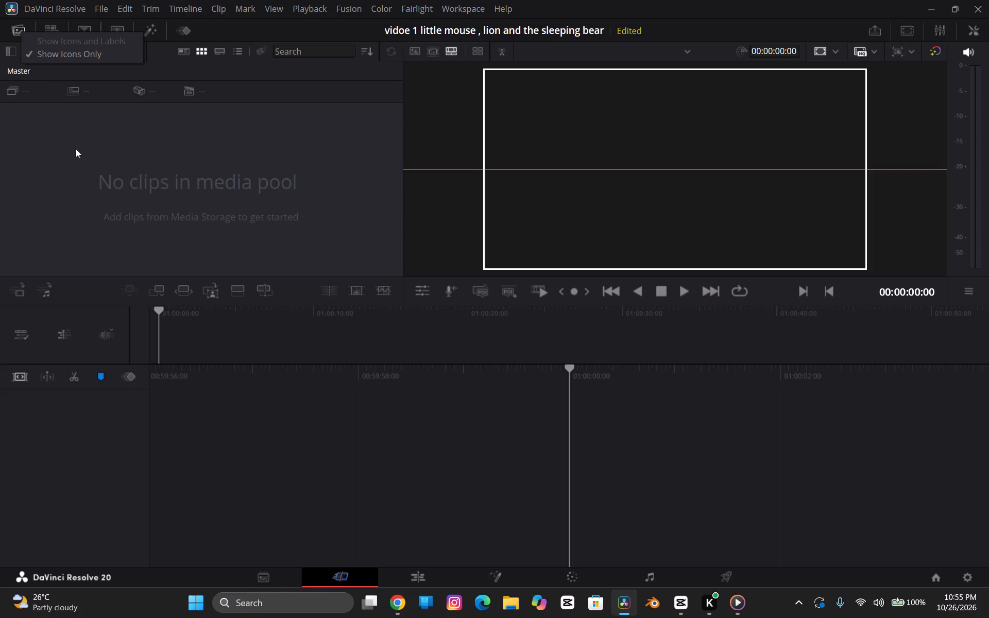
{"action": "left_click", "coordinate": [77, 155]}
Switch to File Explorer and look through the Gallery and Pictures locations for the video file.
{"action": "left_click", "coordinate": [511, 602]}
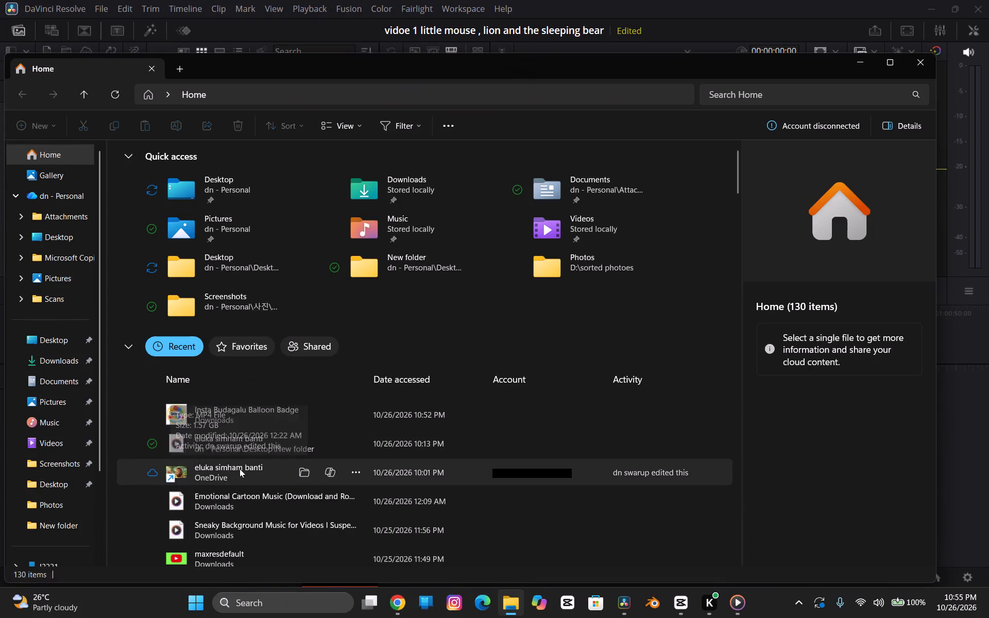
{"action": "left_click", "coordinate": [60, 362]}
{"action": "left_click", "coordinate": [38, 177]}
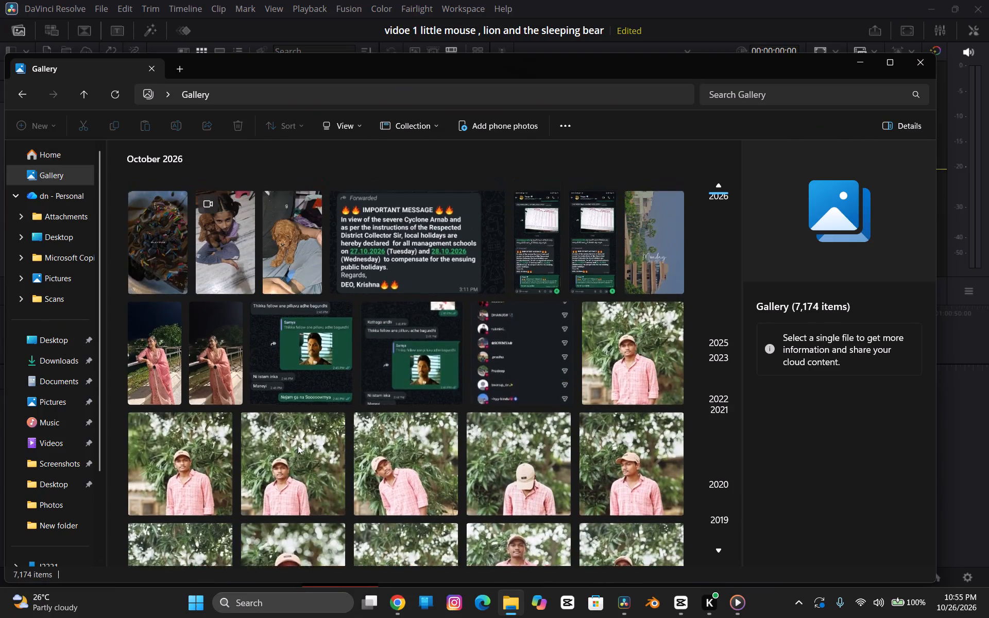
{"action": "scroll", "coordinate": [293, 304], "scroll_direction": "down", "scroll_amount": 3}
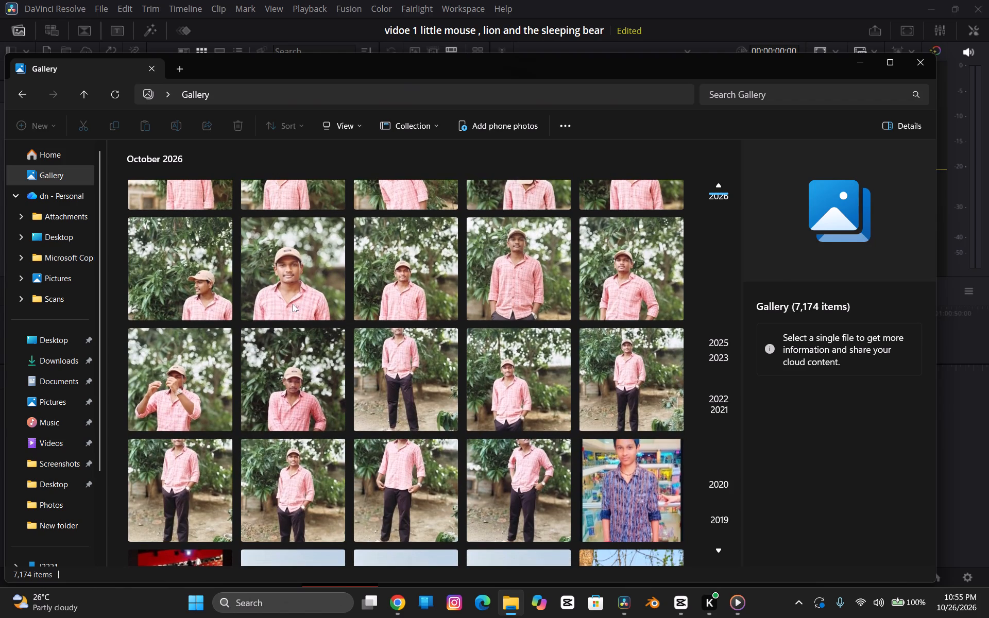
{"action": "key", "text": "Tab"}
{"action": "scroll", "coordinate": [293, 304], "scroll_direction": "down", "scroll_amount": 1}
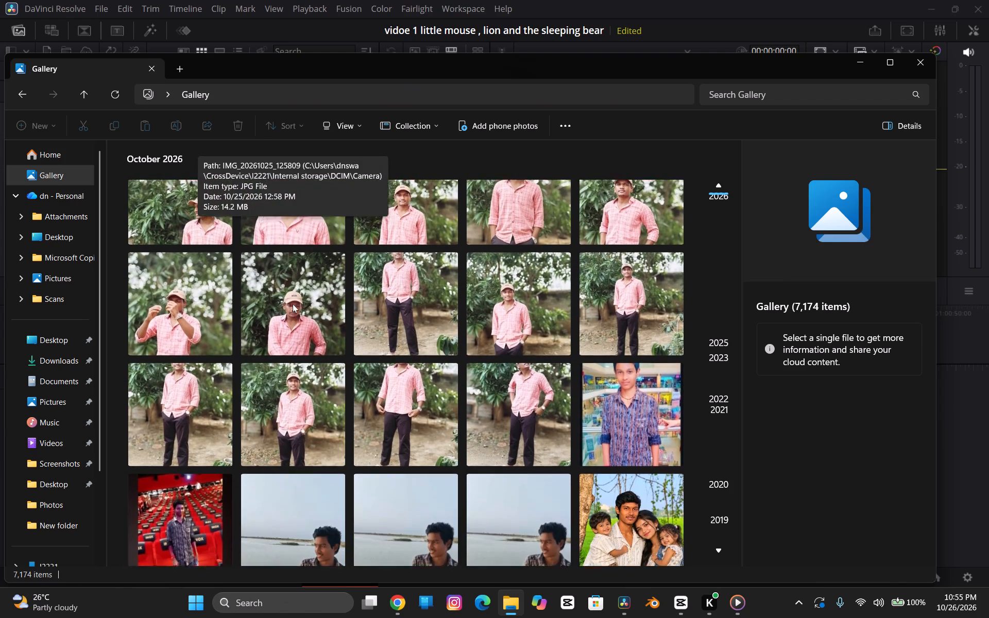
{"action": "scroll", "coordinate": [293, 304], "scroll_direction": "down", "scroll_amount": 1}
{"action": "scroll", "coordinate": [69, 351], "scroll_direction": "down", "scroll_amount": 1}
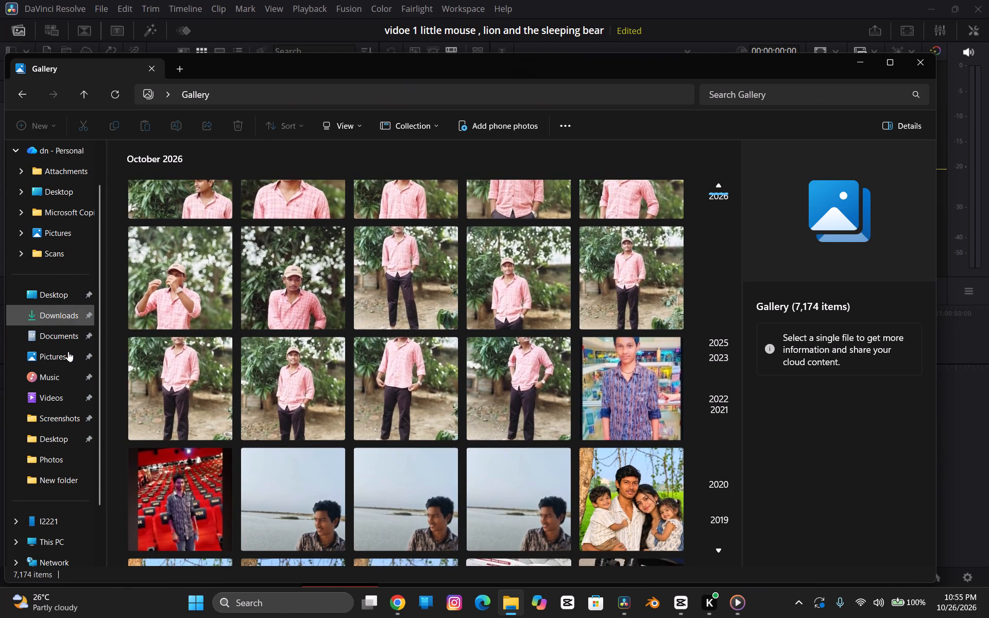
{"action": "scroll", "coordinate": [69, 351], "scroll_direction": "down", "scroll_amount": 1}
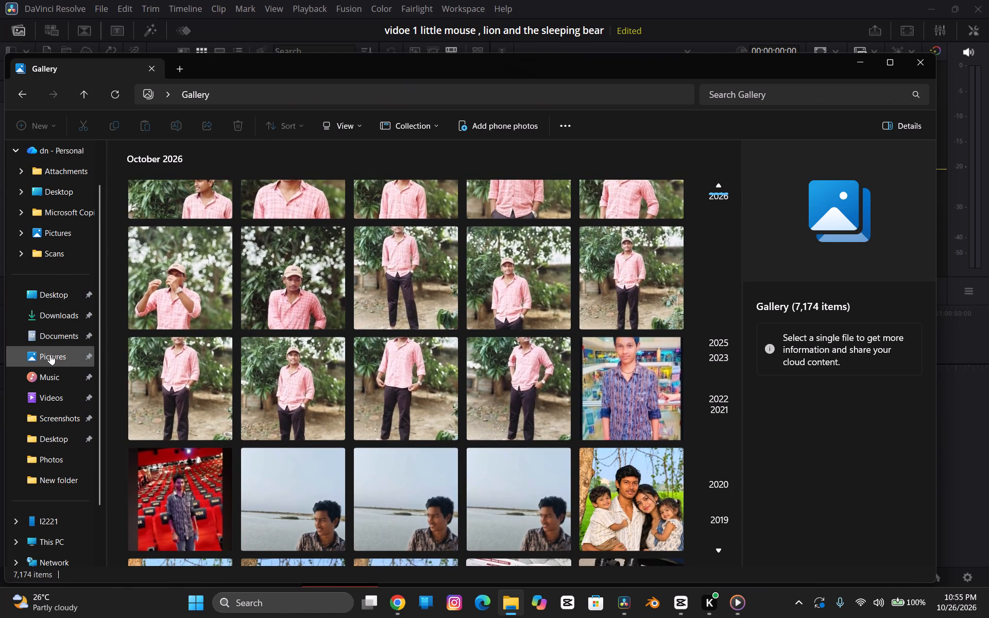
{"action": "double_click", "coordinate": [50, 354]}
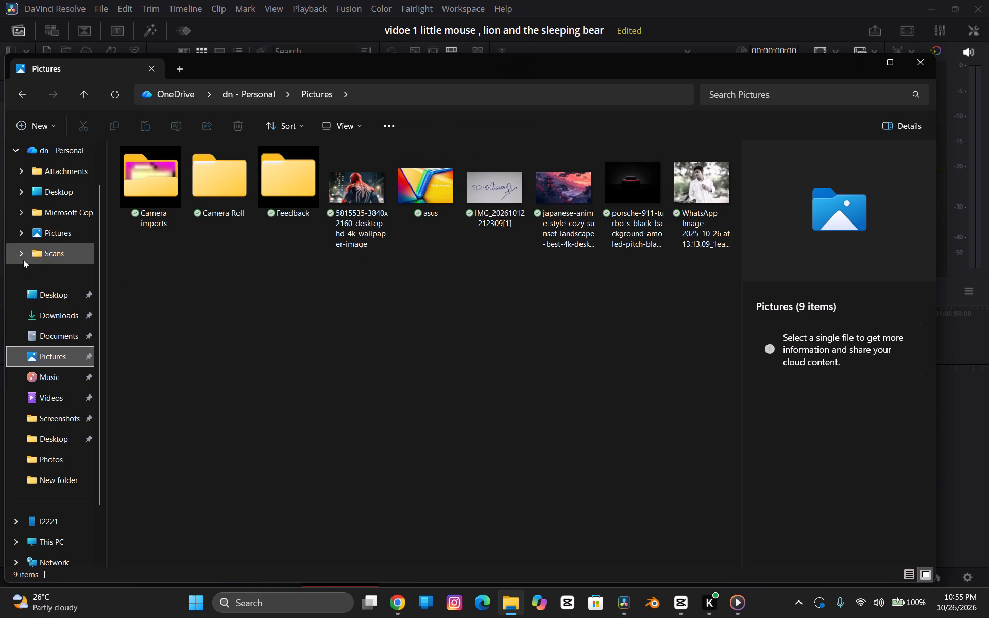
Open New folder on the OneDrive Desktop.
{"action": "left_click", "coordinate": [57, 191]}
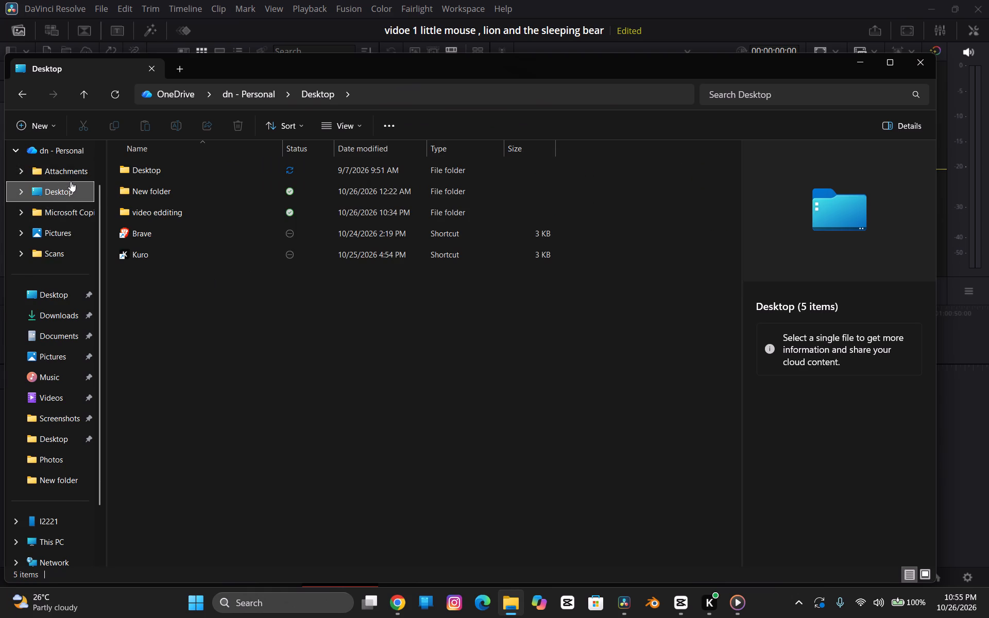
{"action": "scroll", "coordinate": [65, 204], "scroll_direction": "up", "scroll_amount": 3}
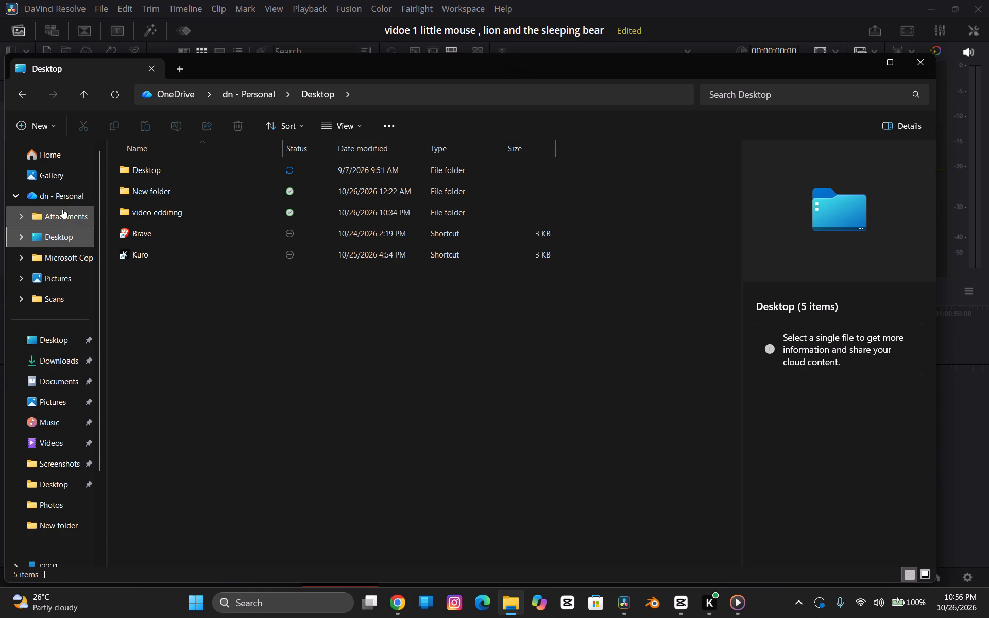
{"action": "left_click", "coordinate": [59, 339]}
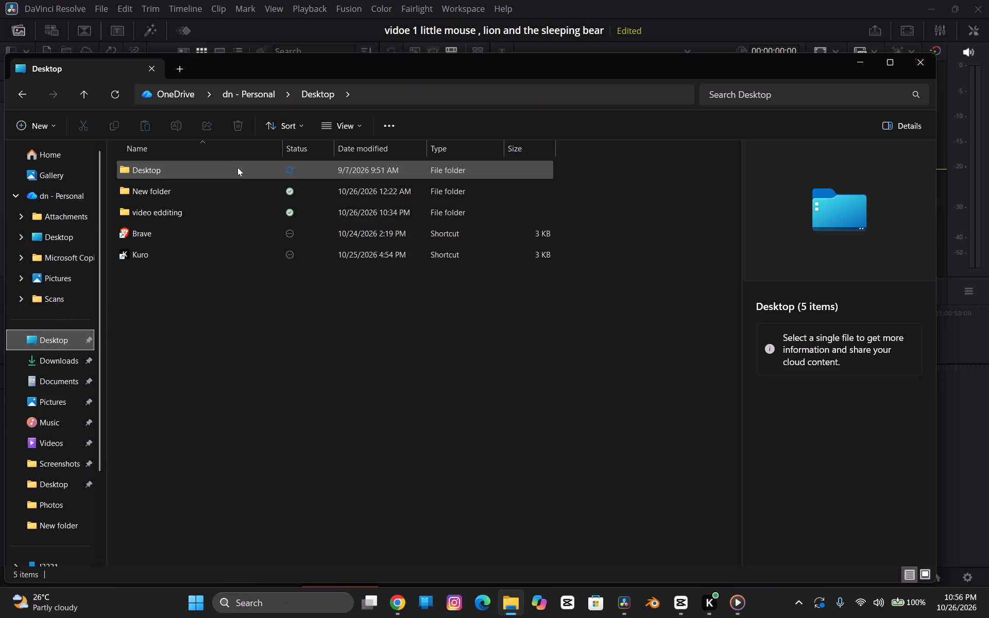
{"action": "double_click", "coordinate": [235, 186]}
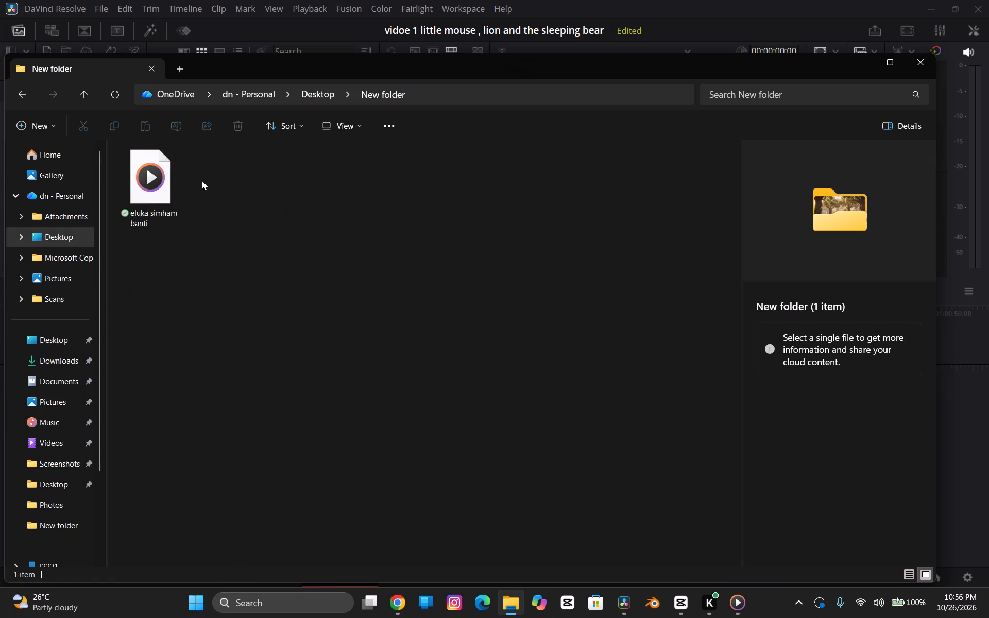
Add the "eluka simham banti" video to the DaVinci Resolve timeline, changing the project frame rate to match the clip.
{"action": "left_click_drag", "start_coordinate": [164, 174], "coordinate": [164, 322]}
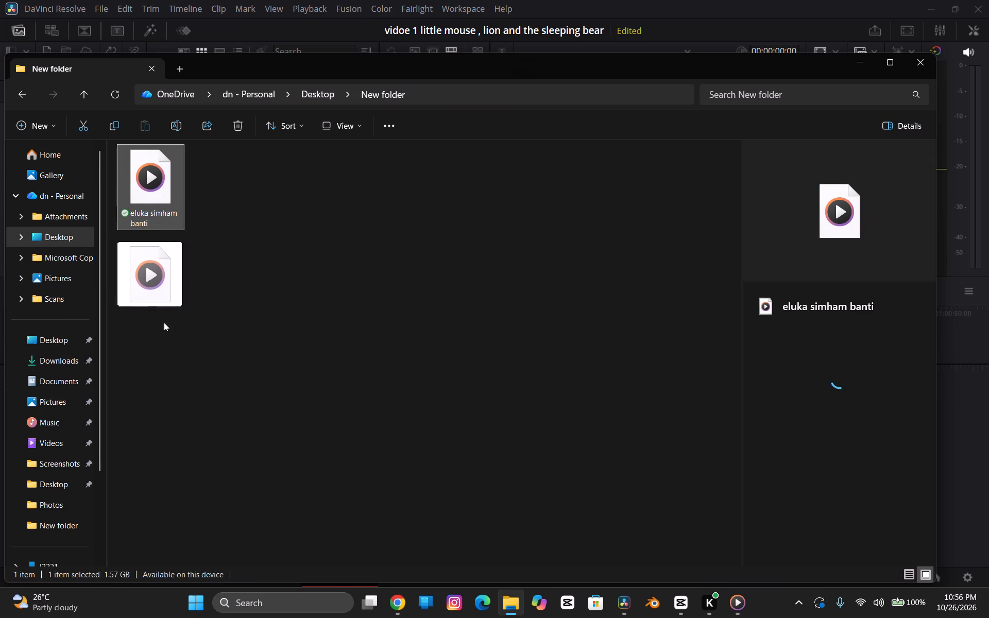
{"action": "left_click_drag", "start_coordinate": [164, 322], "coordinate": [563, 582]}
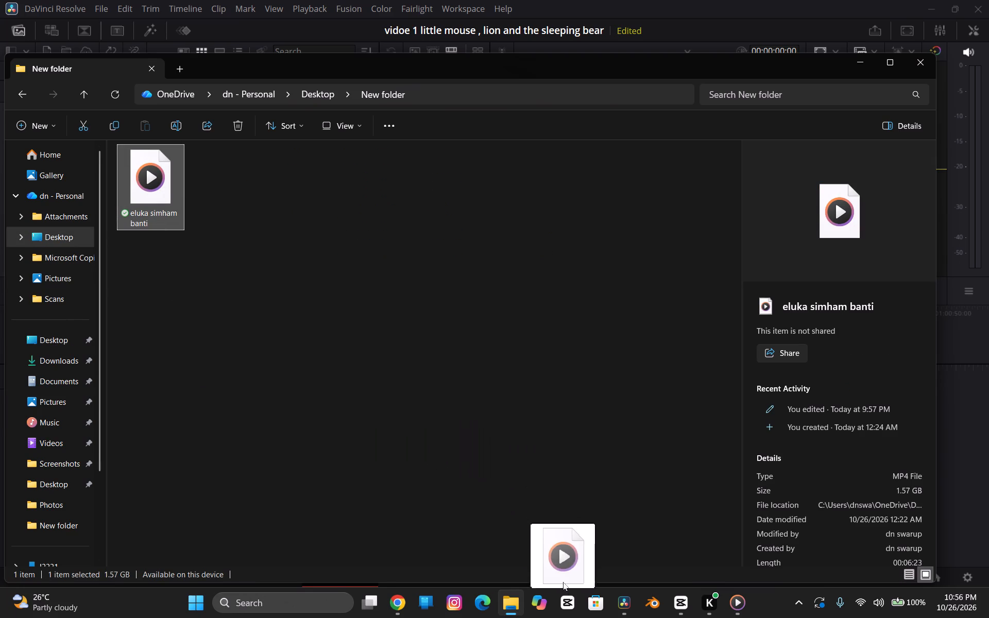
{"action": "left_click_drag", "start_coordinate": [563, 582], "coordinate": [488, 351]}
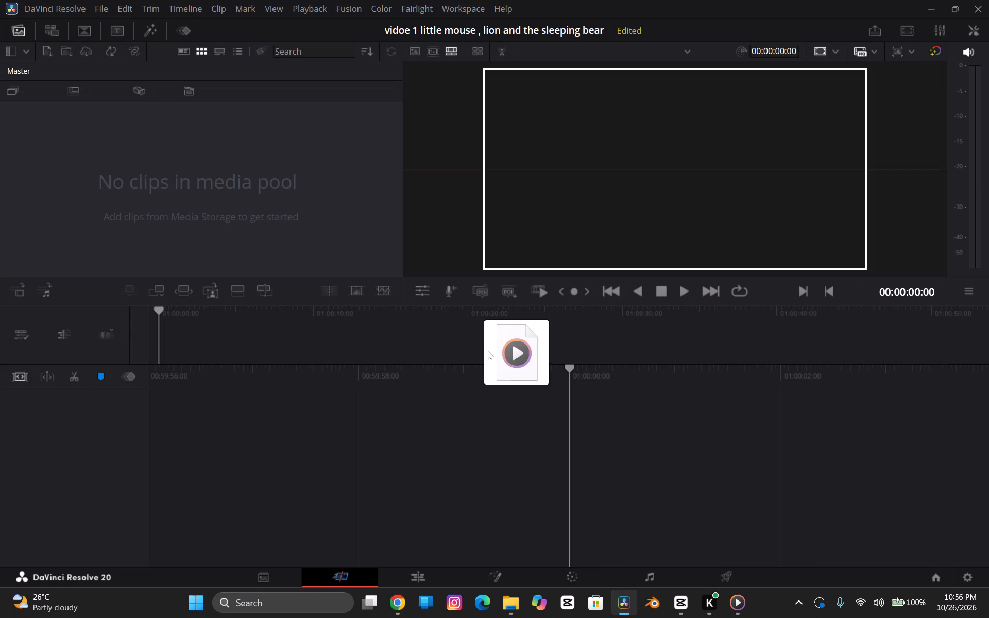
{"action": "left_click_drag", "start_coordinate": [488, 351], "coordinate": [325, 411]}
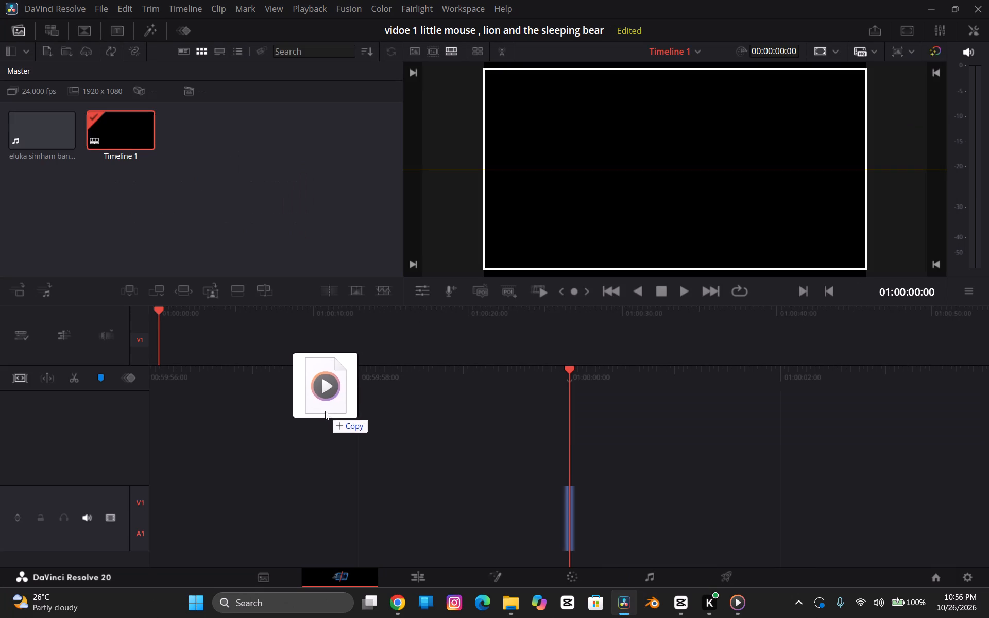
{"action": "left_click_drag", "start_coordinate": [325, 411], "coordinate": [337, 382]}
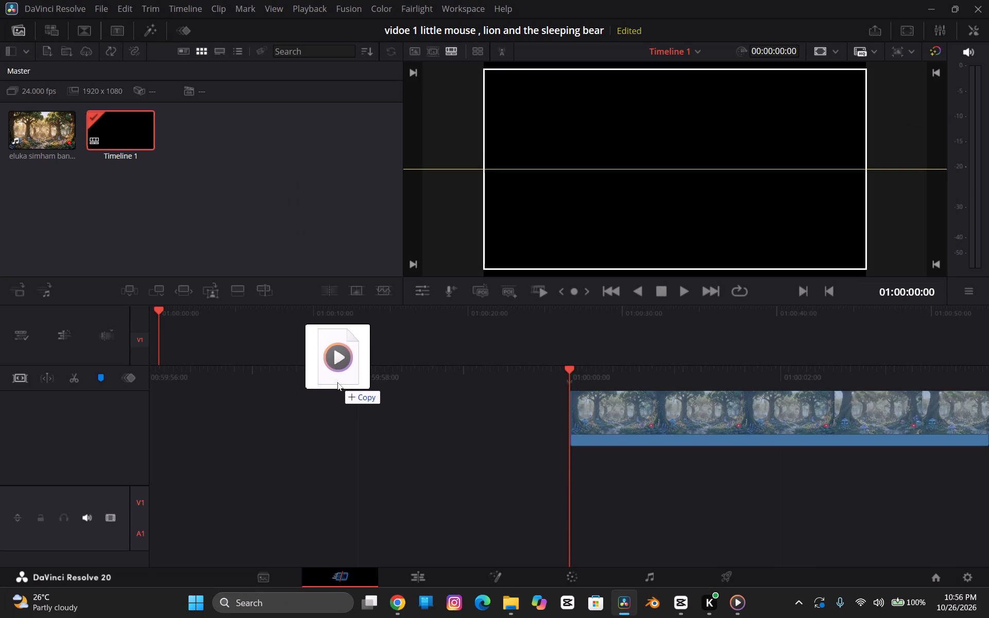
{"action": "left_click_drag", "start_coordinate": [337, 382], "coordinate": [333, 389]}
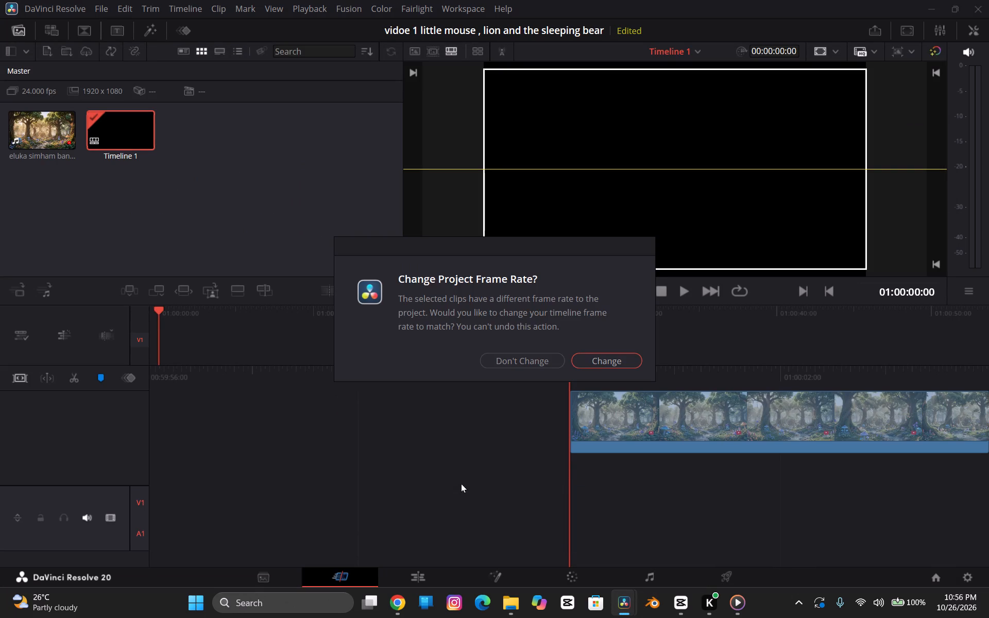
{"action": "scroll", "coordinate": [527, 428], "scroll_direction": "left", "scroll_amount": 7}
{"action": "left_click", "coordinate": [583, 362]}
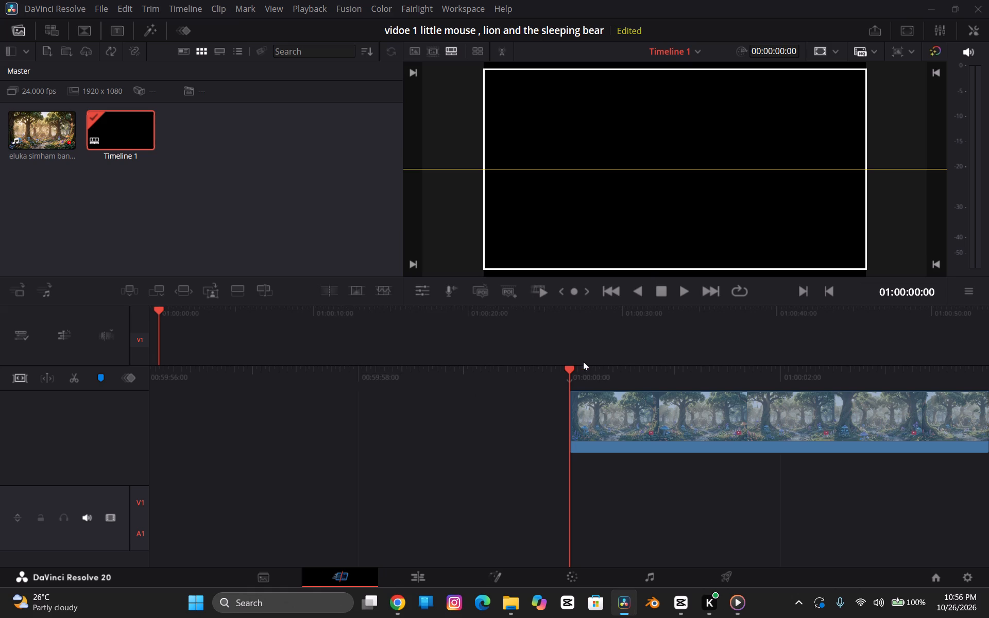
Skim the imported video along the timeline through to its end.
{"action": "scroll", "coordinate": [566, 475], "scroll_direction": "left", "scroll_amount": 12}
{"action": "scroll", "coordinate": [435, 466], "scroll_direction": "left", "scroll_amount": 1}
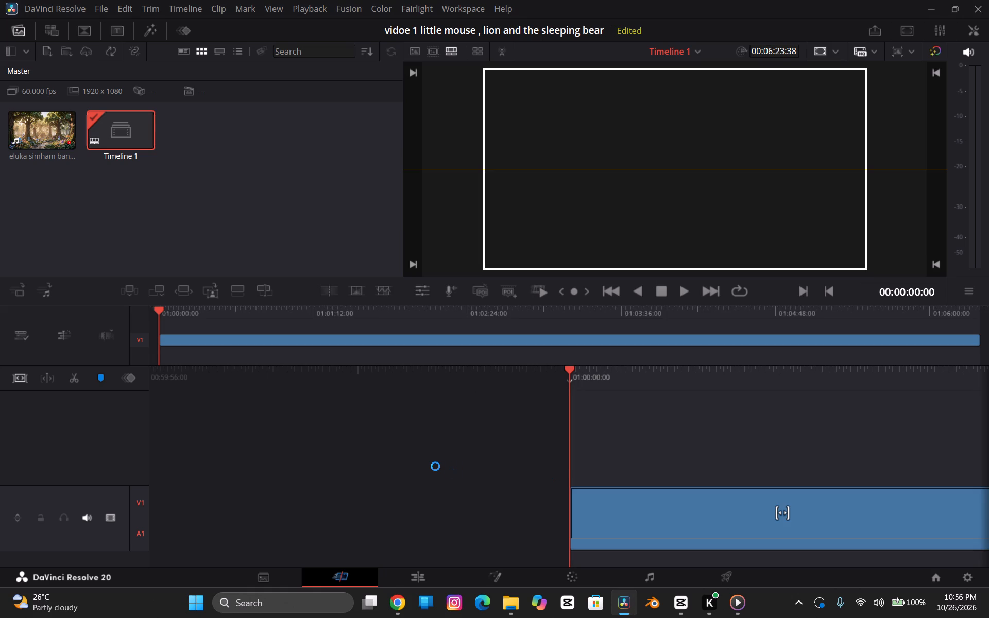
{"action": "scroll", "coordinate": [435, 466], "scroll_direction": "left", "scroll_amount": 2}
{"action": "scroll", "coordinate": [435, 466], "scroll_direction": "left", "scroll_amount": 20}
{"action": "scroll", "coordinate": [435, 466], "scroll_direction": "left", "scroll_amount": 20}
{"action": "scroll", "coordinate": [435, 466], "scroll_direction": "left", "scroll_amount": 20}
{"action": "scroll", "coordinate": [435, 466], "scroll_direction": "down", "scroll_amount": 1, "text": "ctrl"}
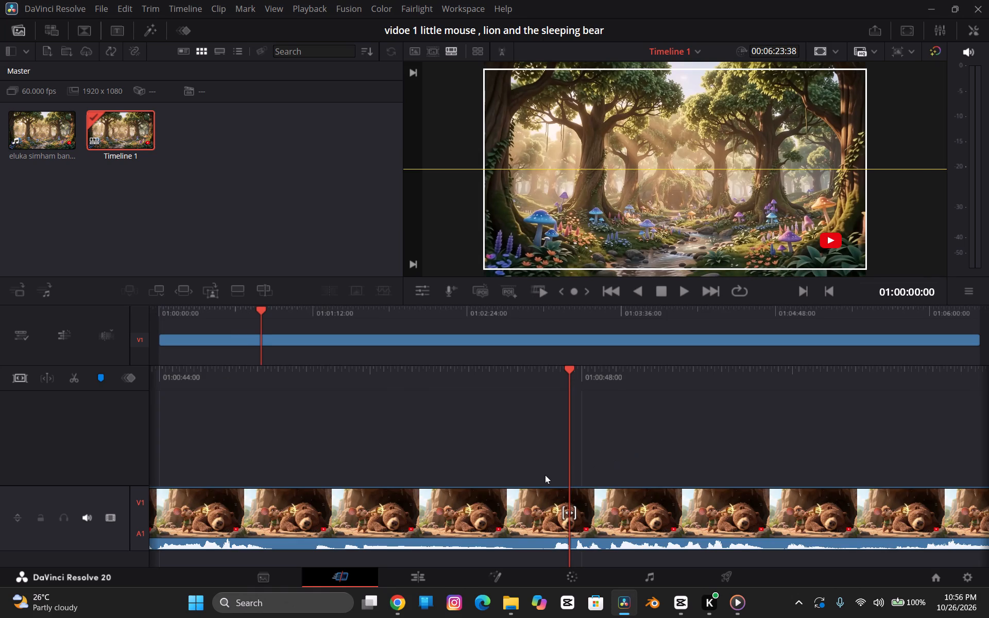
{"action": "scroll", "coordinate": [545, 475], "scroll_direction": "left", "scroll_amount": 20}
{"action": "scroll", "coordinate": [545, 475], "scroll_direction": "left", "scroll_amount": 17}
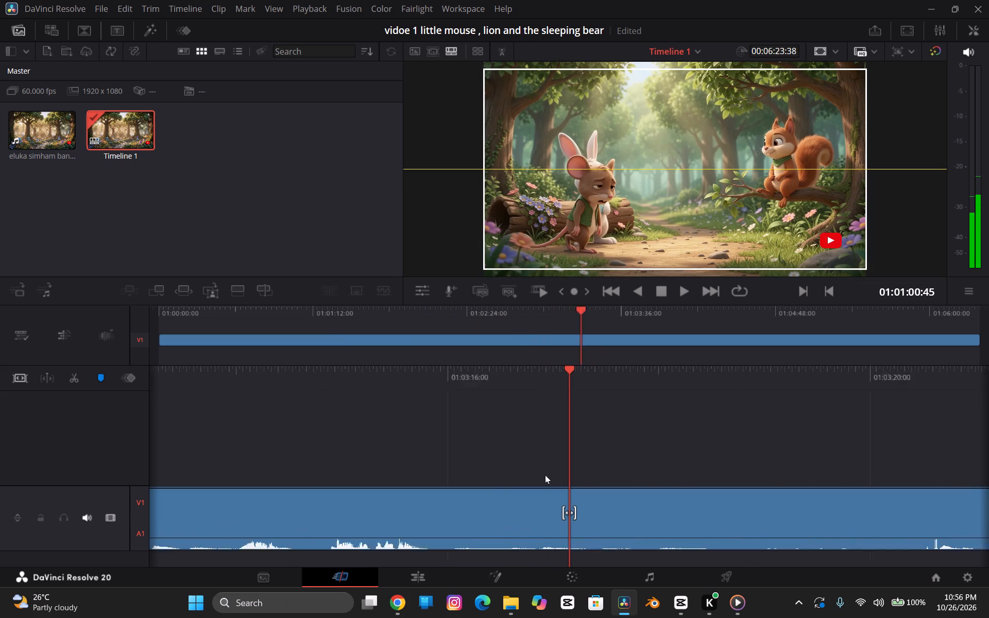
{"action": "scroll", "coordinate": [545, 475], "scroll_direction": "left", "scroll_amount": 16}
{"action": "scroll", "coordinate": [545, 475], "scroll_direction": "left", "scroll_amount": 17}
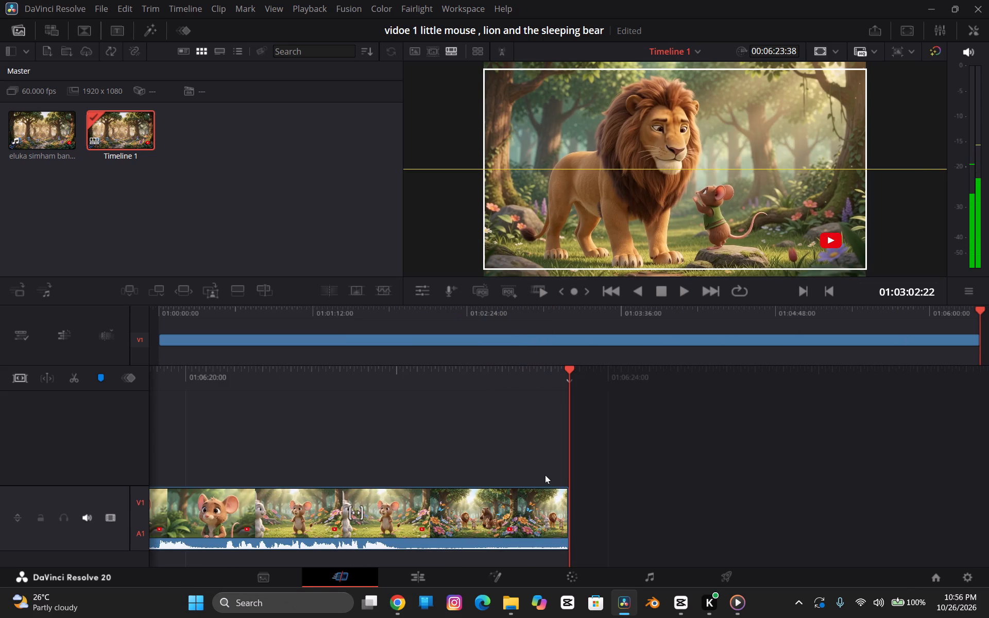
{"action": "scroll", "coordinate": [545, 475], "scroll_direction": "up", "scroll_amount": 2}
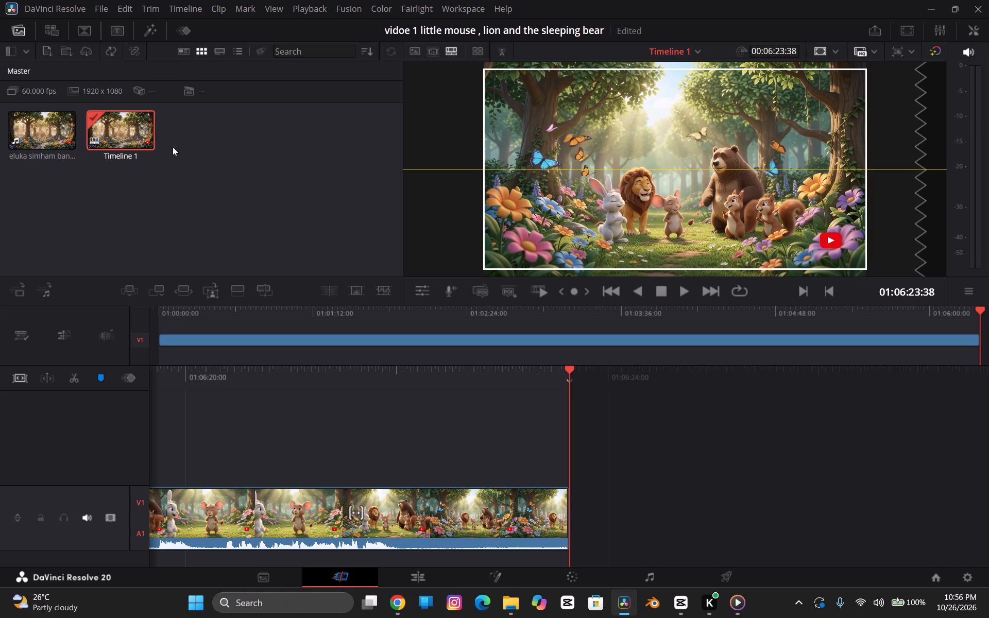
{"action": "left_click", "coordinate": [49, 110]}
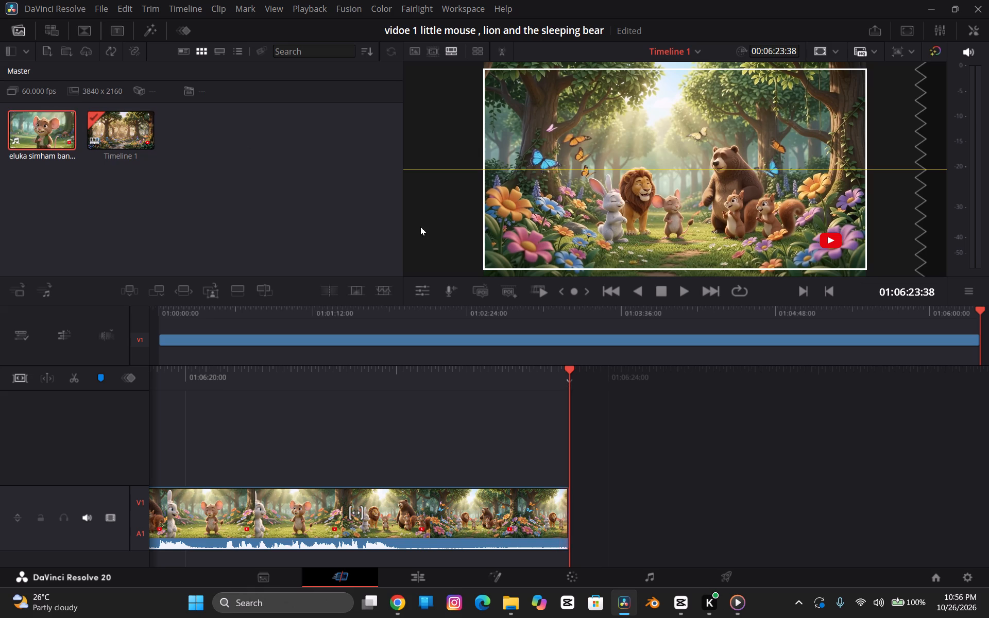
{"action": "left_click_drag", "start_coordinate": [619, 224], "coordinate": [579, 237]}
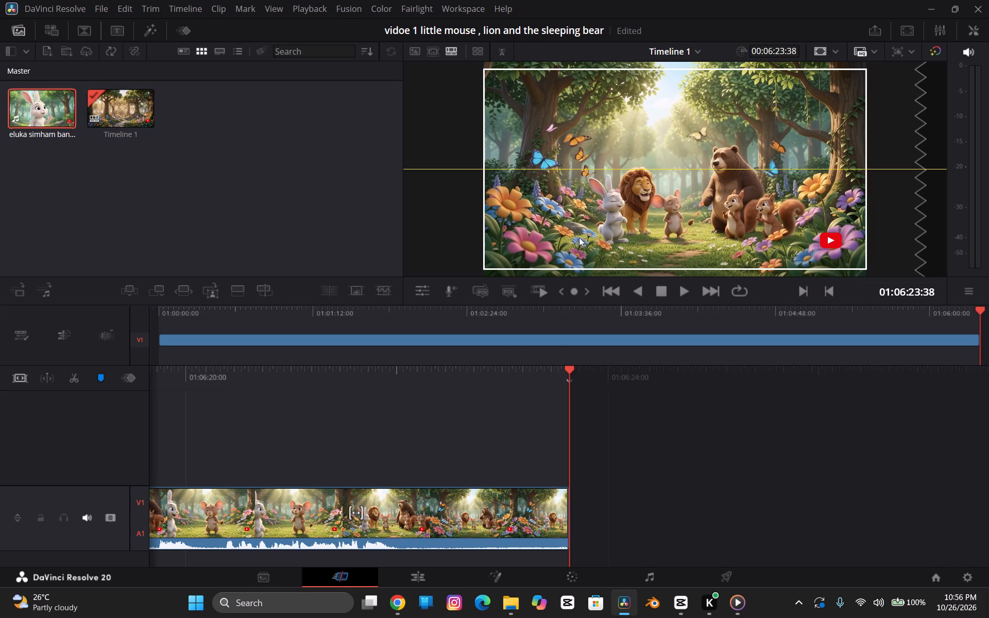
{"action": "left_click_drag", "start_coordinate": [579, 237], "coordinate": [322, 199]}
Play the timeline from its beginning and stop playback after about 14 seconds.
{"action": "scroll", "coordinate": [434, 486], "scroll_direction": "right", "scroll_amount": 3}
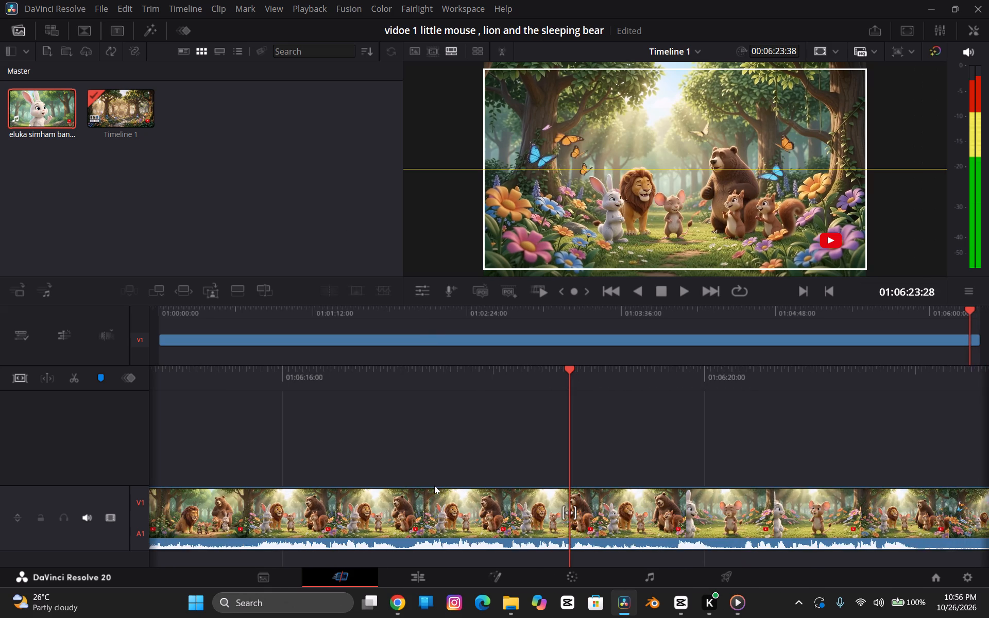
{"action": "scroll", "coordinate": [434, 486], "scroll_direction": "right", "scroll_amount": 13}
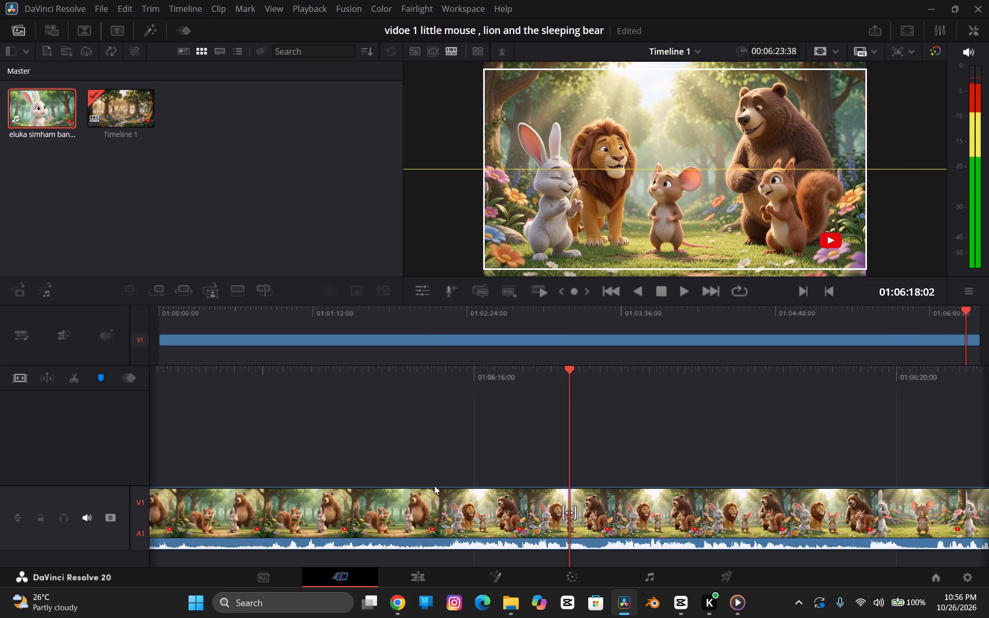
{"action": "scroll", "coordinate": [434, 486], "scroll_direction": "right", "scroll_amount": 18}
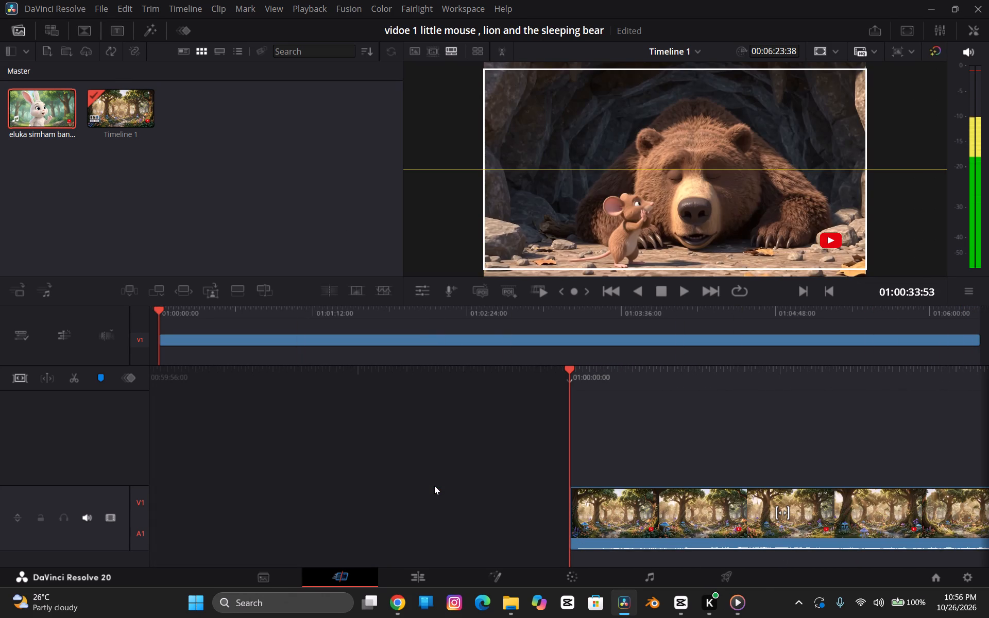
{"action": "key", "text": "space"}
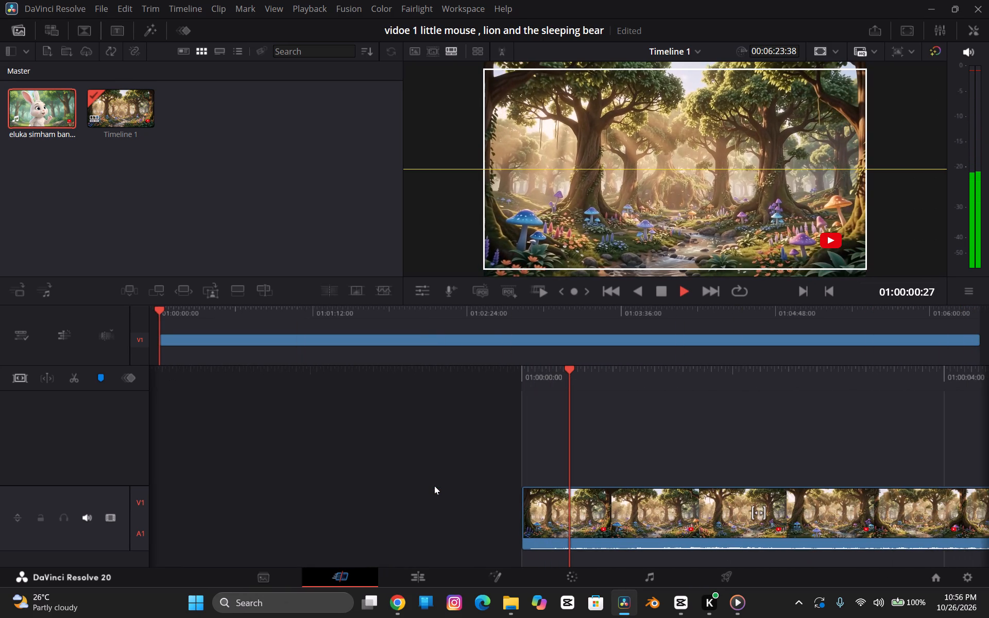
{"action": "left_click", "coordinate": [452, 495]}
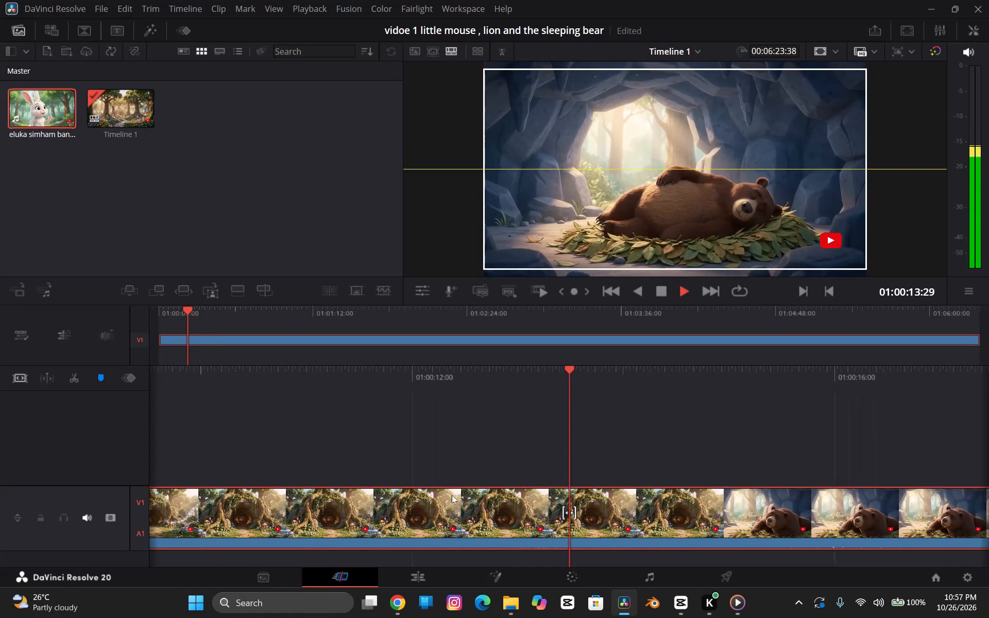
{"action": "key", "text": "space"}
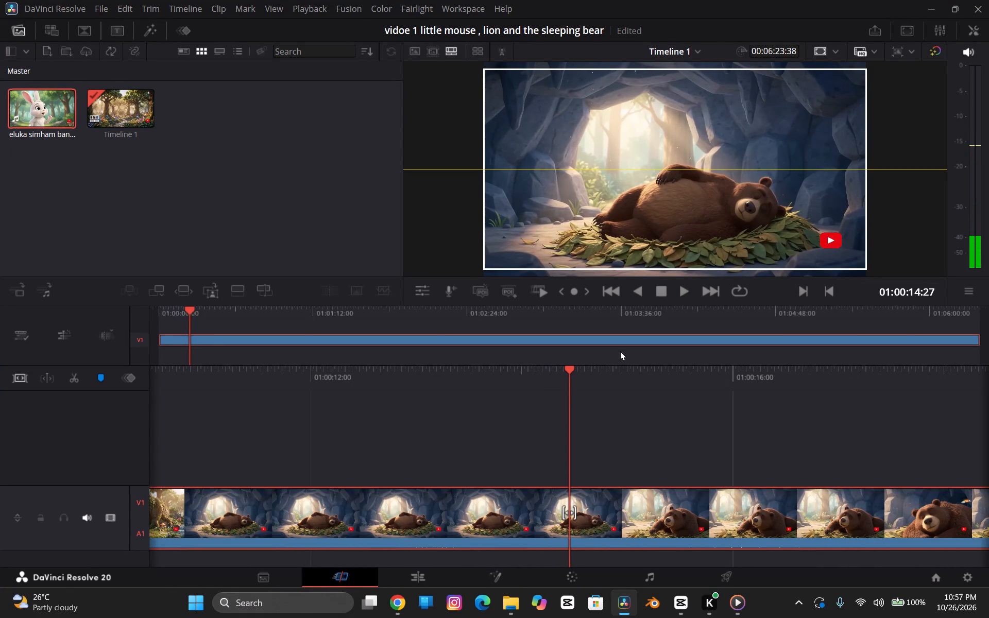
Minimise DaVinci Resolve and close the File Explorer window to return to CapCut.
{"action": "left_click", "coordinate": [930, 0]}
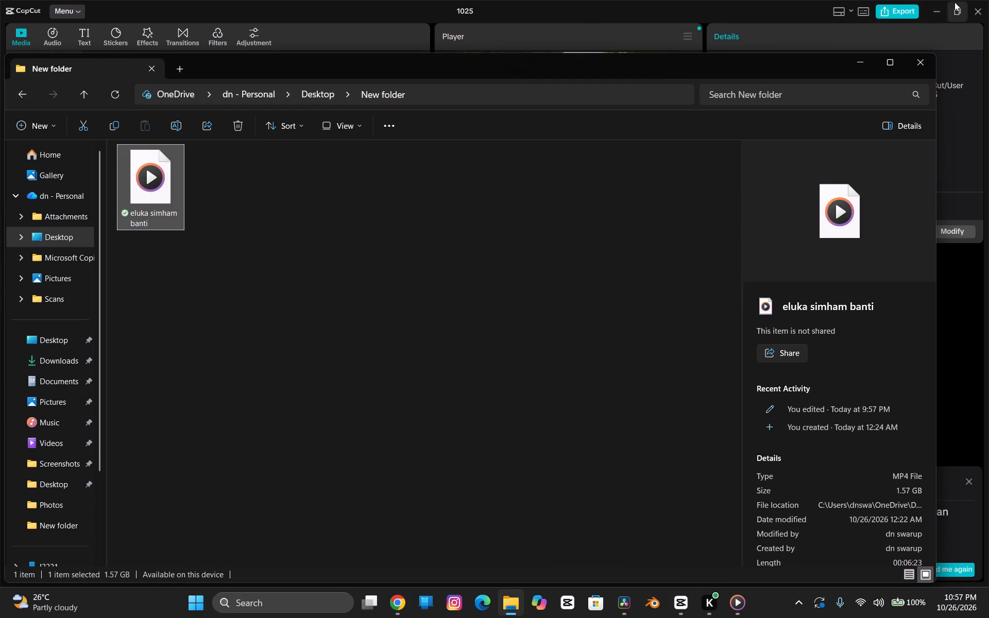
{"action": "left_click", "coordinate": [926, 67]}
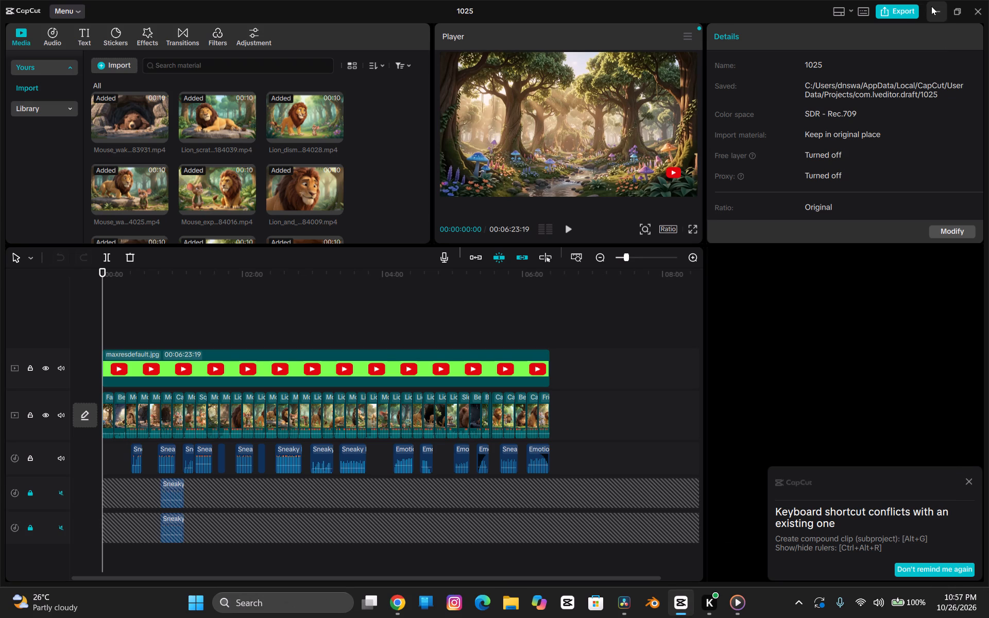
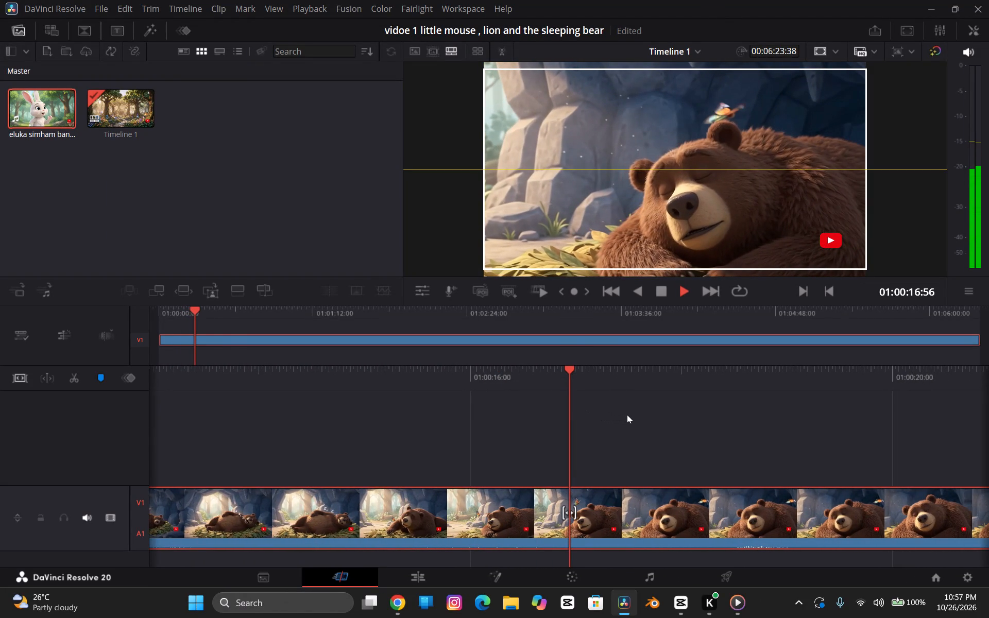
Play the timeline on through the sleeping bear scene and stop playback at about 18 seconds.
{"action": "key", "text": "space"}
{"action": "key", "text": "space"}
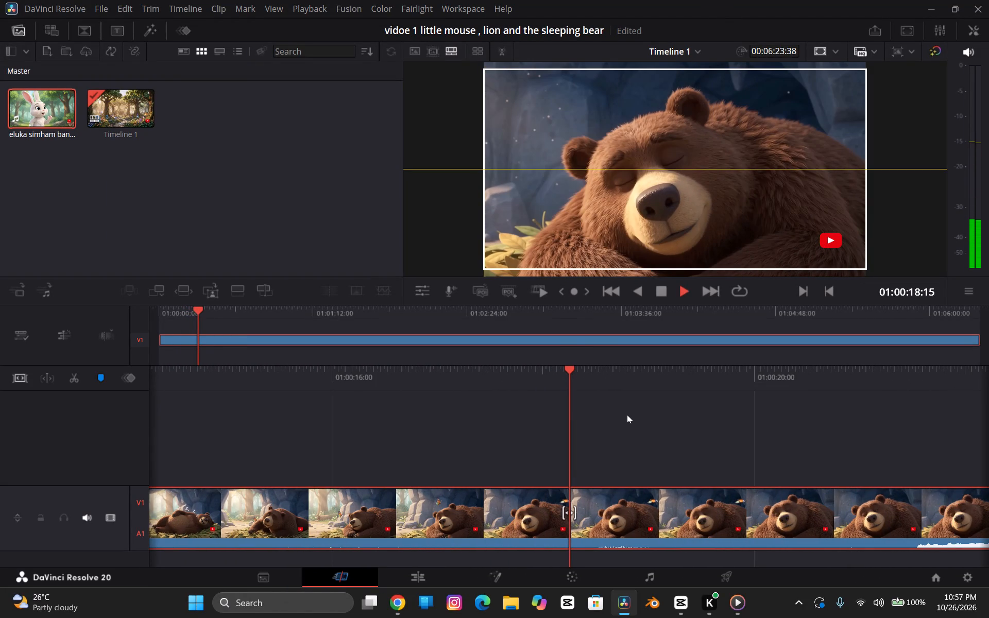
{"action": "key", "text": "space"}
Skim the video forward from the sleeping bear scene through the squirrel and rabbit scenes to the lion and mouse scenes.
{"action": "scroll", "coordinate": [675, 401], "scroll_direction": "left", "scroll_amount": 9}
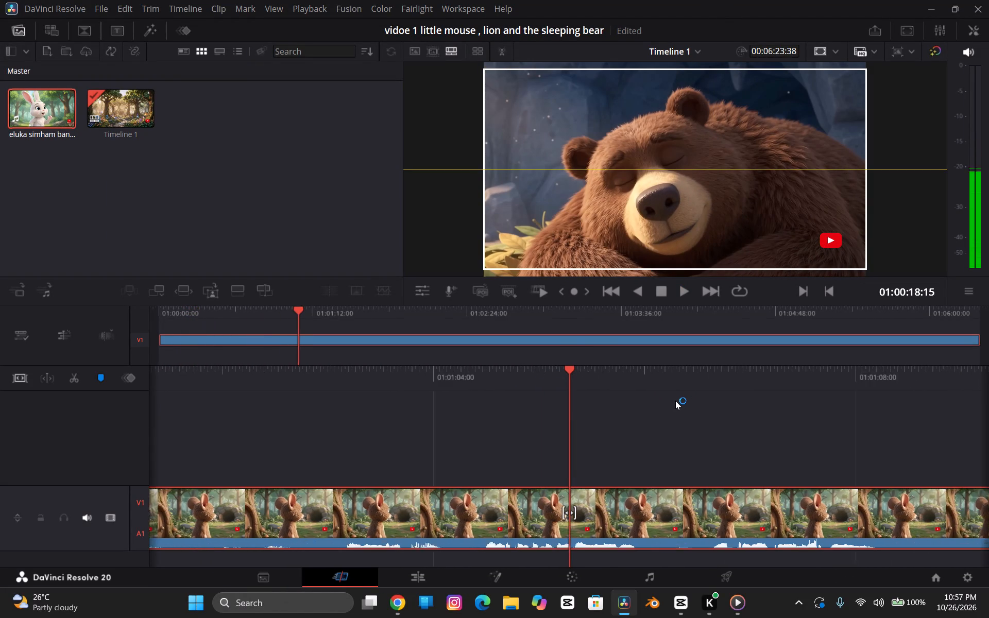
{"action": "scroll", "coordinate": [675, 401], "scroll_direction": "down", "scroll_amount": 4, "text": "ctrl"}
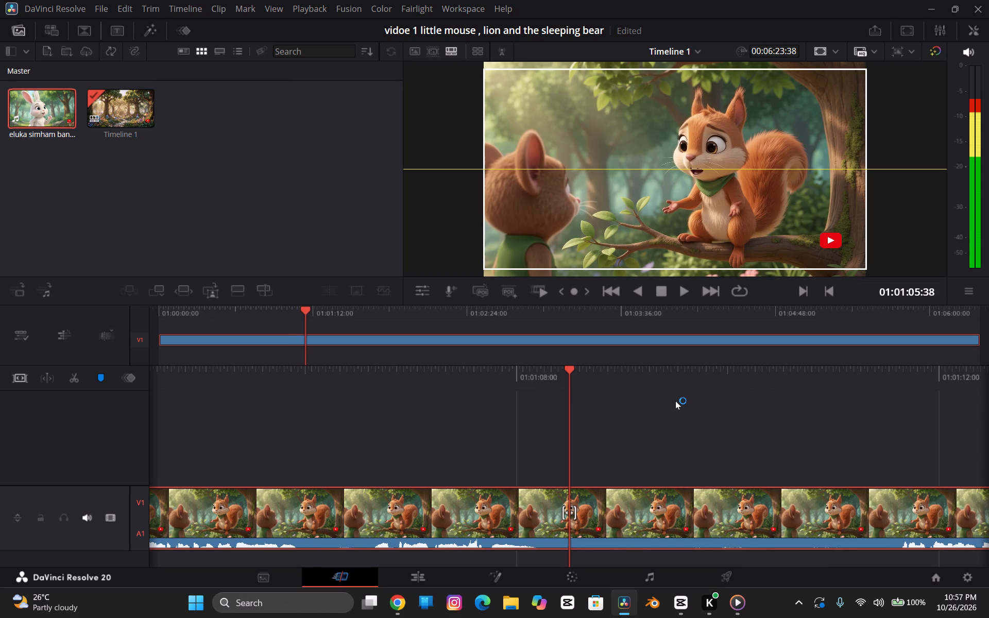
{"action": "scroll", "coordinate": [679, 396], "scroll_direction": "down", "scroll_amount": 2, "text": "ctrl"}
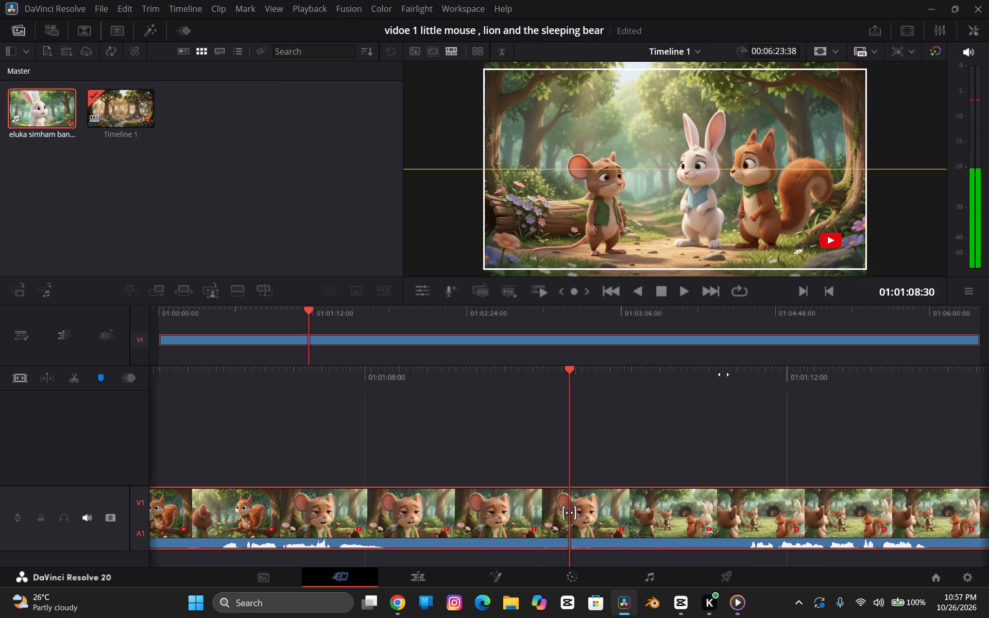
{"action": "scroll", "coordinate": [633, 476], "scroll_direction": "down", "scroll_amount": 6, "text": "ctrl"}
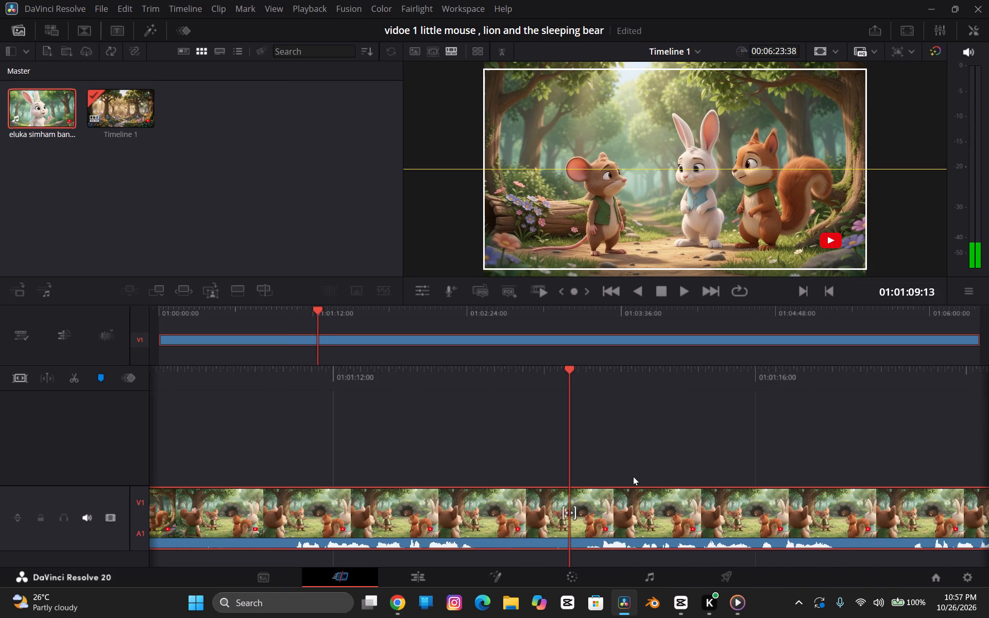
{"action": "scroll", "coordinate": [633, 476], "scroll_direction": "down", "scroll_amount": 17, "text": "ctrl"}
{"action": "scroll", "coordinate": [633, 476], "scroll_direction": "down", "scroll_amount": 9, "text": "ctrl"}
{"action": "scroll", "coordinate": [633, 476], "scroll_direction": "down", "scroll_amount": 12, "text": "ctrl"}
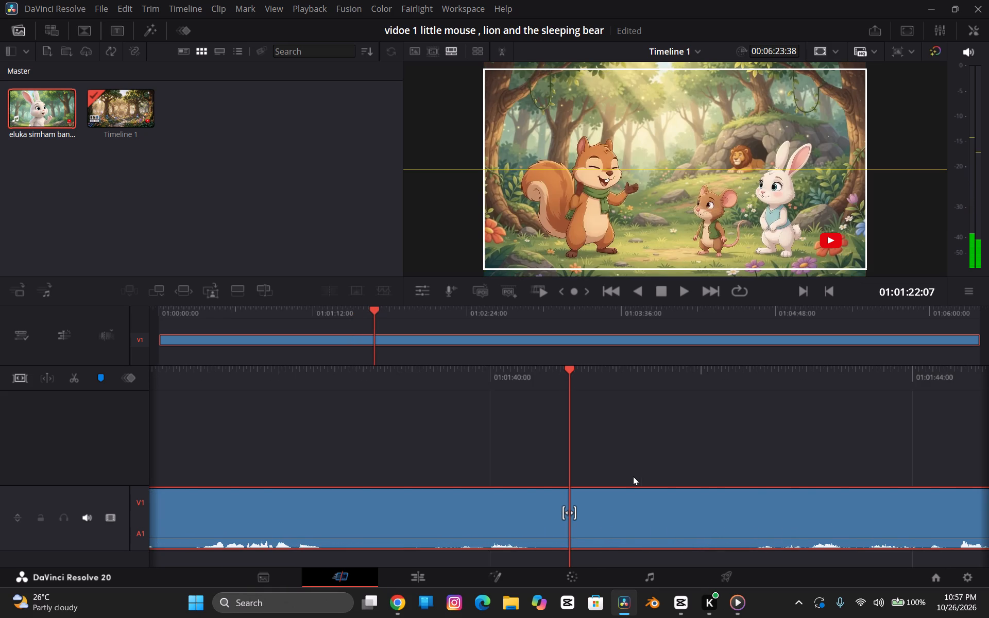
{"action": "scroll", "coordinate": [633, 476], "scroll_direction": "down", "scroll_amount": 8, "text": "ctrl"}
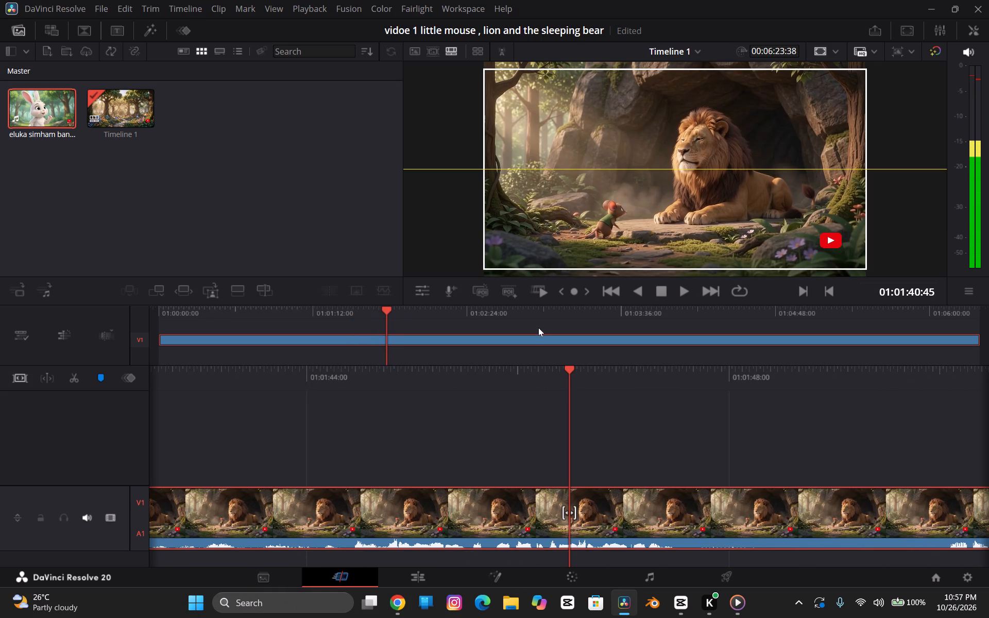
{"action": "left_click", "coordinate": [536, 339]}
{"action": "scroll", "coordinate": [536, 339], "scroll_direction": "down", "scroll_amount": 12, "text": "ctrl"}
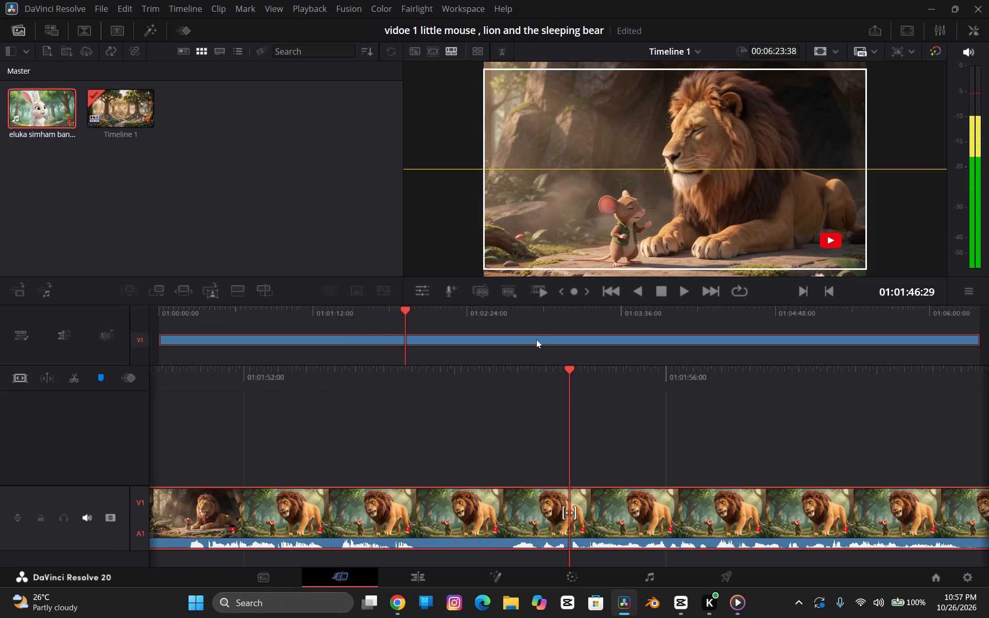
Deselect the clip, return to the beginning of the timeline and play the opening forest scene, replaying it once from the start.
{"action": "left_click", "coordinate": [508, 436]}
{"action": "scroll", "coordinate": [508, 436], "scroll_direction": "right", "scroll_amount": 20}
{"action": "scroll", "coordinate": [508, 436], "scroll_direction": "right", "scroll_amount": 8}
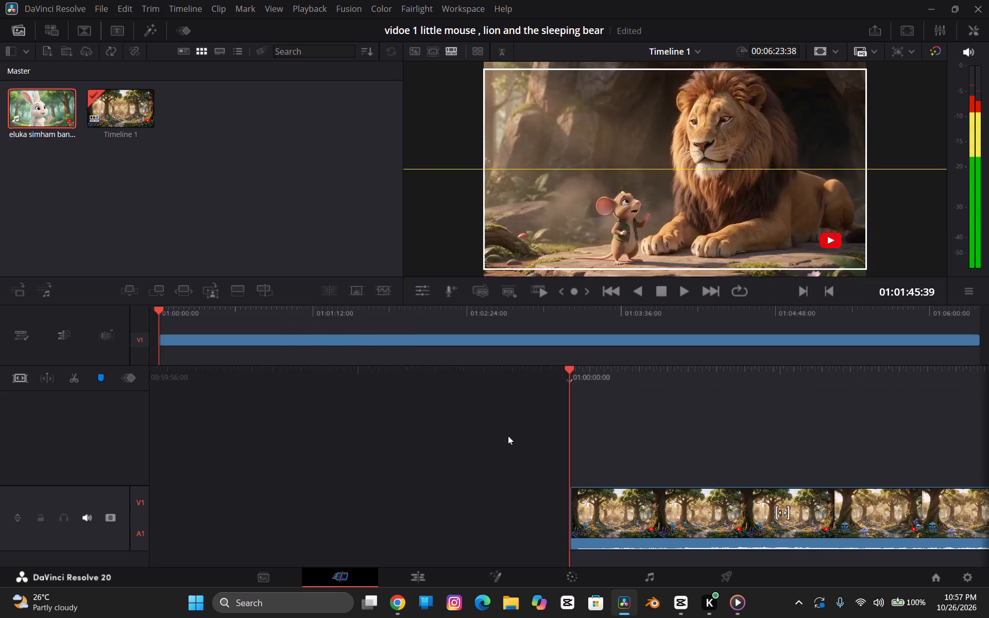
{"action": "scroll", "coordinate": [508, 436], "scroll_direction": "right", "scroll_amount": 6}
{"action": "key", "text": "space"}
{"action": "key", "text": "space"}
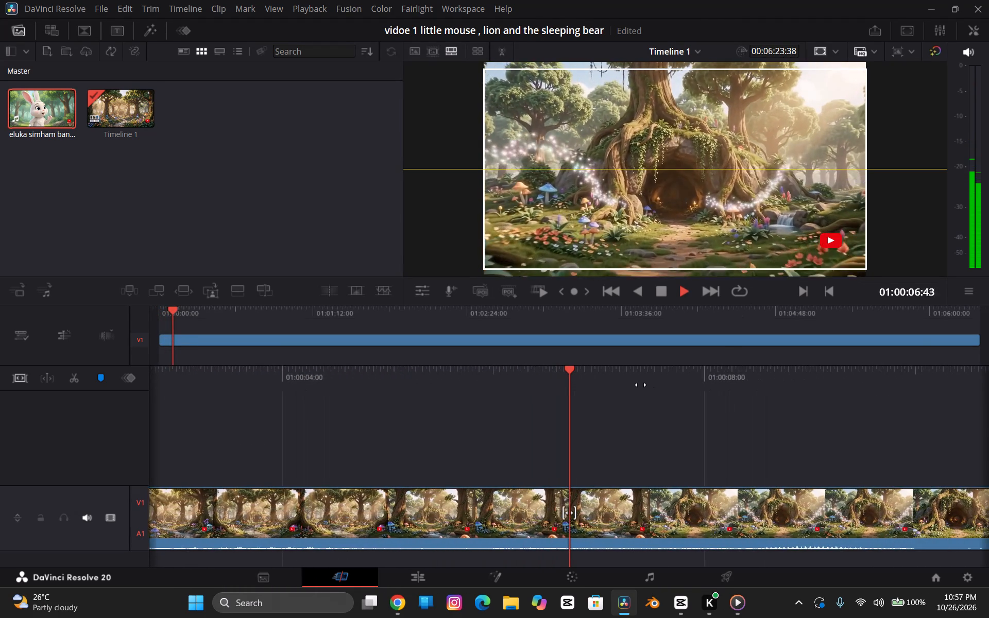
{"action": "scroll", "coordinate": [345, 617], "scroll_direction": "right", "scroll_amount": 5}
{"action": "scroll", "coordinate": [306, 522], "scroll_direction": "right", "scroll_amount": 18}
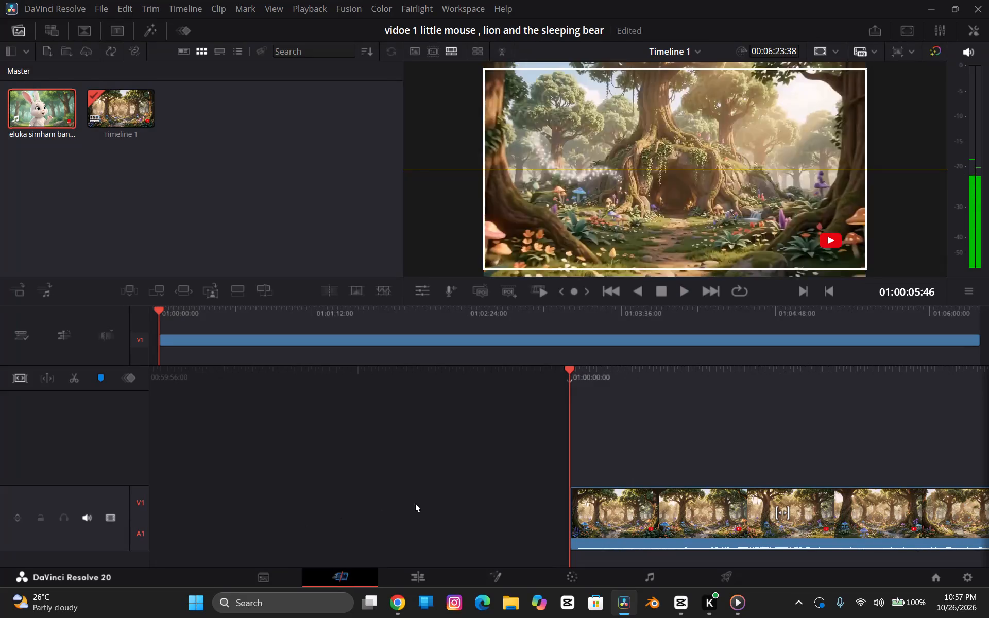
{"action": "key", "text": "space"}
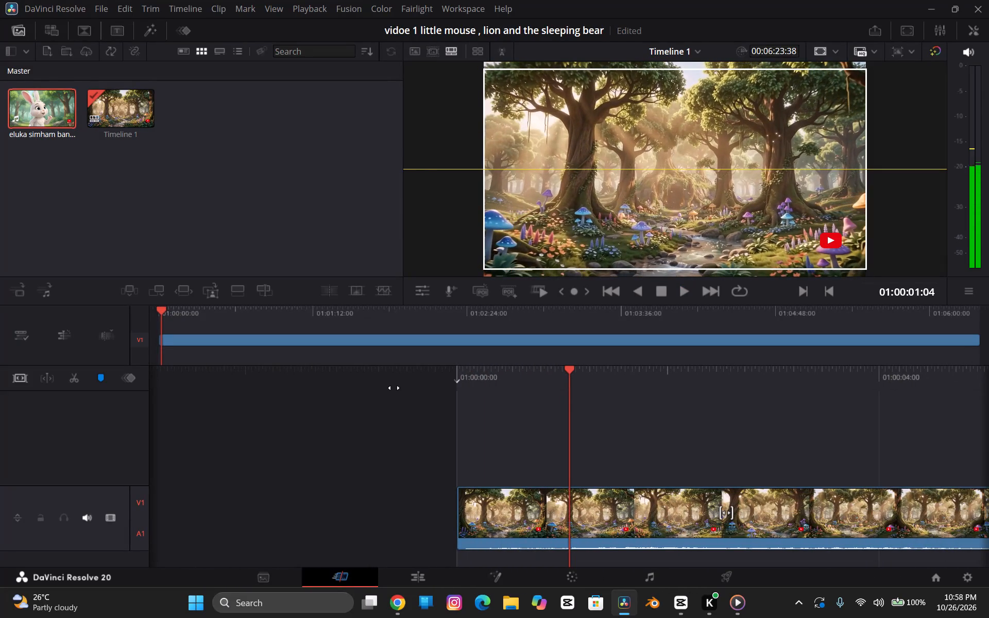
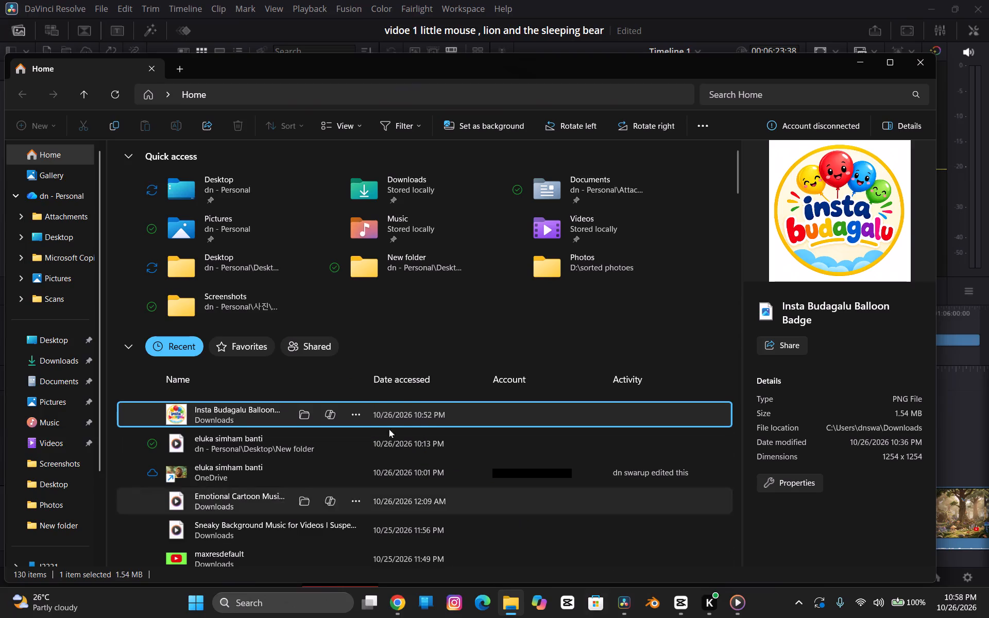
Switch from File Explorer to Google Chrome.
{"action": "left_click", "coordinate": [410, 597]}
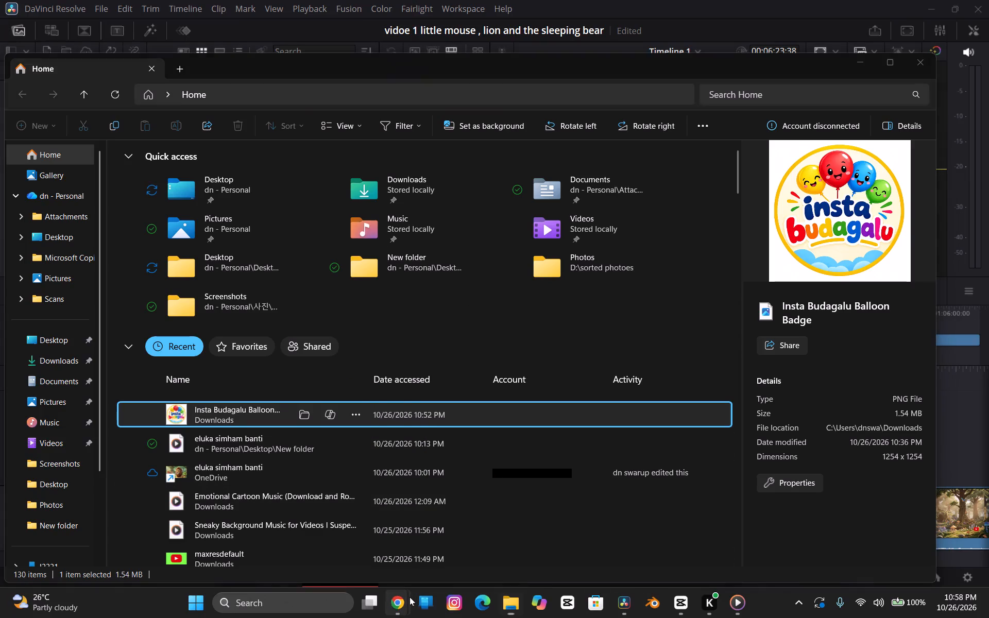
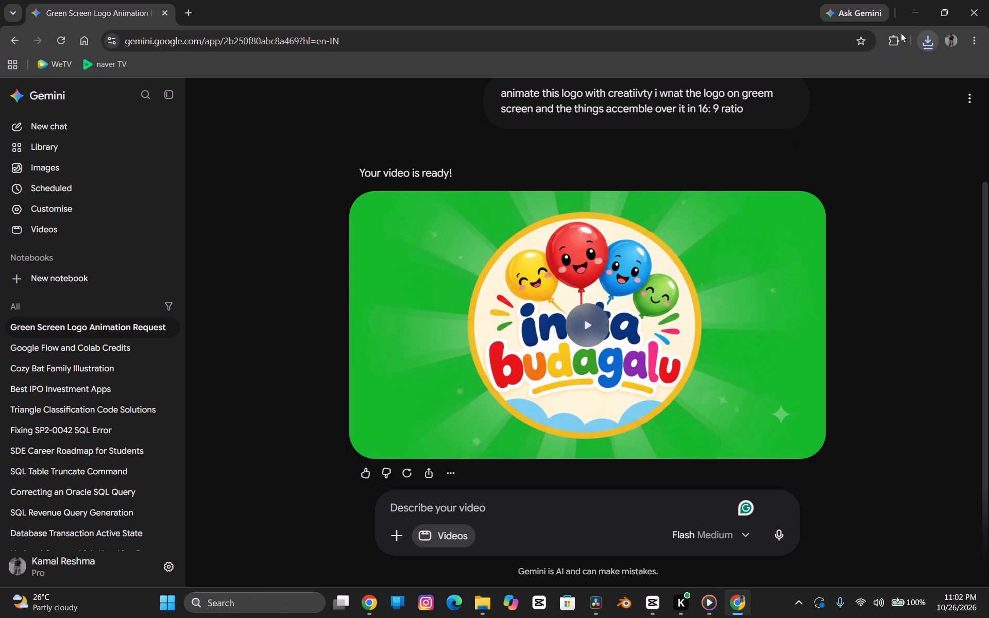
{"action": "left_click", "coordinate": [929, 36]}
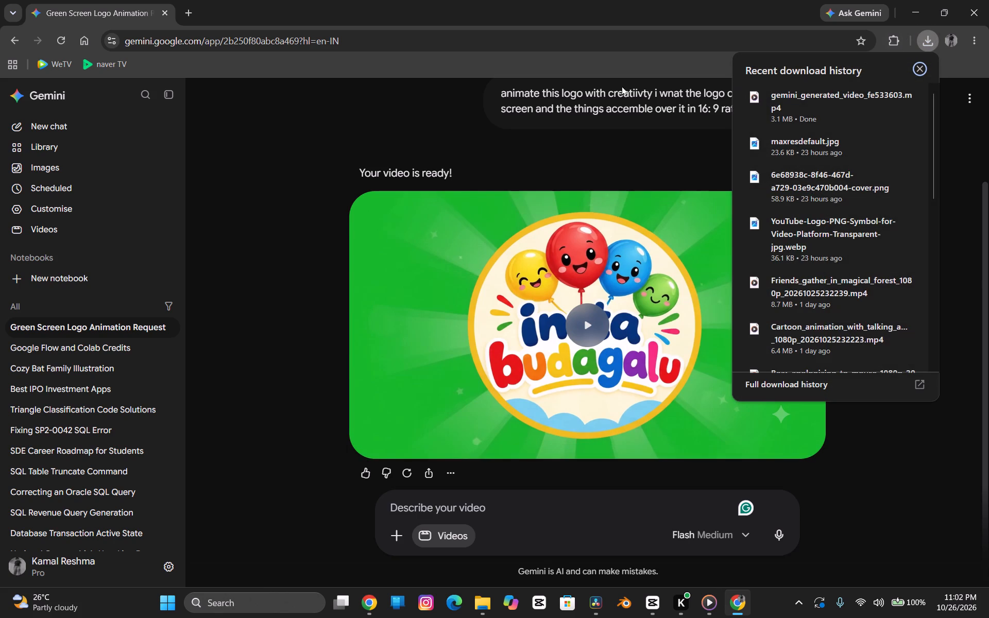
Add the downloaded gemini_generated_video_fe533603 file from Downloads to the start of Timeline 1 in DaVinci Resolve, ahead of the cartoon.
{"action": "left_click", "coordinate": [371, 608]}
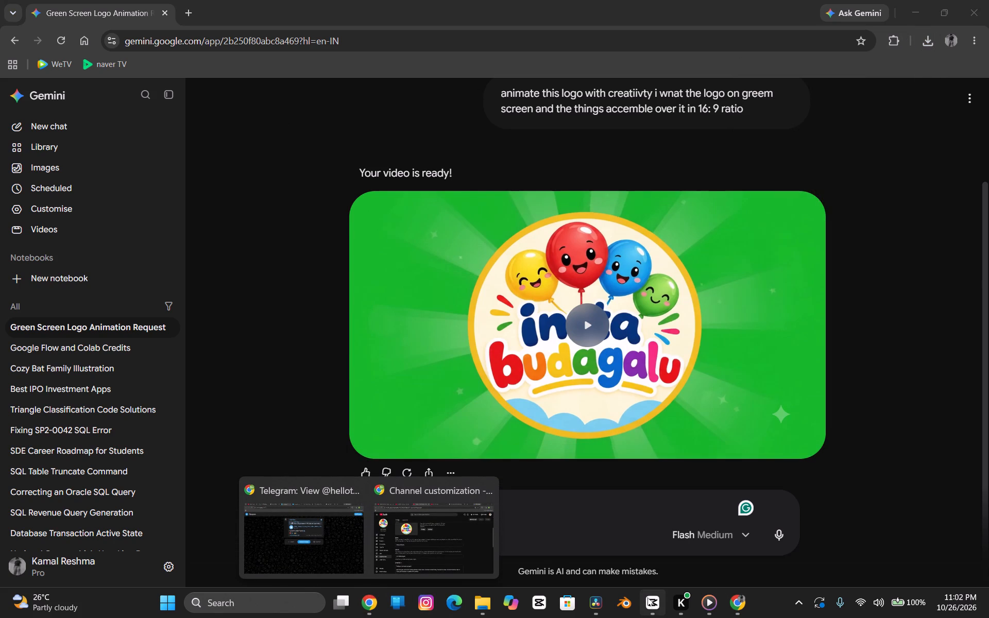
{"action": "left_click", "coordinate": [651, 605]}
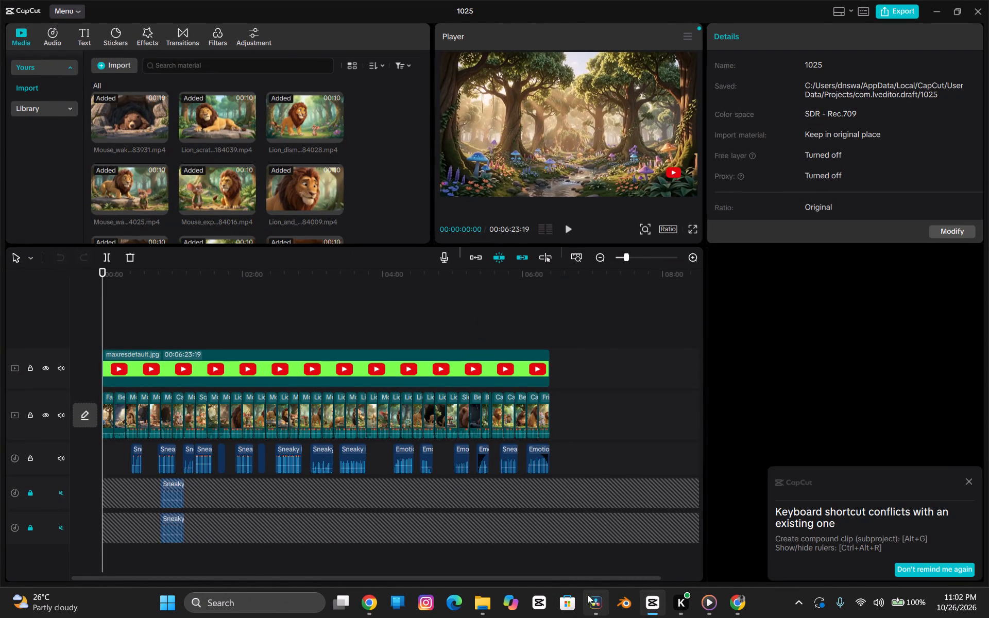
{"action": "left_click", "coordinate": [588, 595]}
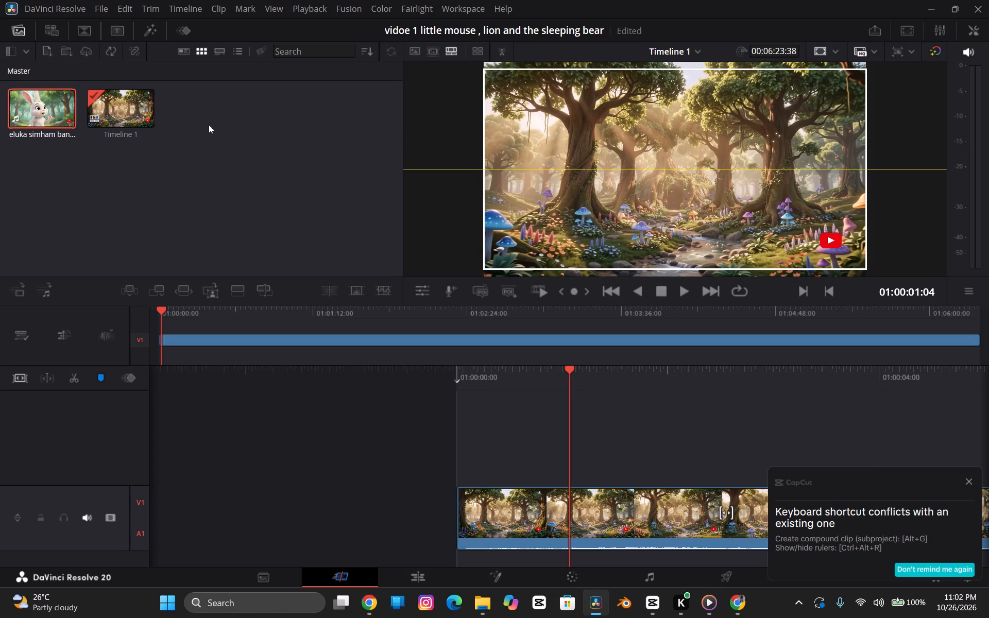
{"action": "left_click", "coordinate": [480, 606]}
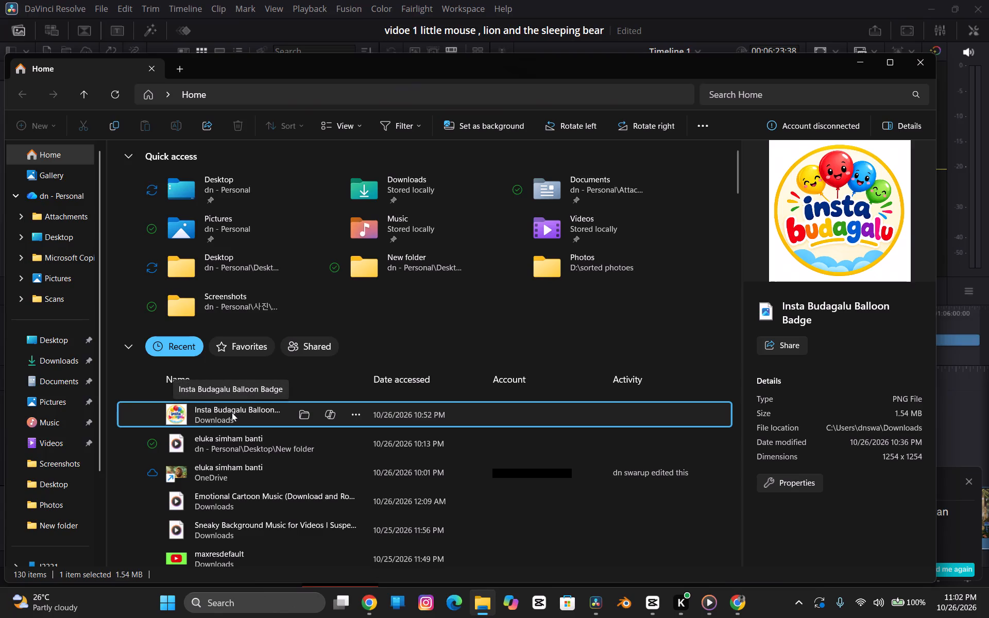
{"action": "left_click", "coordinate": [48, 364]}
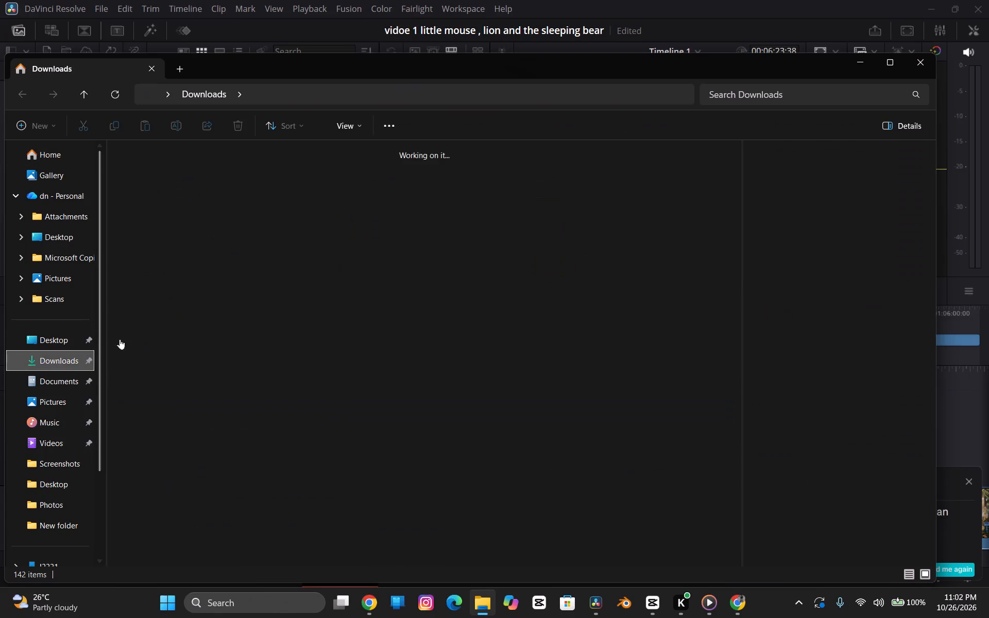
{"action": "left_click_drag", "start_coordinate": [155, 189], "coordinate": [380, 599]}
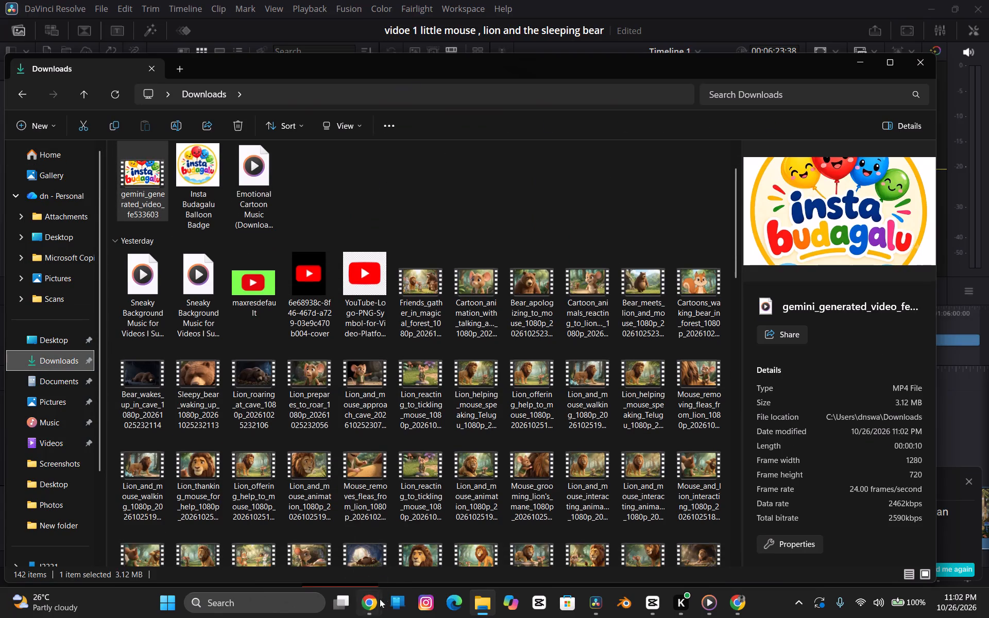
{"action": "left_click_drag", "start_coordinate": [380, 599], "coordinate": [594, 602]}
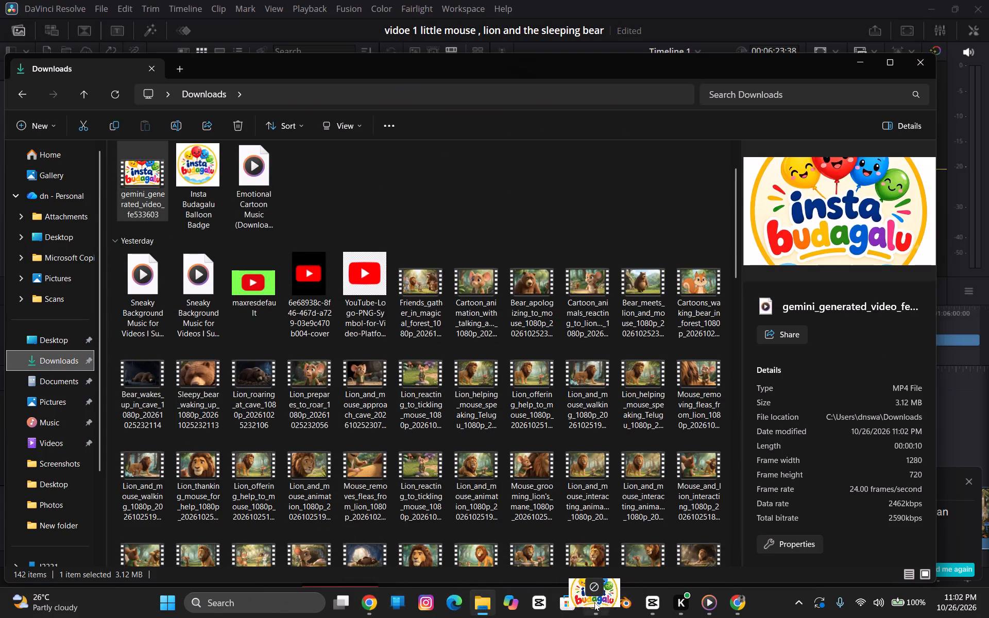
{"action": "left_click_drag", "start_coordinate": [594, 602], "coordinate": [430, 495]}
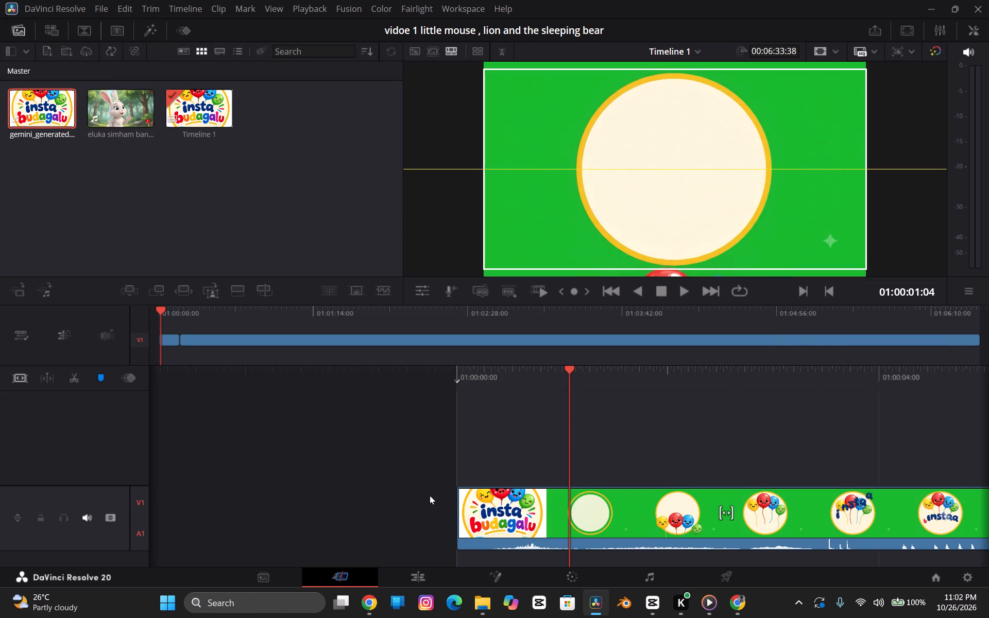
Preview the start of the logo clip and position the playhead at 01:00:00:03, where the opening logo still ends.
{"action": "left_click_drag", "start_coordinate": [567, 372], "coordinate": [660, 396]}
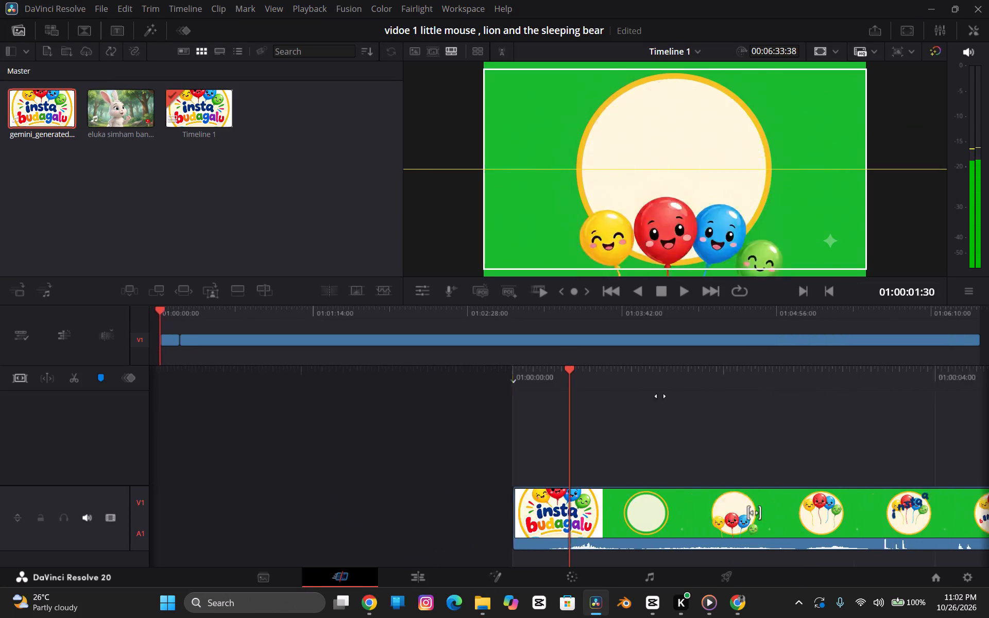
{"action": "left_click_drag", "start_coordinate": [660, 396], "coordinate": [759, 393]}
{"action": "key", "text": "space"}
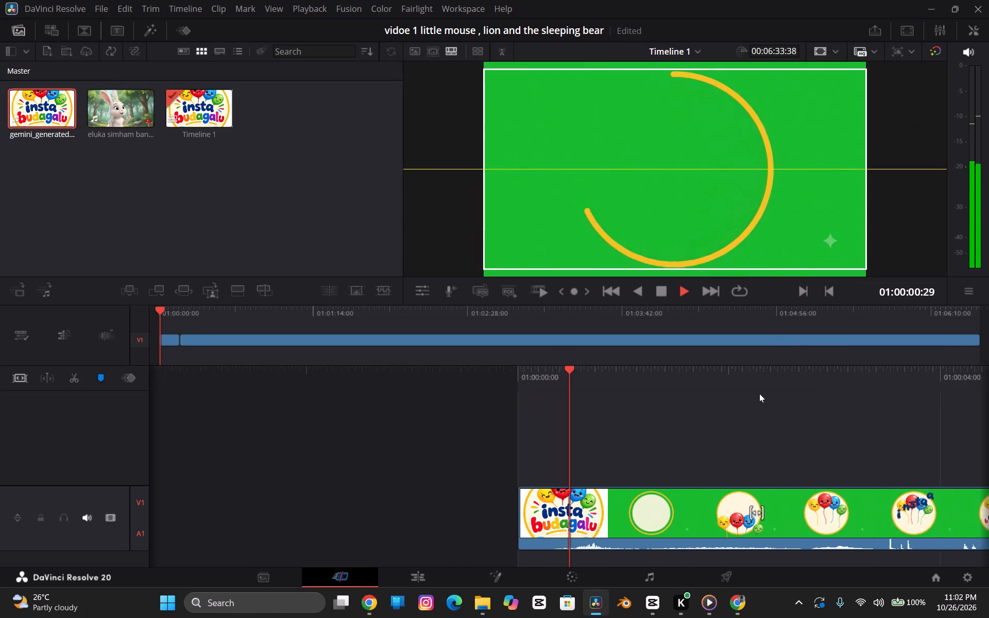
{"action": "key", "text": "space"}
{"action": "key", "text": "Left"}
{"action": "key", "text": "Left"}
{"action": "key", "text": "Left"}
{"action": "key", "text": "Left"}
{"action": "key", "text": "Left"}
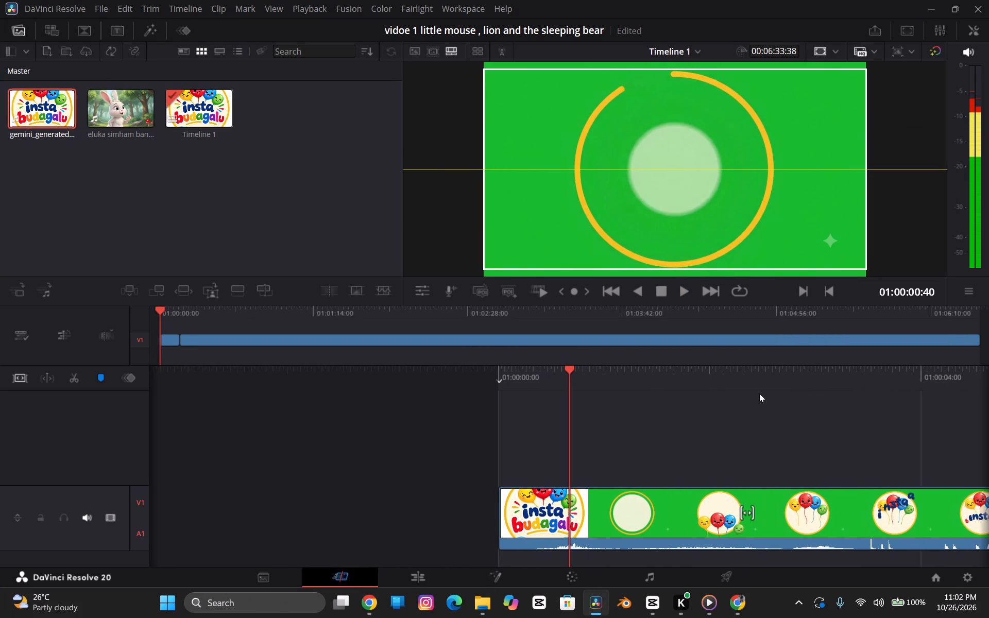
{"action": "key", "text": "Left"}
{"action": "key", "text": "Left"}
{"action": "key", "text": "Left"}
{"action": "key", "text": "Left"}
{"action": "key", "text": "Left"}
{"action": "key", "text": "Left"}
{"action": "key", "text": "Left"}
{"action": "key", "text": "Left"}
{"action": "key", "text": "Left"}
{"action": "key", "text": "Left"}
{"action": "key", "text": "Left"}
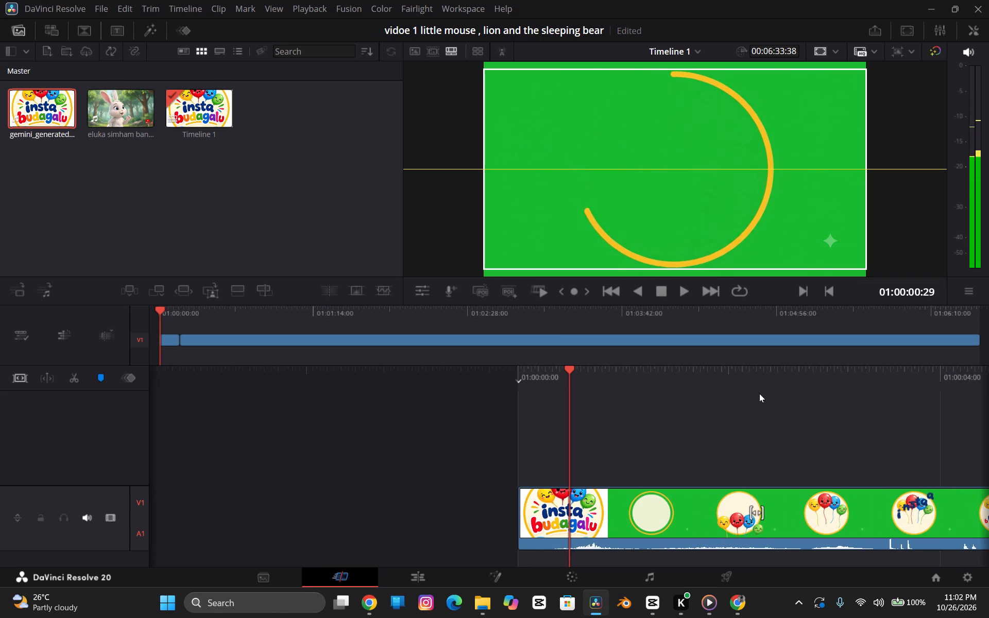
{"action": "key", "text": "Left"}
{"action": "key", "text": "Left"}
{"action": "key", "text": "Left"}
{"action": "key", "text": "Left"}
{"action": "key", "text": "Left"}
{"action": "key", "text": "Left"}
{"action": "key", "text": "Left"}
{"action": "key", "text": "Left"}
{"action": "key", "text": "Left"}
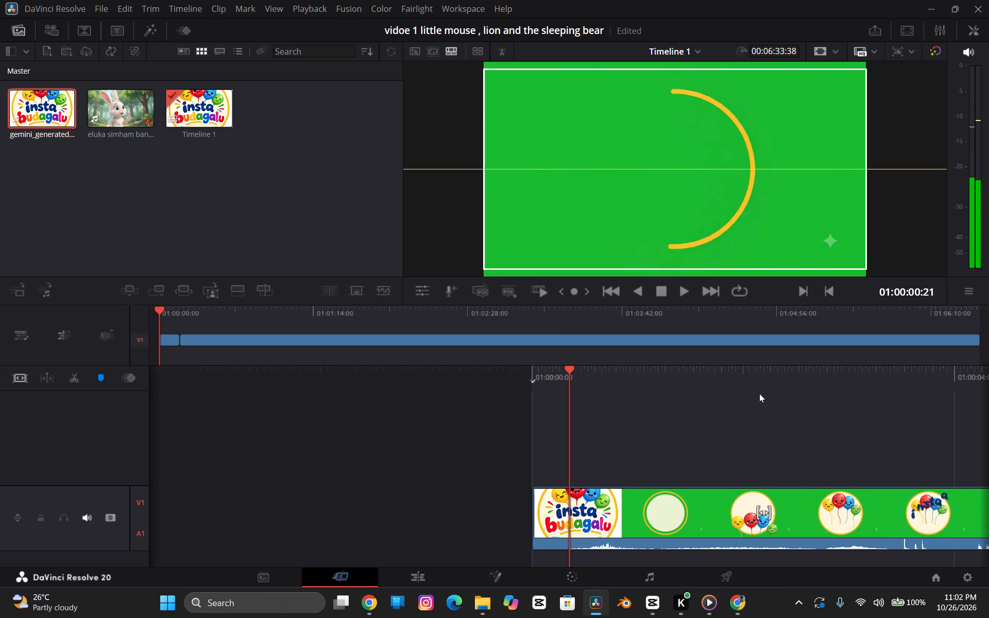
{"action": "key", "text": "Left"}
{"action": "key", "text": "Left"}
{"action": "key", "text": "Left"}
{"action": "key", "text": "Left"}
{"action": "key", "text": "Left"}
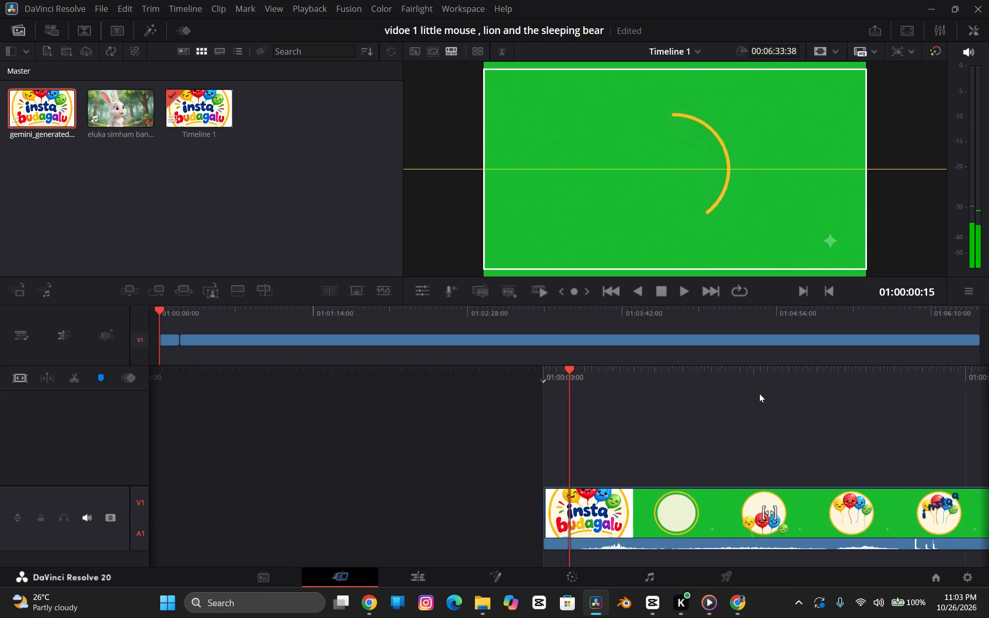
{"action": "key", "text": "Left"}
{"action": "key", "text": "Left"}
{"action": "key", "text": "Left"}
{"action": "key", "text": "Left"}
{"action": "key", "text": "Left"}
{"action": "key", "text": "Left"}
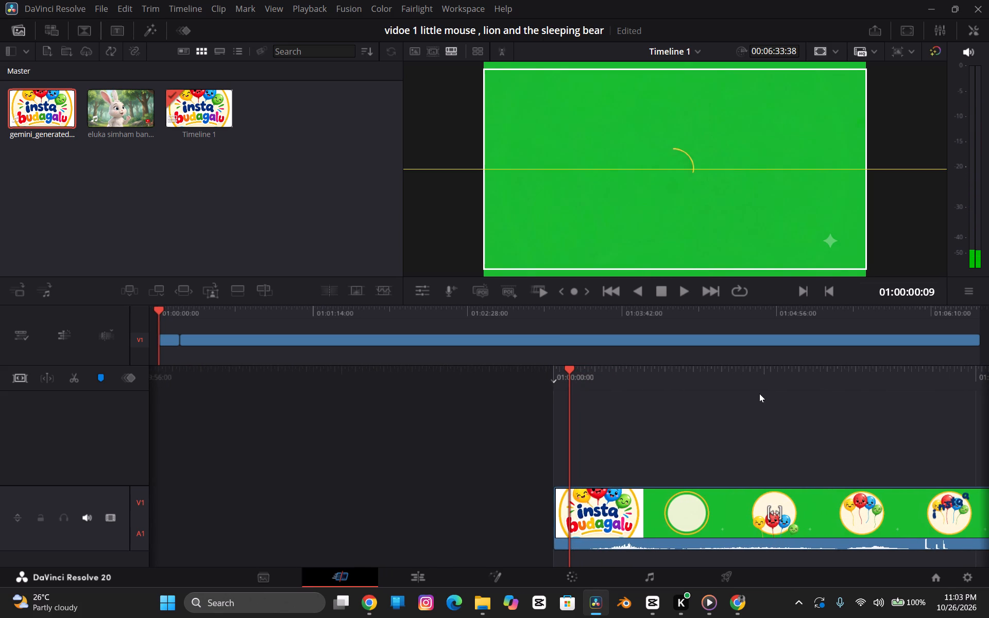
{"action": "key", "text": "Left"}
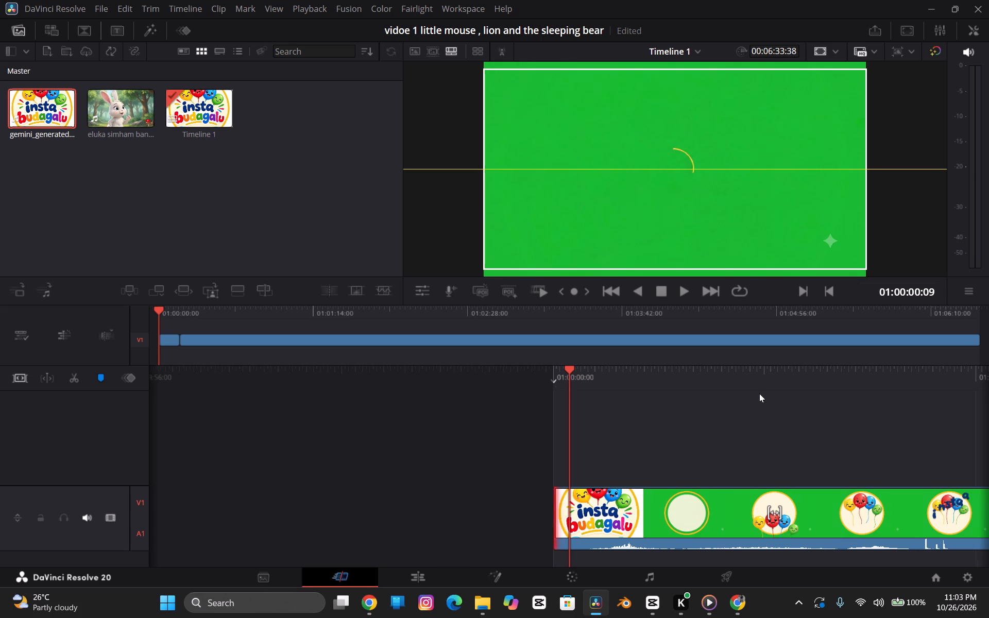
{"action": "key", "text": "Left"}
{"action": "key", "text": "Left"}
{"action": "key", "text": "Left"}
{"action": "key", "text": "Left"}
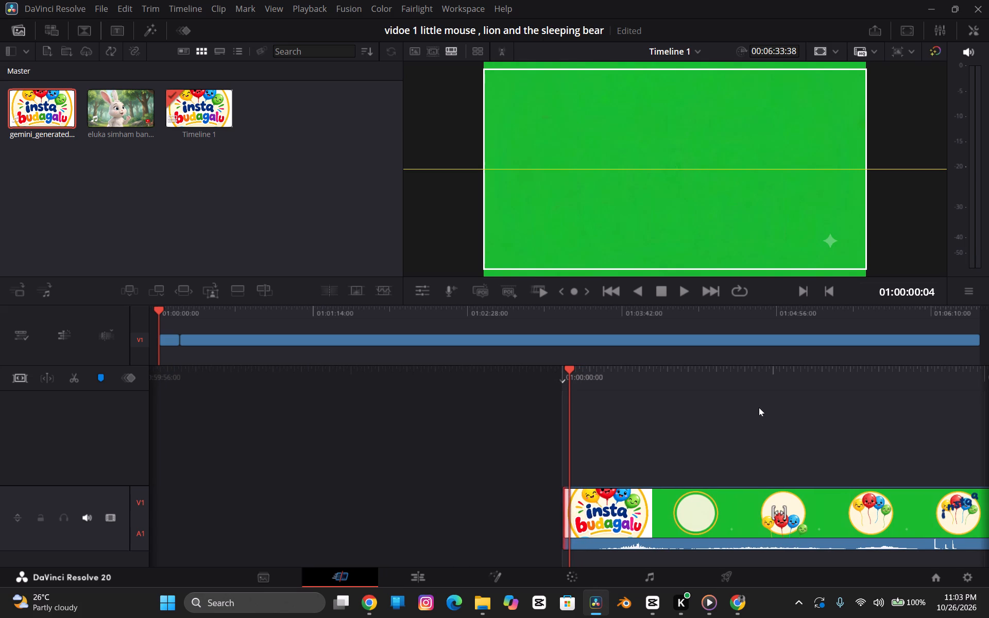
{"action": "key", "text": "Left"}
{"action": "key", "text": "Left"}
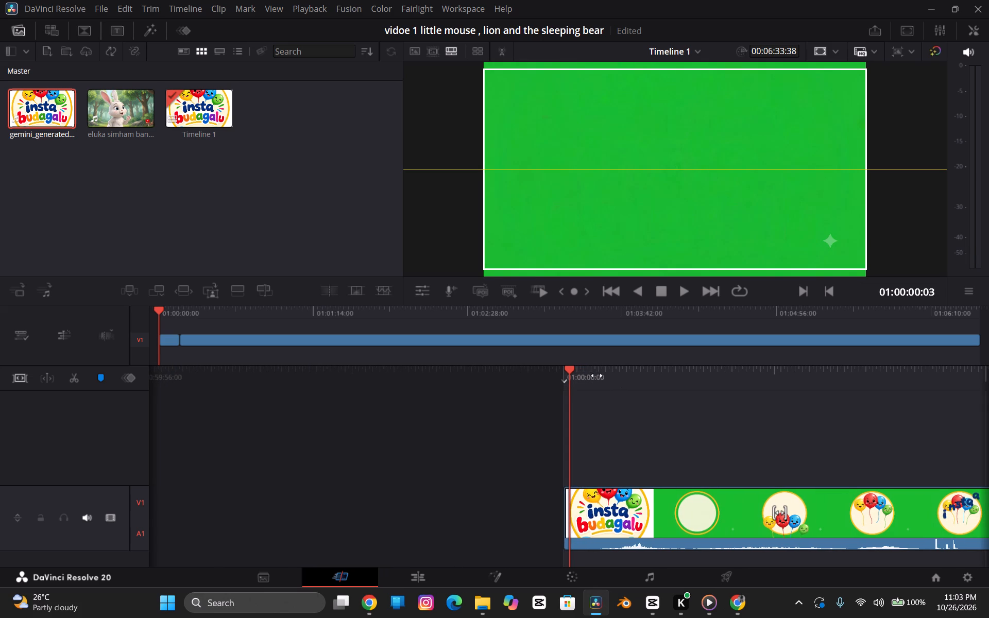
{"action": "key", "text": "Right"}
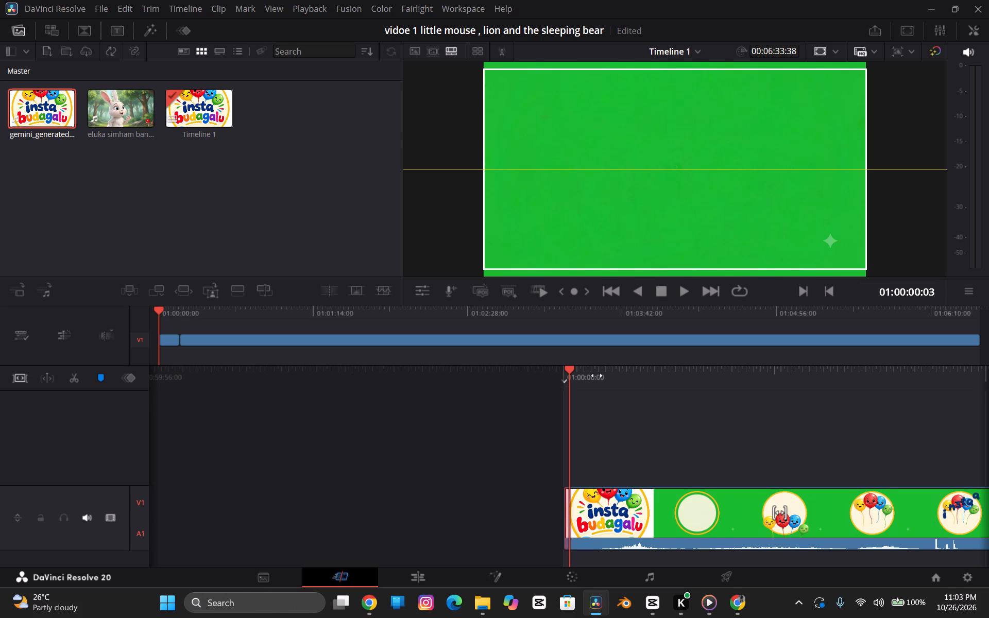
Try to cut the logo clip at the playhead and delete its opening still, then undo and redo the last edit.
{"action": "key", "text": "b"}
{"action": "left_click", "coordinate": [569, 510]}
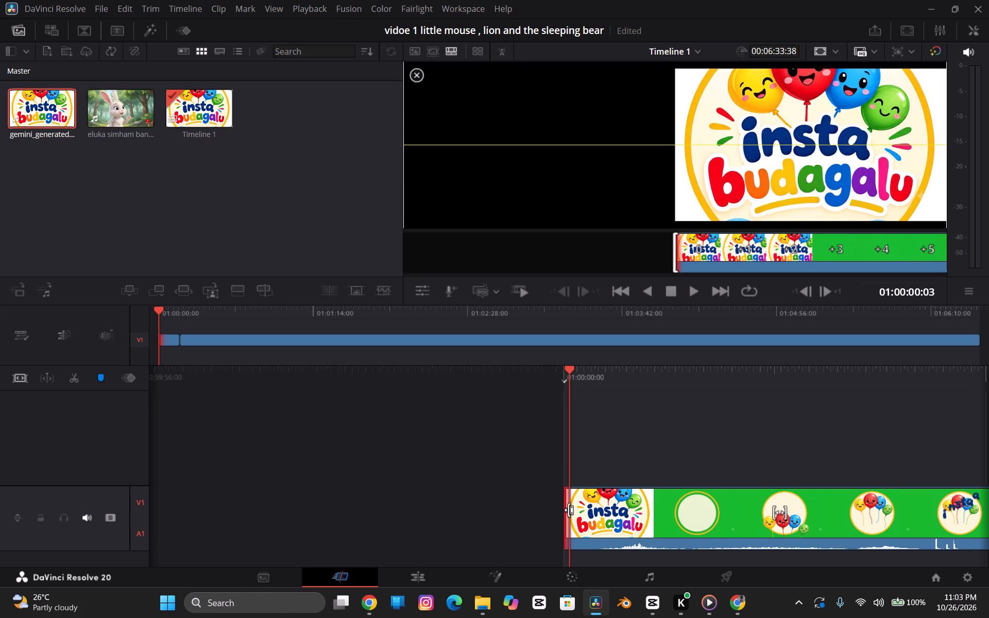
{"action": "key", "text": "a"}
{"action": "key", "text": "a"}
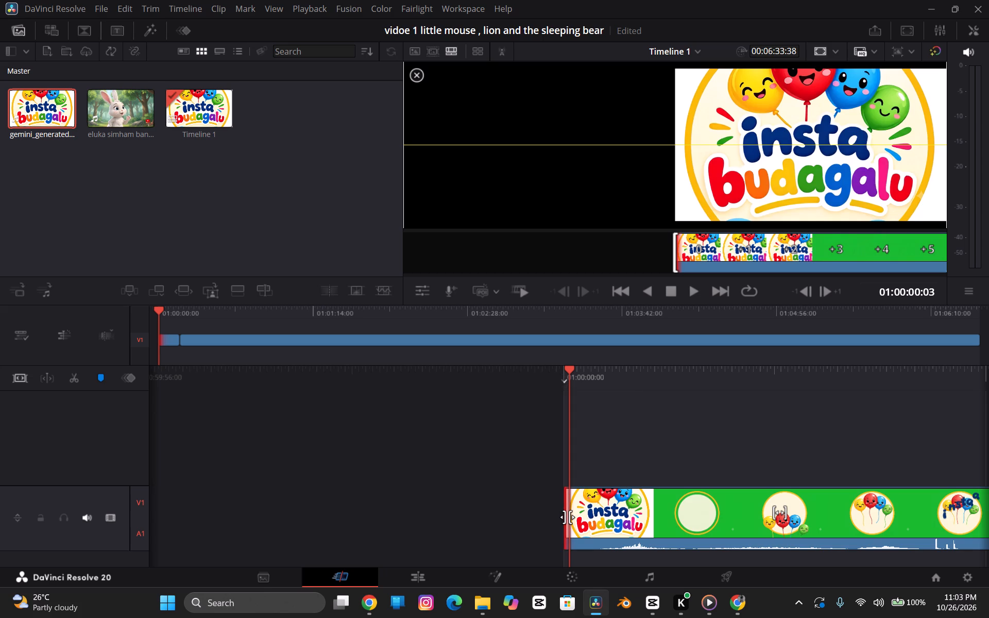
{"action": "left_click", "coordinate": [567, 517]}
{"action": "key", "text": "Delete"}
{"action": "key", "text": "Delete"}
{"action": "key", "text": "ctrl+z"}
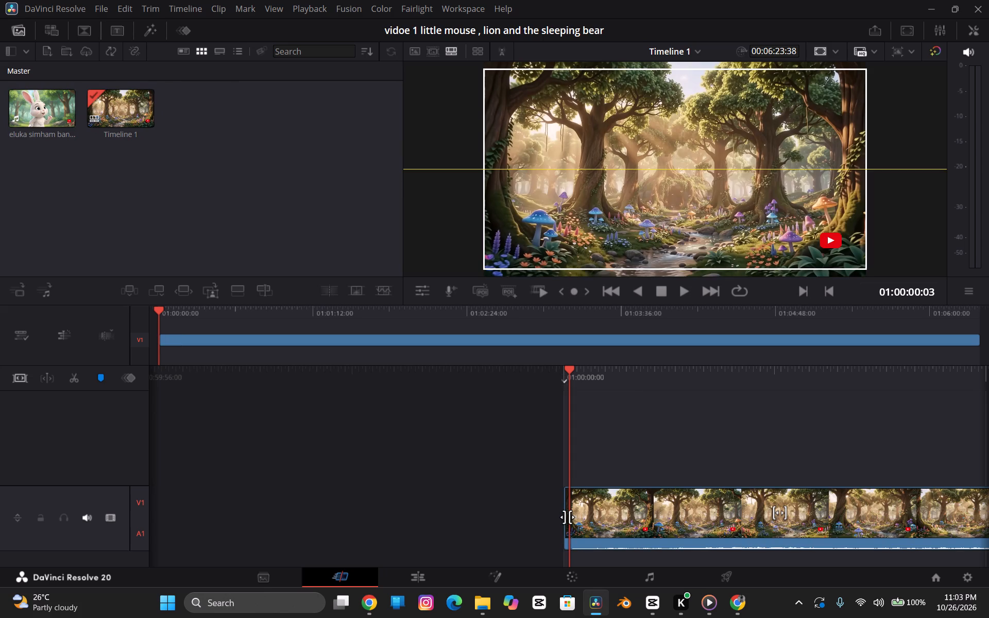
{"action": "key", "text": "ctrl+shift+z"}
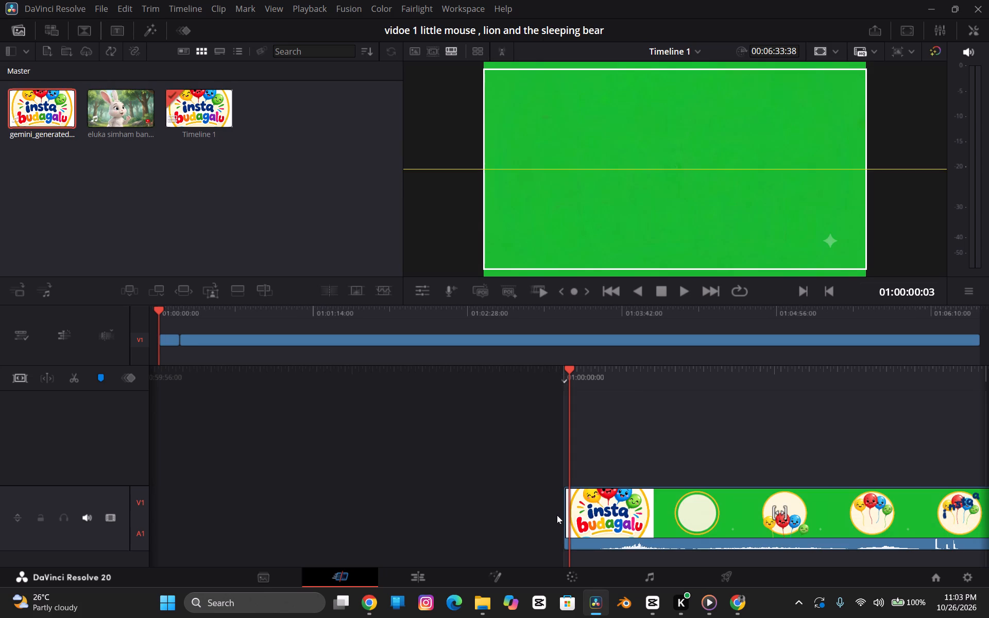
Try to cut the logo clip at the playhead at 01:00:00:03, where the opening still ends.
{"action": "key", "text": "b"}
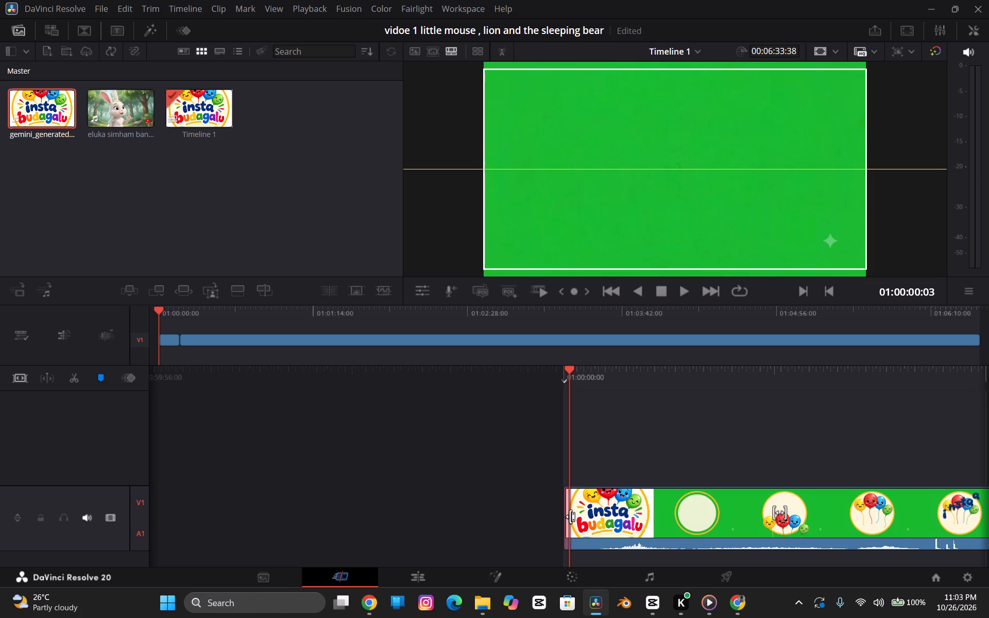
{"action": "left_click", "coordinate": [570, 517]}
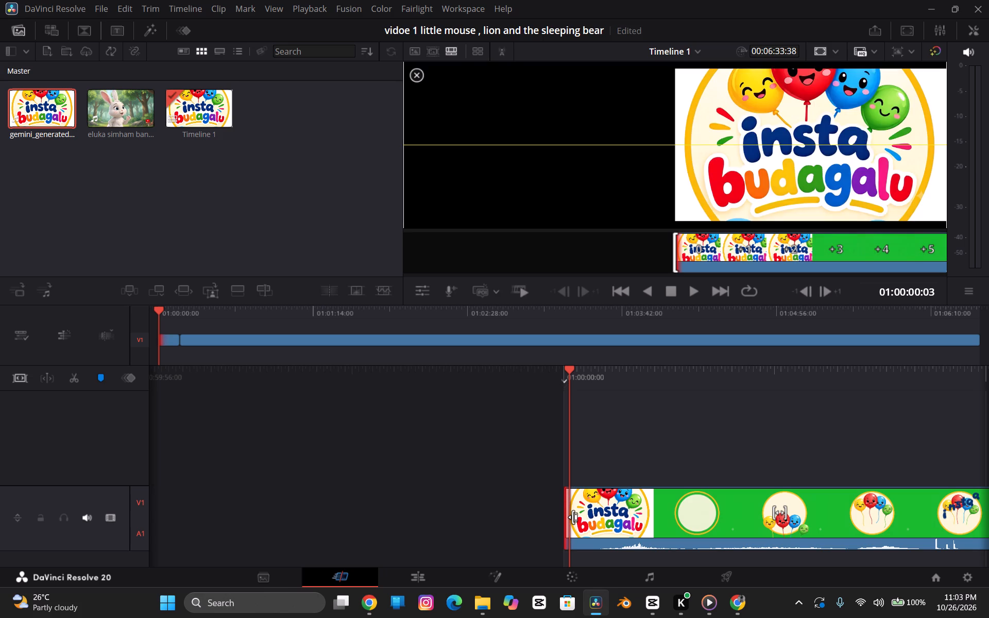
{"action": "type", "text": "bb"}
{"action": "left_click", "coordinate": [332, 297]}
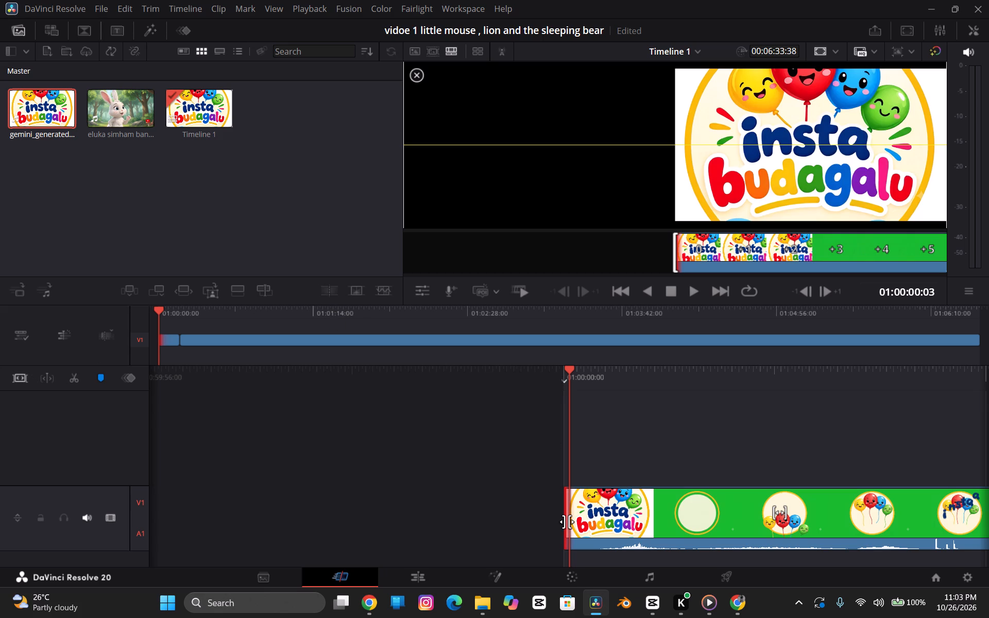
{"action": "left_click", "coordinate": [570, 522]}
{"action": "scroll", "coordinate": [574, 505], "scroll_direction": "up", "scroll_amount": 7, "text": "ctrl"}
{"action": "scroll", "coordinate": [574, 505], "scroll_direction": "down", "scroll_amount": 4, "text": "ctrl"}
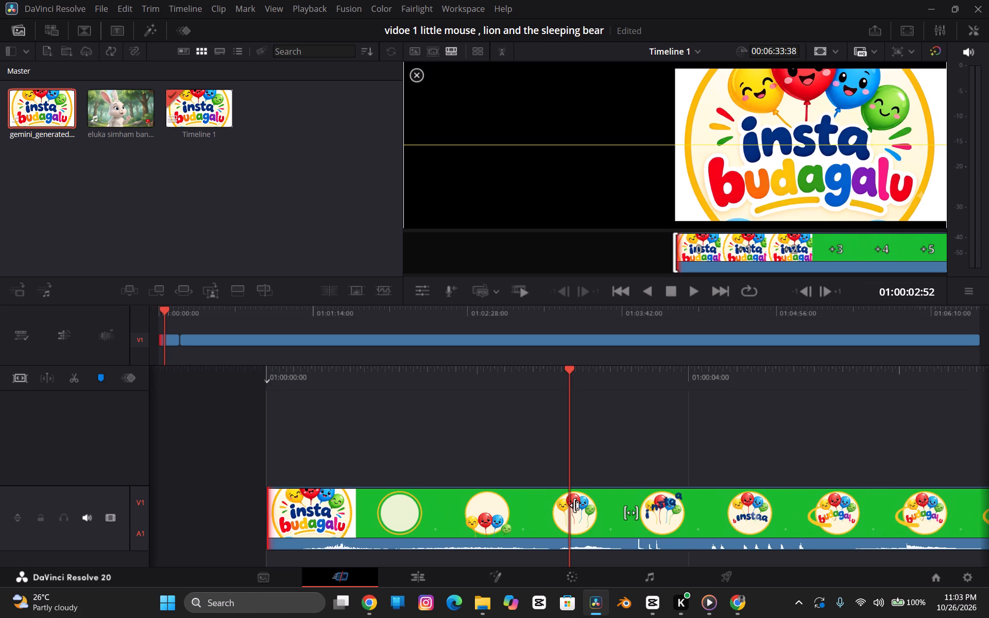
Preview the start of the logo clip and step the playhead back to 01:00:00:00.
{"action": "left_click", "coordinate": [299, 375]}
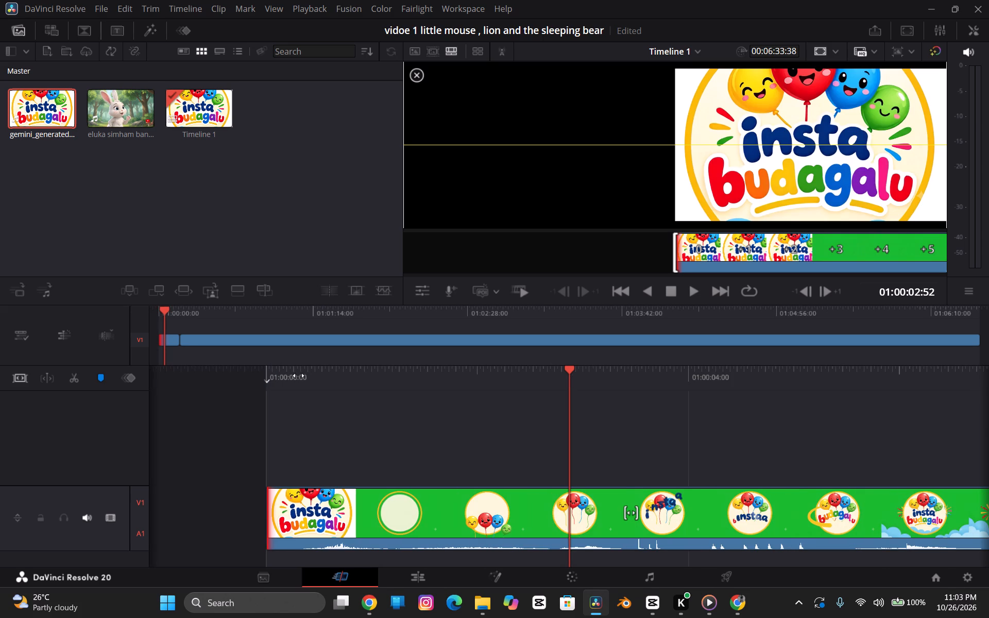
{"action": "key", "text": "v"}
{"action": "key", "text": "space"}
{"action": "key", "text": "space"}
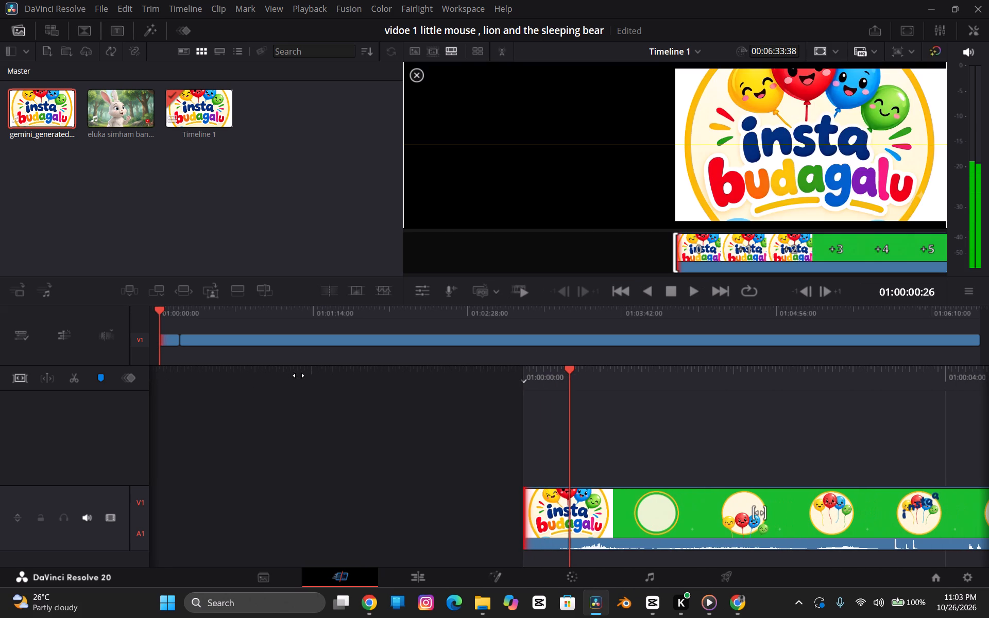
{"action": "key", "text": "Left"}
{"action": "key", "text": "Left"}
{"action": "key", "text": "Left"}
{"action": "key", "text": "Left"}
{"action": "key", "text": "Left"}
{"action": "key", "text": "Left"}
{"action": "key", "text": "Left"}
{"action": "key", "text": "Left"}
{"action": "key", "text": "Left"}
{"action": "key", "text": "Left"}
{"action": "key", "text": "Left"}
{"action": "key", "text": "Left"}
{"action": "key", "text": "Left"}
{"action": "key", "text": "Left"}
{"action": "key", "text": "Left"}
{"action": "key", "text": "Left"}
{"action": "key", "text": "Left"}
{"action": "key", "text": "Left"}
{"action": "key", "text": "Left"}
{"action": "key", "text": "Left"}
{"action": "key", "text": "Left"}
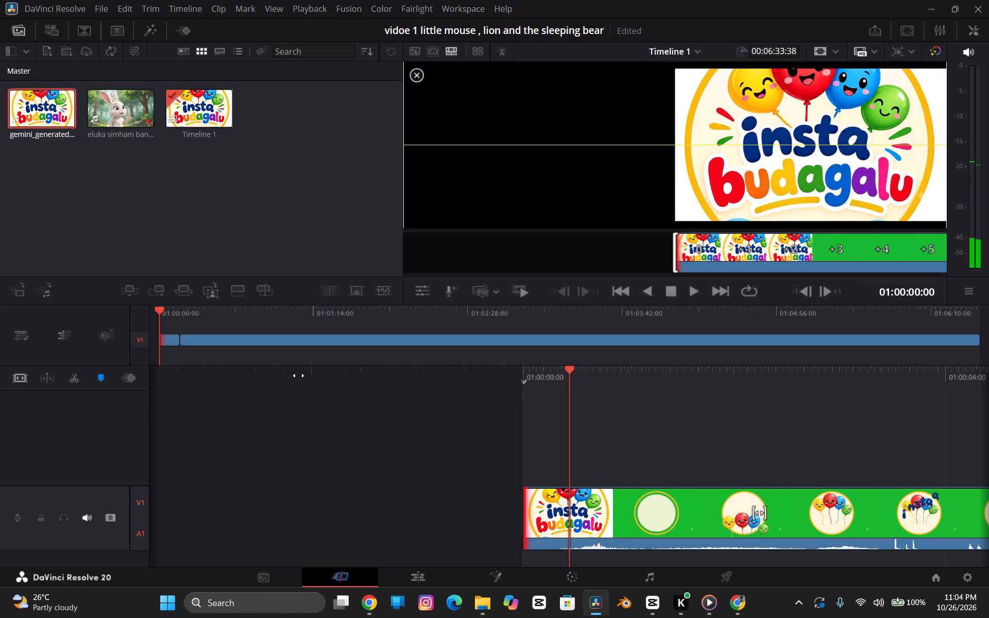
{"action": "key", "text": "Left"}
{"action": "key", "text": "Left"}
{"action": "key", "text": "Left"}
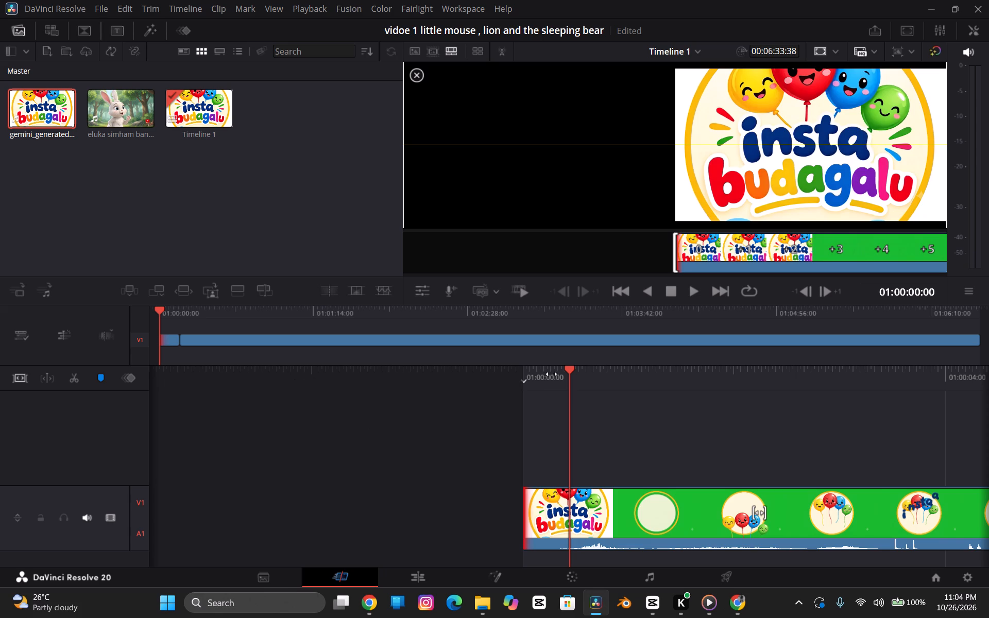
Clear the selected edit point and place the playhead at 01:00:00:03, checking the logo clip's opening frames.
{"action": "left_click", "coordinate": [533, 379]}
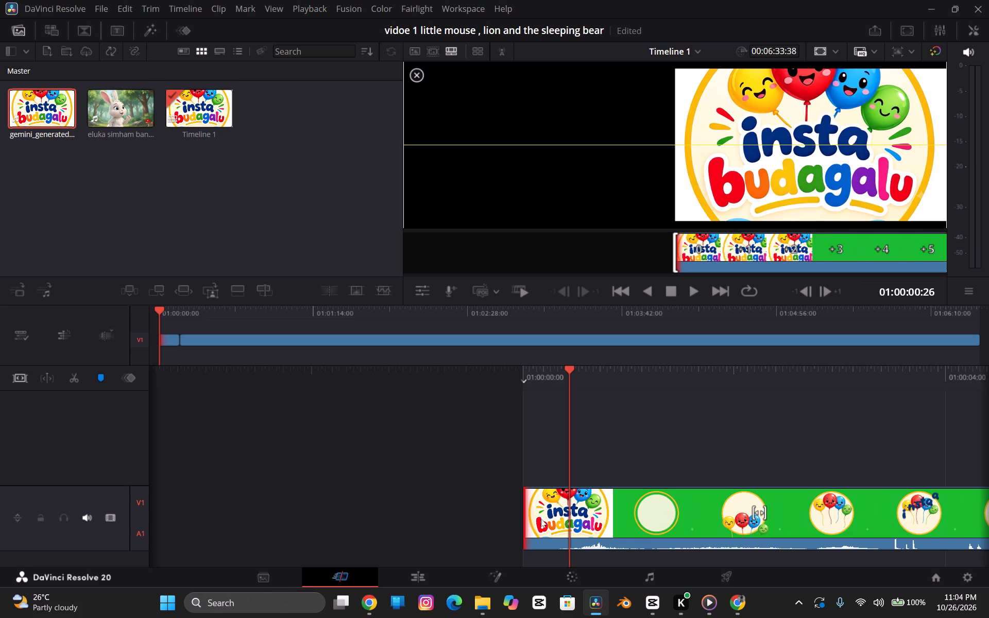
{"action": "left_click", "coordinate": [533, 511]}
{"action": "left_click_drag", "start_coordinate": [570, 496], "coordinate": [554, 499]}
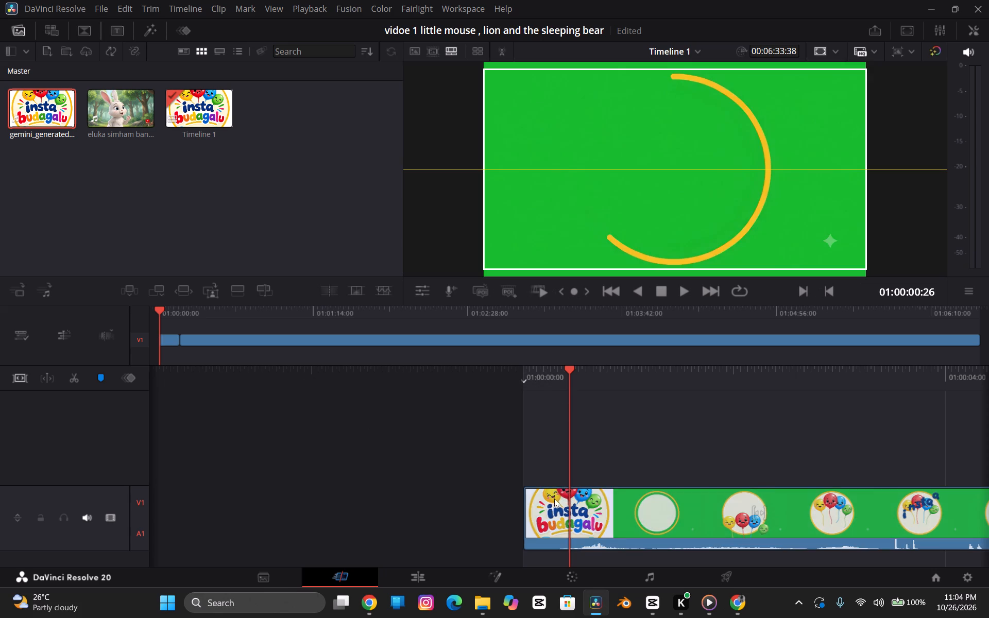
{"action": "left_click_drag", "start_coordinate": [554, 499], "coordinate": [583, 499]}
{"action": "left_click", "coordinate": [583, 499]}
{"action": "left_click_drag", "start_coordinate": [615, 416], "coordinate": [645, 420]}
{"action": "left_click_drag", "start_coordinate": [618, 382], "coordinate": [653, 380]}
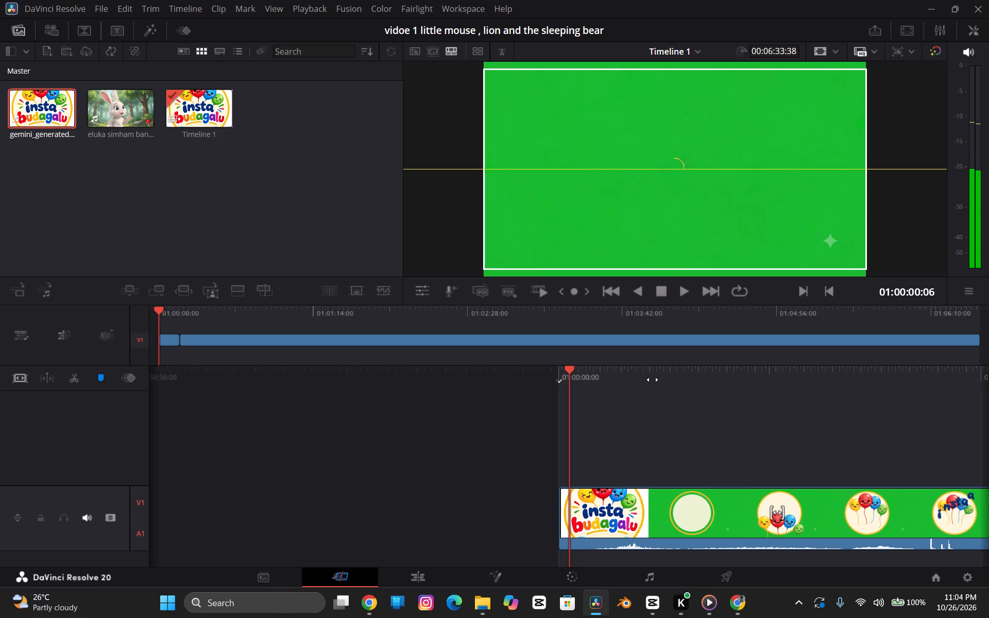
{"action": "left_click_drag", "start_coordinate": [653, 380], "coordinate": [655, 380]}
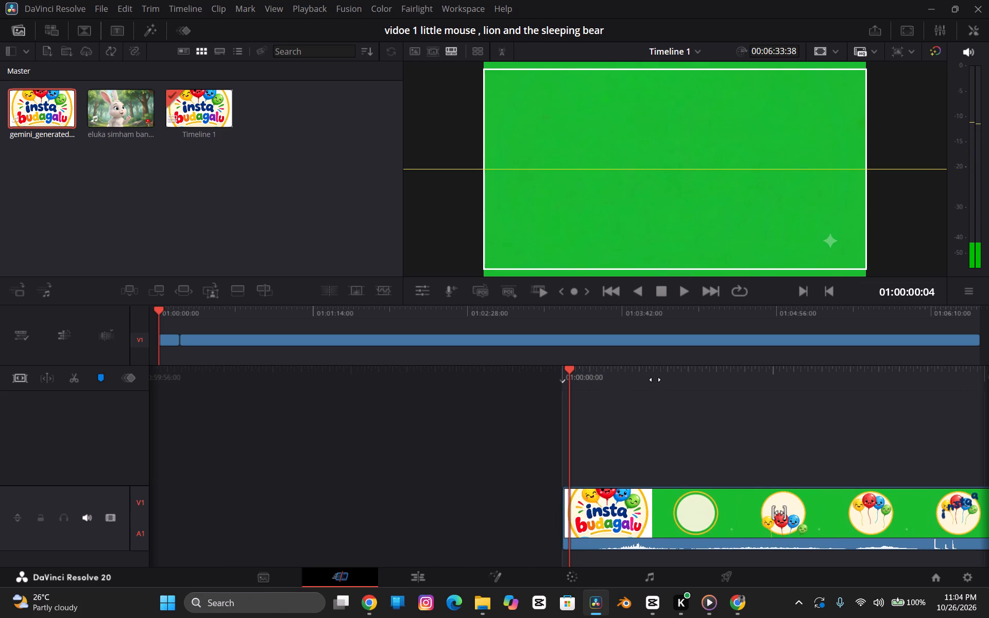
{"action": "left_click_drag", "start_coordinate": [655, 380], "coordinate": [657, 379]}
{"action": "key", "text": "space"}
{"action": "key", "text": "space"}
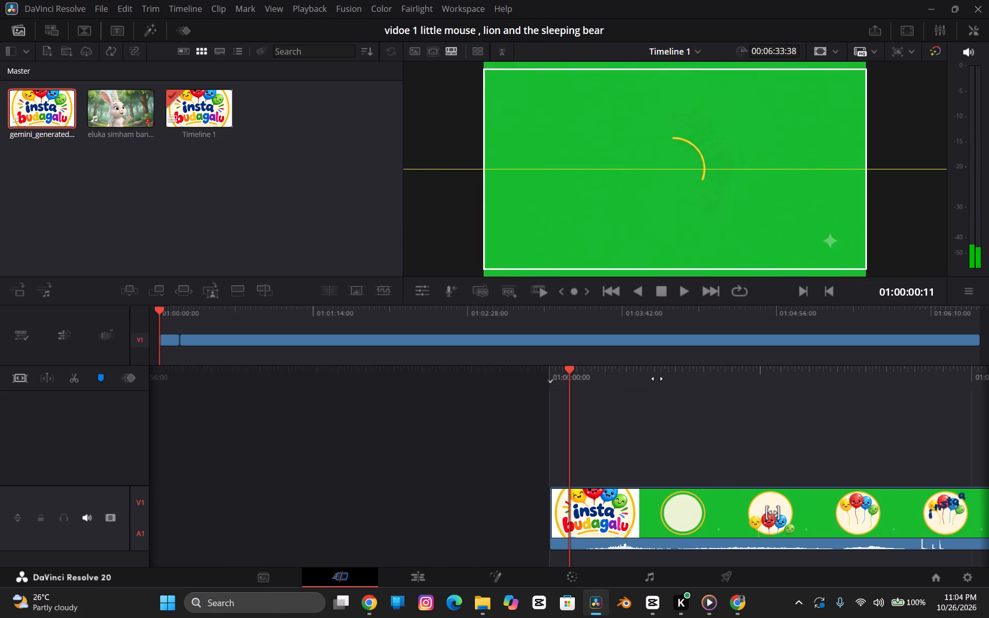
{"action": "key", "text": "Left"}
{"action": "key", "text": "Left"}
{"action": "key", "text": "Left"}
{"action": "key", "text": "Left"}
{"action": "key", "text": "Left"}
{"action": "key", "text": "Left"}
{"action": "key", "text": "Left"}
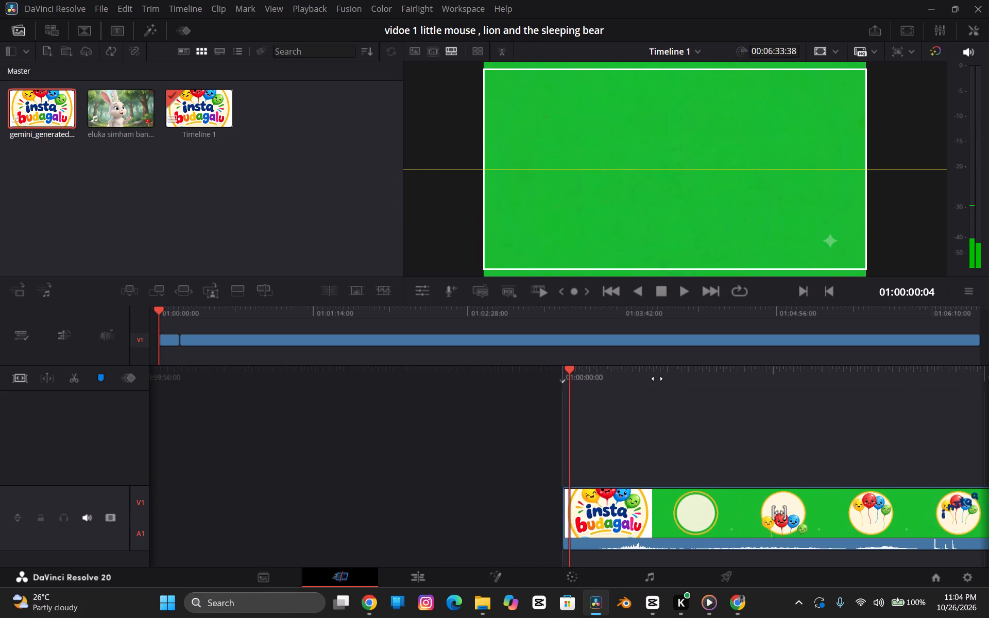
{"action": "key", "text": "Left"}
{"action": "key", "text": "Left"}
{"action": "key", "text": "Right"}
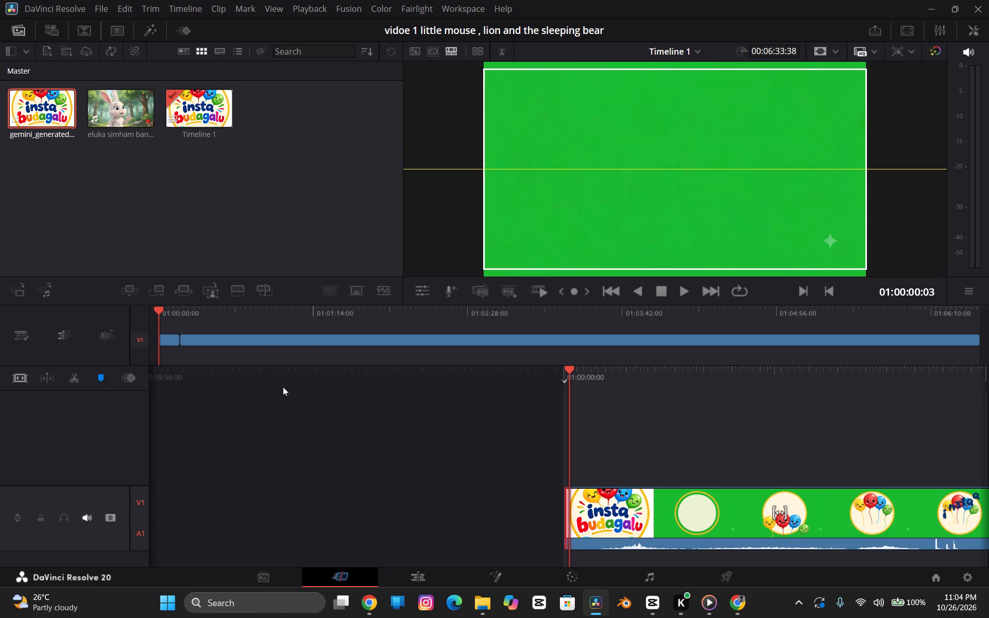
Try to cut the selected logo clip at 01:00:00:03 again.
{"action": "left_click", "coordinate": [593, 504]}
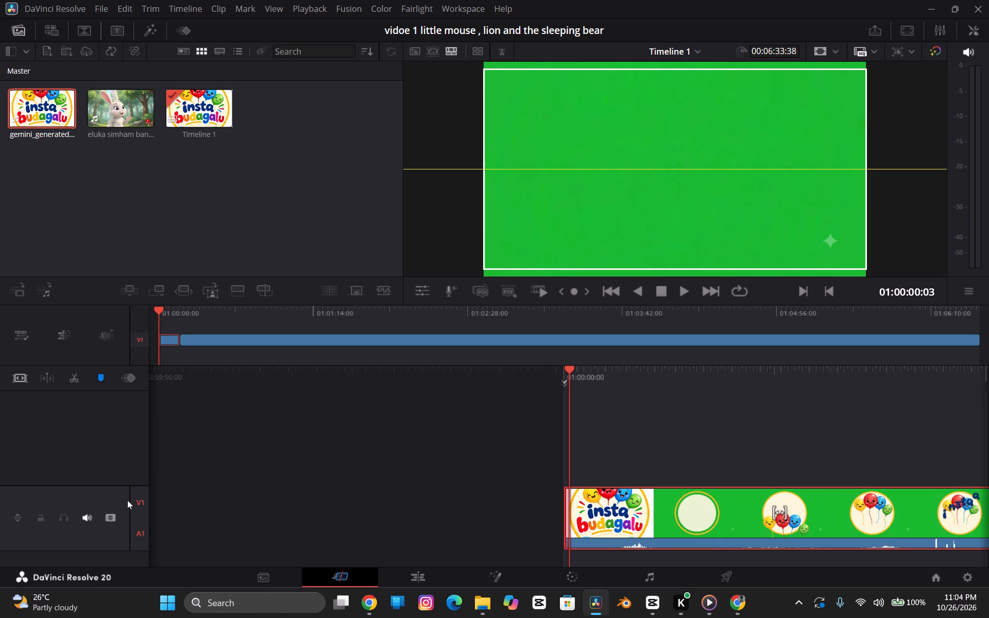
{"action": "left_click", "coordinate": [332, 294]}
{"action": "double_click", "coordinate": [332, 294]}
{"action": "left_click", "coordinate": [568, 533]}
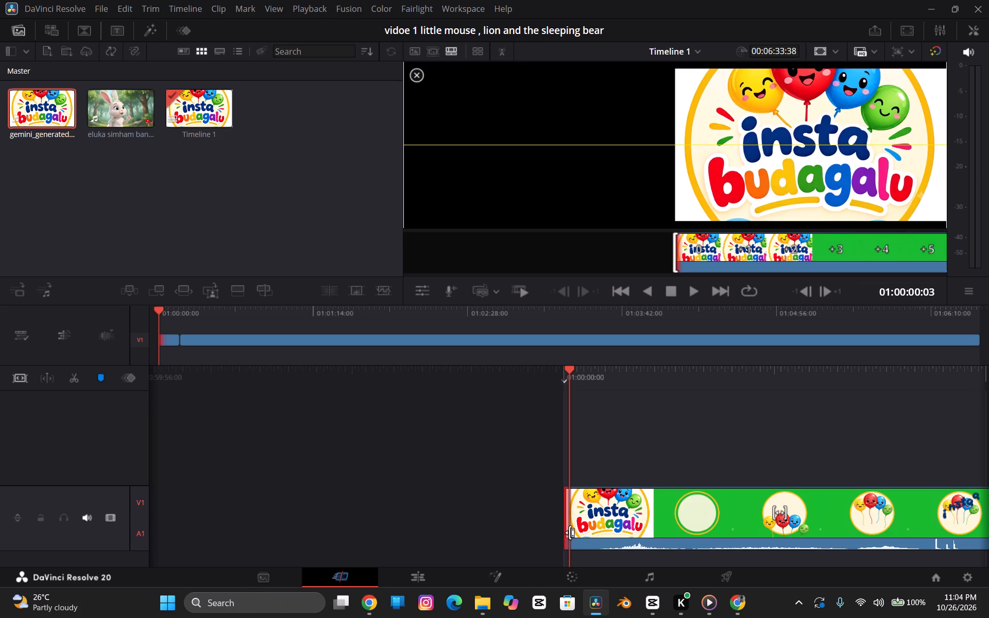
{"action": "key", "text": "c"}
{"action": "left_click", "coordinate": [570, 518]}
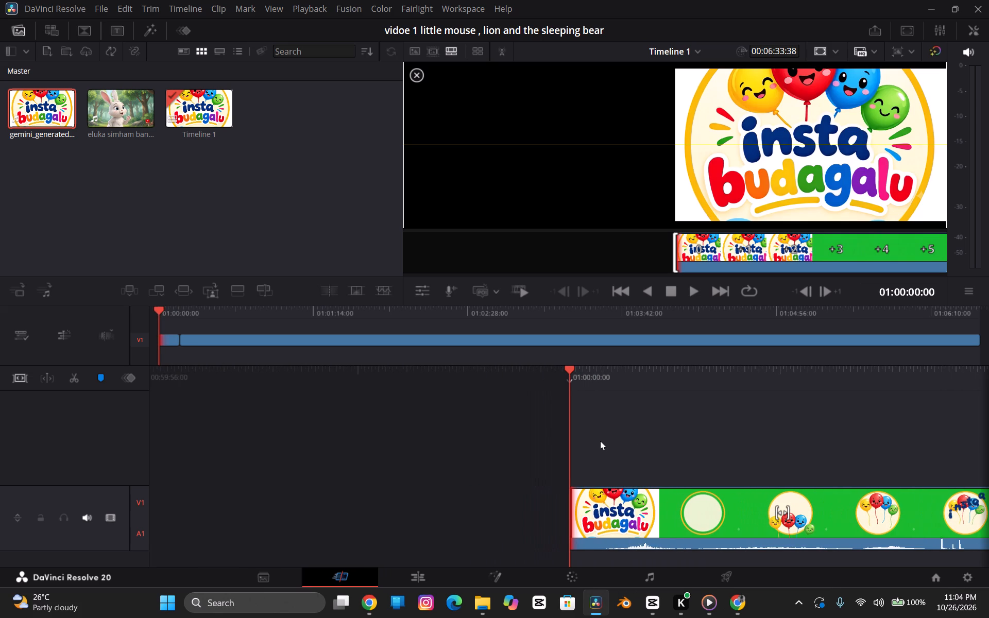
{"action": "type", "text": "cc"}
Preview the logo clip's opening, clear the selected edit point and bring the playhead back to about 01:00:00:04.
{"action": "key", "text": "space"}
{"action": "key", "text": "space"}
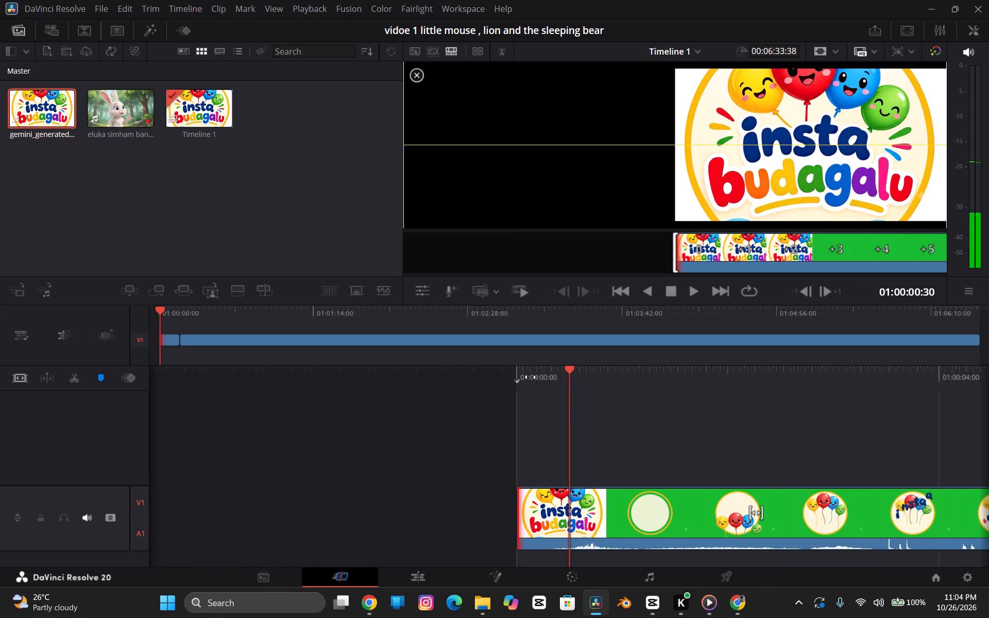
{"action": "left_click", "coordinate": [530, 374]}
{"action": "key", "text": "a"}
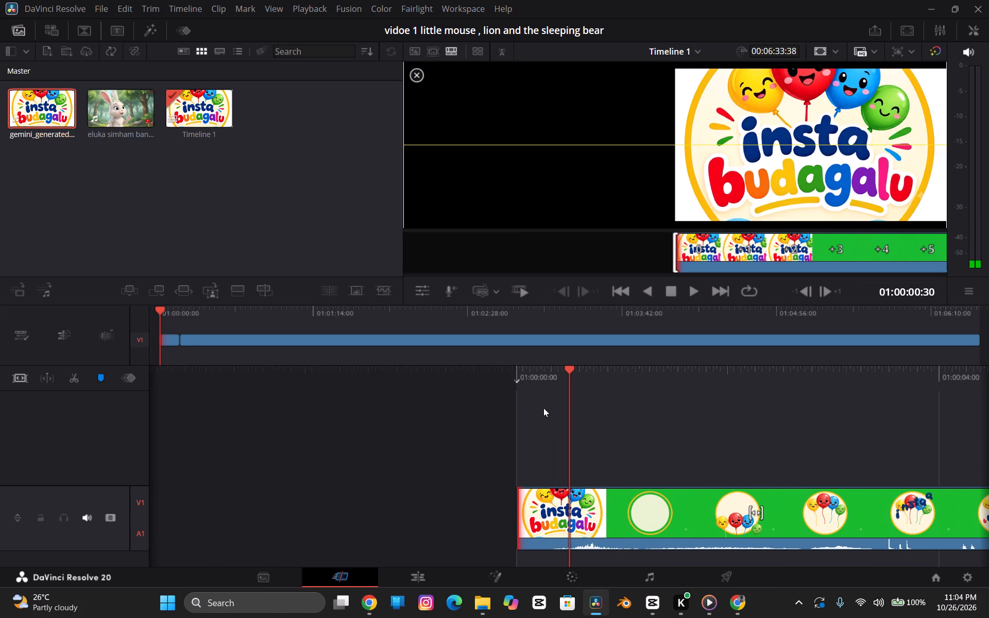
{"action": "left_click", "coordinate": [531, 420]}
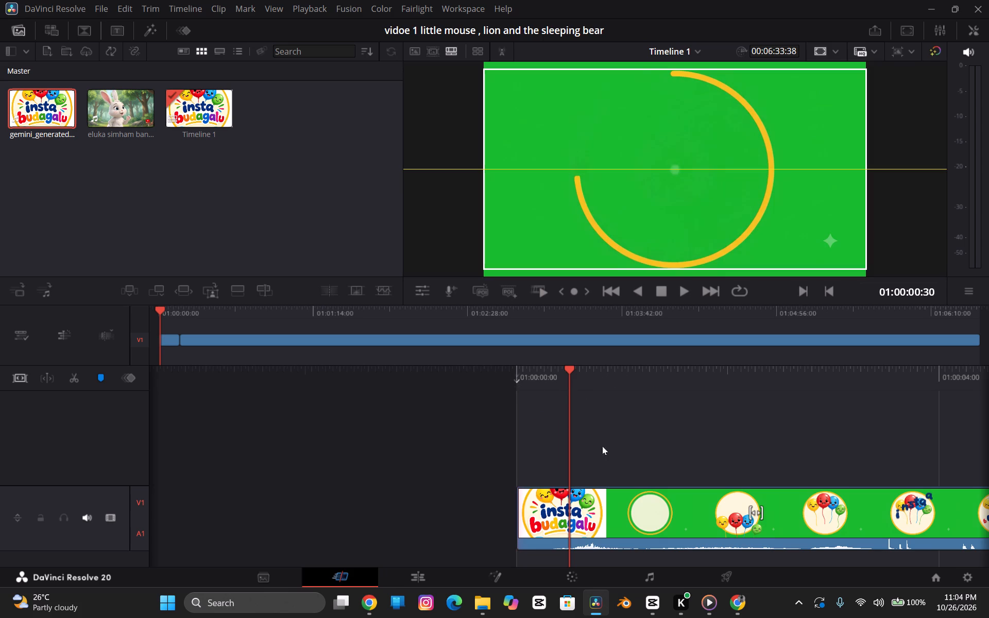
{"action": "left_click_drag", "start_coordinate": [604, 428], "coordinate": [644, 423]}
{"action": "scroll", "coordinate": [644, 423], "scroll_direction": "right", "scroll_amount": 2}
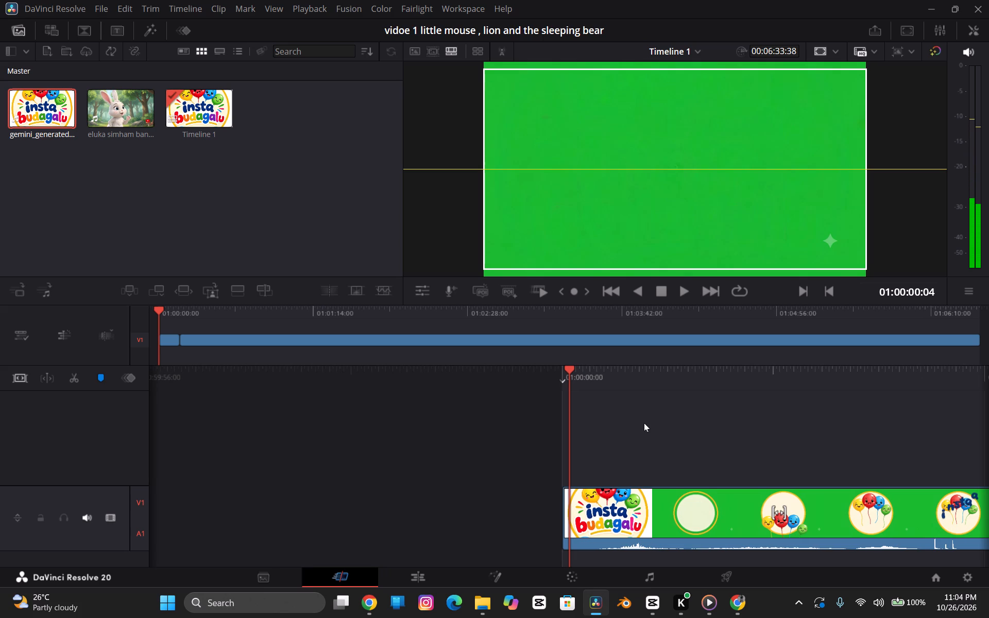
{"action": "scroll", "coordinate": [644, 423], "scroll_direction": "right", "scroll_amount": 1}
{"action": "key", "text": "Right"}
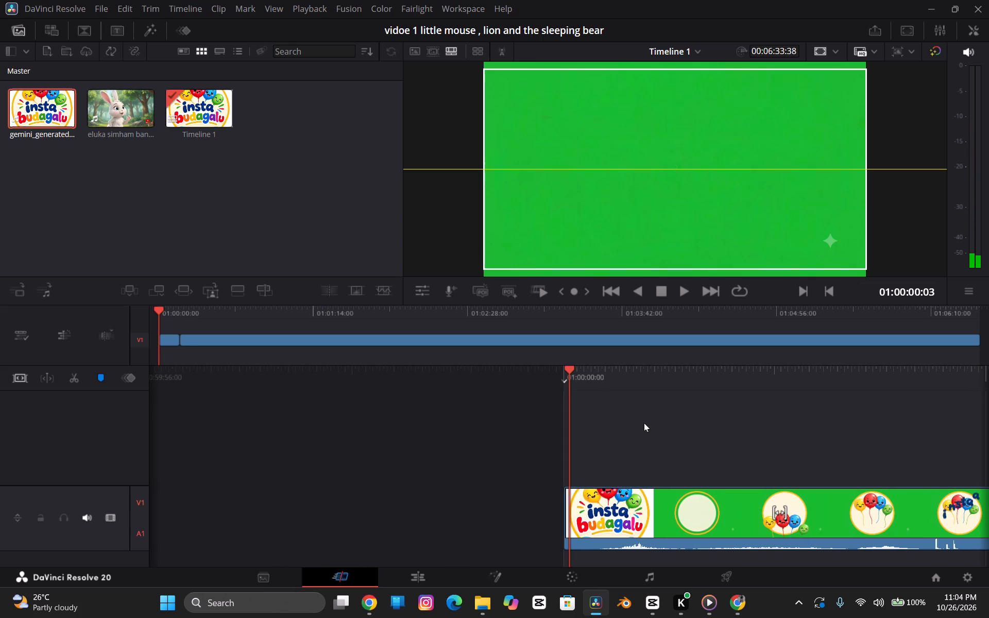
{"action": "key", "text": "Left"}
{"action": "key", "text": "Right"}
{"action": "key", "text": "Right"}
Replay the logo clip's opening and set the playhead frame by frame at 01:00:00:03, just after the still.
{"action": "key", "text": "space"}
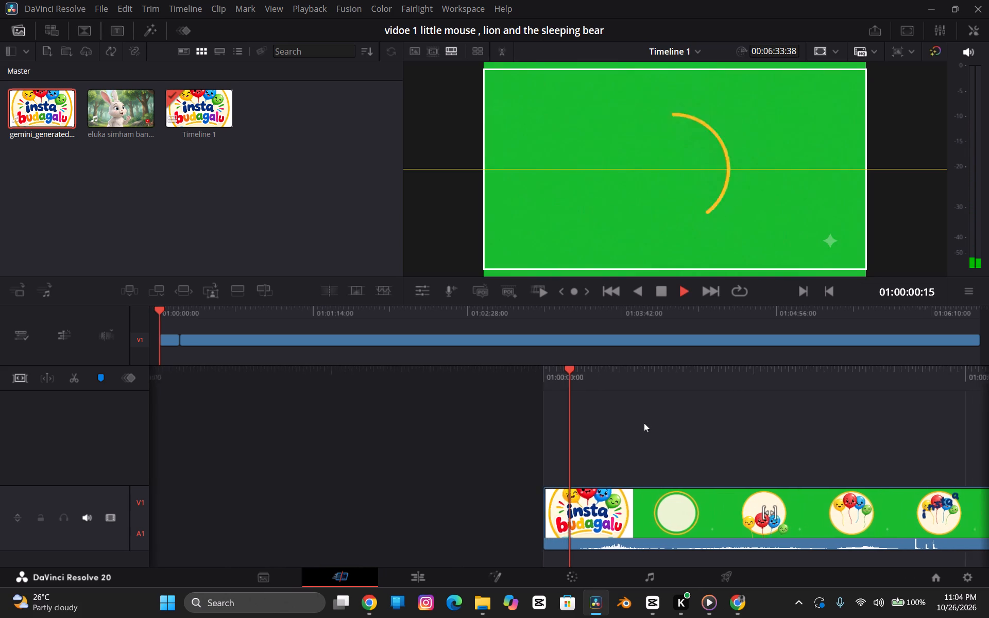
{"action": "key", "text": "Left"}
{"action": "key", "text": "Left"}
{"action": "key", "text": "space"}
{"action": "key", "text": "Left"}
{"action": "key", "text": "Left"}
{"action": "key", "text": "Left"}
{"action": "key", "text": "Left"}
{"action": "key", "text": "Left"}
{"action": "key", "text": "Left"}
{"action": "key", "text": "Left"}
{"action": "key", "text": "Left"}
{"action": "key", "text": "Left"}
{"action": "key", "text": "Left"}
{"action": "key", "text": "Left"}
{"action": "key", "text": "Left"}
{"action": "key", "text": "Left"}
{"action": "key", "text": "Left"}
{"action": "key", "text": "Left"}
{"action": "key", "text": "Left"}
{"action": "key", "text": "Left"}
{"action": "key", "text": "Left"}
{"action": "key", "text": "Left"}
{"action": "key", "text": "Left"}
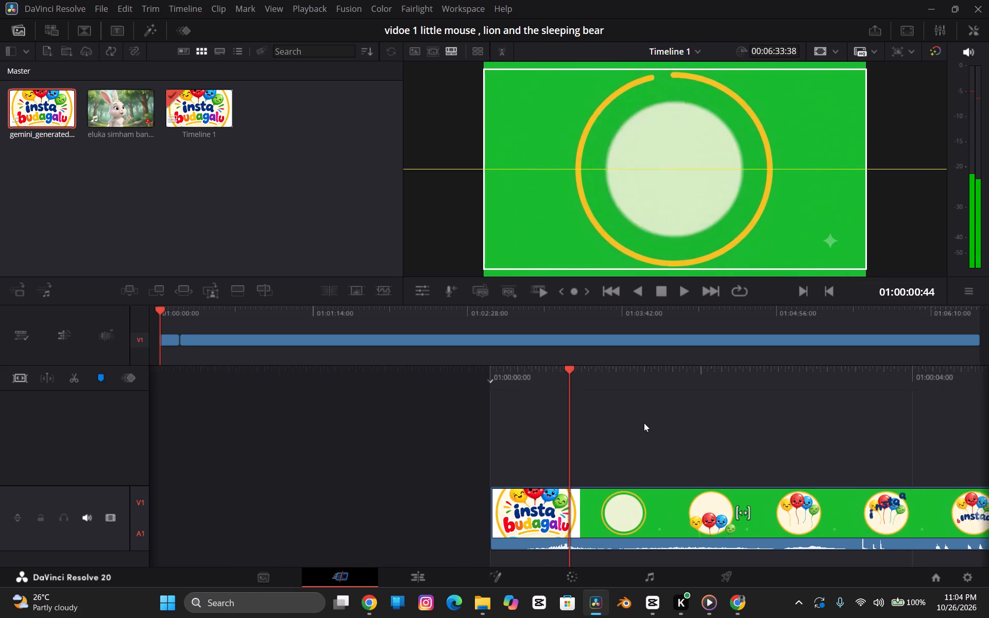
{"action": "key", "text": "Left"}
{"action": "key", "text": "Left"}
{"action": "key", "text": "Left"}
{"action": "key", "text": "Left"}
{"action": "key", "text": "Left"}
{"action": "key", "text": "Left"}
{"action": "key", "text": "Left"}
{"action": "key", "text": "Left"}
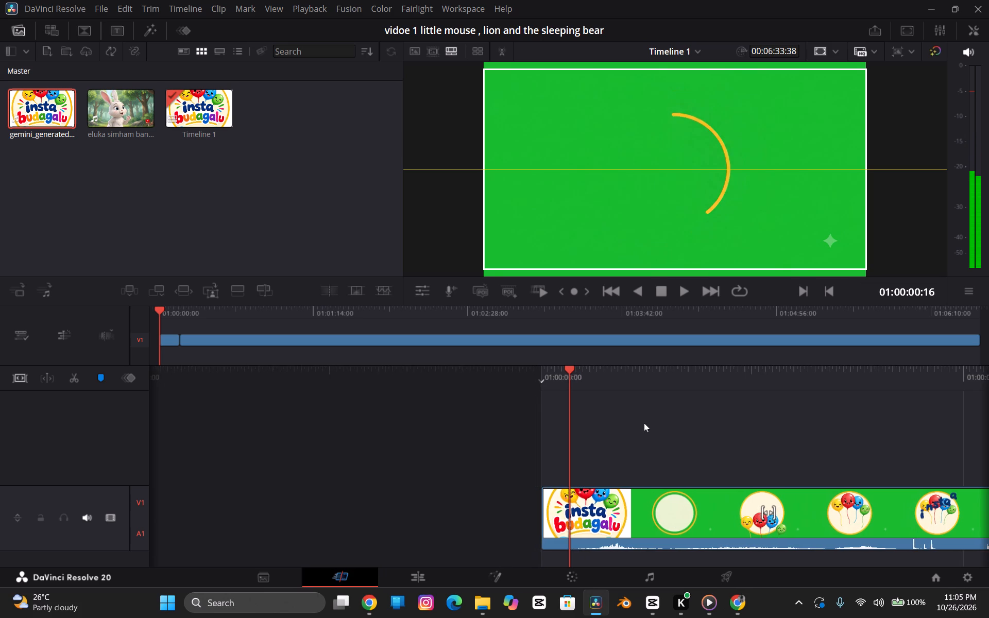
{"action": "key", "text": "Left"}
{"action": "key", "text": "Left"}
{"action": "key", "text": "Left"}
{"action": "key", "text": "Left"}
{"action": "key", "text": "Left"}
{"action": "key", "text": "Left"}
{"action": "key", "text": "Left"}
{"action": "key", "text": "Left"}
{"action": "key", "text": "Left"}
{"action": "key", "text": "Left"}
{"action": "key", "text": "Left"}
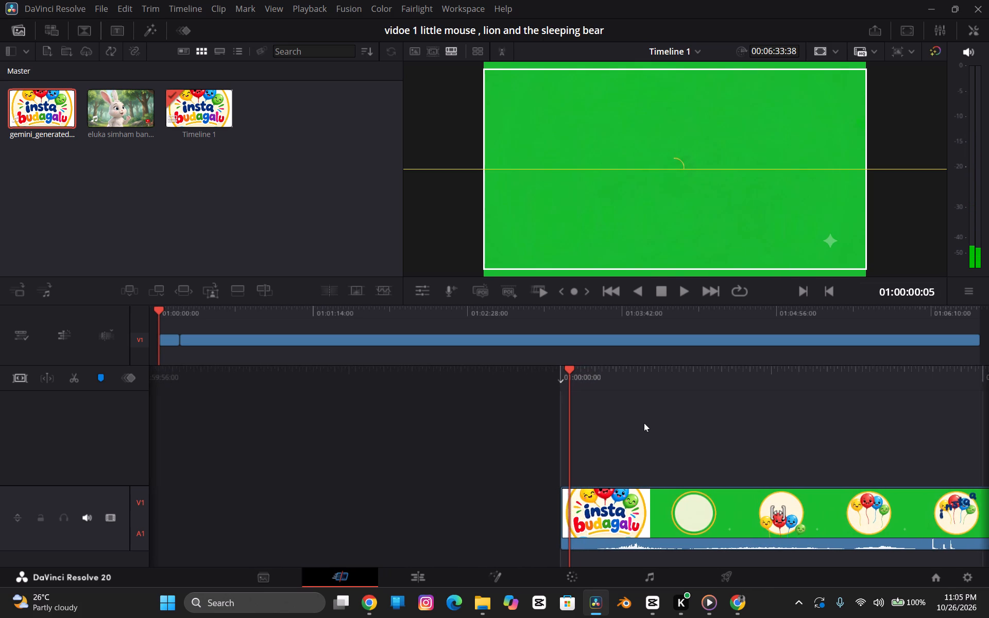
{"action": "key", "text": "Left"}
{"action": "key", "text": "Left"}
{"action": "key", "text": "Left"}
{"action": "key", "text": "Right"}
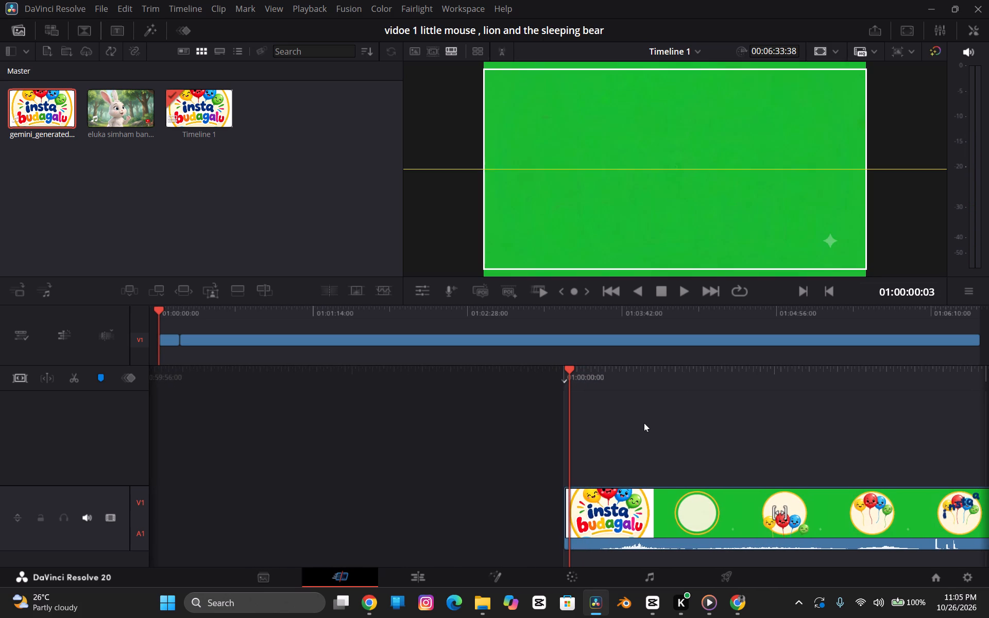
Split the logo clip at 01:00:00:03 and delete the short opening still segment.
{"action": "left_click", "coordinate": [71, 379]}
{"action": "left_click", "coordinate": [566, 519]}
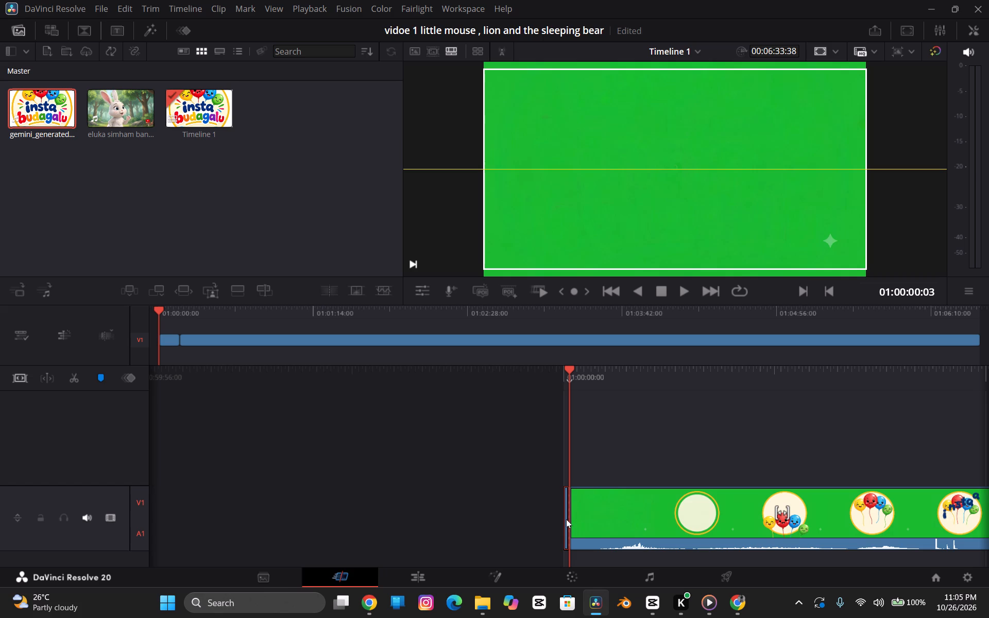
{"action": "key", "text": "Delete"}
{"action": "key", "text": "Delete"}
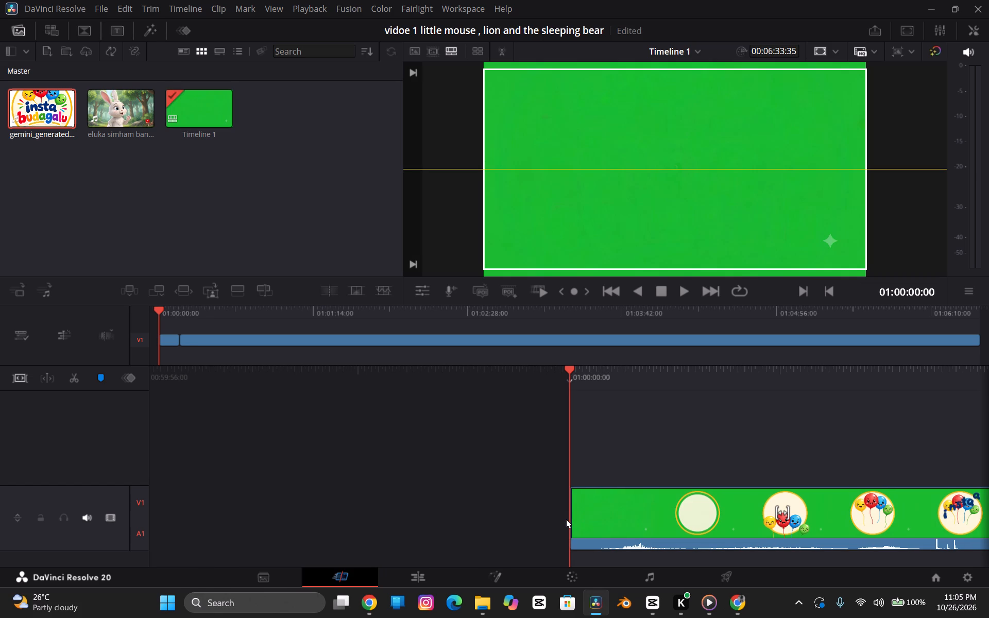
Select the logo clip on the timeline and preview its trimmed opening up to about 01:00:03:37.
{"action": "left_click", "coordinate": [650, 500]}
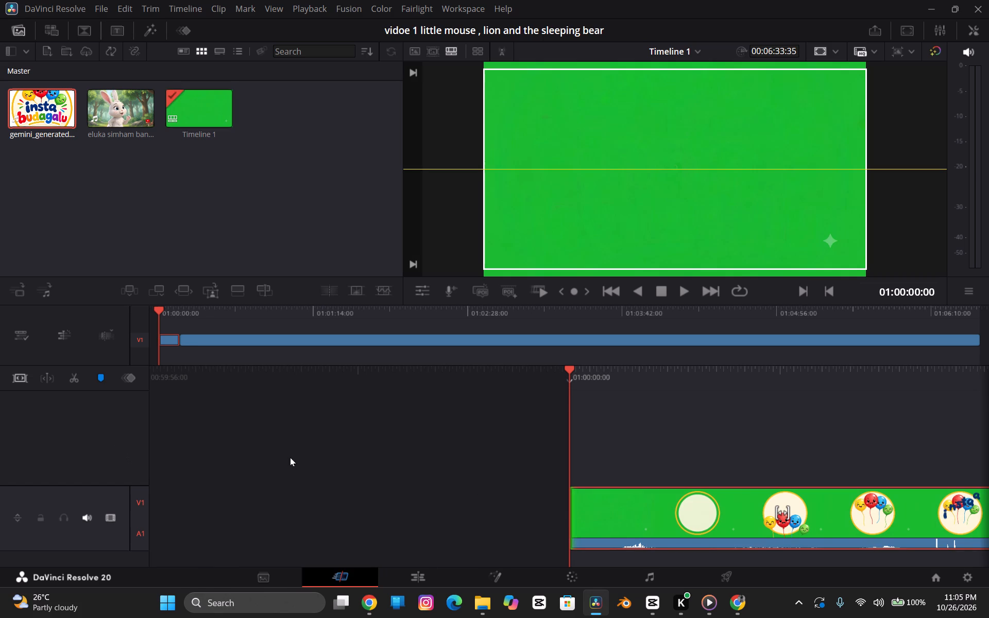
{"action": "scroll", "coordinate": [668, 411], "scroll_direction": "left", "scroll_amount": 2}
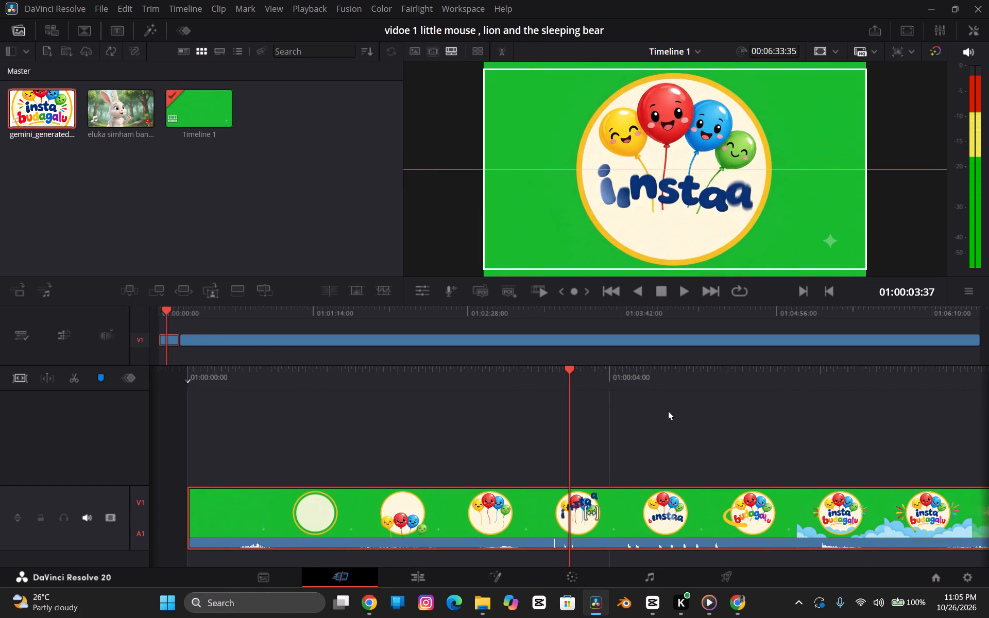
{"action": "left_click", "coordinate": [628, 500]}
{"action": "left_click", "coordinate": [628, 500]}
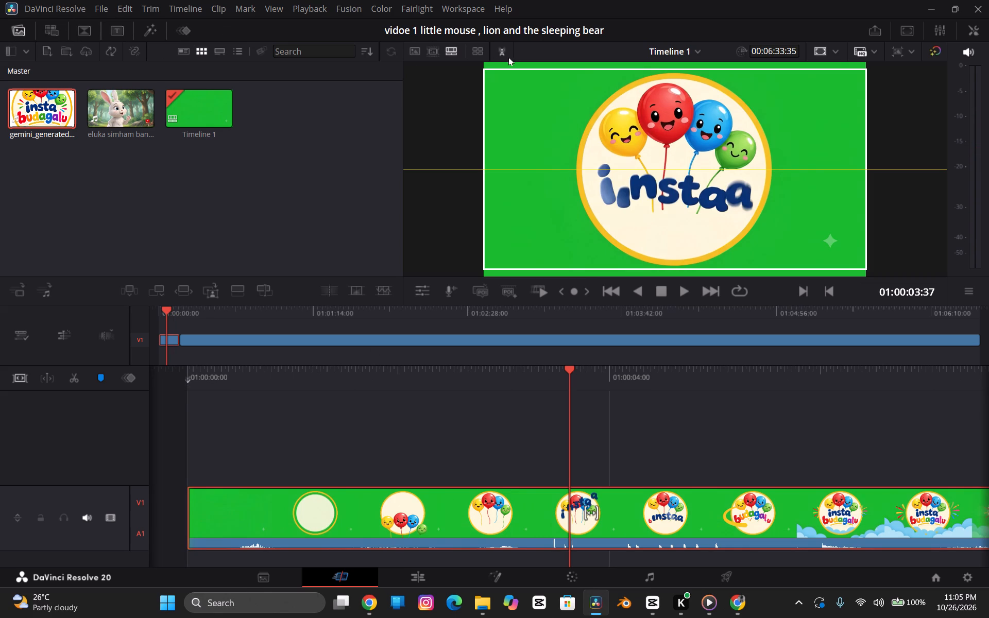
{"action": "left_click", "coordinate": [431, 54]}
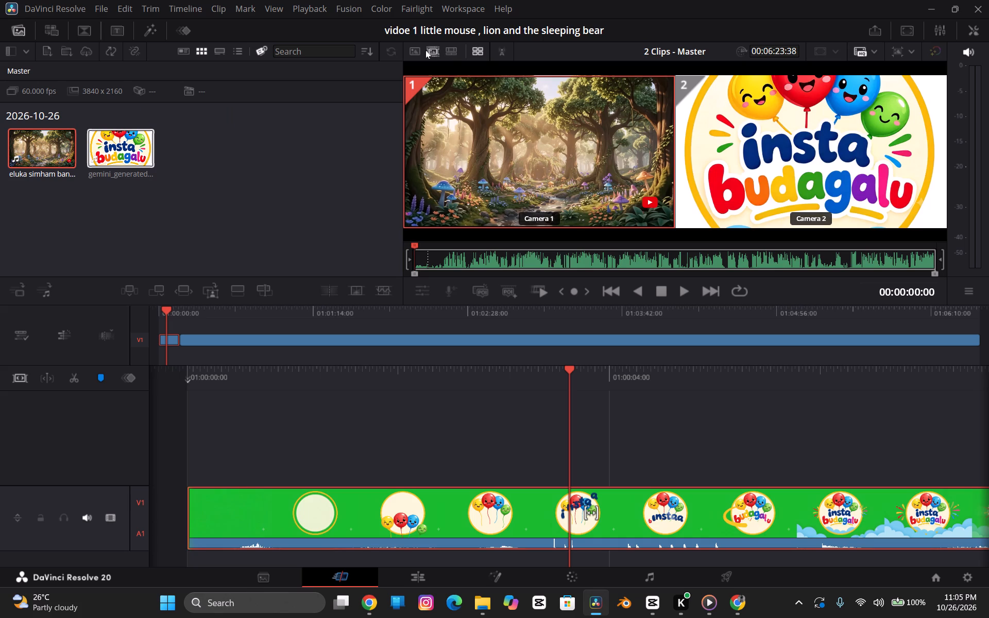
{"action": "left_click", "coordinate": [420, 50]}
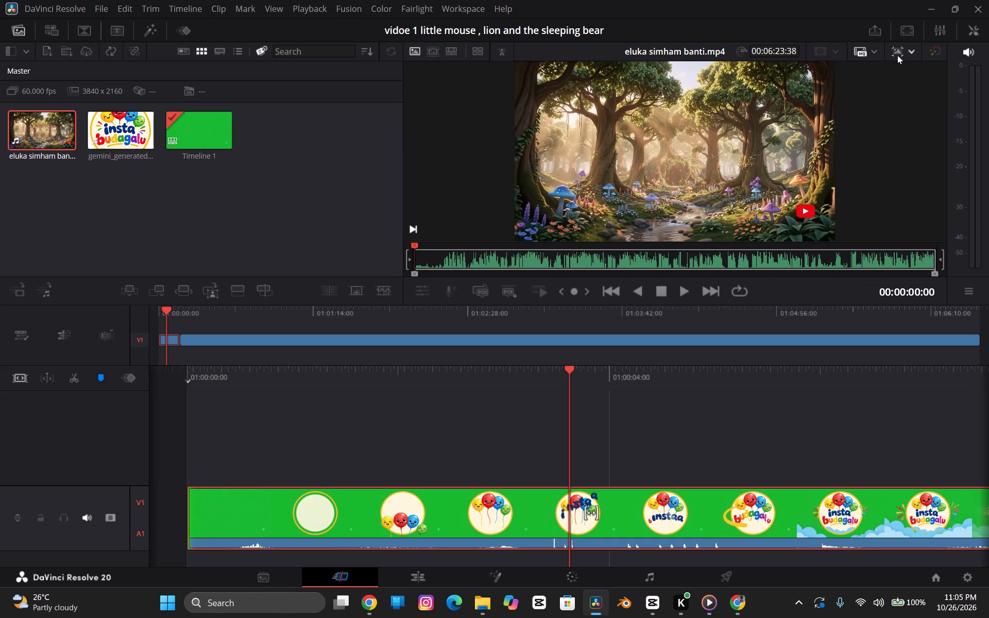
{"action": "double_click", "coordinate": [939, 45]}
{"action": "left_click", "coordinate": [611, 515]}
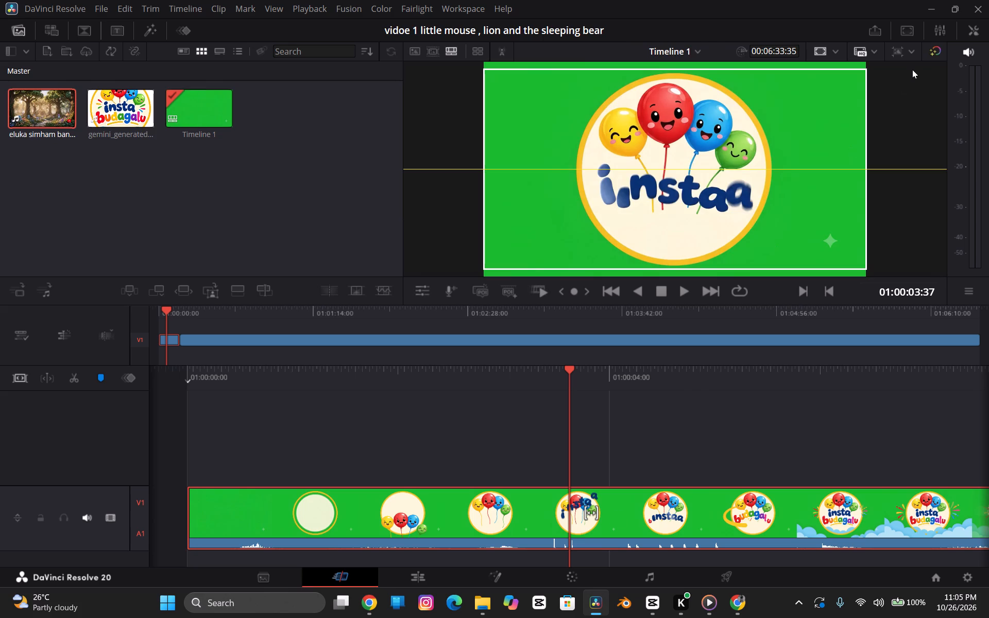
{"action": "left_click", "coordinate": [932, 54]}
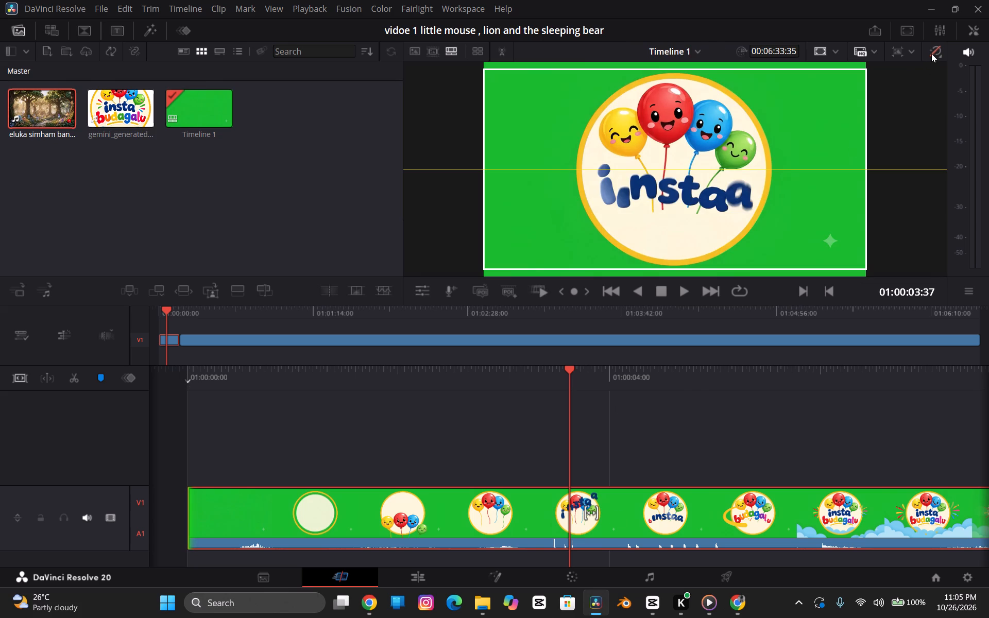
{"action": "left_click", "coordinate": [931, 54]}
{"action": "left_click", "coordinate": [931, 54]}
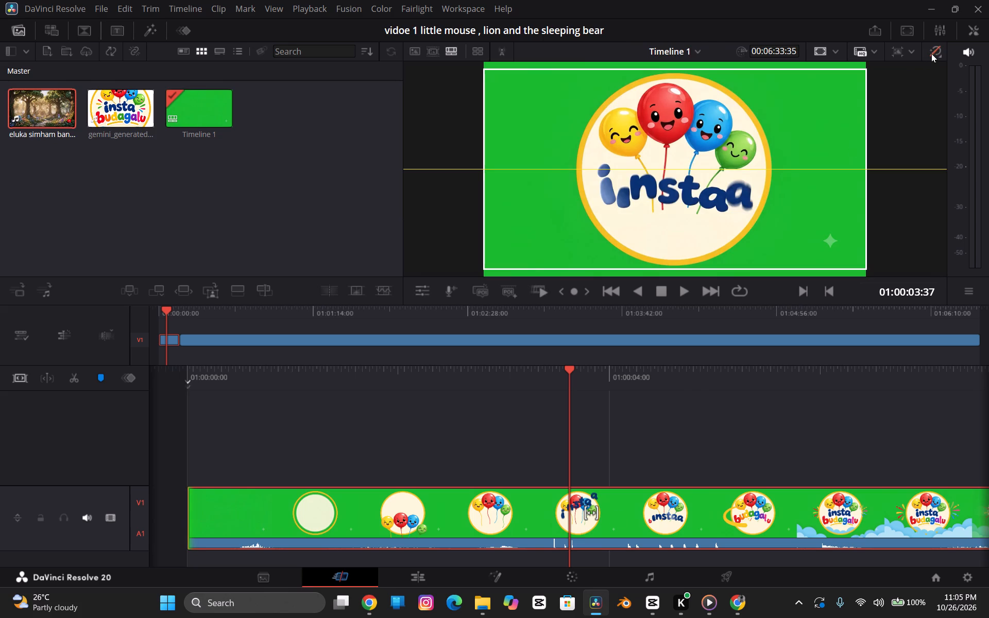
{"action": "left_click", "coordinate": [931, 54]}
Examine the logo clip's video, audio and file properties for a way to remove its green background.
{"action": "left_click", "coordinate": [976, 31]}
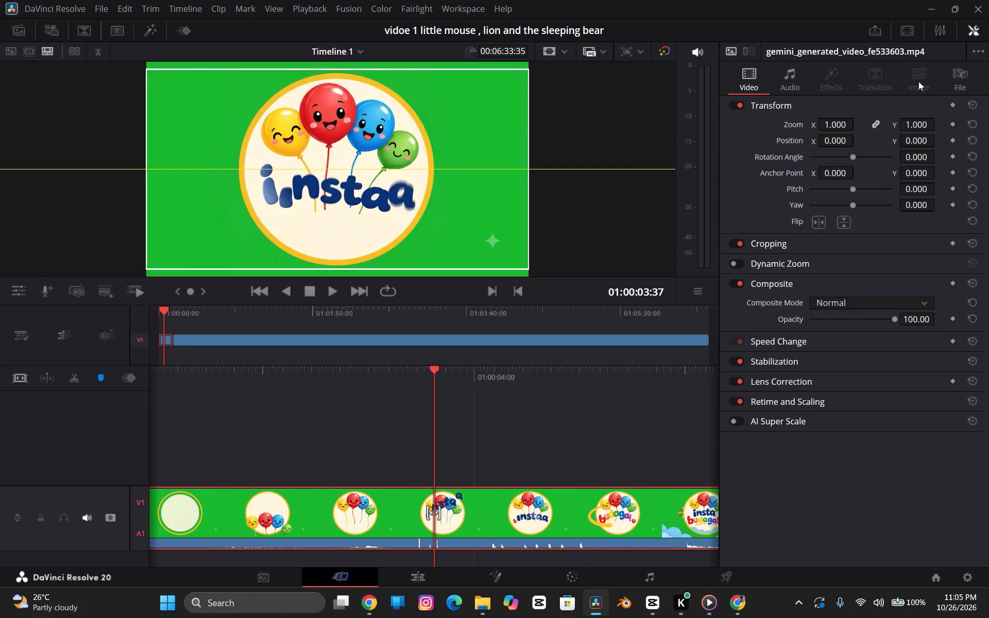
{"action": "left_click", "coordinate": [838, 82]}
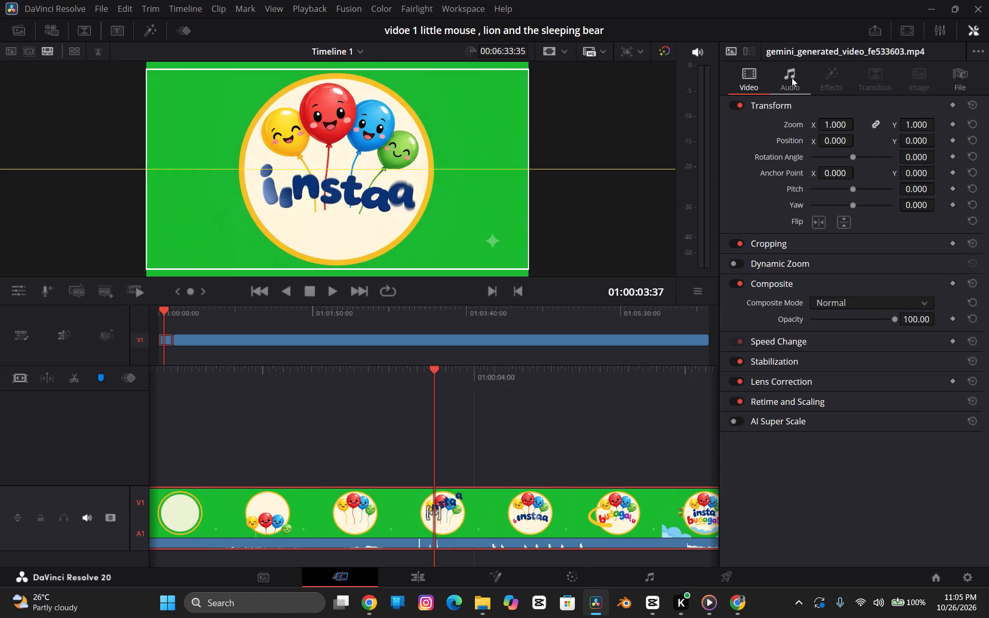
{"action": "left_click", "coordinate": [792, 78]}
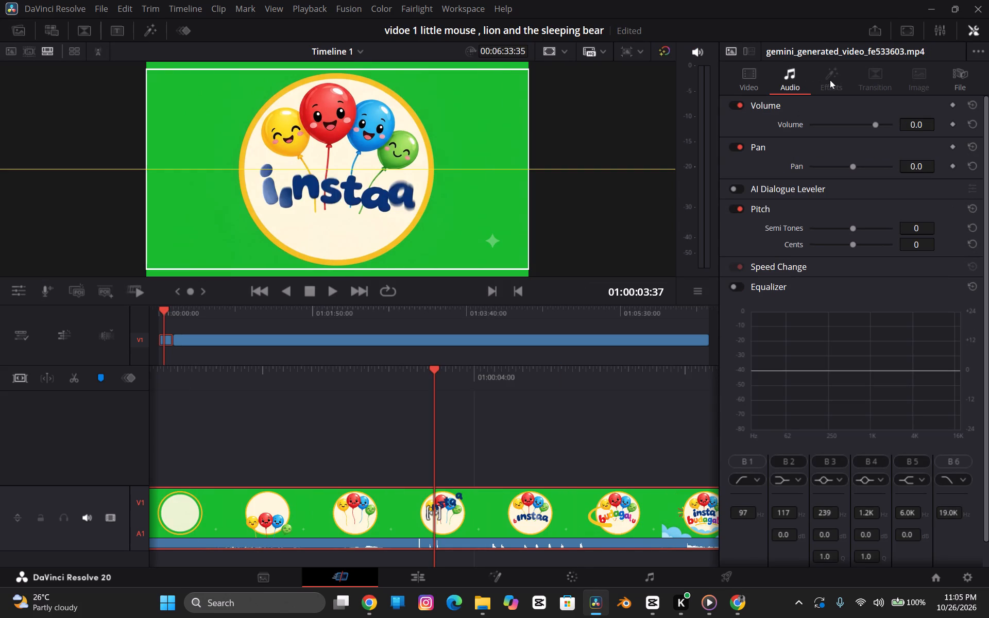
{"action": "left_click", "coordinate": [831, 80]}
{"action": "left_click", "coordinate": [831, 80]}
{"action": "left_click", "coordinate": [831, 80]}
{"action": "left_click", "coordinate": [869, 78]}
{"action": "left_click", "coordinate": [963, 77]}
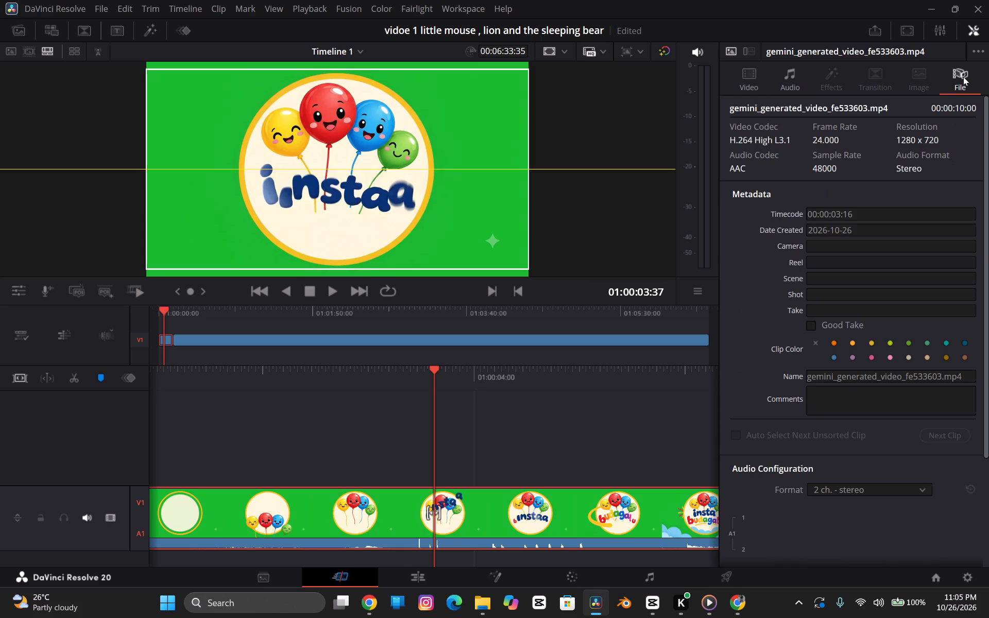
{"action": "left_click", "coordinate": [748, 48]}
{"action": "left_click", "coordinate": [727, 53]}
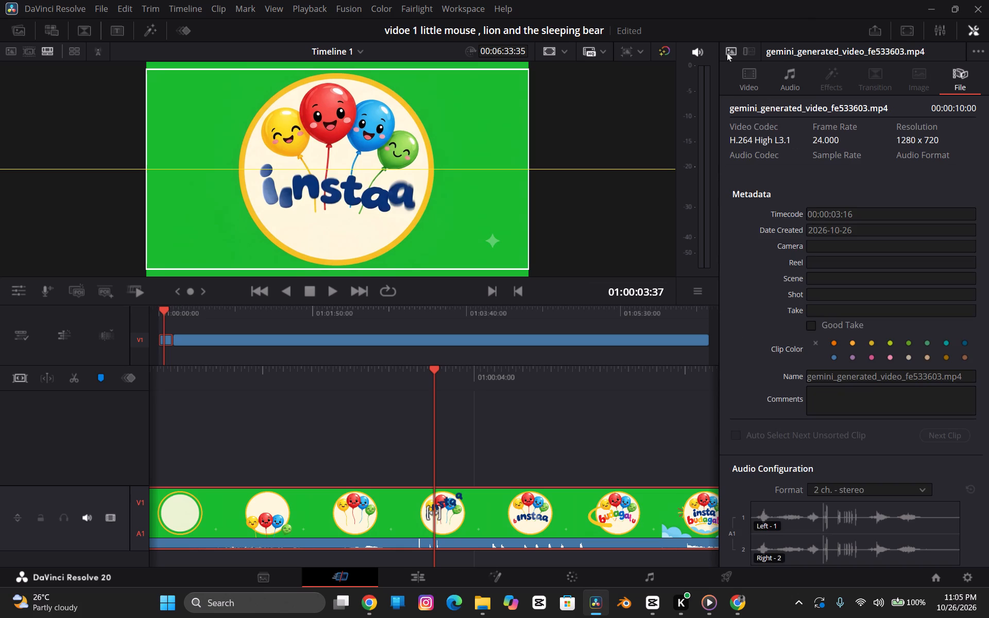
{"action": "left_click", "coordinate": [939, 29]}
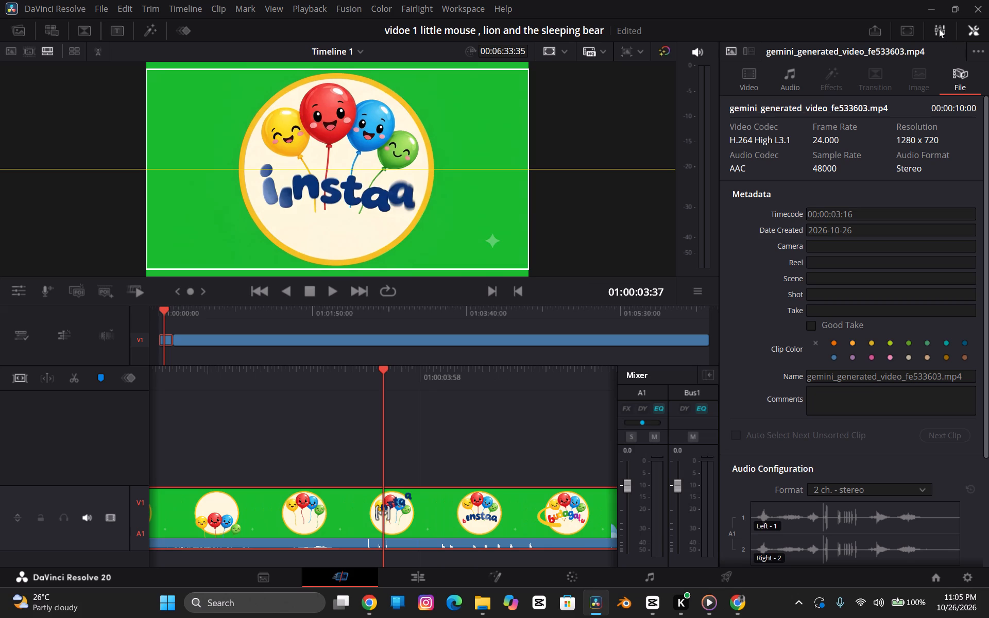
{"action": "left_click", "coordinate": [939, 29]}
{"action": "double_click", "coordinate": [939, 29]}
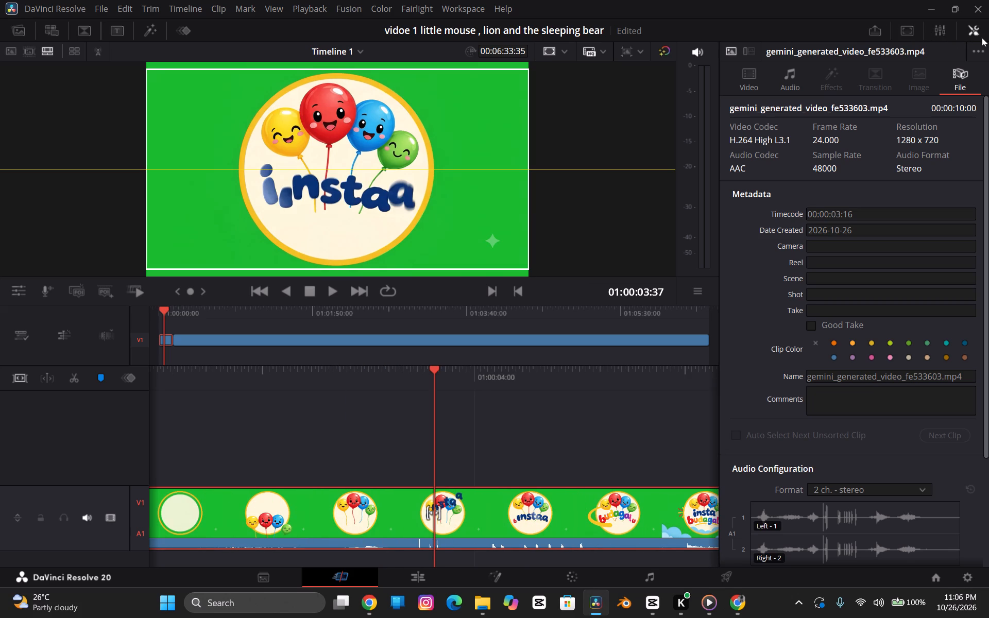
{"action": "left_click", "coordinate": [745, 87]}
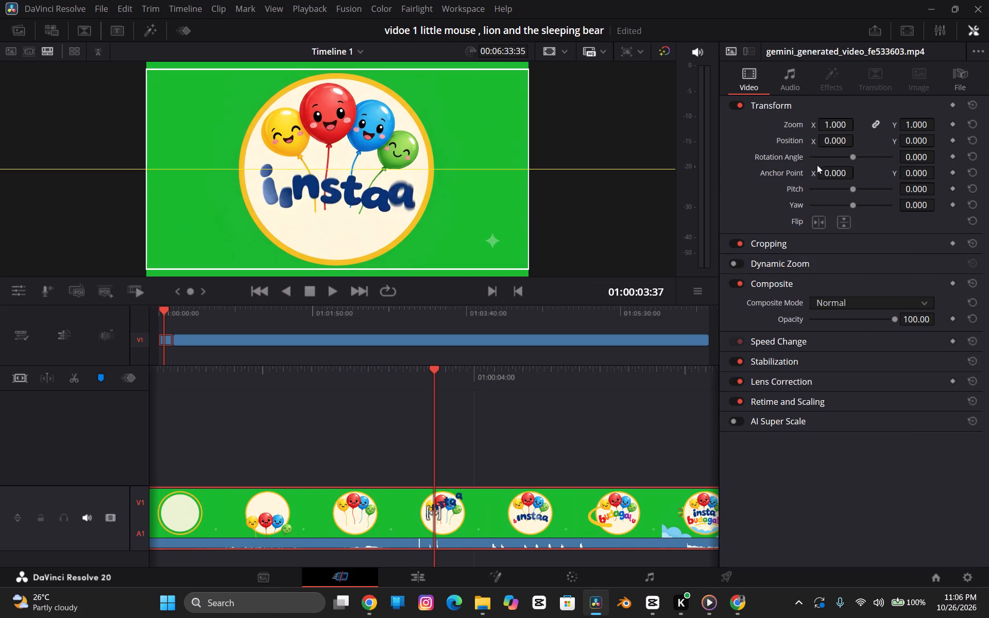
{"action": "scroll", "coordinate": [868, 300], "scroll_direction": "down", "scroll_amount": 1}
{"action": "left_click", "coordinate": [801, 94]}
{"action": "left_click", "coordinate": [768, 85]}
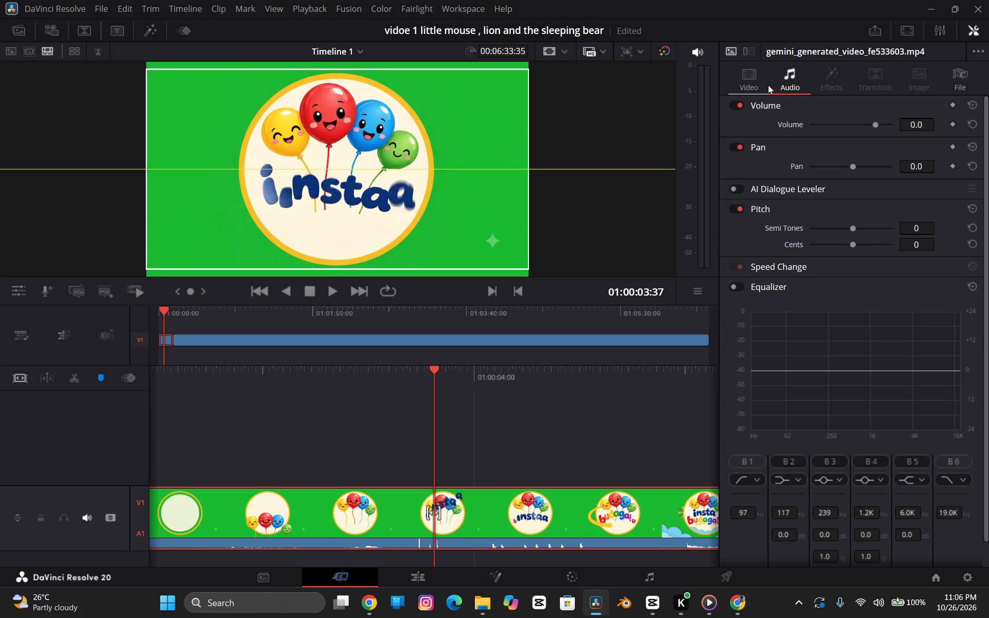
Look through the logo clip's available options and the project's editing commands for a green-screen removal tool.
{"action": "left_click", "coordinate": [623, 495]}
{"action": "right_click", "coordinate": [623, 495]}
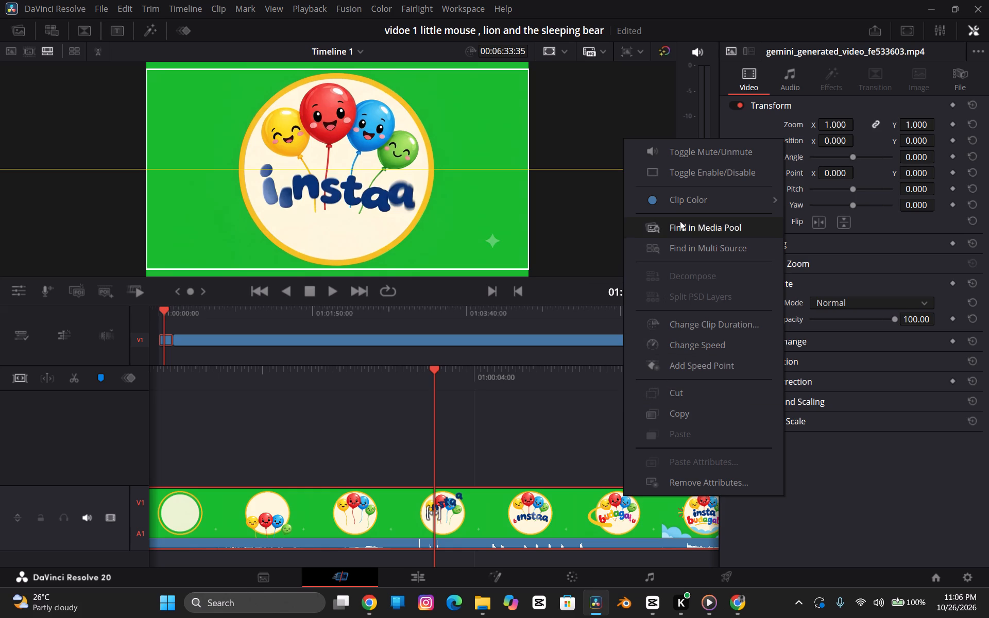
{"action": "left_click", "coordinate": [650, 107]}
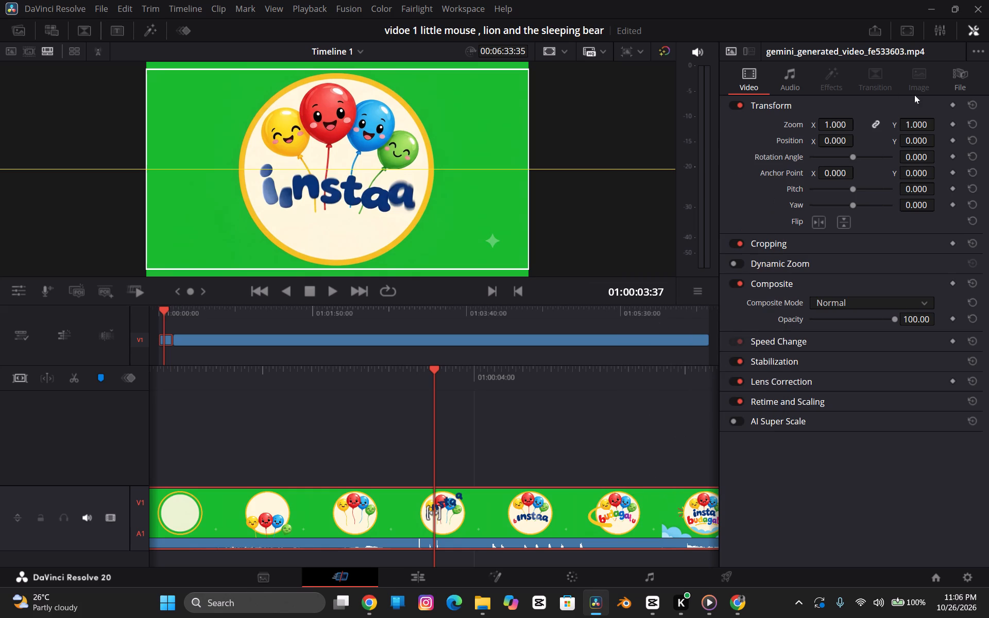
{"action": "left_click", "coordinate": [971, 29]}
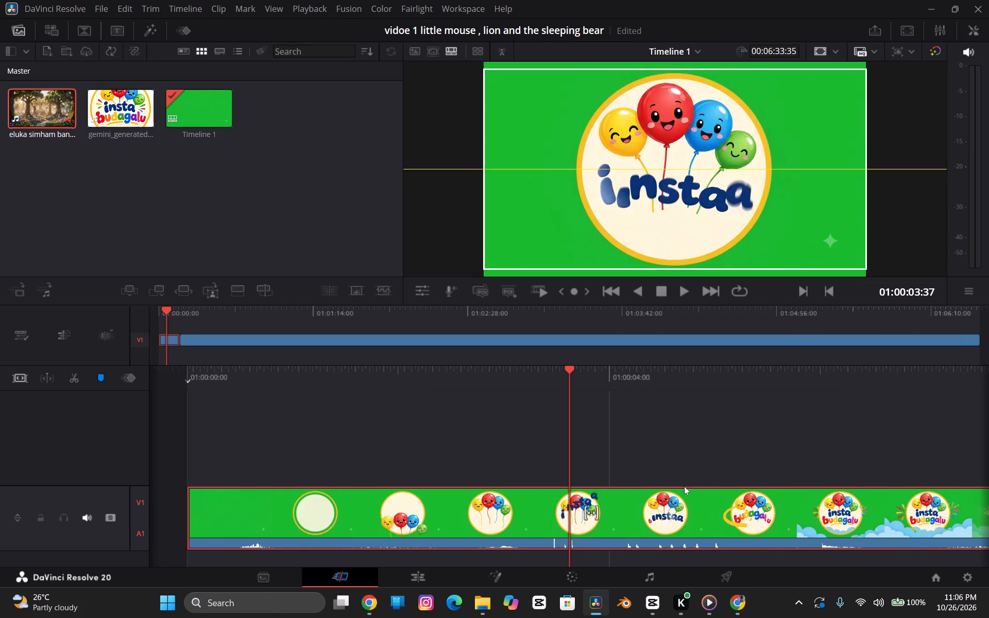
{"action": "right_click", "coordinate": [667, 502]}
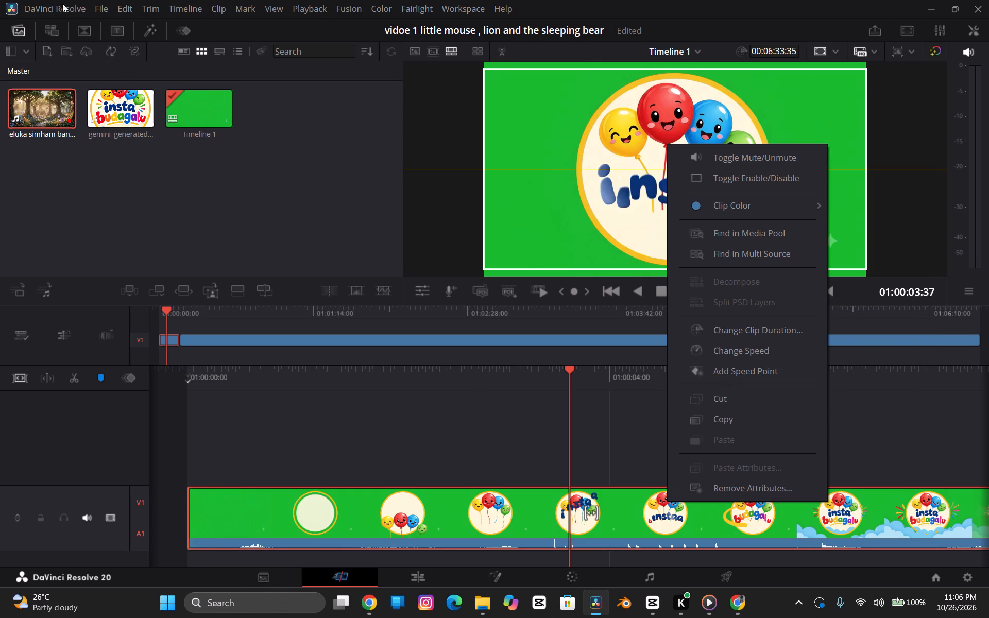
{"action": "left_click", "coordinate": [120, 8]}
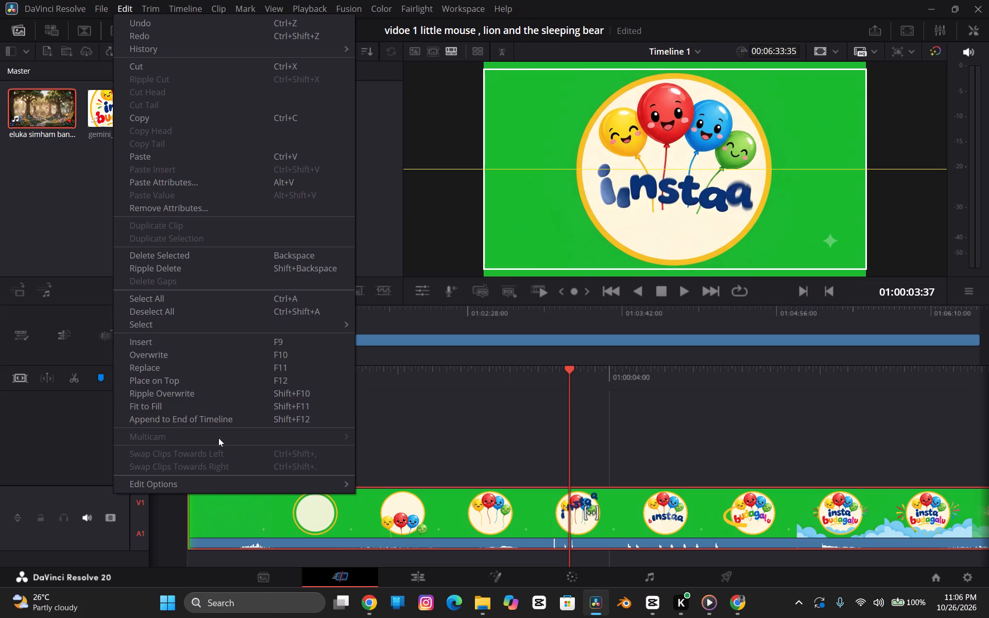
{"action": "left_click", "coordinate": [146, 5]}
{"action": "left_click", "coordinate": [148, 16]}
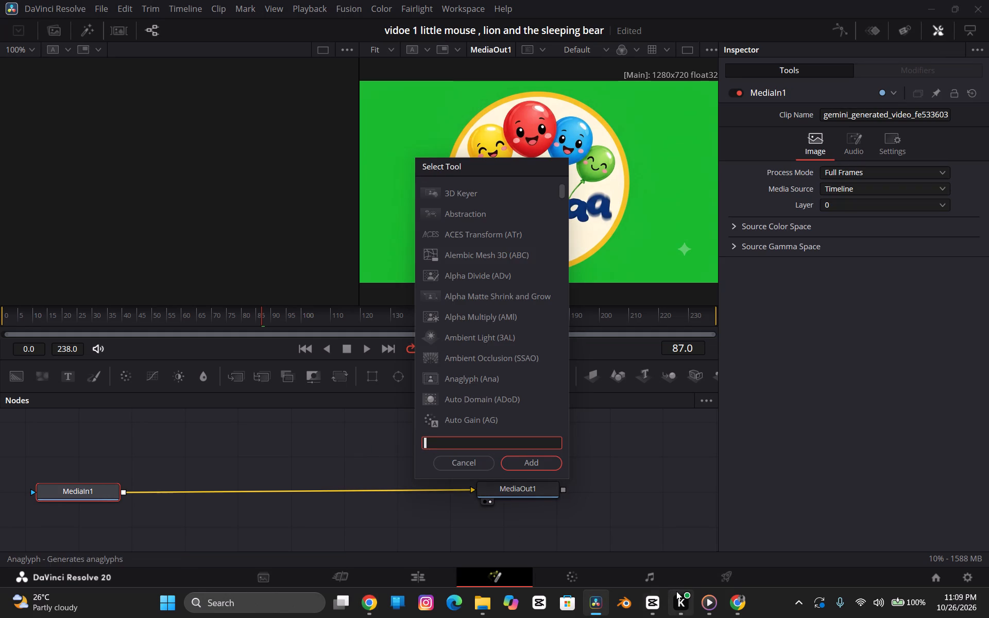
Add a Delta Keyer after MediaIn1, finding it with the search "delta", and place its node midway between MediaIn1 and MediaOut1.
{"action": "left_click", "coordinate": [368, 605]}
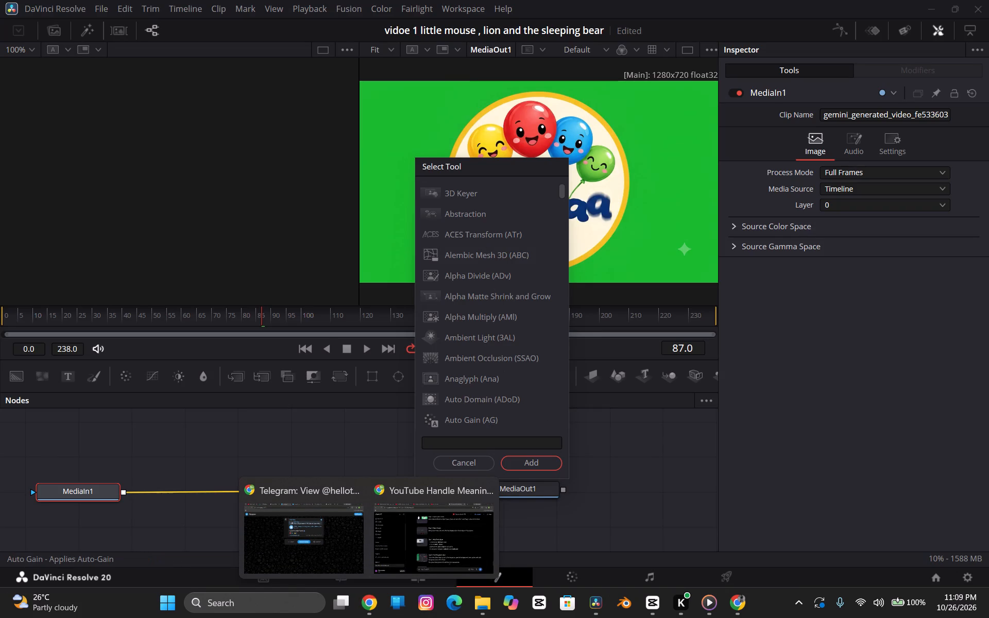
{"action": "left_click", "coordinate": [504, 441]}
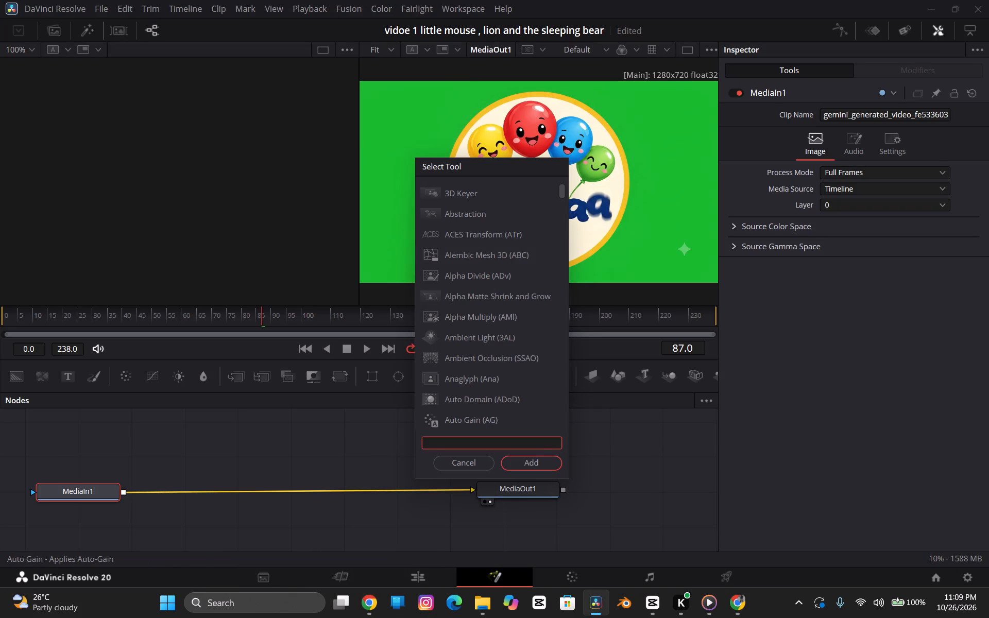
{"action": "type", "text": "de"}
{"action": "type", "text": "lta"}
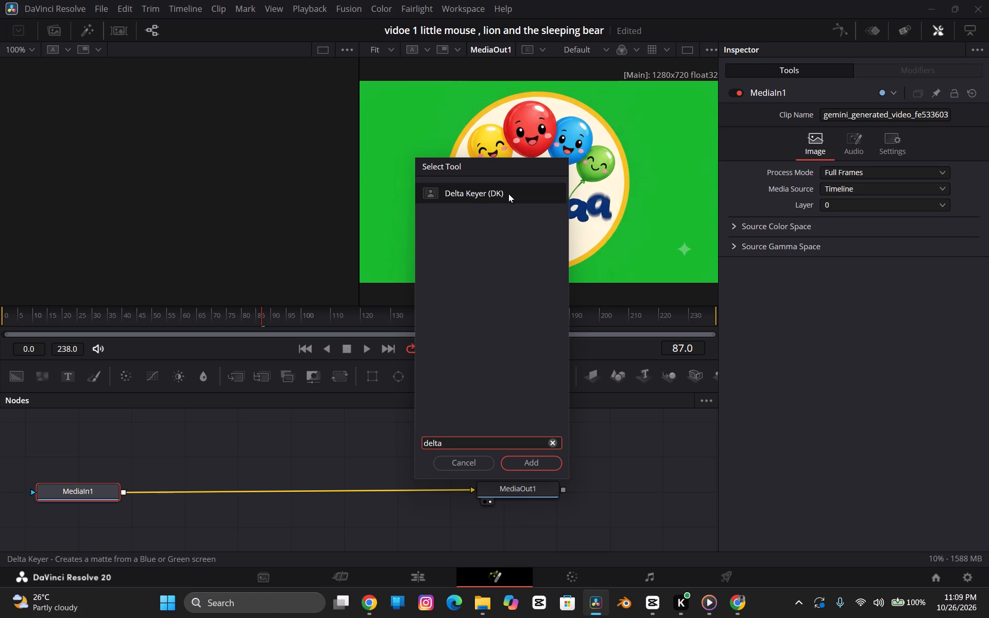
{"action": "left_click", "coordinate": [508, 193]}
{"action": "left_click", "coordinate": [537, 460]}
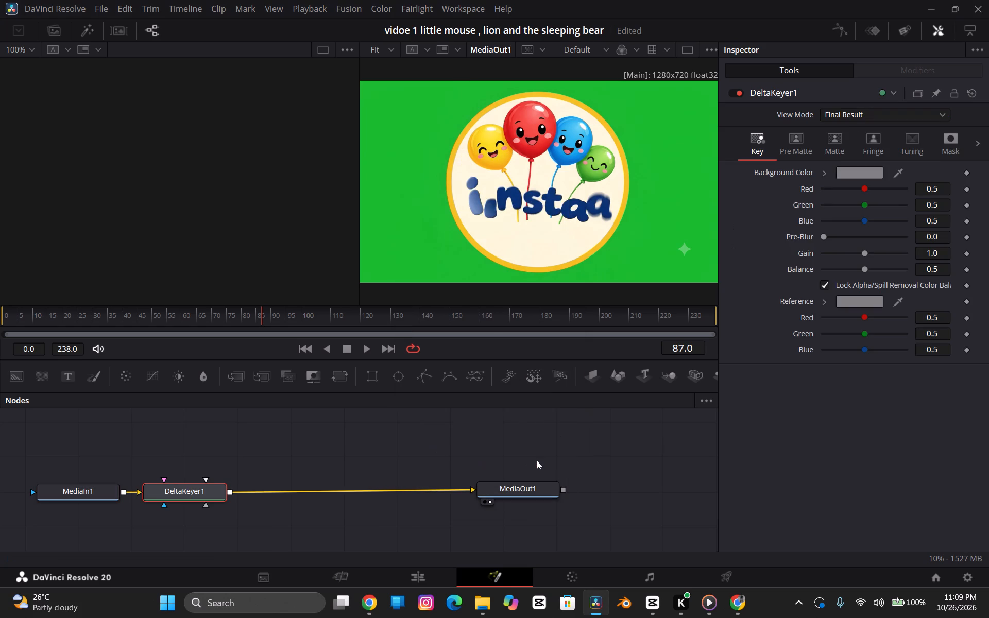
{"action": "left_click_drag", "start_coordinate": [192, 491], "coordinate": [303, 487]}
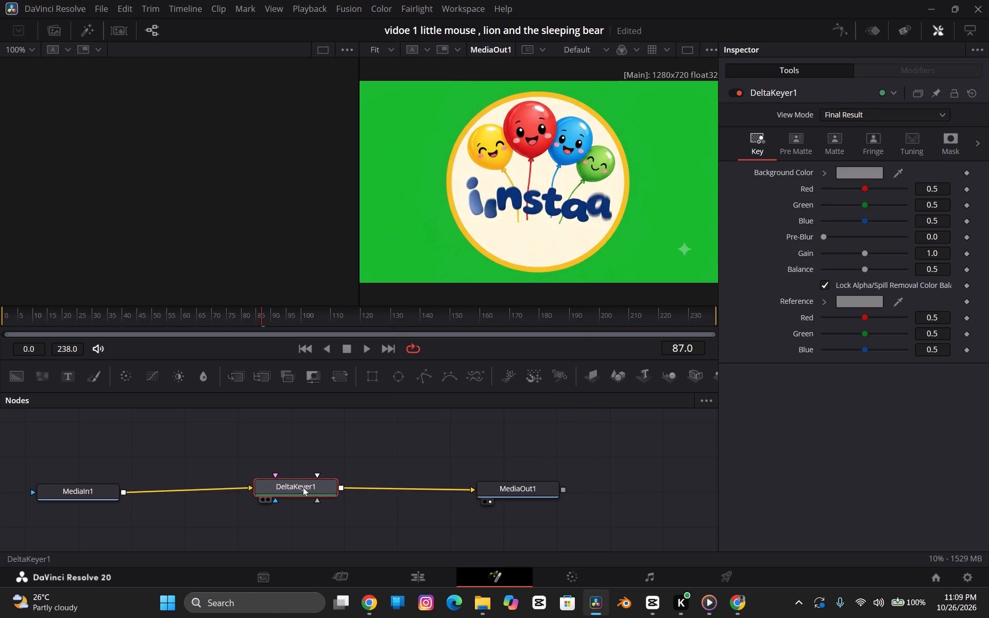
{"action": "left_click_drag", "start_coordinate": [303, 487], "coordinate": [303, 488]}
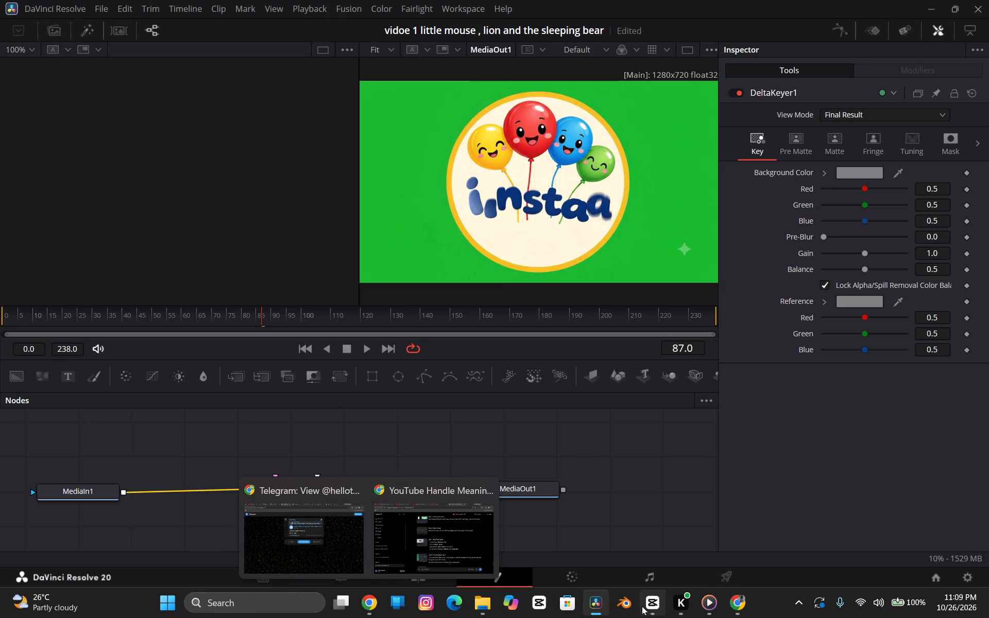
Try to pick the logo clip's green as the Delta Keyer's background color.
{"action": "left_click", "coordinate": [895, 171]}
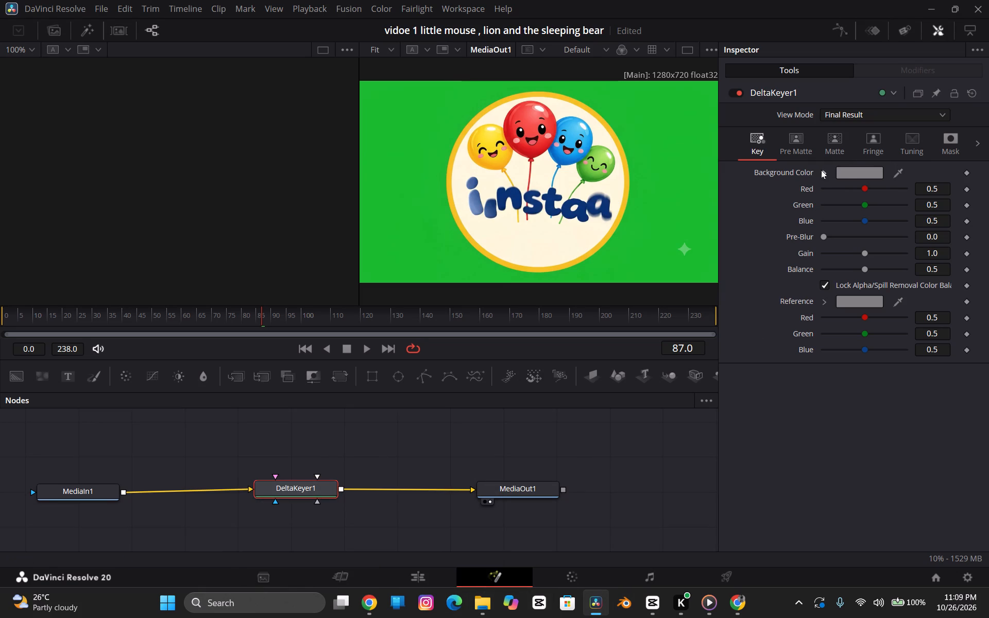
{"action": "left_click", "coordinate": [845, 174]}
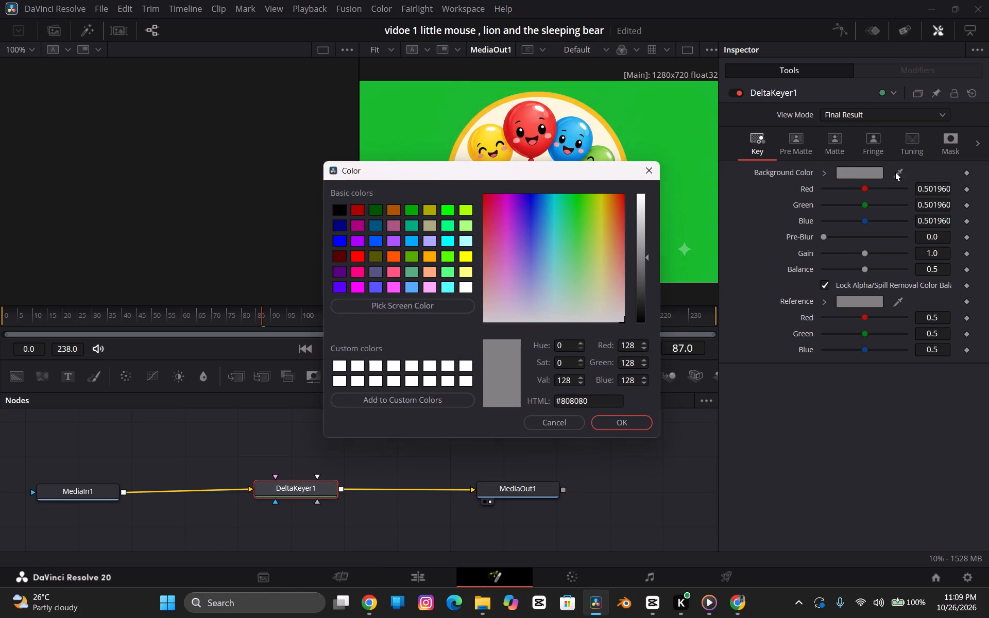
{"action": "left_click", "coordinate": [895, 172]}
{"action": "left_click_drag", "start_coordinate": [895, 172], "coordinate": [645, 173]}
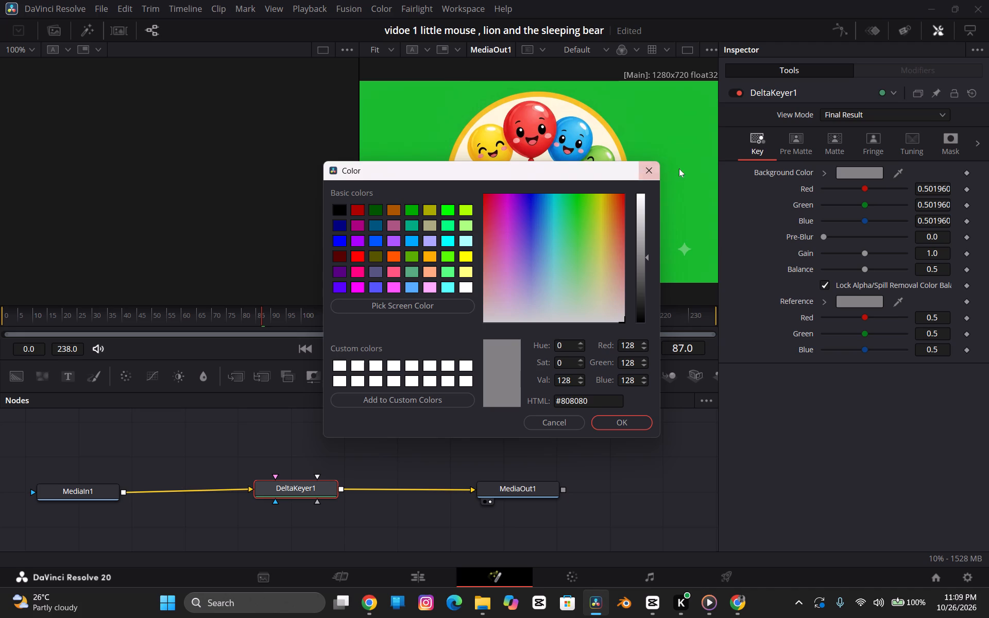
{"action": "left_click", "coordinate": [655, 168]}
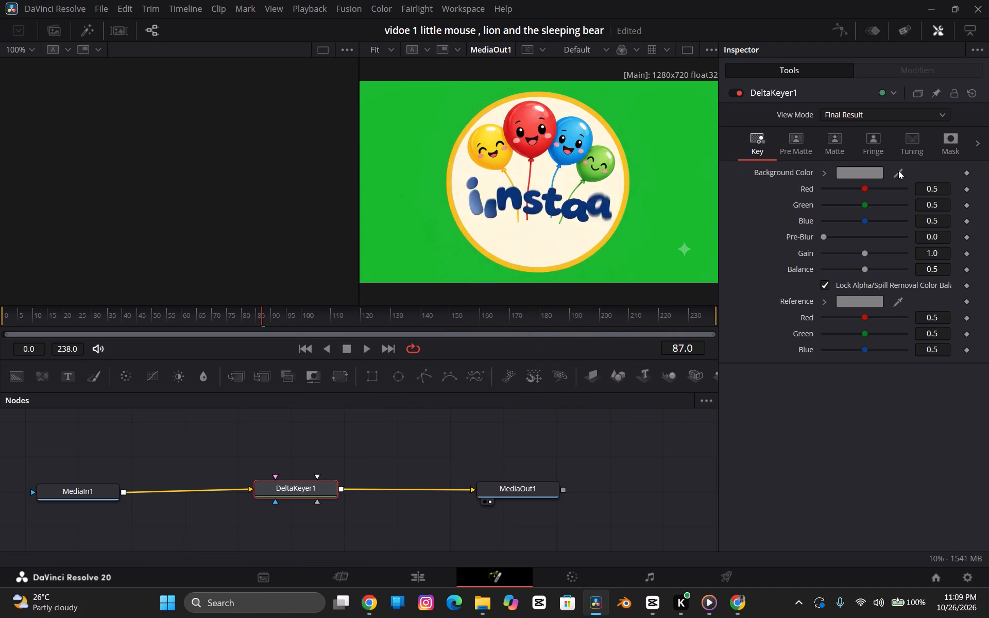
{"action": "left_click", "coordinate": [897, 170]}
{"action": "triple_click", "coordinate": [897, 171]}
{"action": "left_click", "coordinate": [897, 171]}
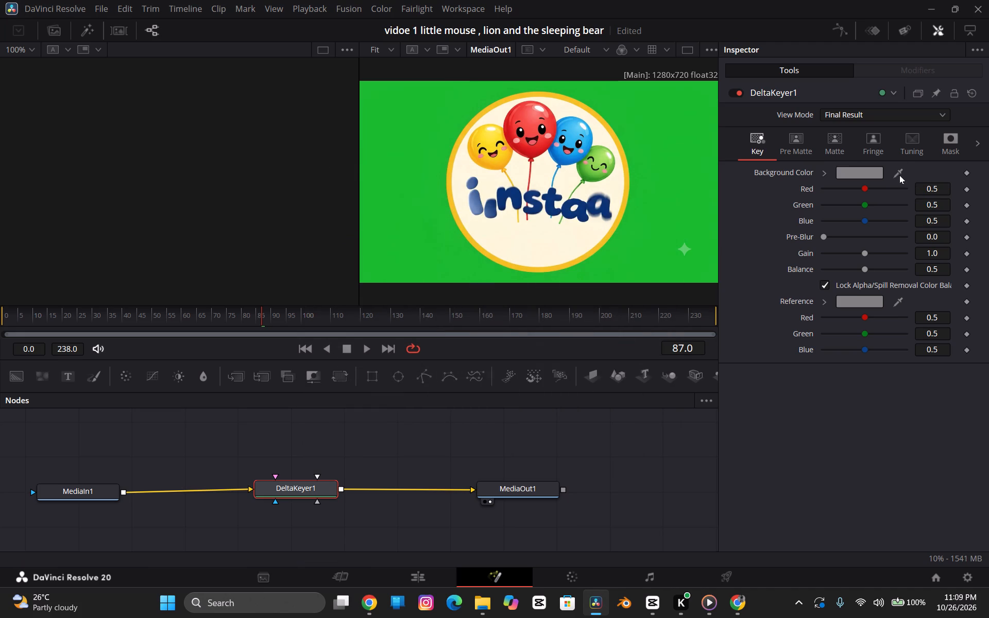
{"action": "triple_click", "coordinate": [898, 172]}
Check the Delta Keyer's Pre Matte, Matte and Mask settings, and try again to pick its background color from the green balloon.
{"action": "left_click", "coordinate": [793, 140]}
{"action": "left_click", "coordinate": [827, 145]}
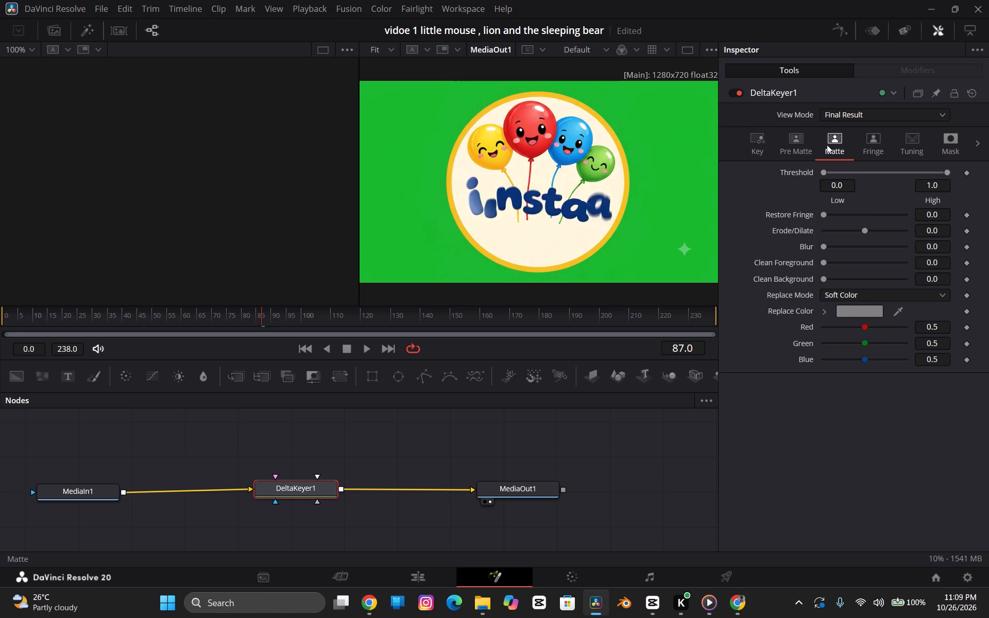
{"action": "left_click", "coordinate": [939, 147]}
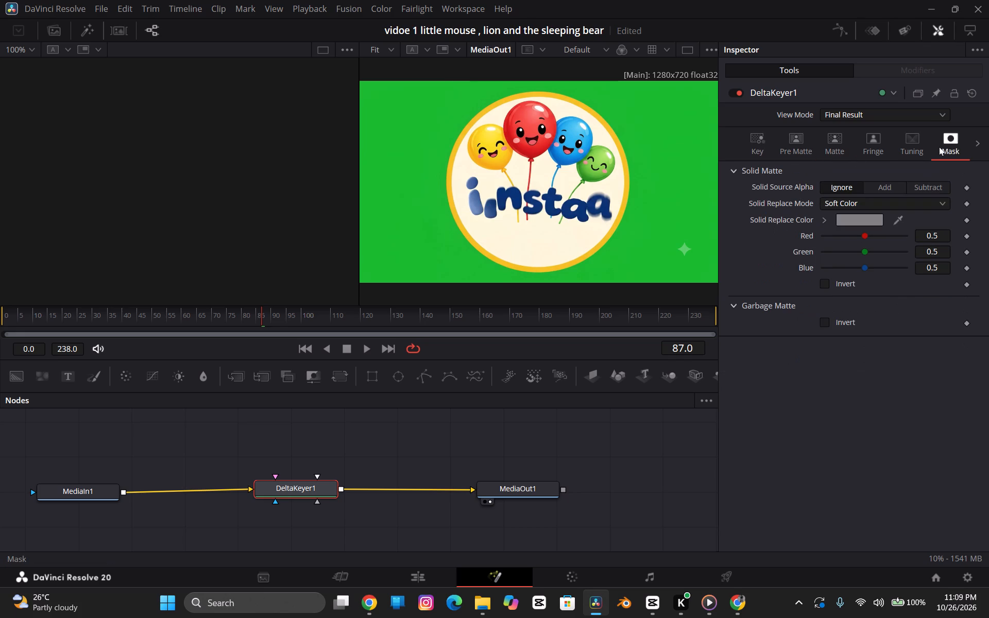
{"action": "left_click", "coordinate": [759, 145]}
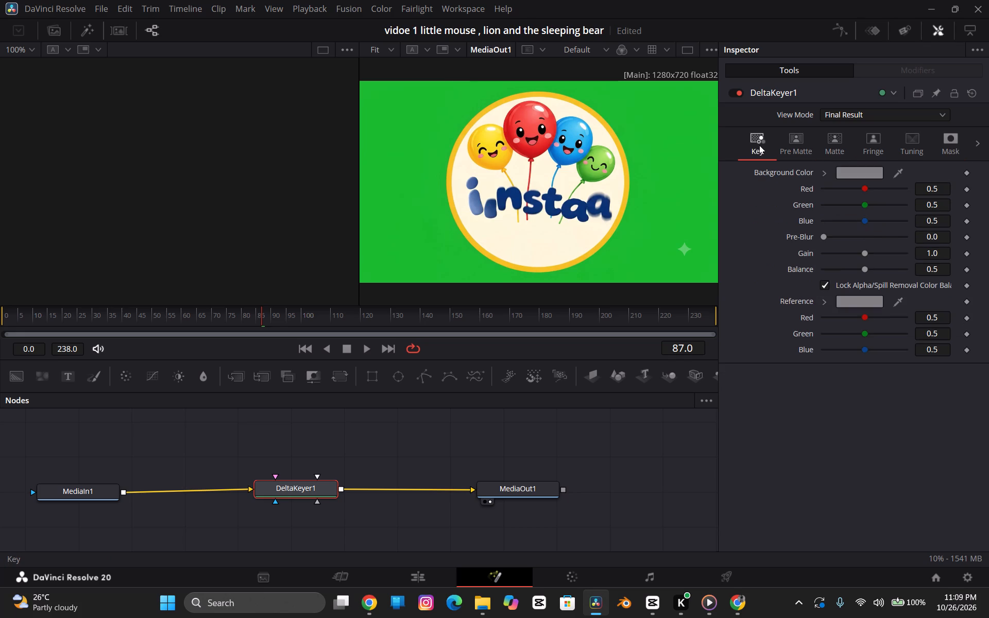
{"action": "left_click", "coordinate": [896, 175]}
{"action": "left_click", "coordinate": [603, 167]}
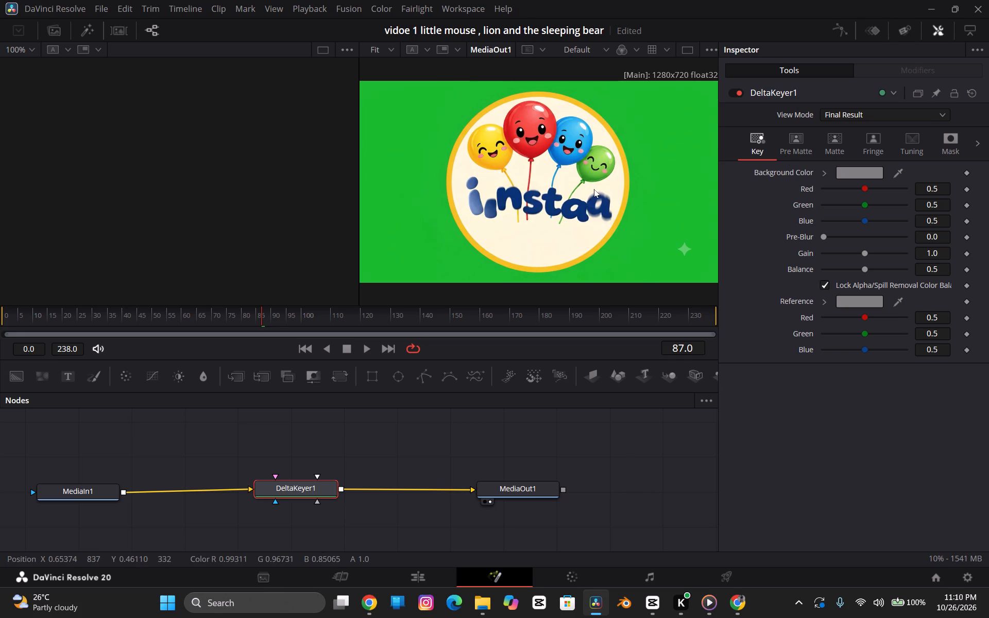
Play the logo animation on from frame 87 to check which parts of the artwork are green.
{"action": "key", "text": "space"}
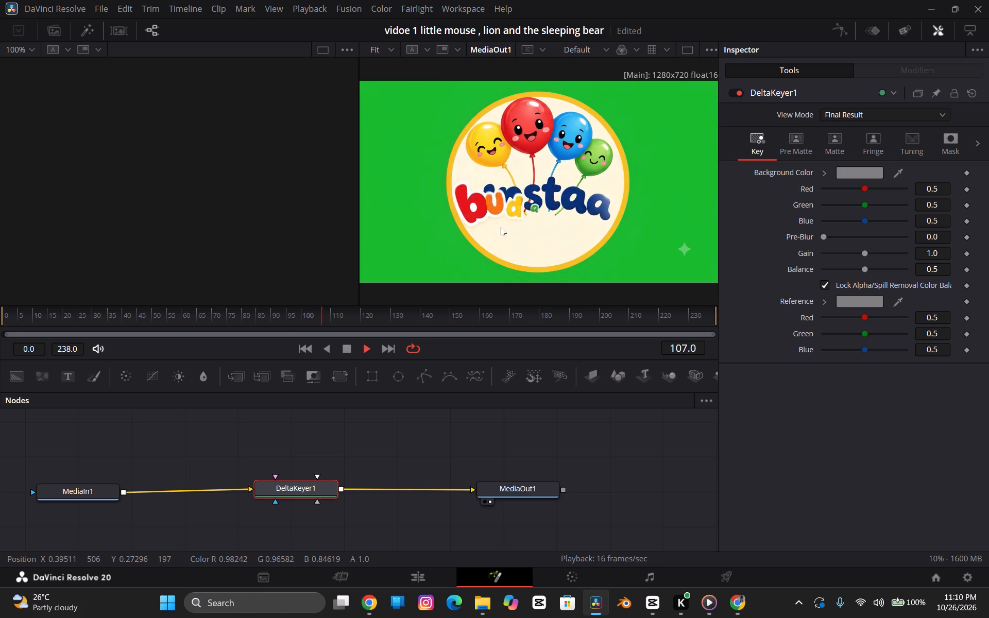
{"action": "key", "text": "space"}
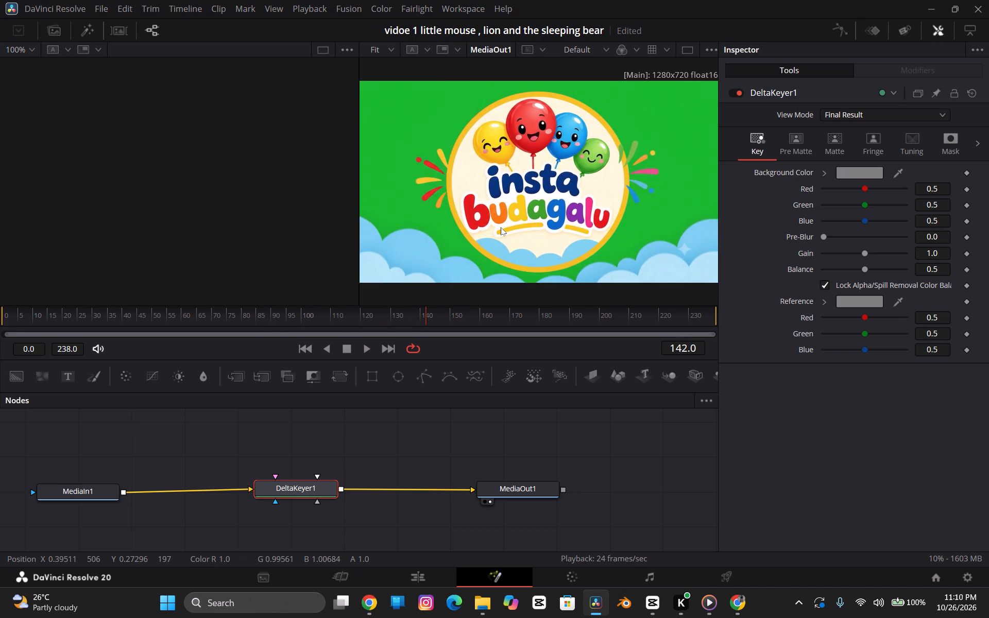
{"action": "key", "text": "space"}
{"action": "key", "text": "space"}
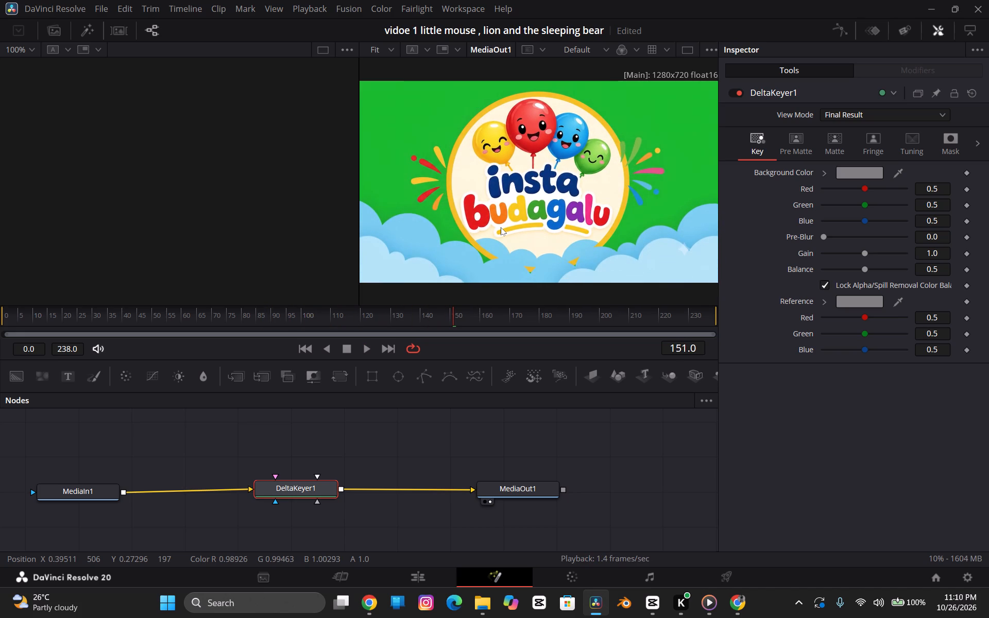
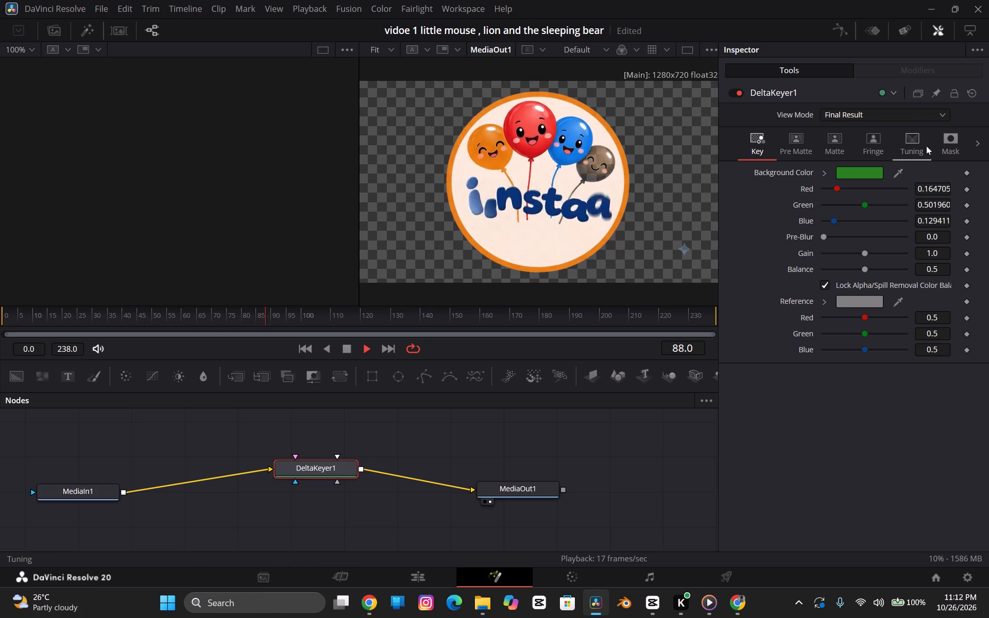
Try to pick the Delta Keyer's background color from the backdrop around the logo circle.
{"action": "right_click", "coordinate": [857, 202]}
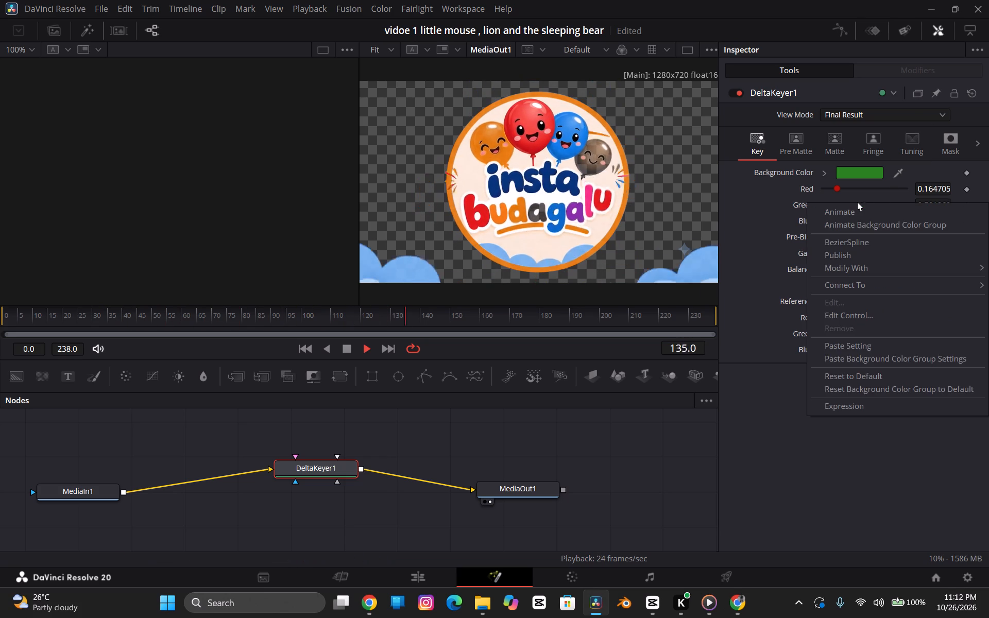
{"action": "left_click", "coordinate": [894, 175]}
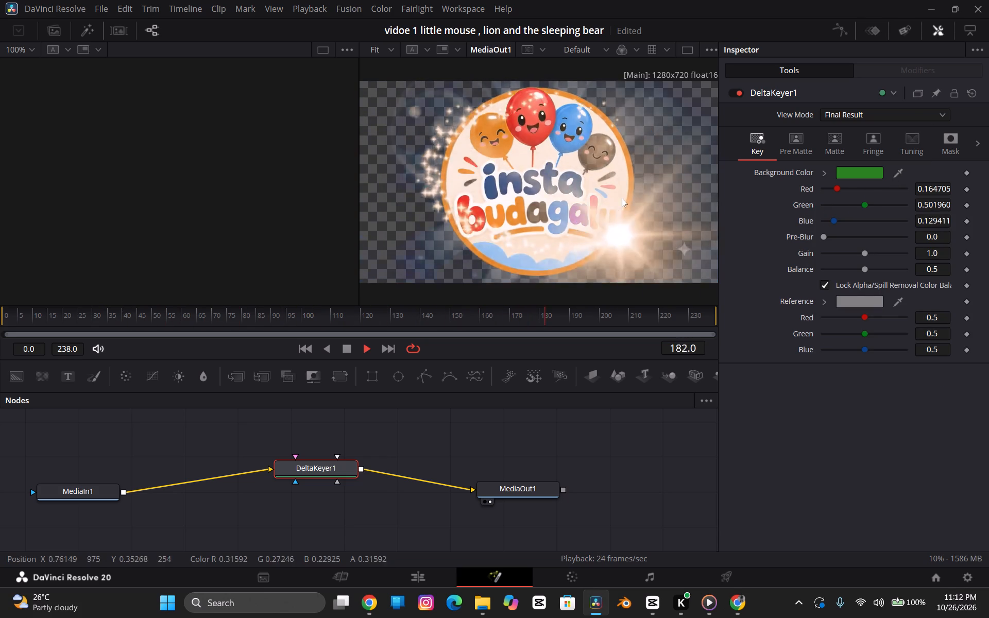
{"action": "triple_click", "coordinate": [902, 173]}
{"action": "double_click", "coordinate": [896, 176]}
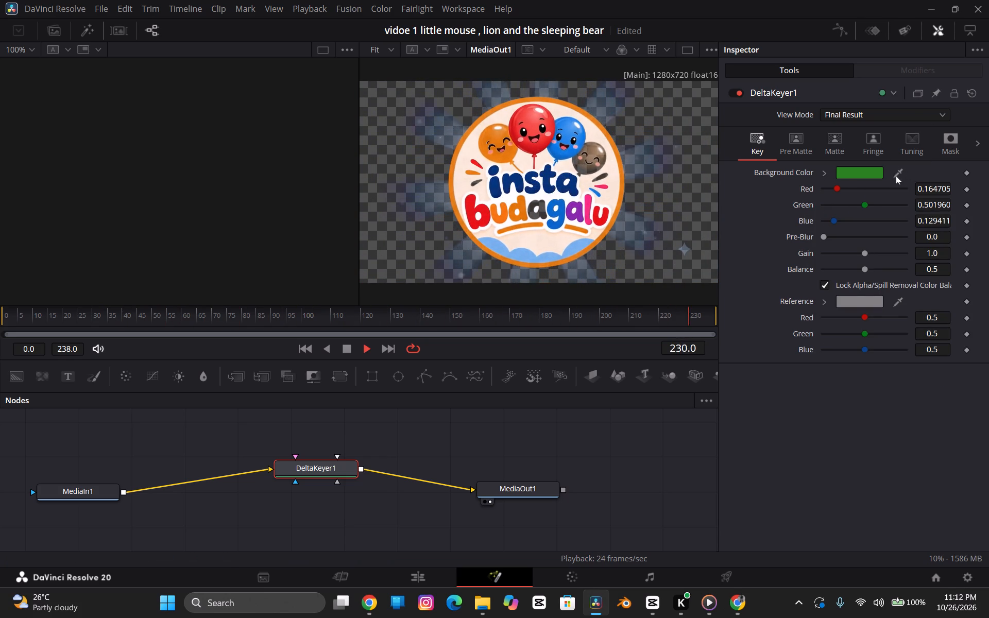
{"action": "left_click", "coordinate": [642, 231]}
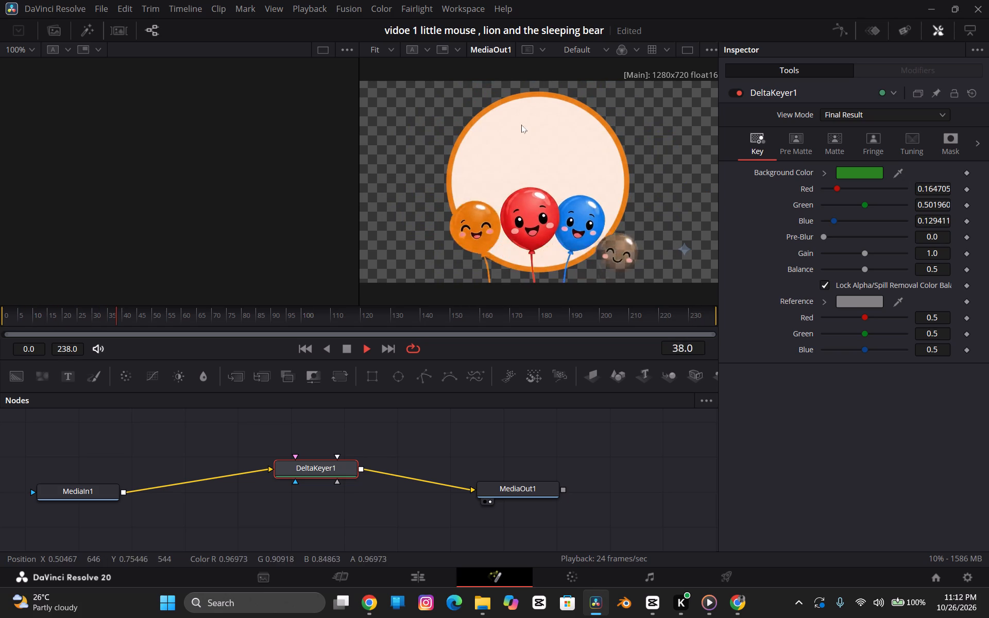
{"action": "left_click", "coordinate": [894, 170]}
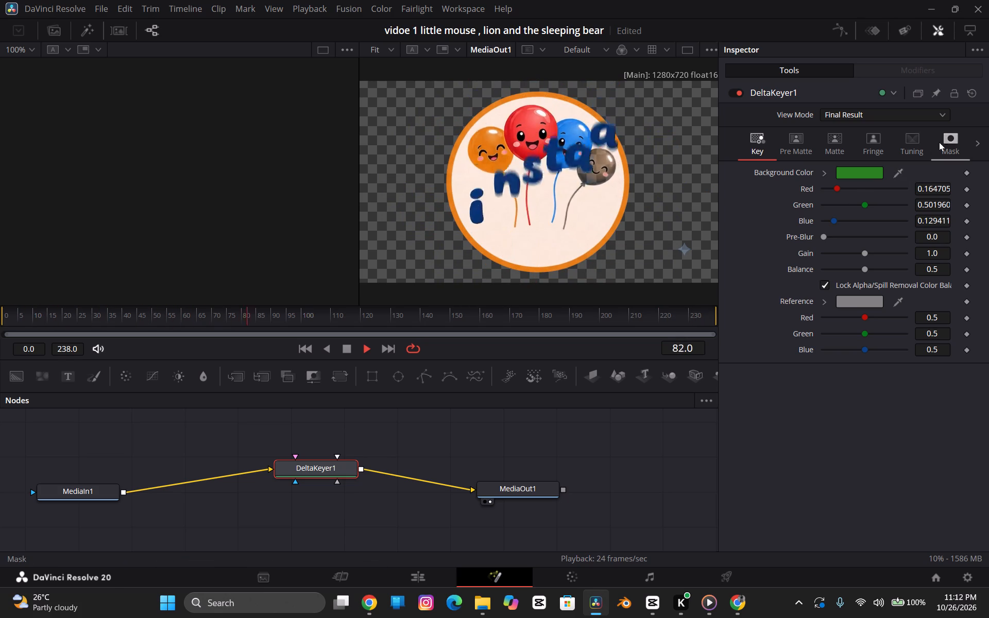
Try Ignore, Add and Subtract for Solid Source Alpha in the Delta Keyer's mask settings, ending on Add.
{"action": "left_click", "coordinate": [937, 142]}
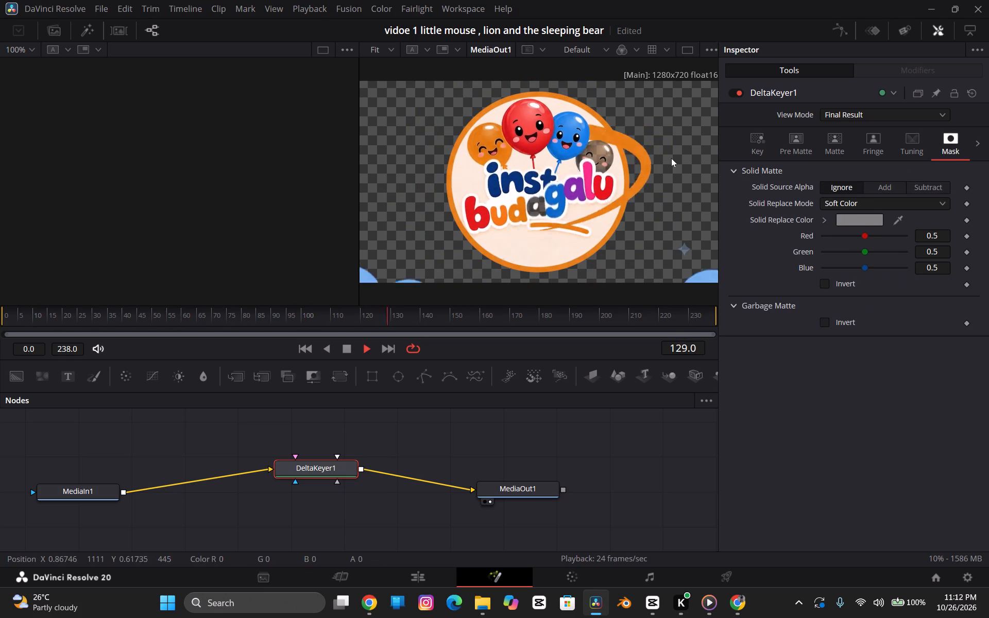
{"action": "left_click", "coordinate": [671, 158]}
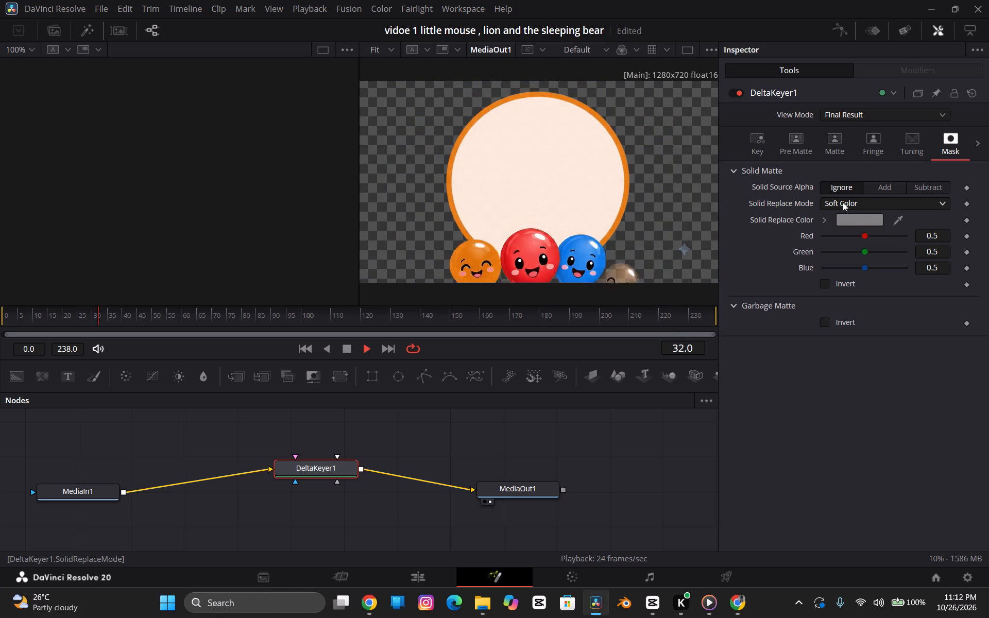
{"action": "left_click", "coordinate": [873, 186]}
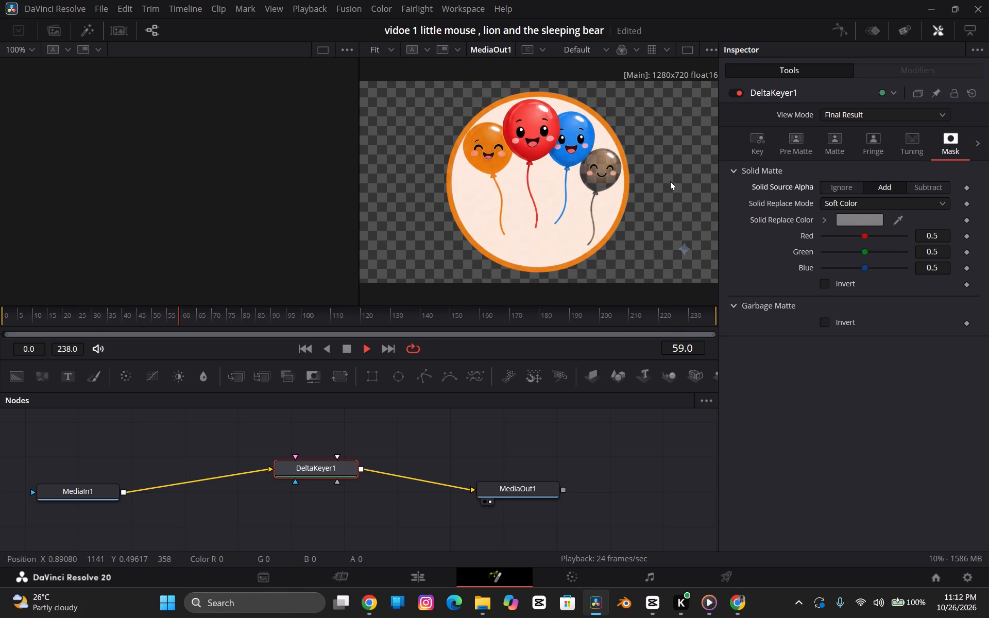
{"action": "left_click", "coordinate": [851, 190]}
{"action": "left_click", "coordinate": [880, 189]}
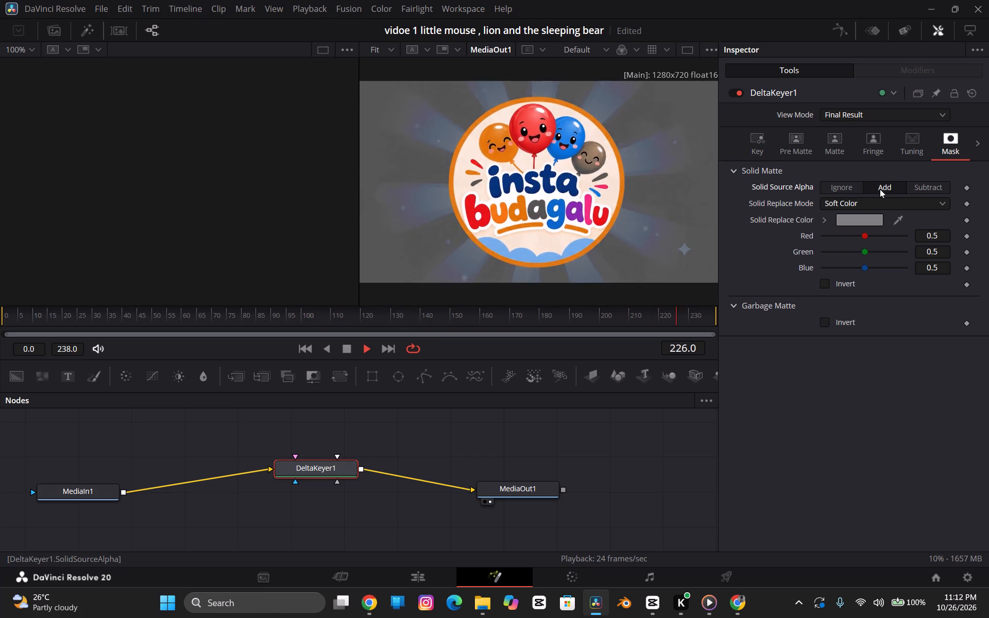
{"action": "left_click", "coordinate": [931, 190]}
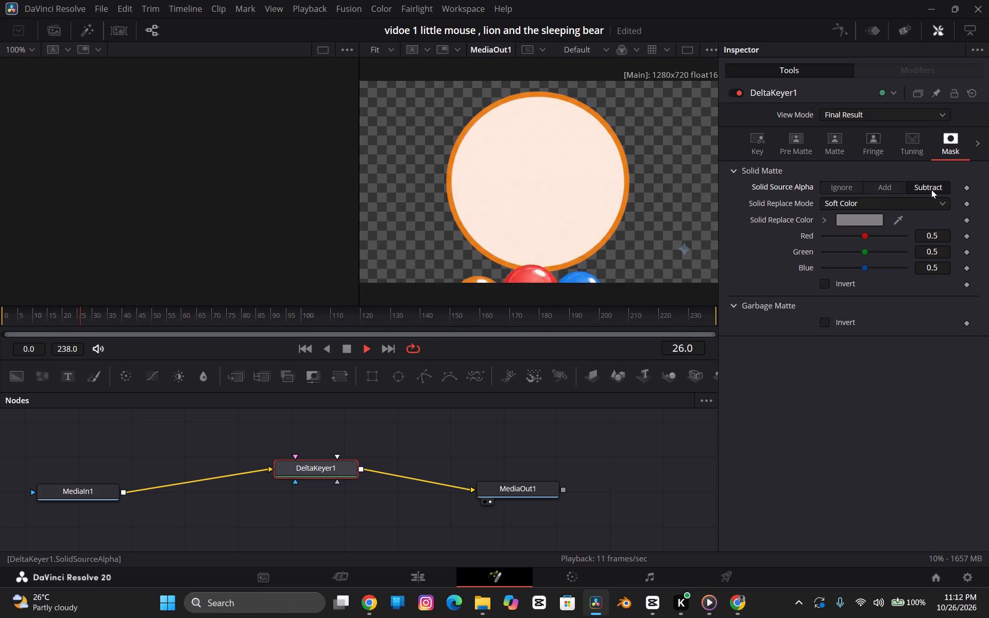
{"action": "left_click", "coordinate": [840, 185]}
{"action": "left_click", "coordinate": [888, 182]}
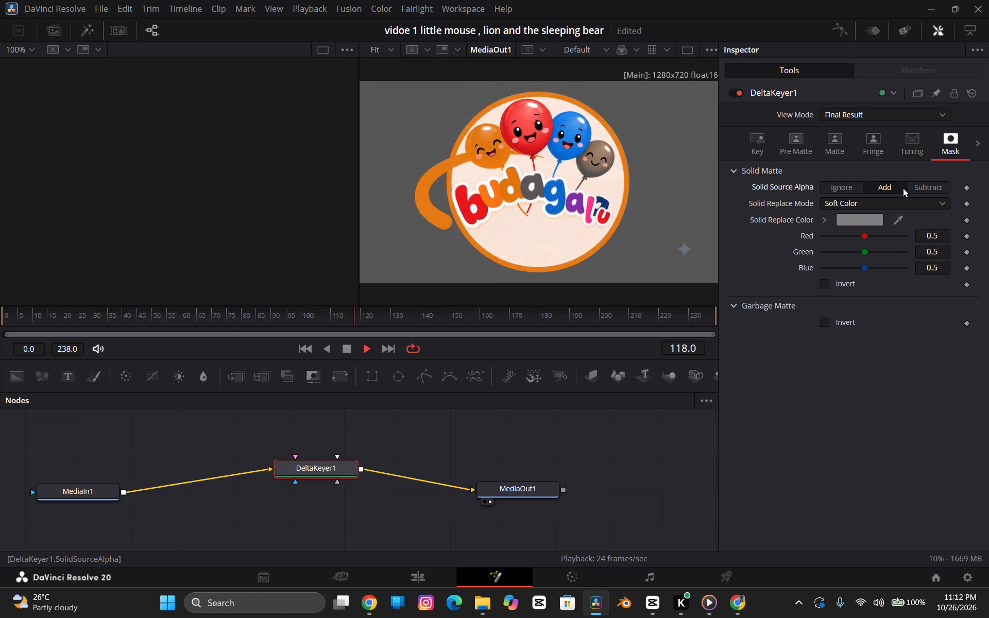
Set the Solid Replace Color to black, with Red, Green and Blue at 0.0.
{"action": "left_click", "coordinate": [865, 219]}
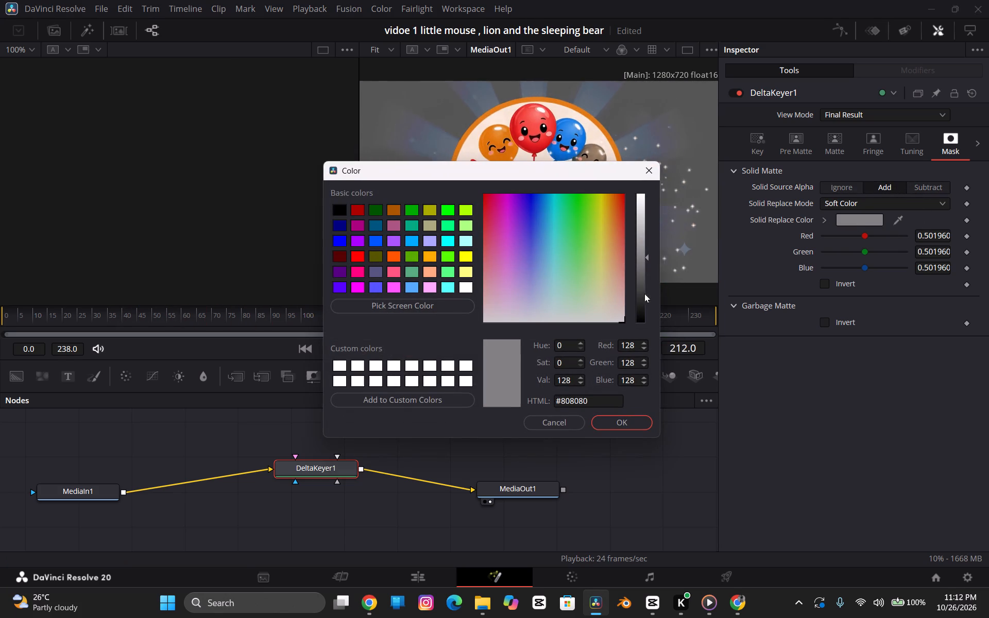
{"action": "left_click_drag", "start_coordinate": [644, 276], "coordinate": [642, 332]}
{"action": "left_click", "coordinate": [628, 423]}
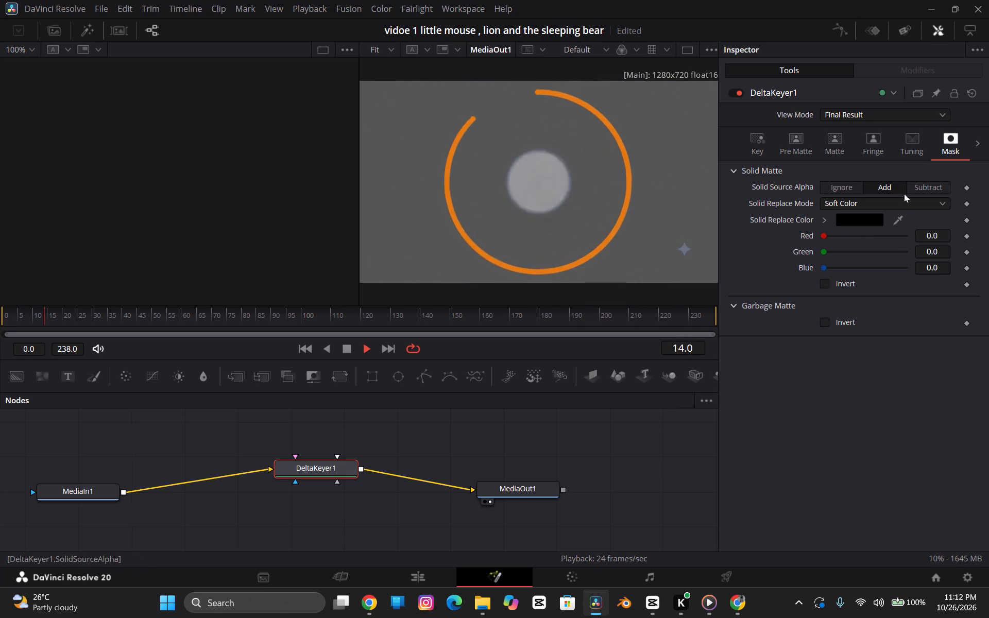
Try Ignore for Solid Source Alpha again, and set it to Subtract.
{"action": "left_click", "coordinate": [849, 188]}
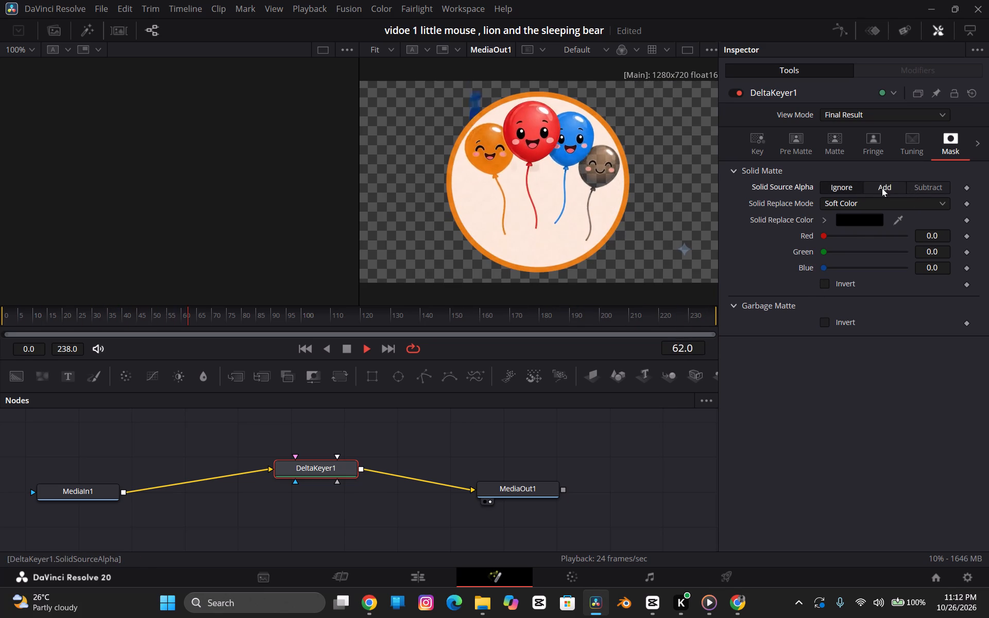
{"action": "left_click", "coordinate": [914, 181]}
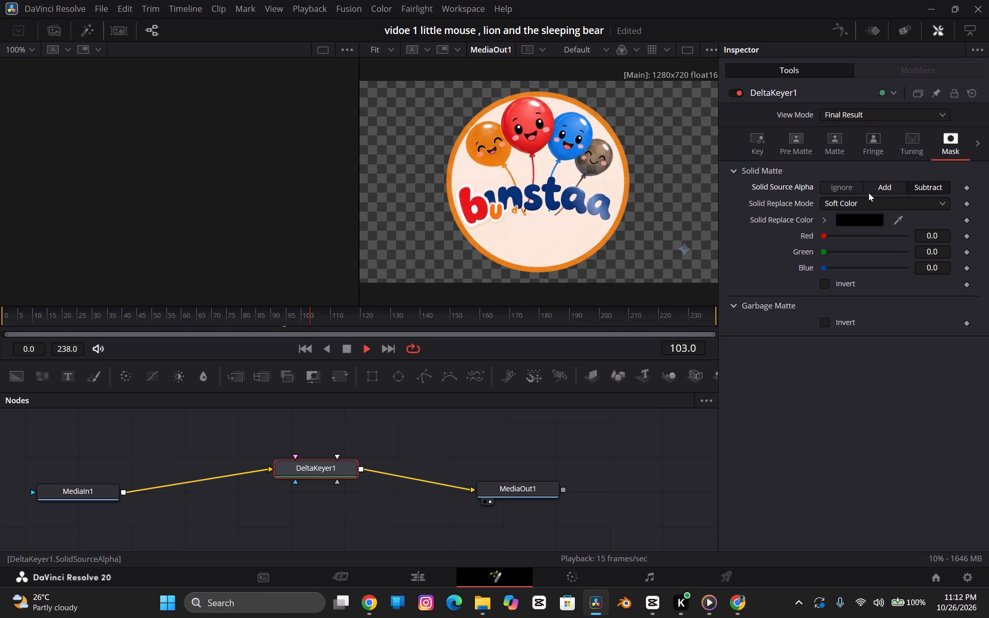
Set the Delta Keyer's Solid Source Alpha to Add, and try Hard Color and Source replace modes before restoring Soft Color.
{"action": "left_click", "coordinate": [881, 190]}
{"action": "left_click", "coordinate": [879, 203]}
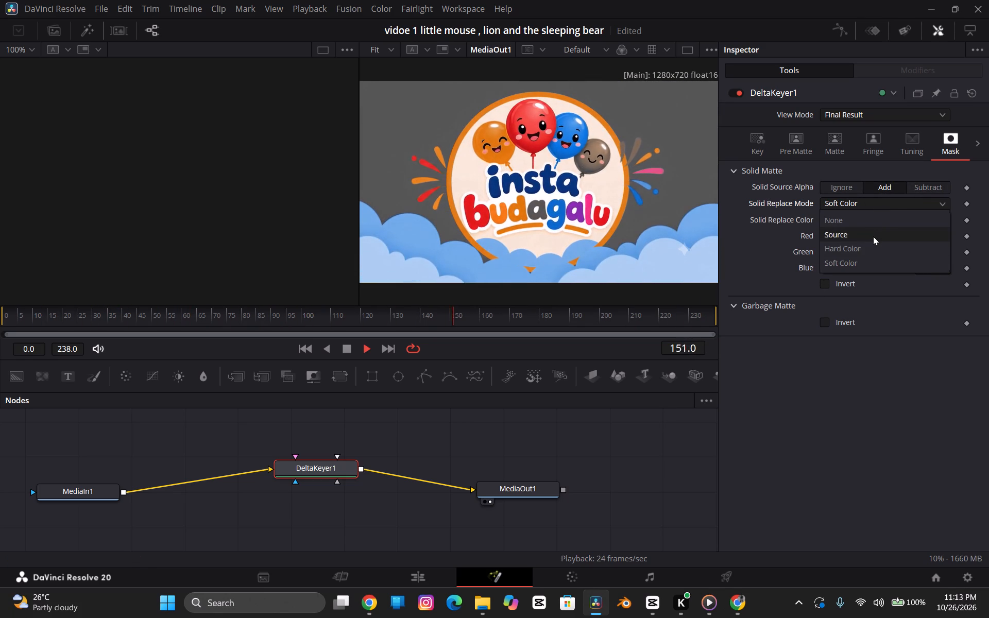
{"action": "left_click", "coordinate": [870, 250]}
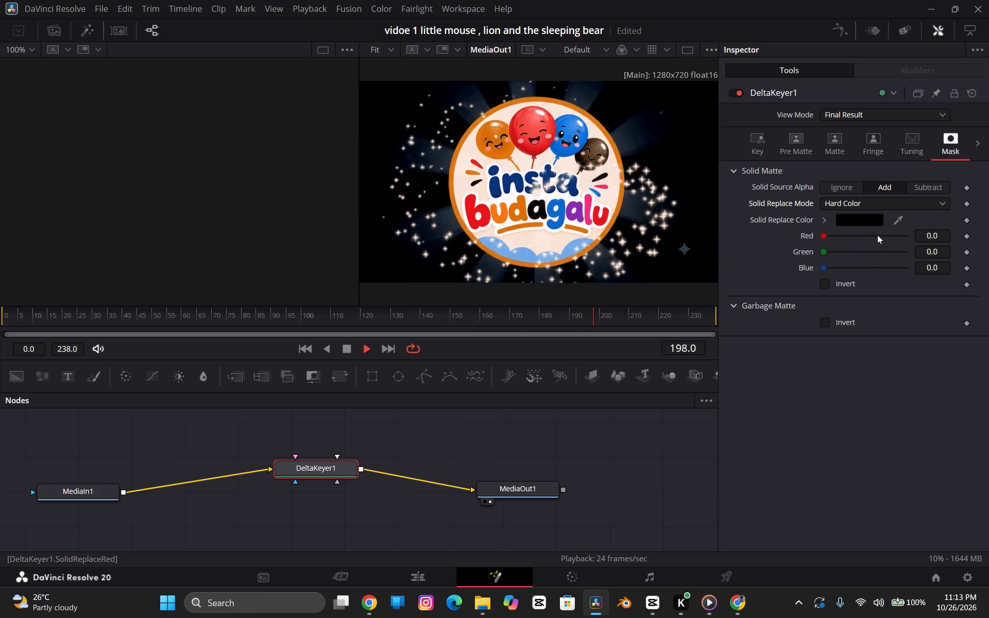
{"action": "left_click", "coordinate": [899, 206]}
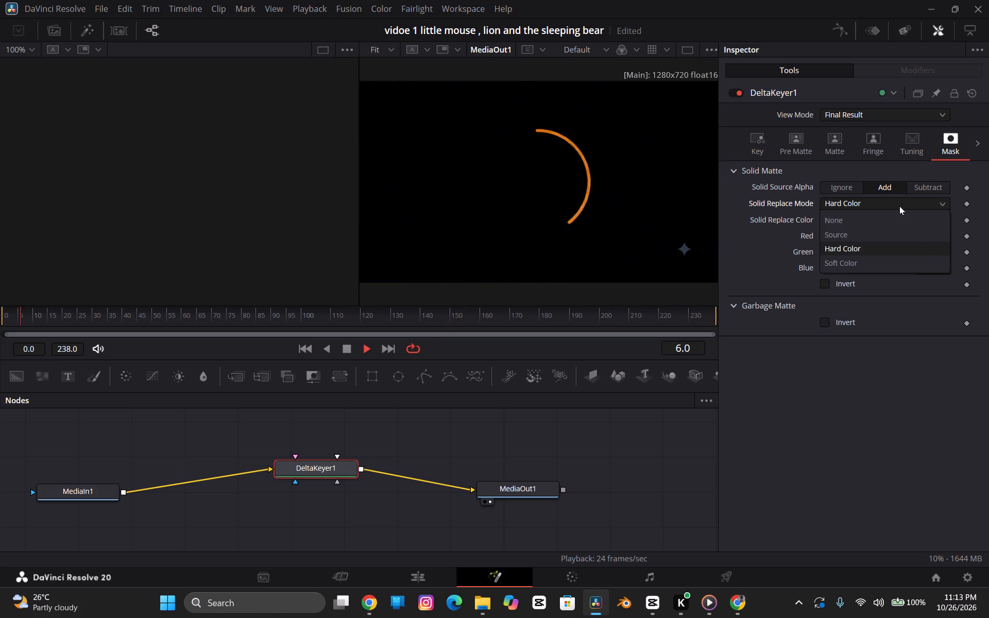
{"action": "left_click", "coordinate": [881, 233]}
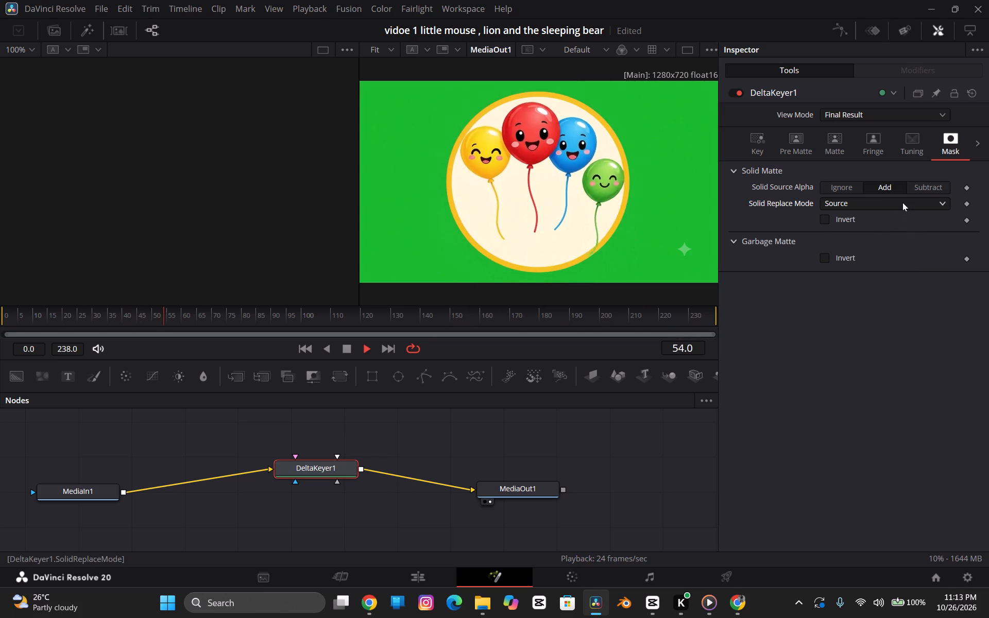
{"action": "left_click", "coordinate": [902, 201]}
{"action": "left_click", "coordinate": [887, 259]}
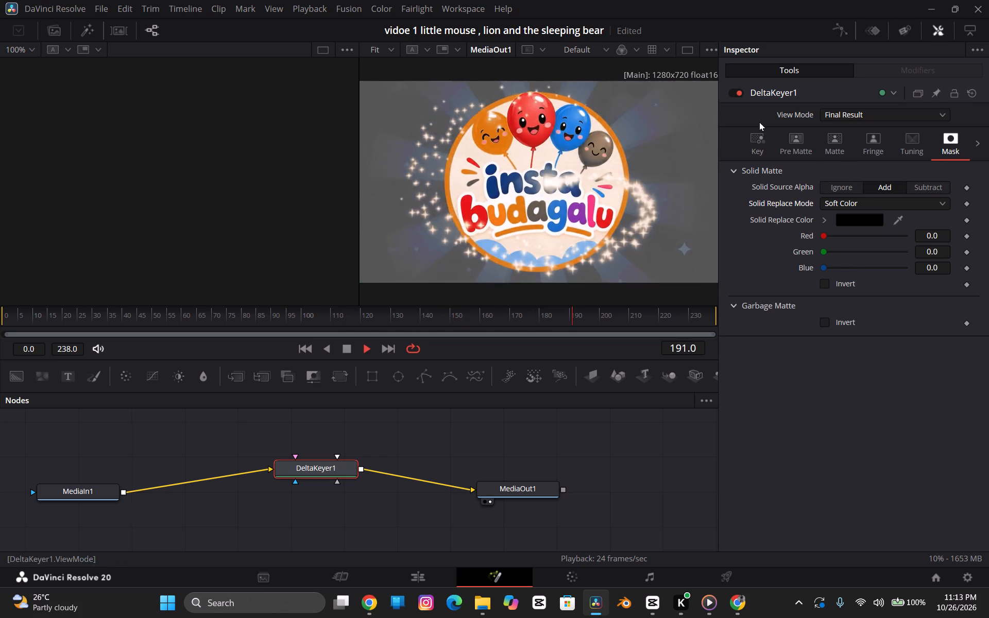
Move the lower end of the Delta Keyer's shadows tuning curve to about X 0.383, Y 0.248.
{"action": "left_click", "coordinate": [914, 142]}
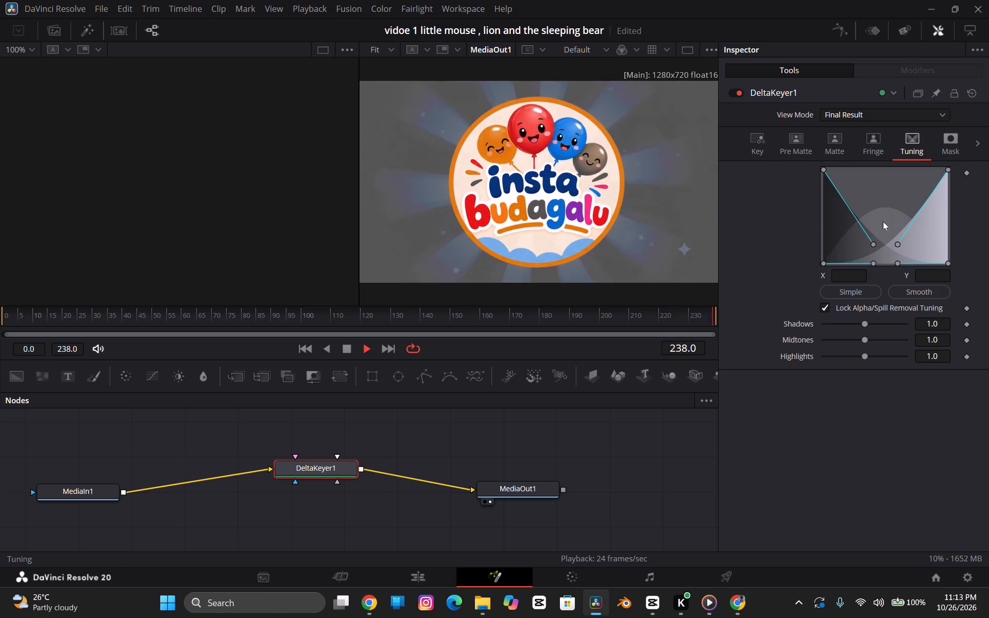
{"action": "left_click", "coordinate": [873, 242]}
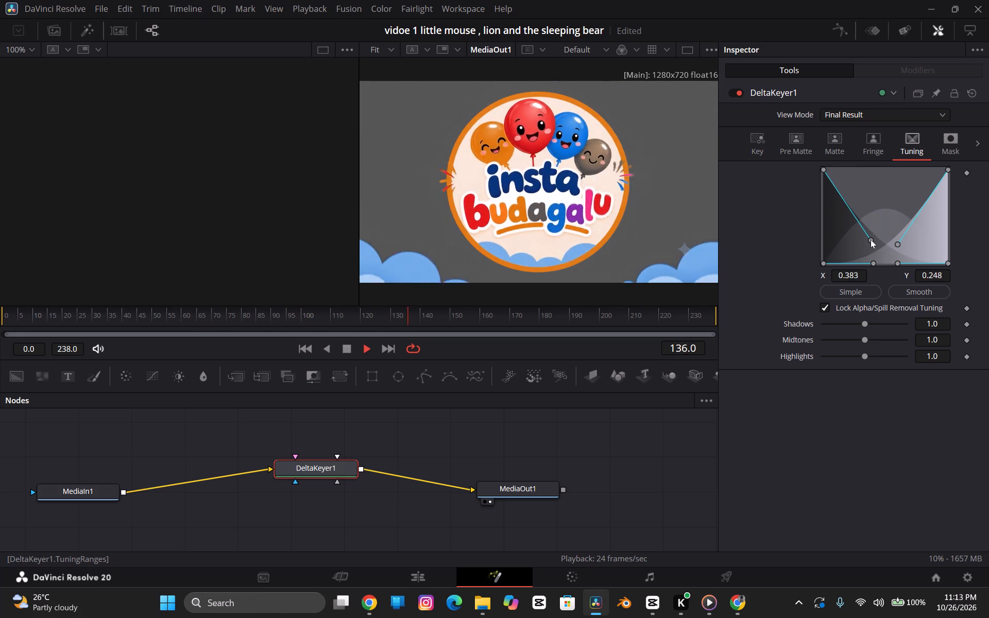
Review the Delta Keyer's Fringe, Matte and Pre Matte settings, and pause the preview.
{"action": "left_click", "coordinate": [875, 147]}
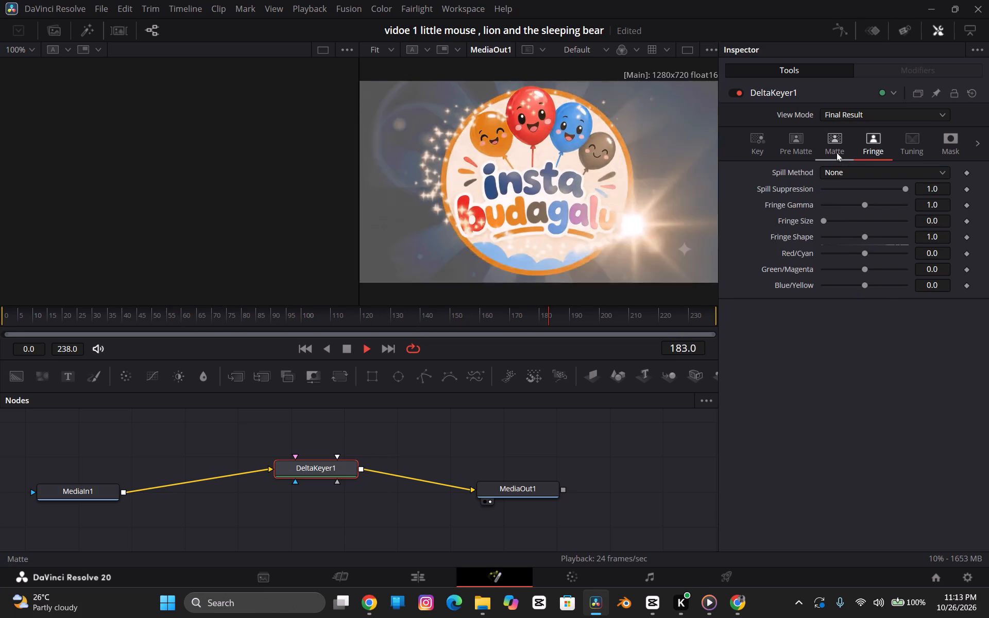
{"action": "left_click", "coordinate": [833, 140]}
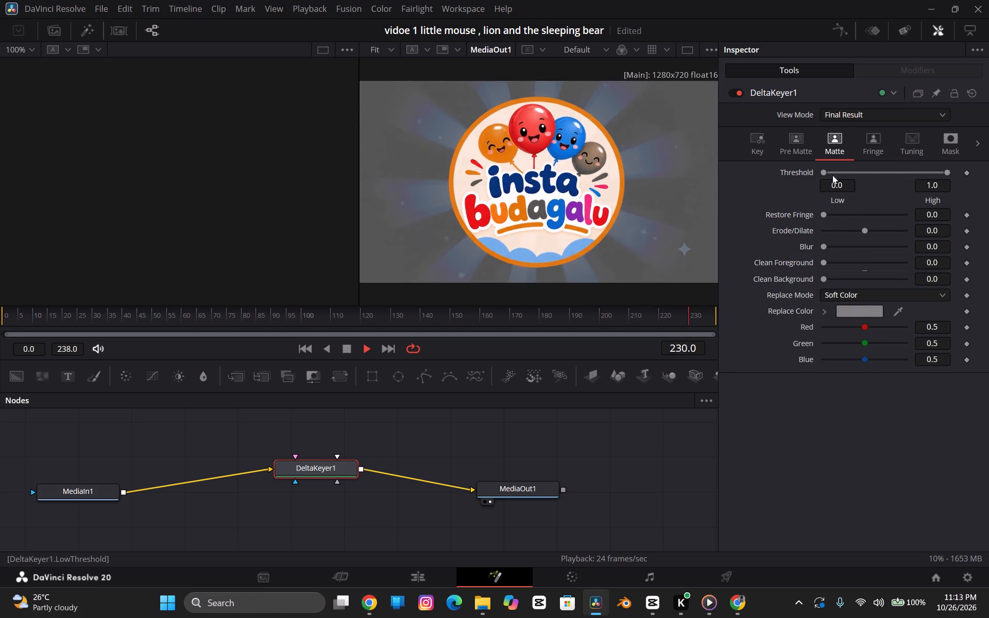
{"action": "left_click", "coordinate": [800, 154]}
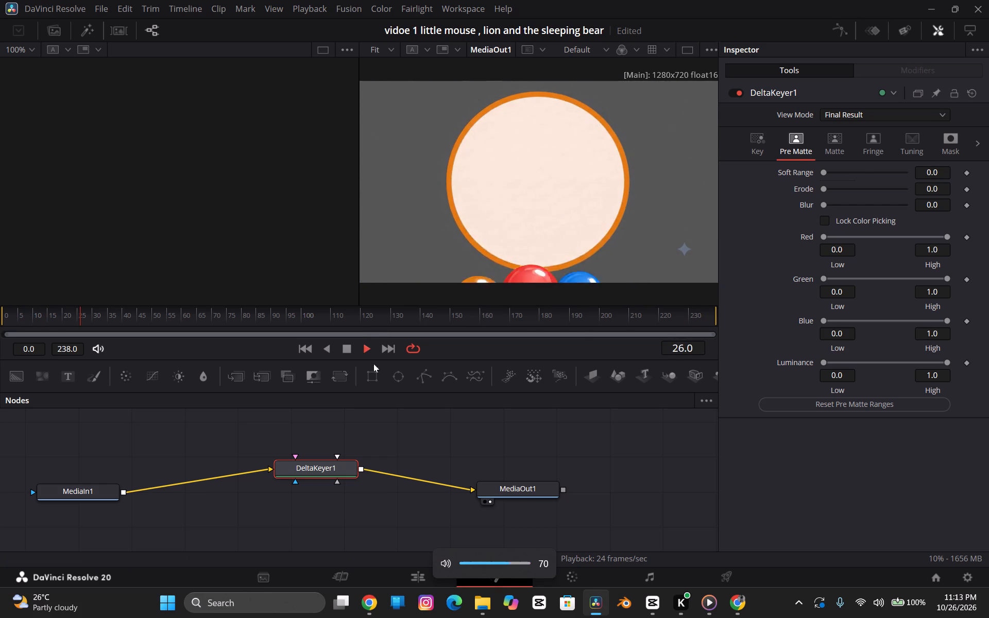
{"action": "left_click", "coordinate": [317, 472]}
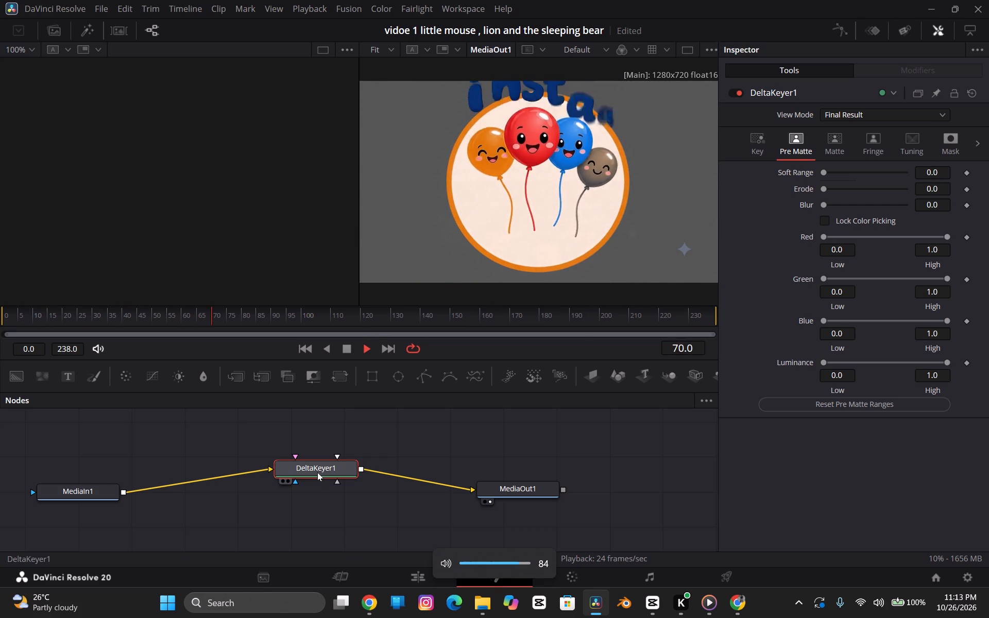
{"action": "key", "text": "space"}
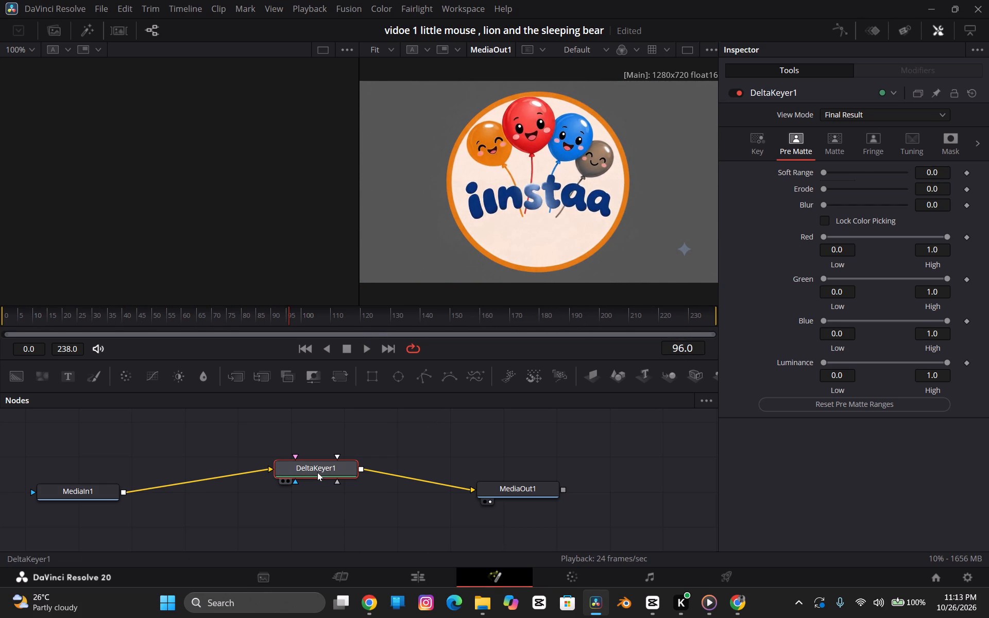
Switch to the Cut page, play the keyed logo animation, and step back by frames through the letters' entrance.
{"action": "left_click", "coordinate": [391, 573]}
{"action": "left_click", "coordinate": [341, 575]}
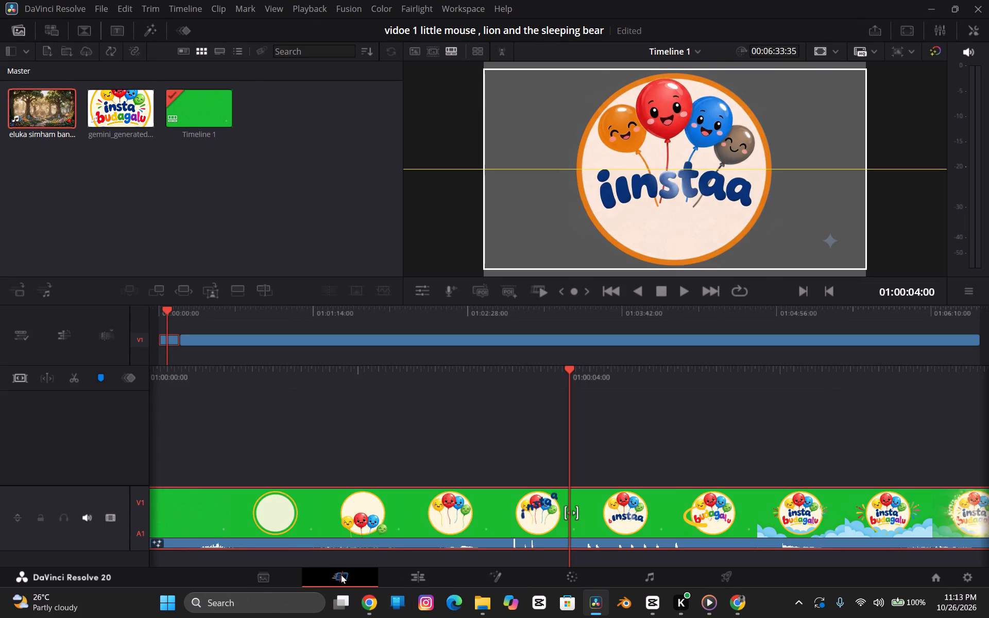
{"action": "key", "text": "space"}
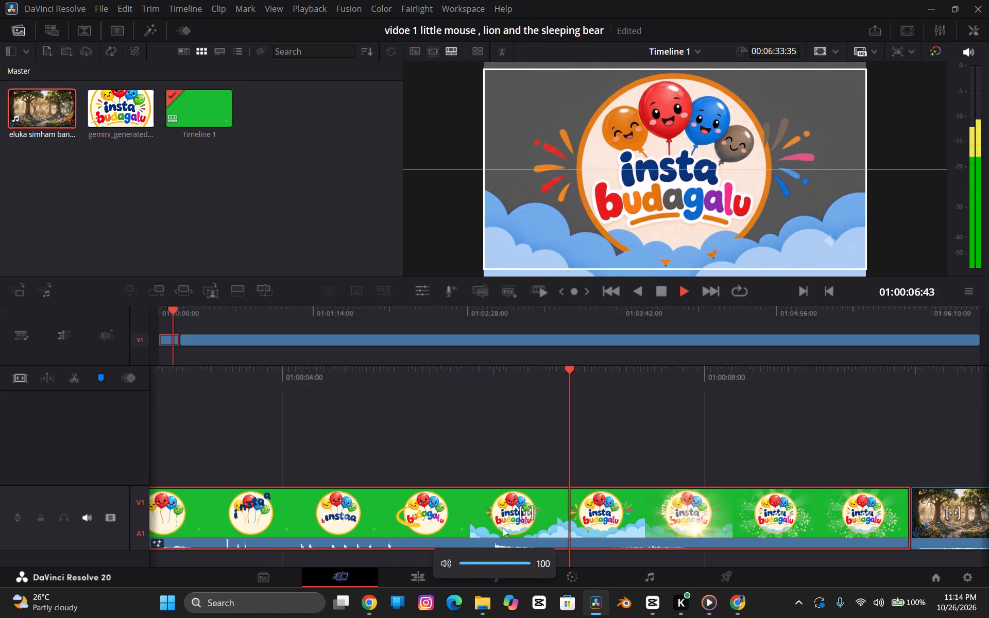
{"action": "scroll", "coordinate": [378, 440], "scroll_direction": "right", "scroll_amount": 6}
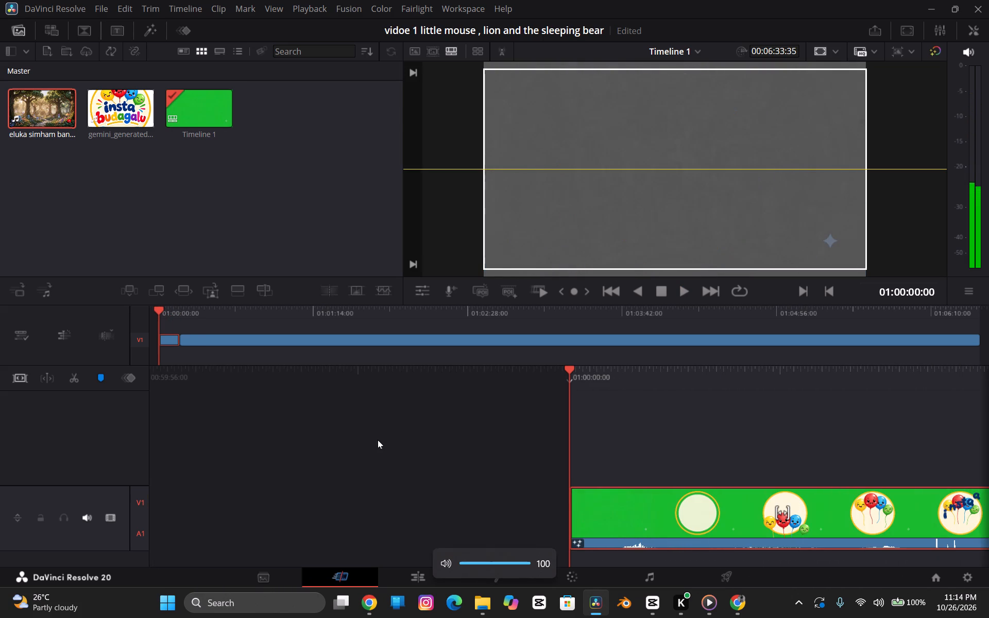
{"action": "key", "text": "space"}
{"action": "key", "text": "space"}
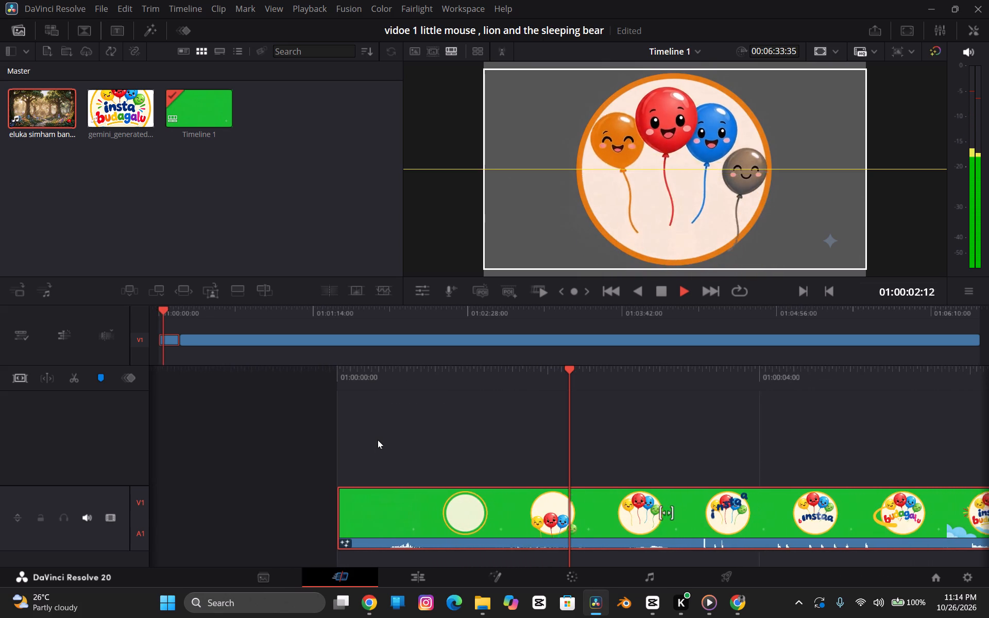
{"action": "key", "text": "space"}
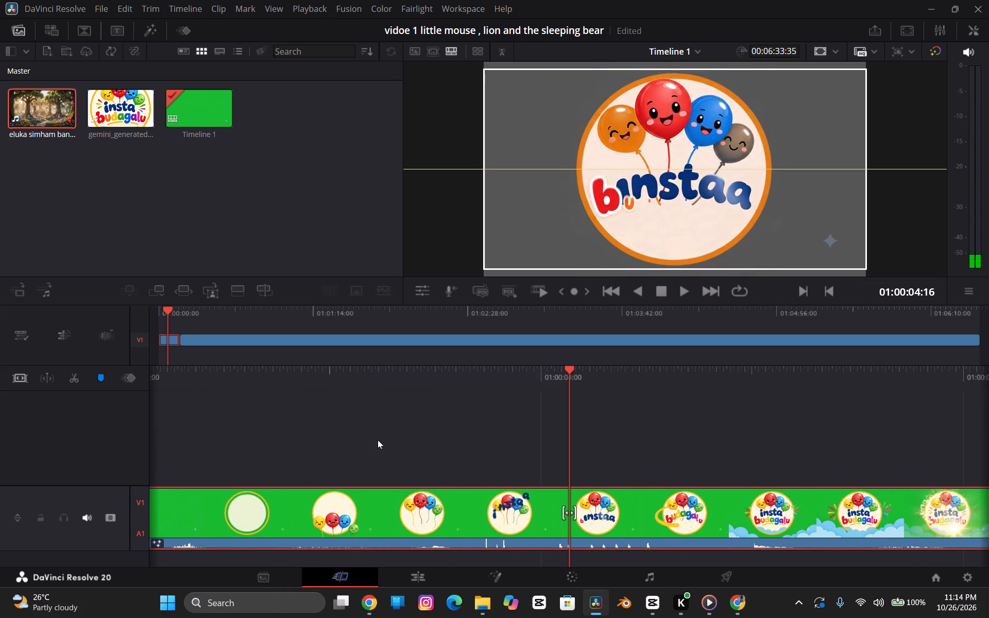
{"action": "key", "text": "Left"}
{"action": "key", "text": "Left"}
{"action": "key", "text": "Left"}
{"action": "key", "text": "Left"}
{"action": "key", "text": "Left"}
{"action": "key", "text": "Left"}
{"action": "key", "text": "Left"}
{"action": "key", "text": "Left"}
{"action": "key", "text": "Left"}
{"action": "key", "text": "Left"}
{"action": "key", "text": "Left"}
{"action": "key", "text": "Left"}
{"action": "key", "text": "Left"}
{"action": "key", "text": "Left"}
{"action": "key", "text": "Left"}
{"action": "key", "text": "Left"}
{"action": "key", "text": "Left"}
{"action": "key", "text": "Left"}
{"action": "key", "text": "Left"}
{"action": "key", "text": "Left"}
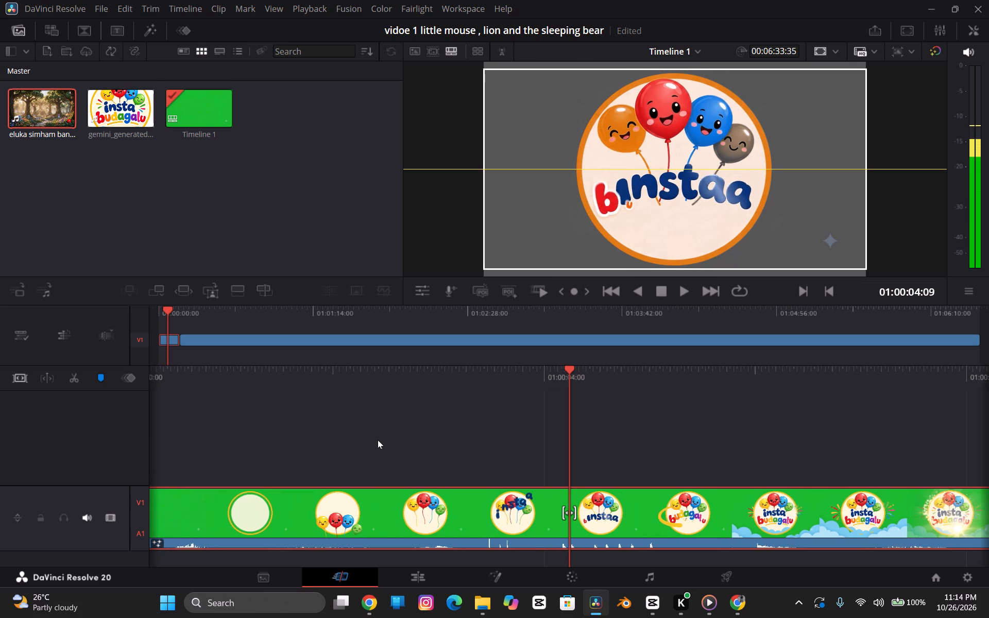
Replay the opening circle of the logo animation in short bursts and step back to the timeline start.
{"action": "scroll", "coordinate": [378, 440], "scroll_direction": "right", "scroll_amount": 8}
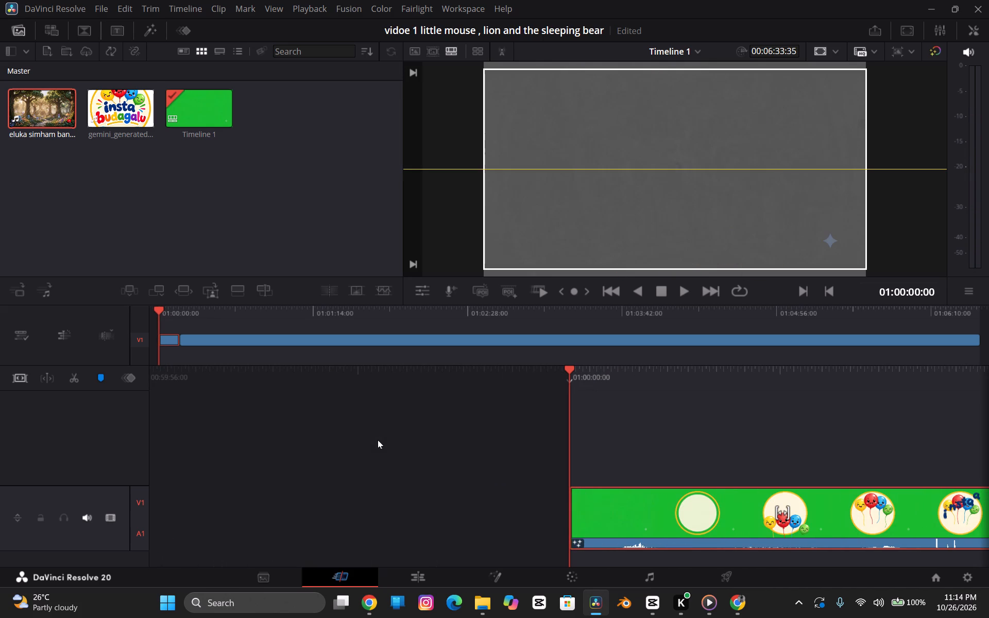
{"action": "key", "text": "space"}
{"action": "key", "text": "space"}
{"action": "key", "text": "space"}
{"action": "key", "text": "space"}
{"action": "key", "text": "space"}
{"action": "key", "text": "space"}
{"action": "key", "text": "space"}
{"action": "key", "text": "space"}
{"action": "key", "text": "space"}
{"action": "key", "text": "space"}
{"action": "key", "text": "space"}
{"action": "key", "text": "space"}
{"action": "key", "text": "space"}
{"action": "key", "text": "space"}
{"action": "key", "text": "space"}
{"action": "key", "text": "space"}
{"action": "key", "text": "space"}
{"action": "key", "text": "space"}
{"action": "key", "text": "space"}
{"action": "key", "text": "space"}
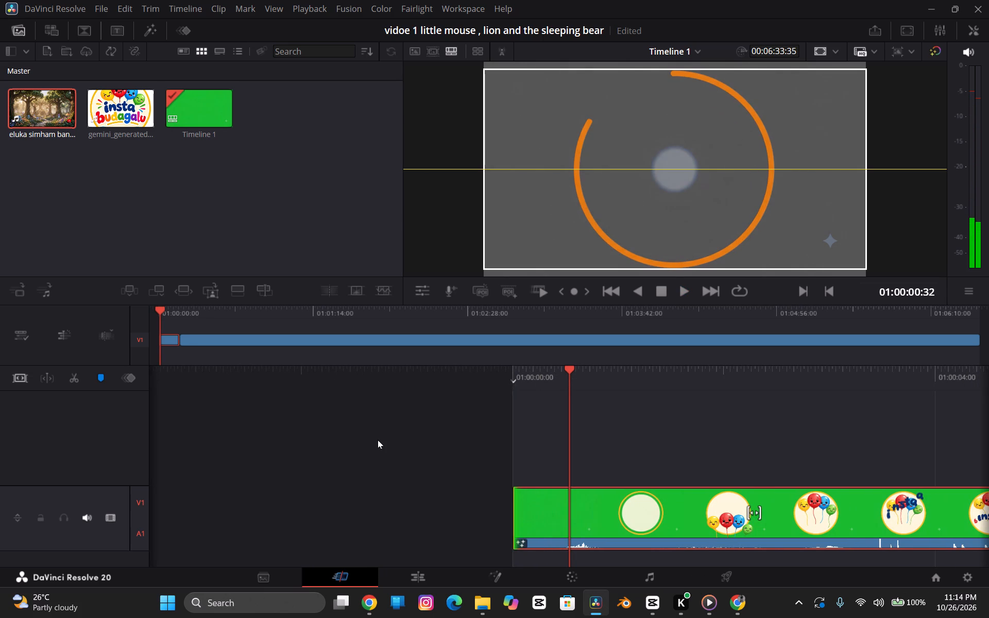
{"action": "key", "text": "Left"}
{"action": "key", "text": "Left"}
{"action": "key", "text": "Left"}
{"action": "key", "text": "Left"}
{"action": "key", "text": "Left"}
{"action": "key", "text": "Left"}
{"action": "key", "text": "Left"}
{"action": "key", "text": "Left"}
{"action": "key", "text": "Left"}
{"action": "key", "text": "Left"}
{"action": "key", "text": "Left"}
{"action": "key", "text": "Left"}
{"action": "key", "text": "Left"}
{"action": "key", "text": "Left"}
{"action": "key", "text": "Left"}
{"action": "key", "text": "Left"}
{"action": "key", "text": "Left"}
{"action": "key", "text": "Left"}
{"action": "key", "text": "Left"}
{"action": "key", "text": "Left"}
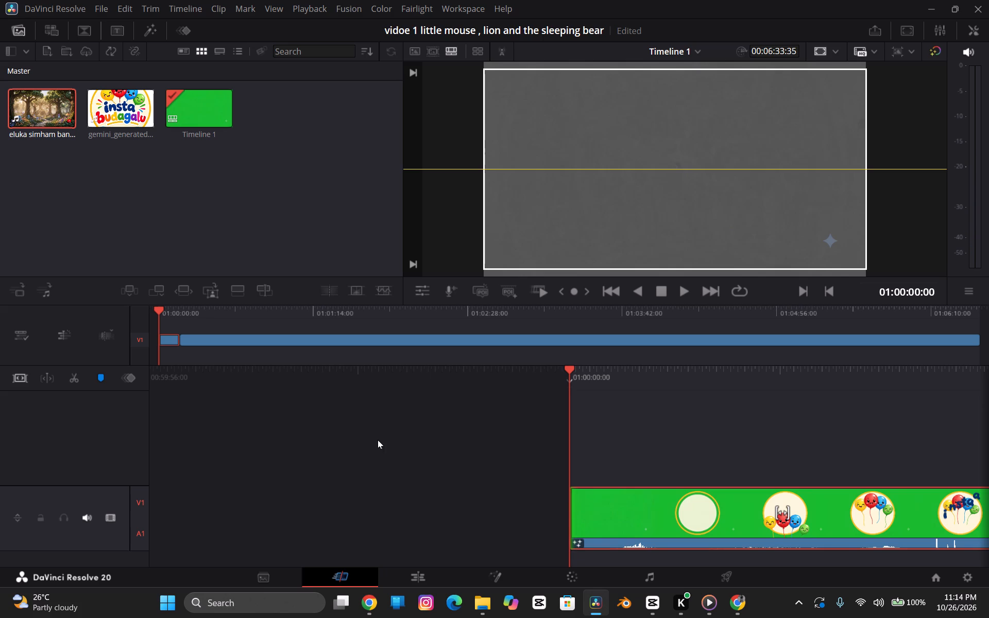
Play the timeline from the logo intro into the cartoon, and replay the intro from the start several times.
{"action": "key", "text": "space"}
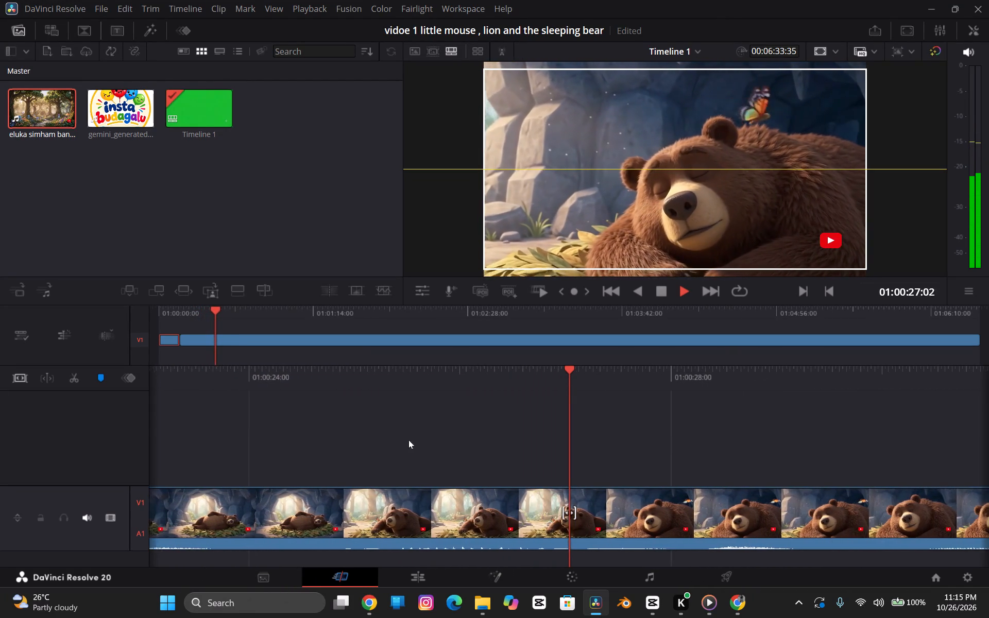
{"action": "scroll", "coordinate": [434, 438], "scroll_direction": "right", "scroll_amount": 18}
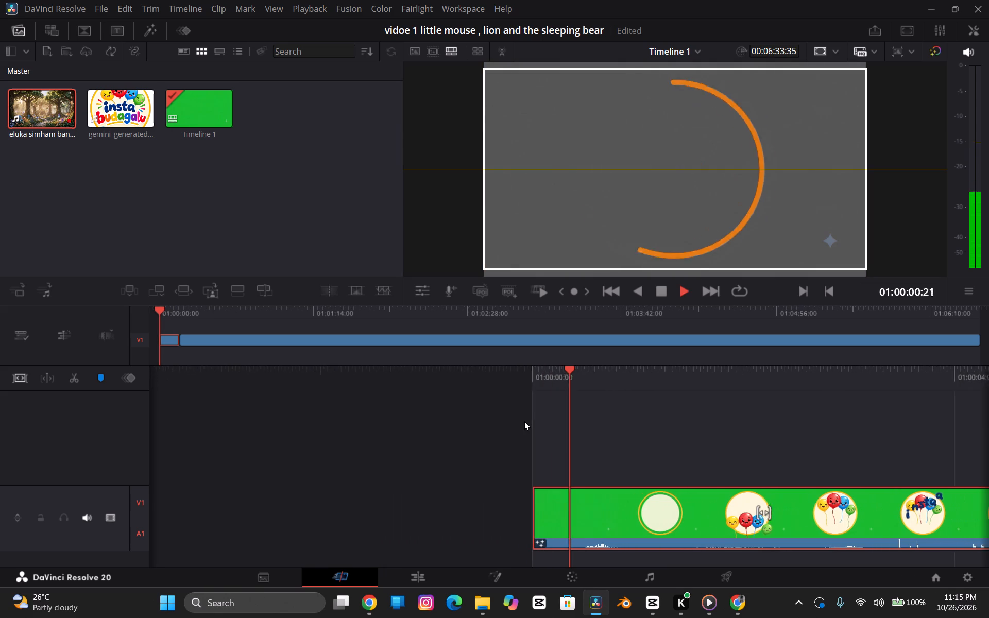
{"action": "key", "text": "space"}
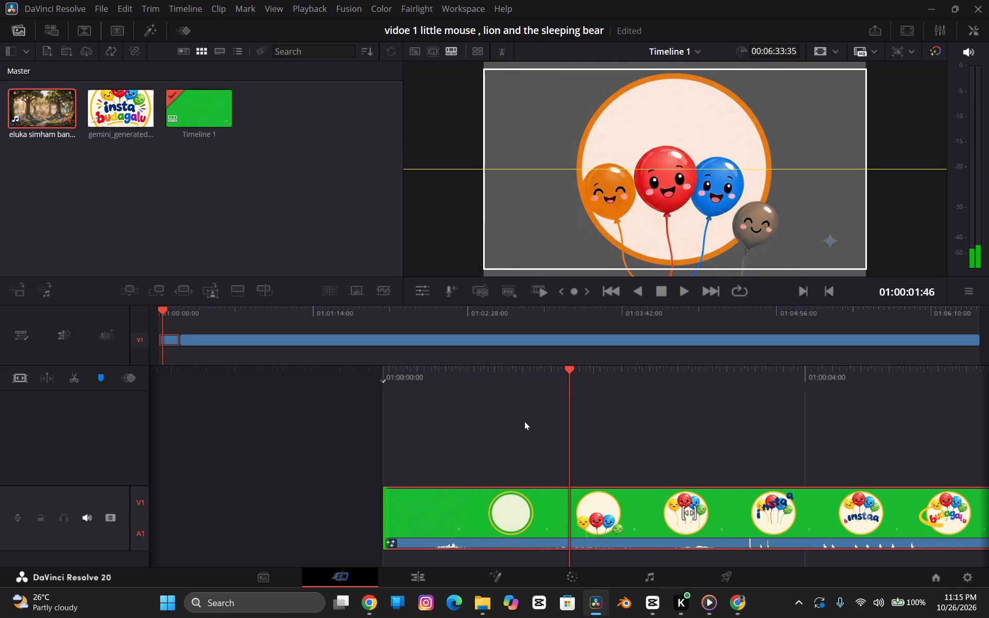
{"action": "scroll", "coordinate": [486, 417], "scroll_direction": "right", "scroll_amount": 5}
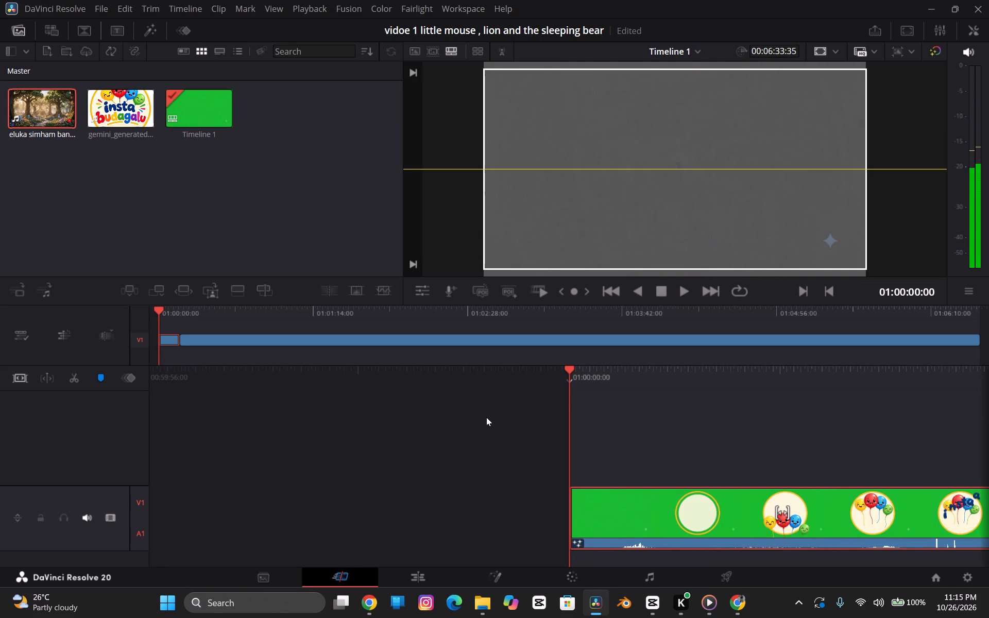
{"action": "key", "text": "space"}
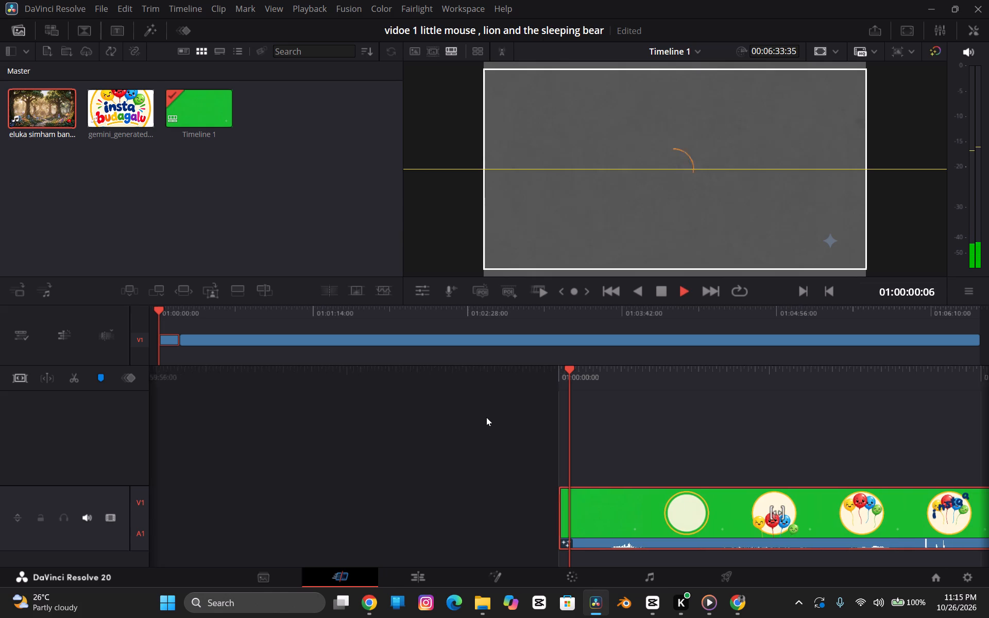
{"action": "key", "text": "space"}
{"action": "key", "text": "space"}
{"action": "key", "text": "space"}
{"action": "key", "text": "space"}
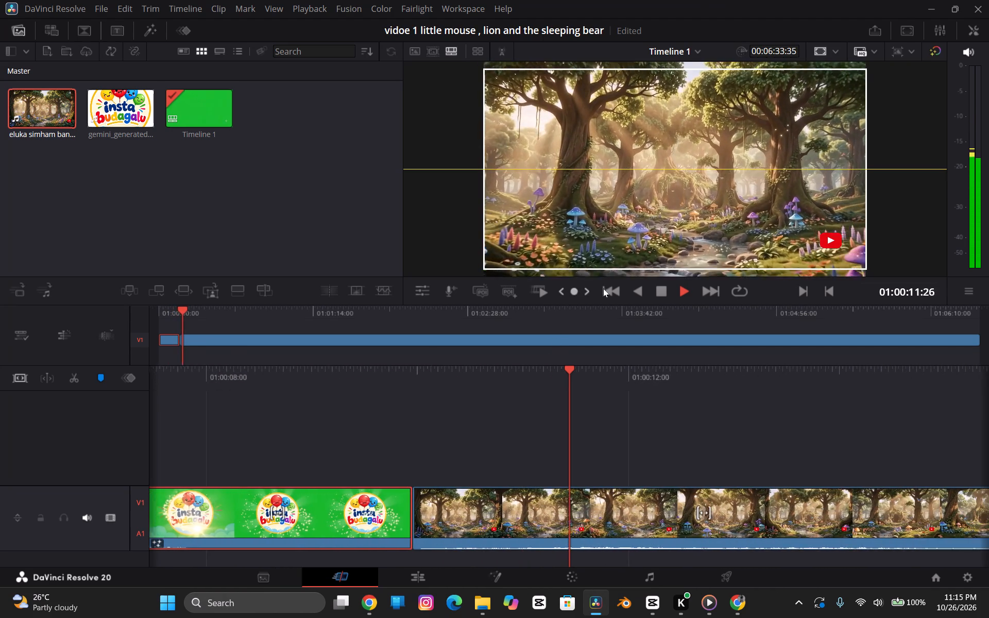
{"action": "scroll", "coordinate": [561, 402], "scroll_direction": "right", "scroll_amount": 7}
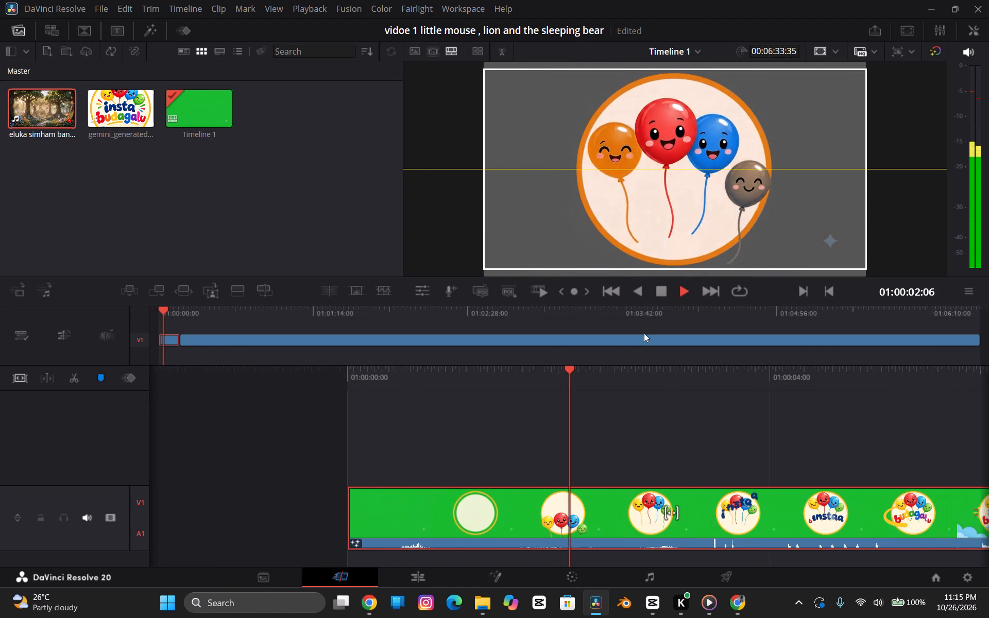
{"action": "scroll", "coordinate": [722, 338], "scroll_direction": "right", "scroll_amount": 4}
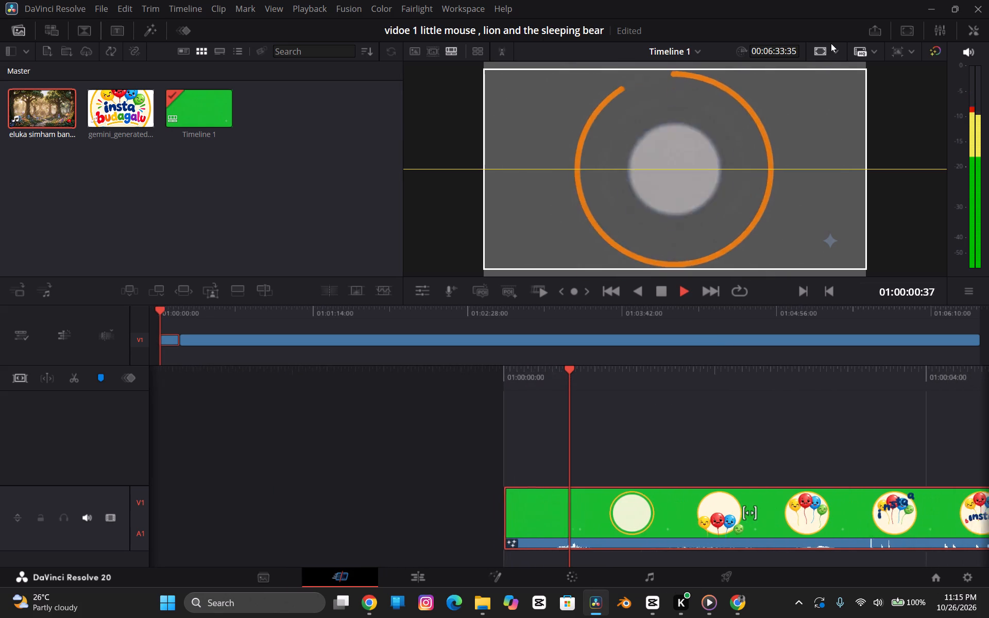
Toggle the viewer's 16:9 social media safe area guide off and on, leaving it on.
{"action": "left_click", "coordinate": [842, 56]}
{"action": "left_click", "coordinate": [828, 53]}
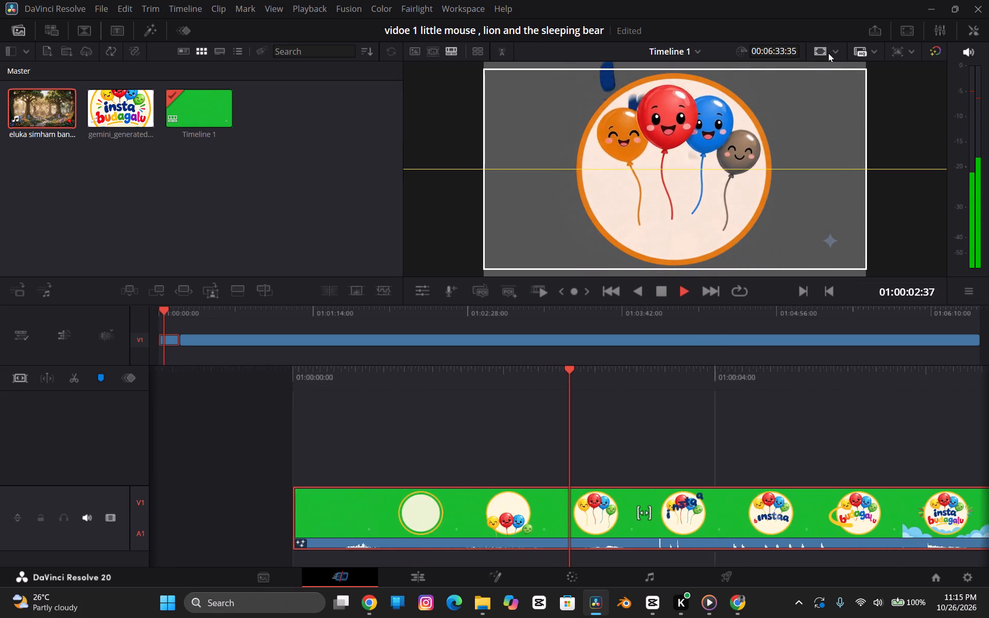
{"action": "left_click", "coordinate": [837, 46]}
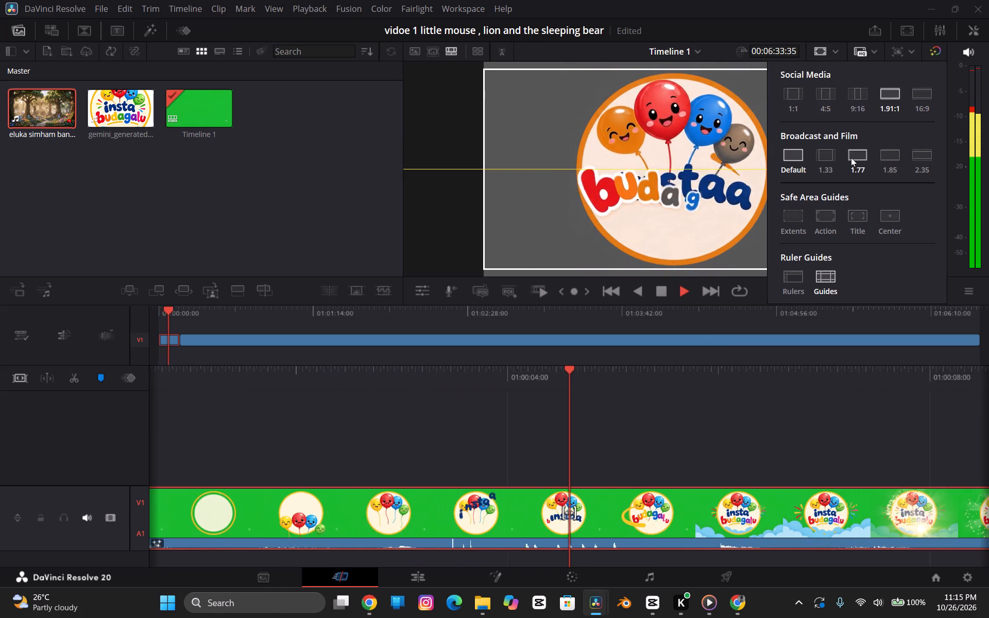
{"action": "left_click", "coordinate": [919, 88]}
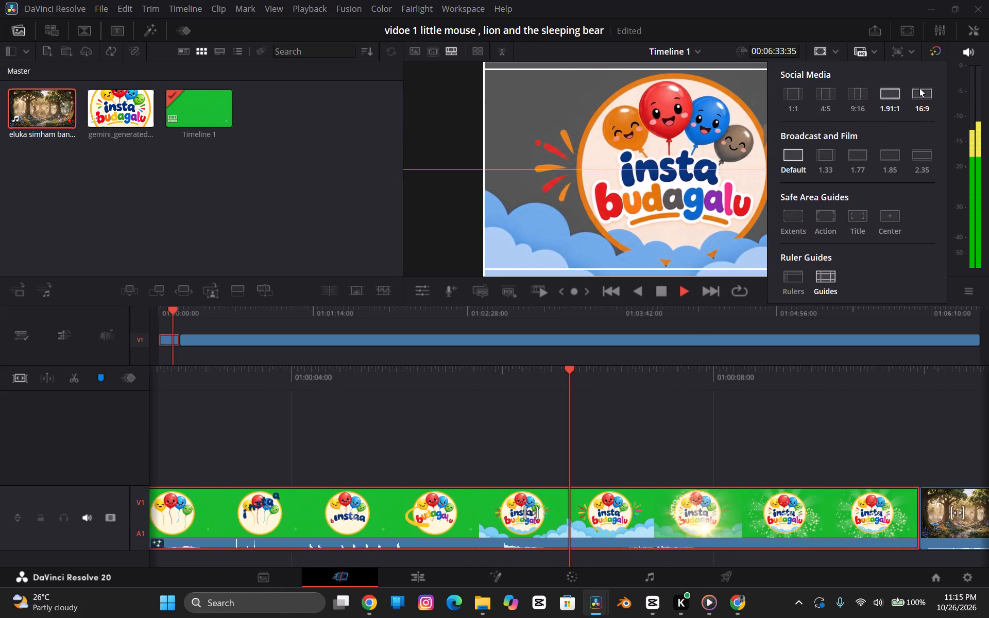
{"action": "left_click", "coordinate": [919, 88]}
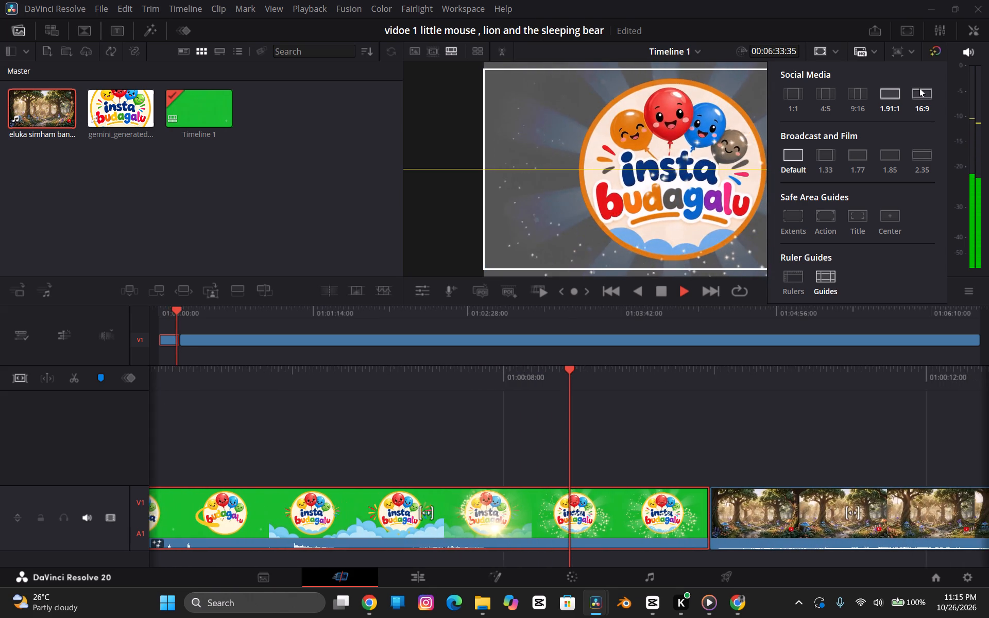
{"action": "left_click", "coordinate": [919, 88]}
{"action": "left_click", "coordinate": [919, 88]}
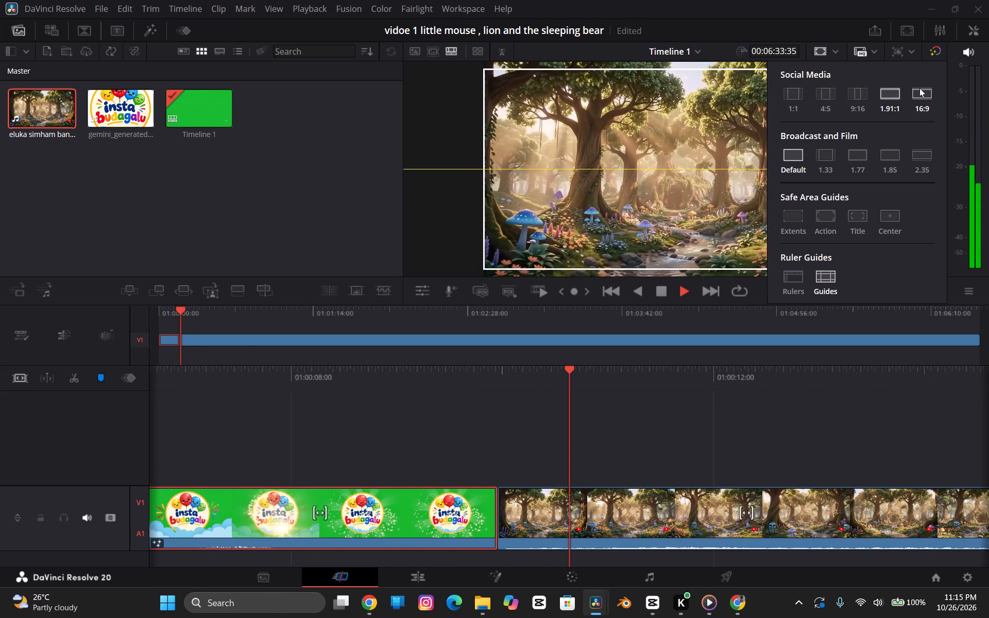
{"action": "triple_click", "coordinate": [920, 95]}
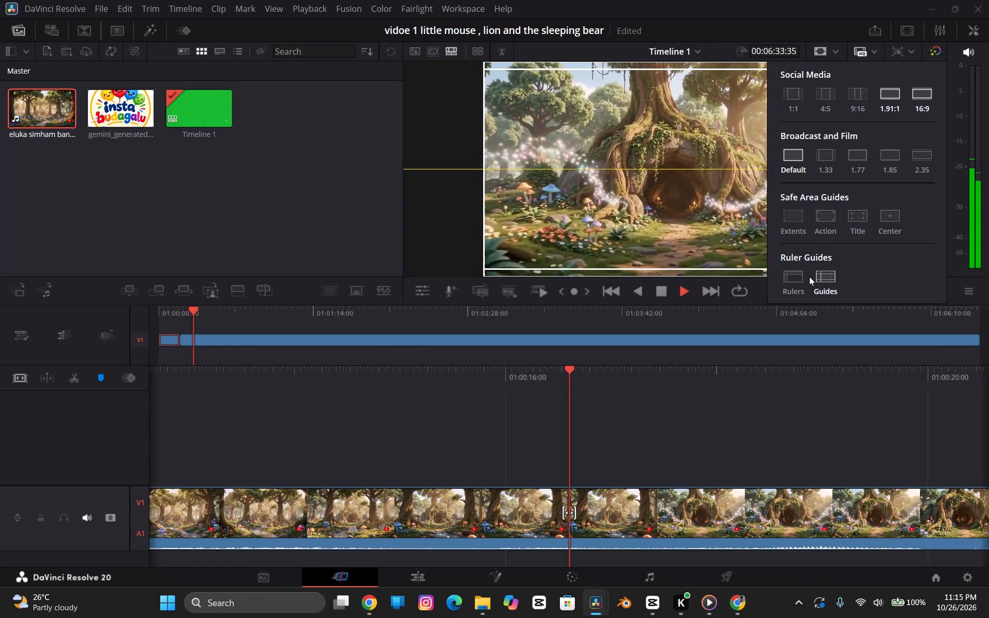
Turn off the viewer's 1.91:1 social media safe area guide, keeping the 16:9 guide on.
{"action": "left_click", "coordinate": [923, 86]}
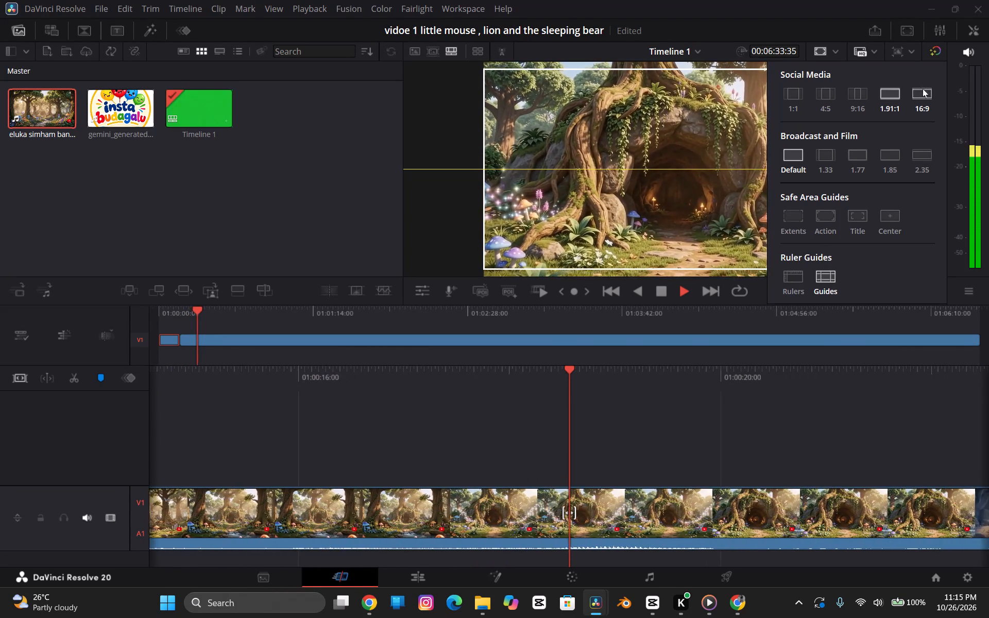
{"action": "left_click", "coordinate": [919, 97]}
{"action": "left_click", "coordinate": [884, 98]}
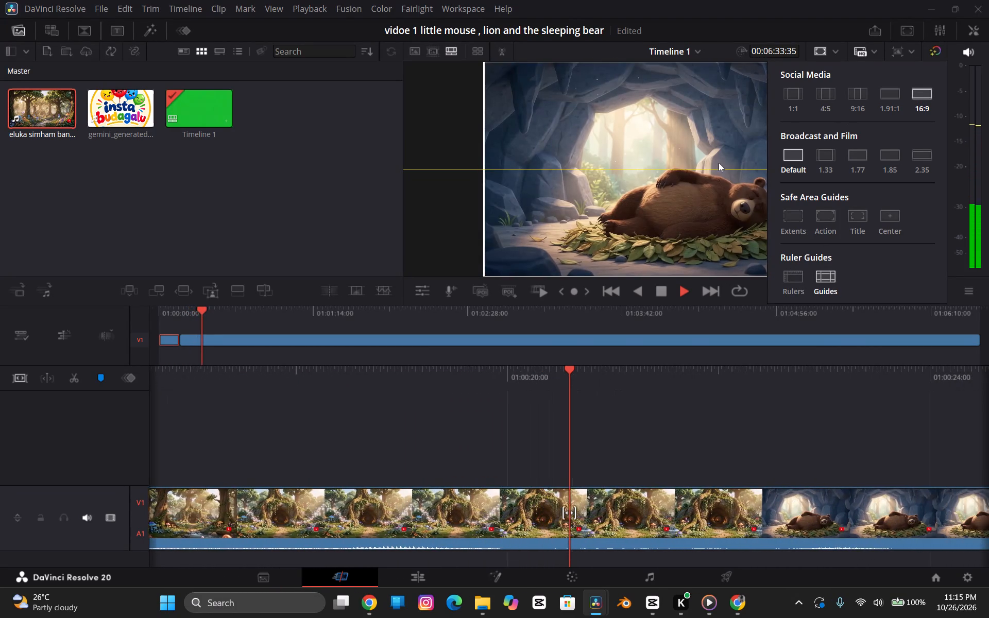
{"action": "left_click", "coordinate": [871, 54]}
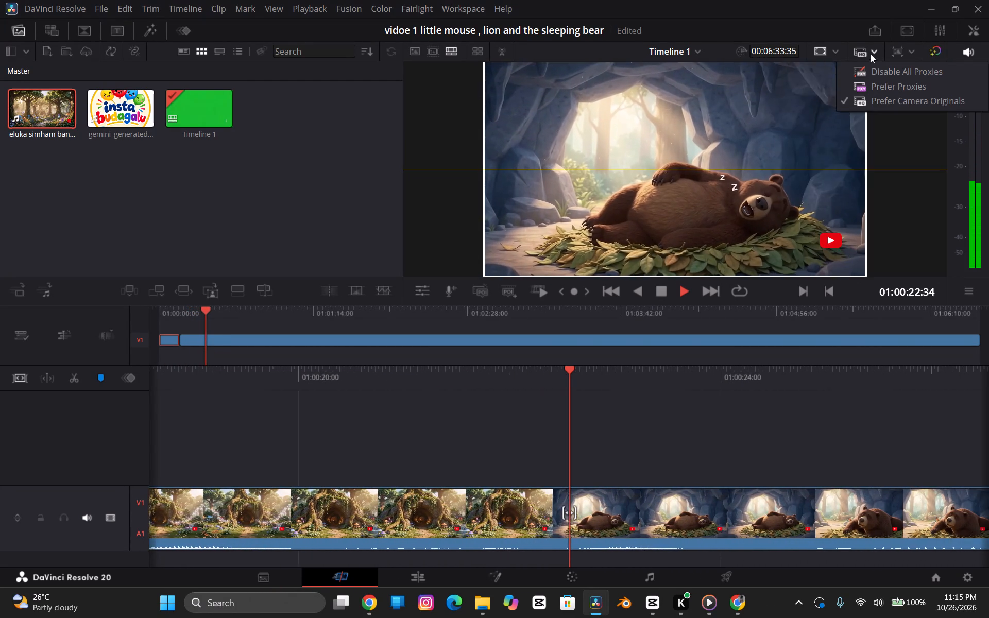
{"action": "left_click", "coordinate": [829, 145]}
Return to the timeline start and play the keyed logo intro, pausing as the word insta forms.
{"action": "scroll", "coordinate": [604, 412], "scroll_direction": "right", "scroll_amount": 20}
{"action": "scroll", "coordinate": [604, 412], "scroll_direction": "right", "scroll_amount": 20}
{"action": "scroll", "coordinate": [604, 412], "scroll_direction": "right", "scroll_amount": 20}
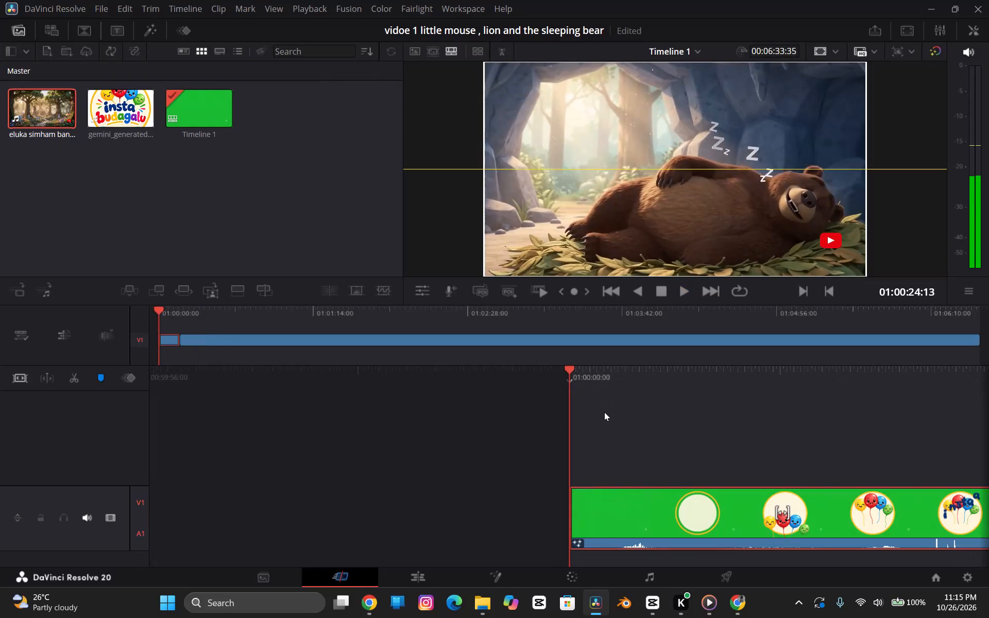
{"action": "scroll", "coordinate": [604, 412], "scroll_direction": "right", "scroll_amount": 20}
{"action": "scroll", "coordinate": [604, 412], "scroll_direction": "right", "scroll_amount": 12}
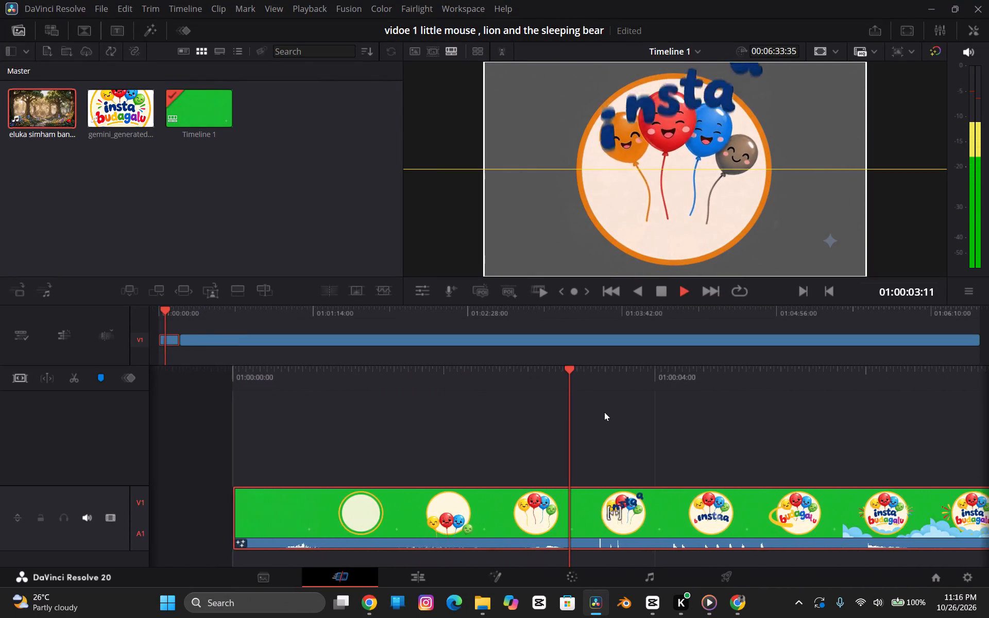
{"action": "key", "text": "space"}
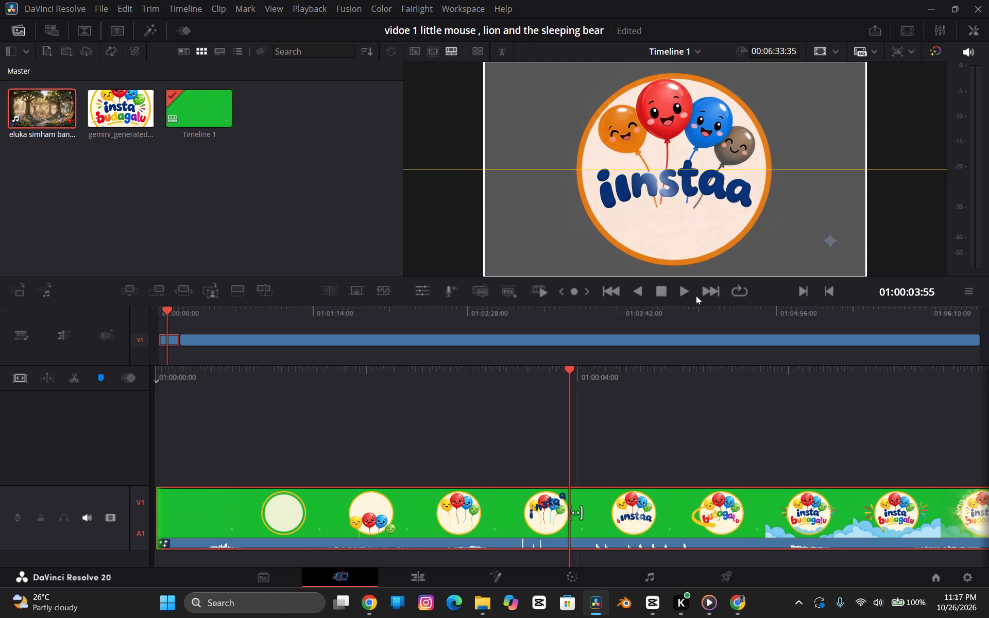
{"action": "key", "text": "space"}
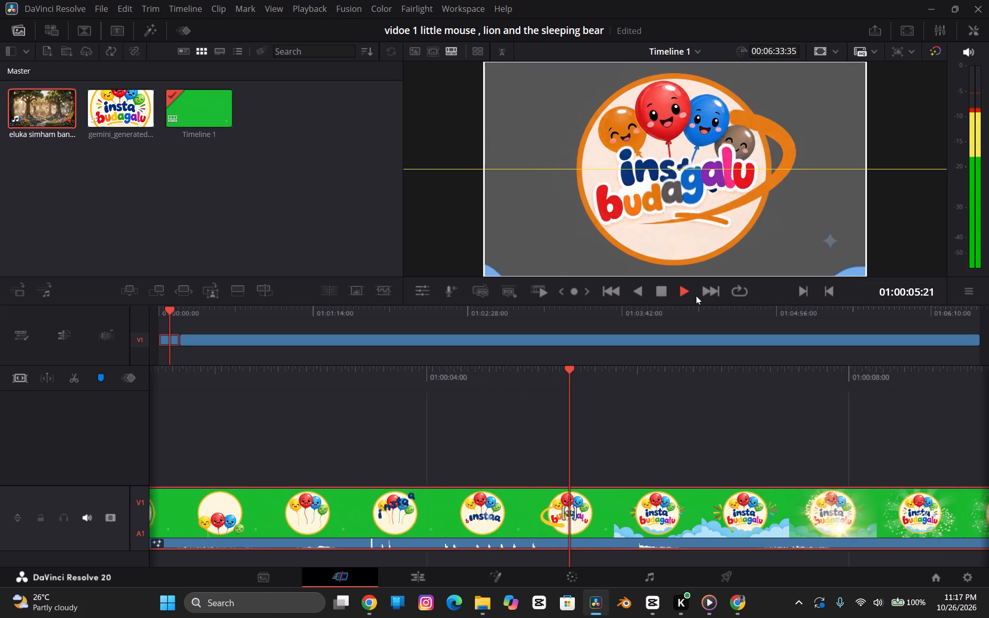
{"action": "key", "text": "space"}
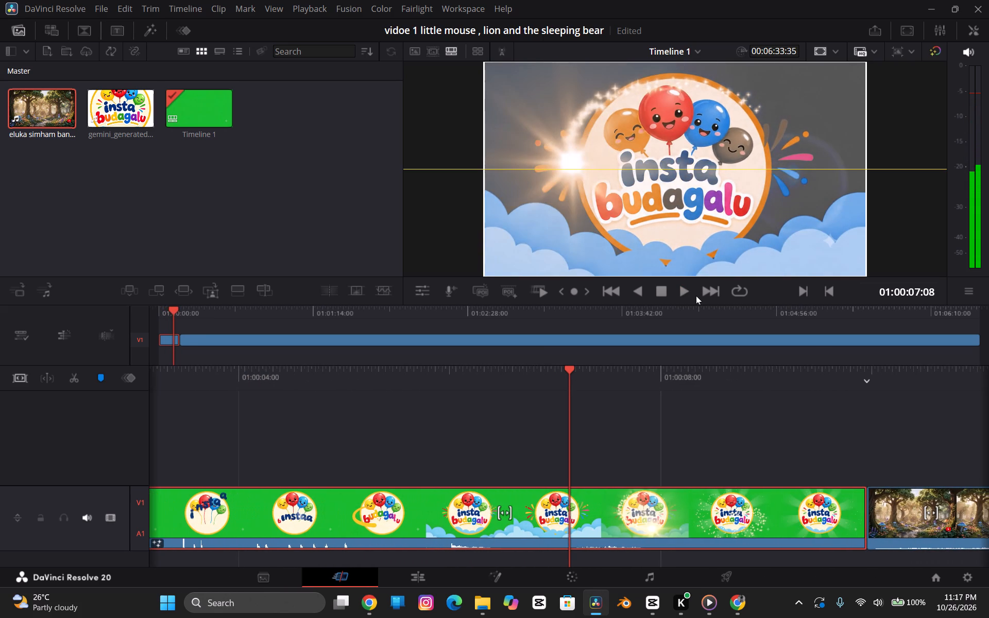
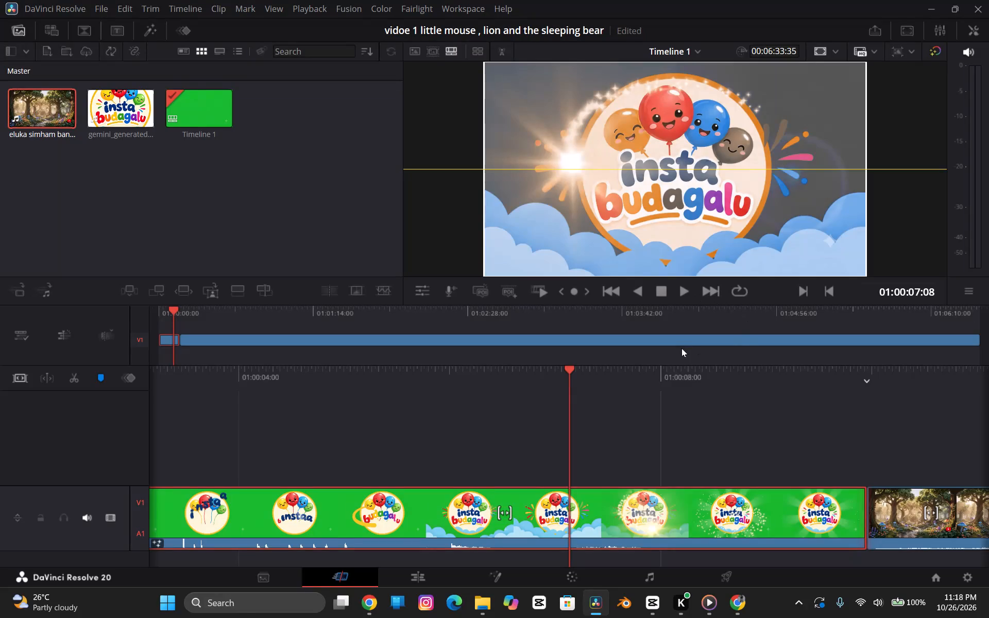
Scrub the keyed green-screen logo intro back to the start of the timeline.
{"action": "scroll", "coordinate": [681, 348], "scroll_direction": "down", "scroll_amount": 5}
{"action": "scroll", "coordinate": [715, 446], "scroll_direction": "down", "scroll_amount": 2}
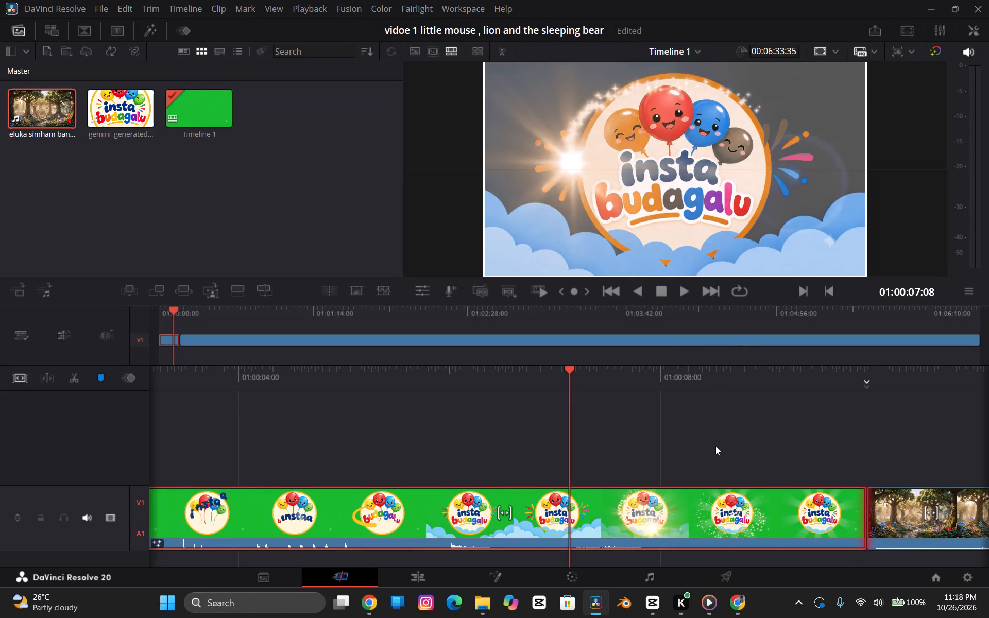
{"action": "scroll", "coordinate": [715, 446], "scroll_direction": "down", "scroll_amount": 2}
{"action": "scroll", "coordinate": [708, 539], "scroll_direction": "up", "scroll_amount": 1}
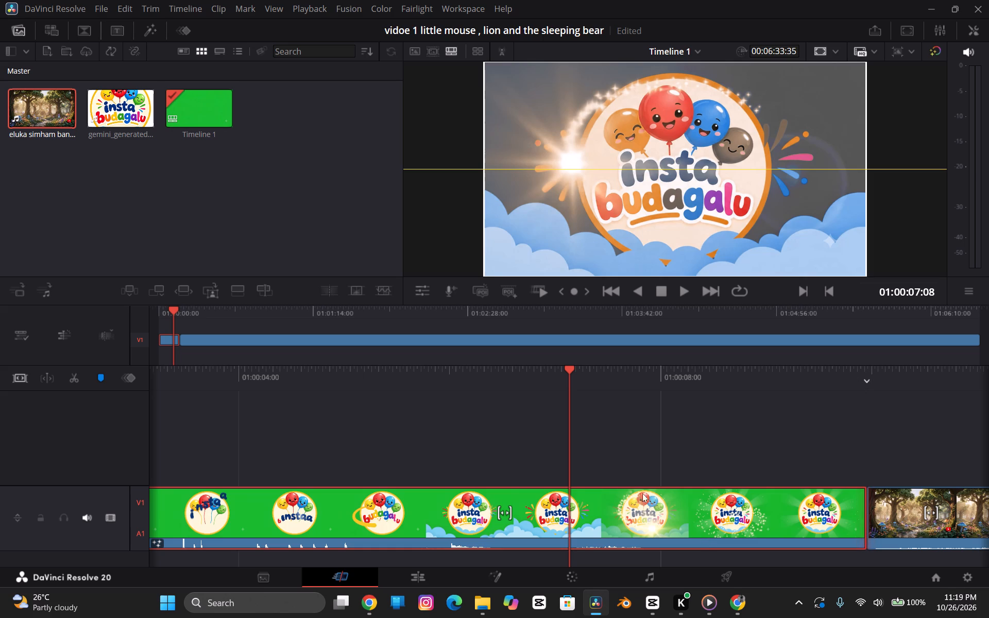
{"action": "scroll", "coordinate": [685, 463], "scroll_direction": "down", "scroll_amount": 2}
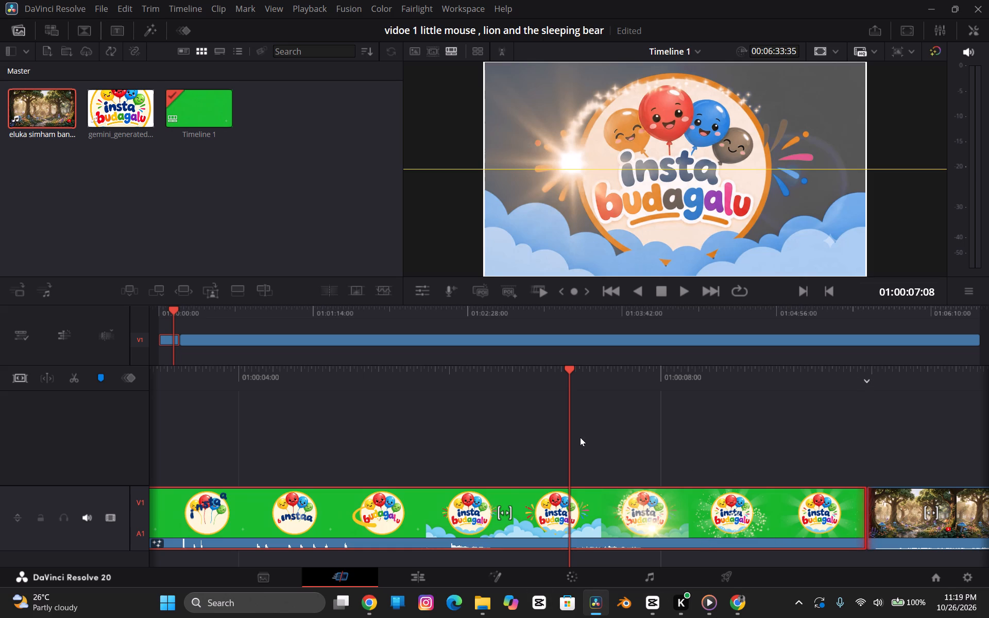
{"action": "scroll", "coordinate": [580, 437], "scroll_direction": "right", "scroll_amount": 4}
{"action": "scroll", "coordinate": [580, 437], "scroll_direction": "left", "scroll_amount": 5}
{"action": "scroll", "coordinate": [580, 437], "scroll_direction": "right", "scroll_amount": 4}
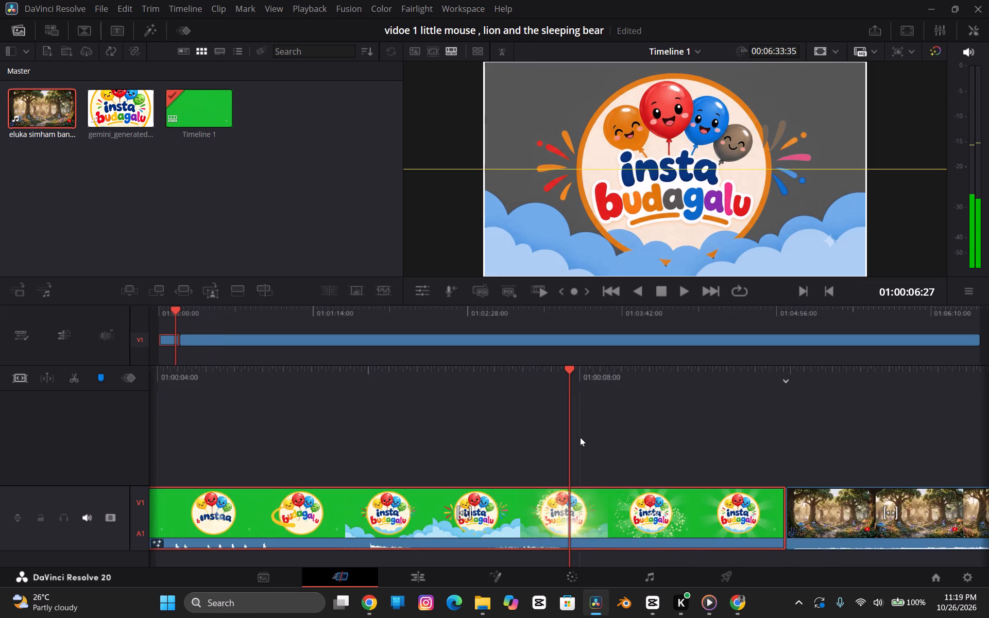
{"action": "scroll", "coordinate": [580, 437], "scroll_direction": "right", "scroll_amount": 3}
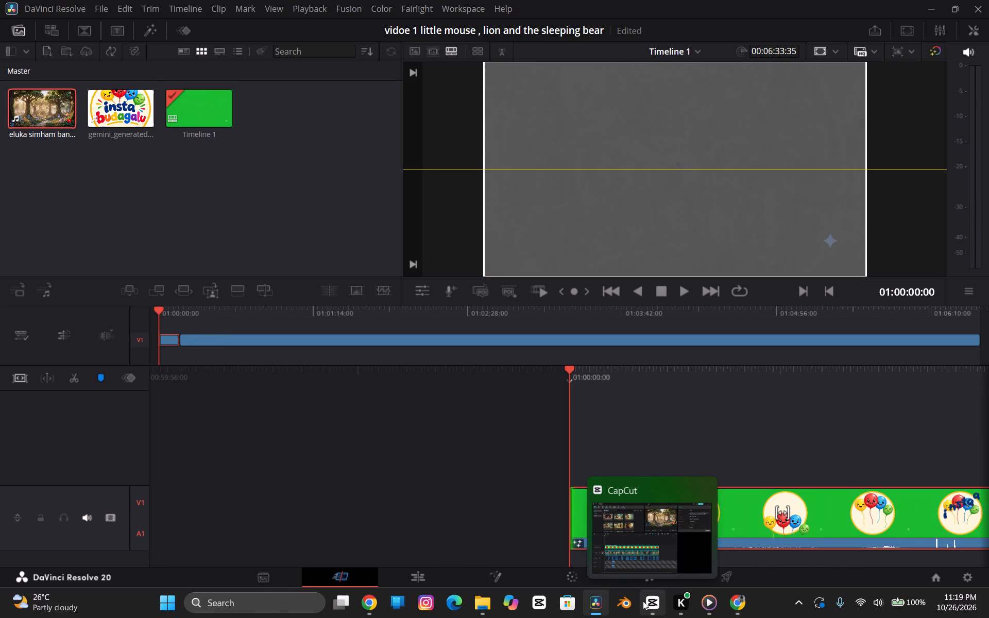
{"action": "left_click", "coordinate": [742, 602]}
{"action": "scroll", "coordinate": [620, 362], "scroll_direction": "down", "scroll_amount": 5}
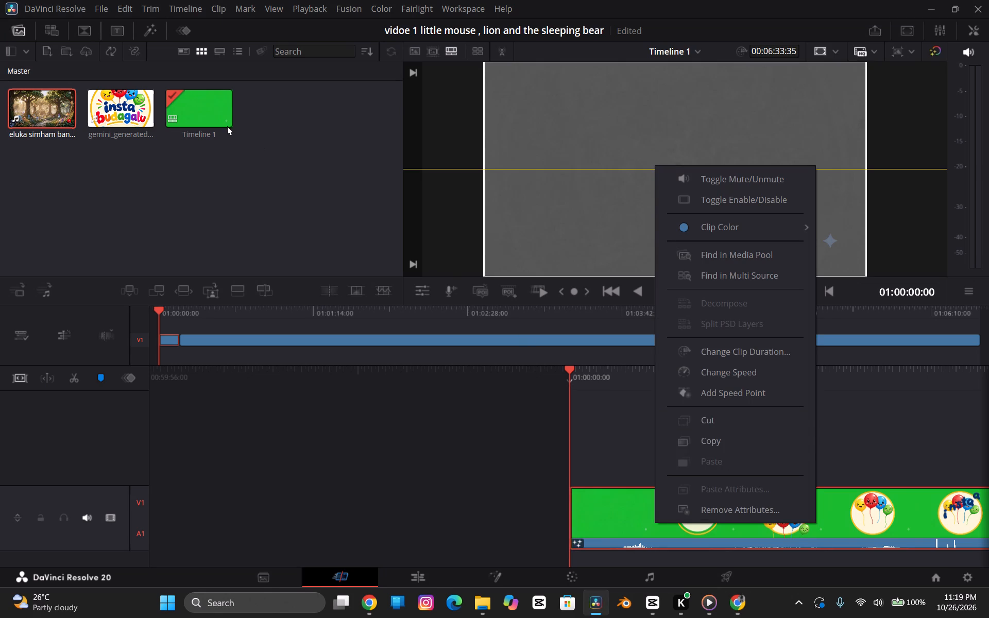
{"action": "left_click", "coordinate": [484, 607]}
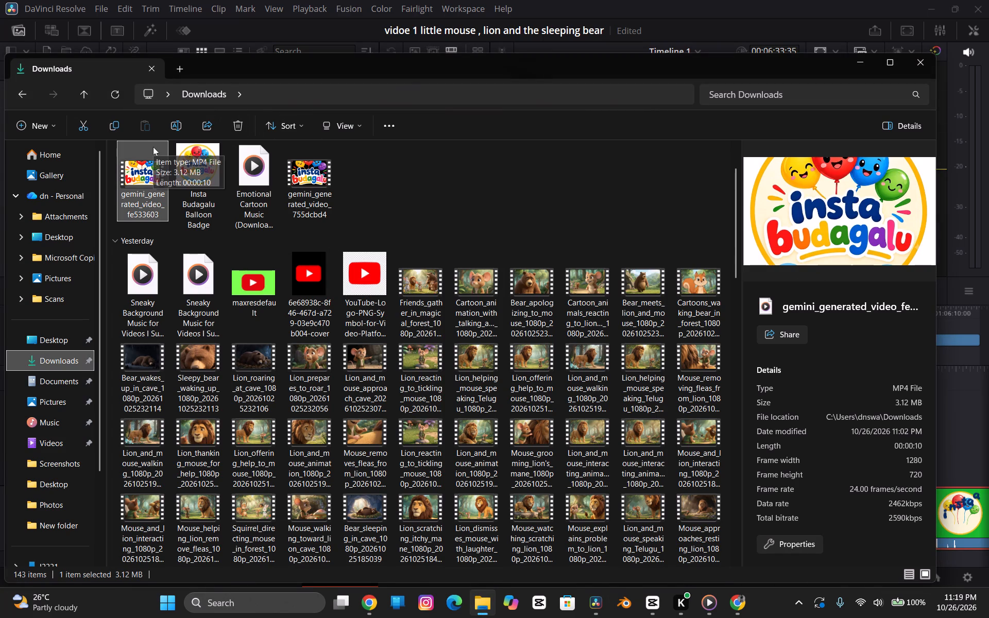
{"action": "left_click_drag", "start_coordinate": [325, 168], "coordinate": [253, 415]}
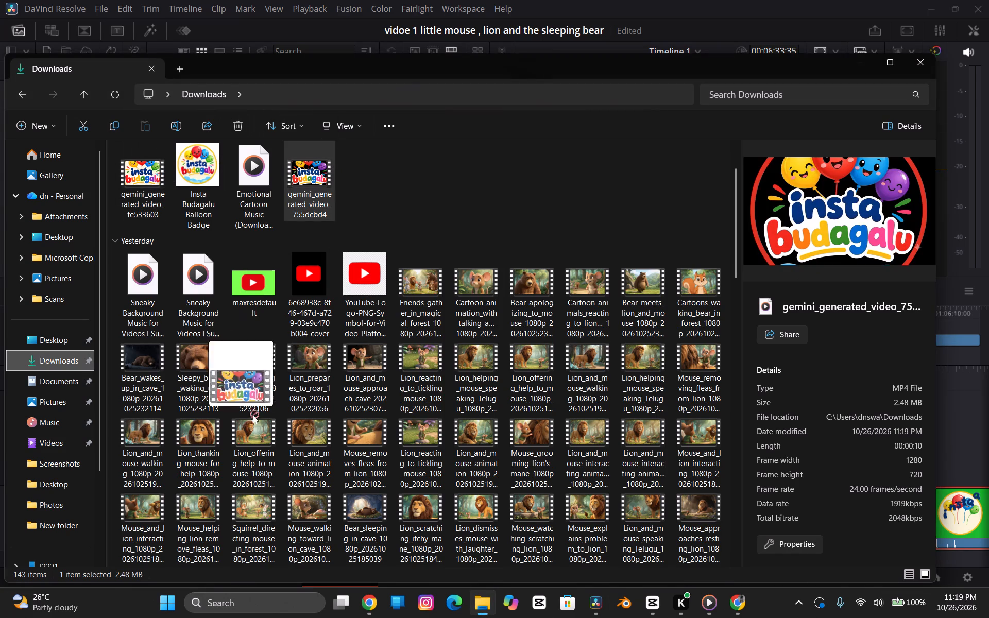
{"action": "left_click_drag", "start_coordinate": [253, 415], "coordinate": [571, 498]}
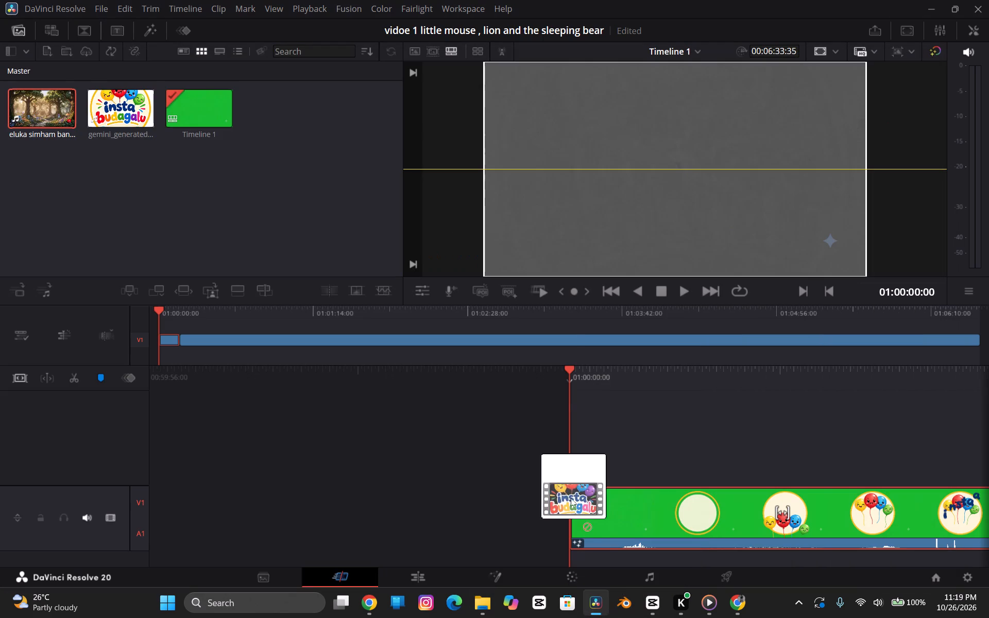
{"action": "left_click_drag", "start_coordinate": [571, 498], "coordinate": [612, 520]}
Step forward frame by frame through the opening of the black-screen logo clip.
{"action": "scroll", "coordinate": [638, 448], "scroll_direction": "left", "scroll_amount": 2}
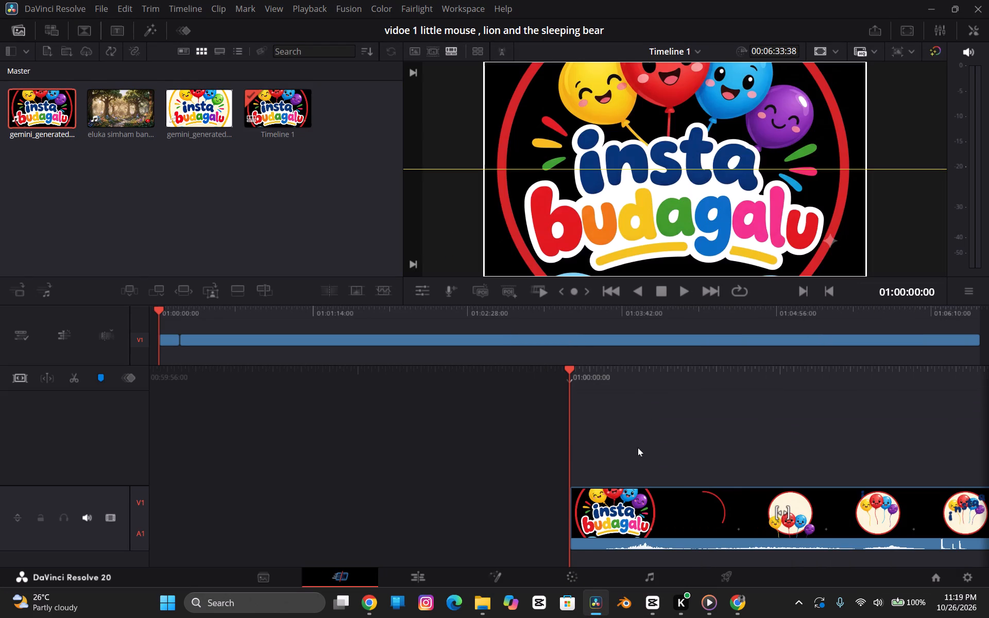
{"action": "scroll", "coordinate": [638, 448], "scroll_direction": "left", "scroll_amount": 12}
{"action": "key", "text": "Right"}
{"action": "key", "text": "Right"}
{"action": "key", "text": "Right"}
{"action": "key", "text": "Right"}
{"action": "key", "text": "Right"}
{"action": "key", "text": "Right"}
{"action": "key", "text": "Right"}
{"action": "key", "text": "Right"}
{"action": "key", "text": "Right"}
{"action": "key", "text": "Right"}
{"action": "key", "text": "Right"}
{"action": "key", "text": "Right"}
{"action": "key", "text": "Right"}
{"action": "key", "text": "Right"}
{"action": "key", "text": "Right"}
{"action": "key", "text": "Right"}
{"action": "key", "text": "Right"}
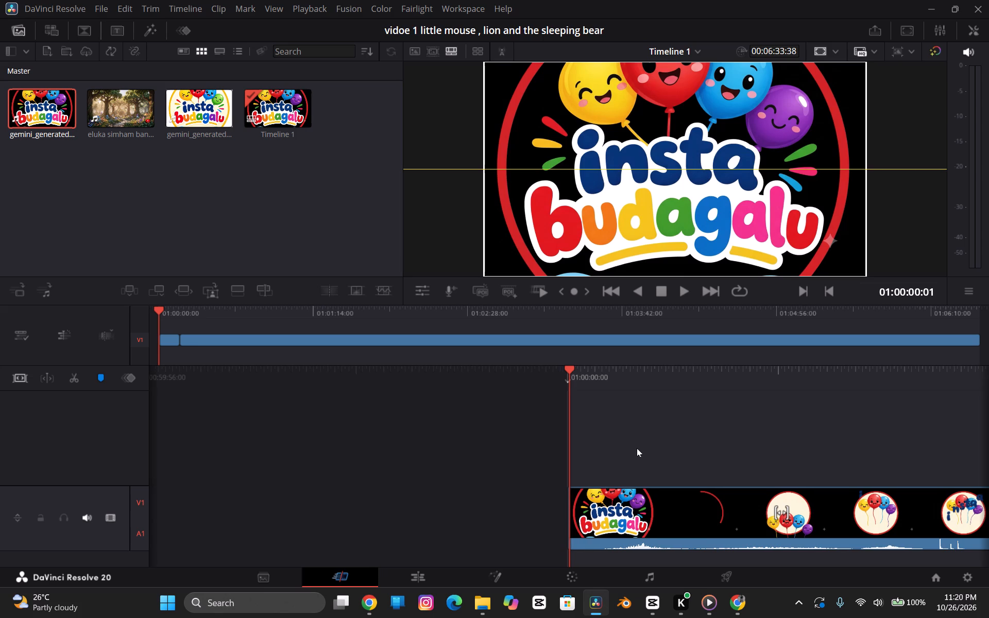
{"action": "scroll", "coordinate": [637, 448], "scroll_direction": "left", "scroll_amount": 8}
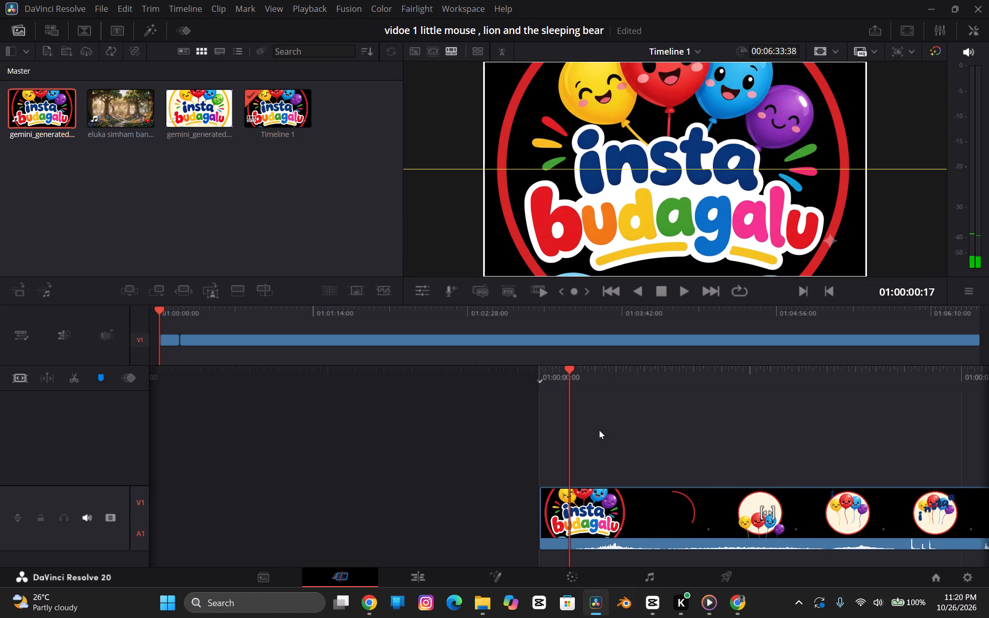
Scrub through the black-screen logo clip past the clouds and back to the start of the timeline.
{"action": "left_click_drag", "start_coordinate": [570, 379], "coordinate": [213, 481]}
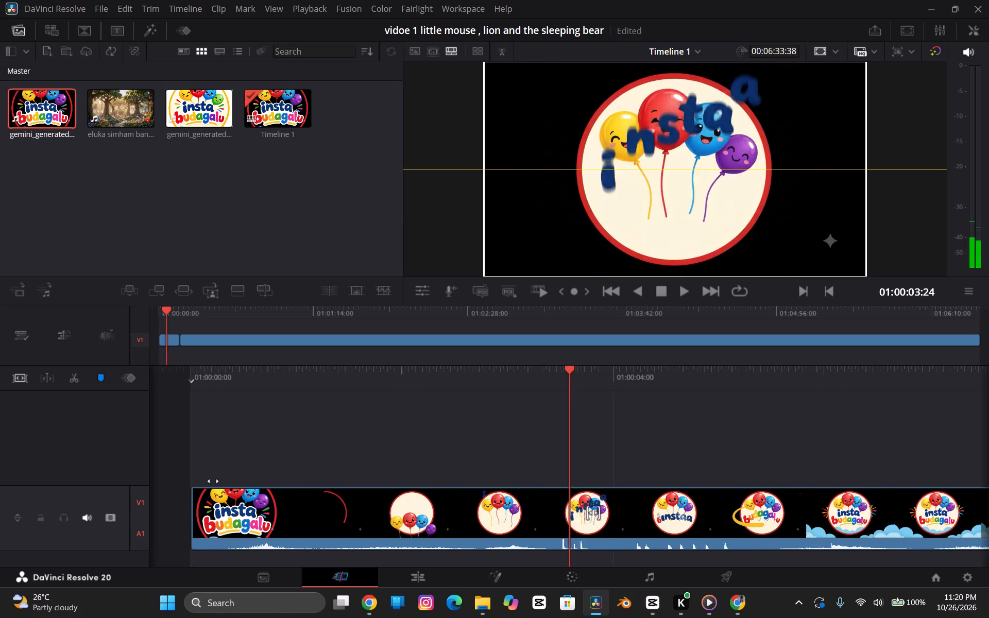
{"action": "left_click_drag", "start_coordinate": [213, 481], "coordinate": [202, 483]}
{"action": "double_click", "coordinate": [202, 483]}
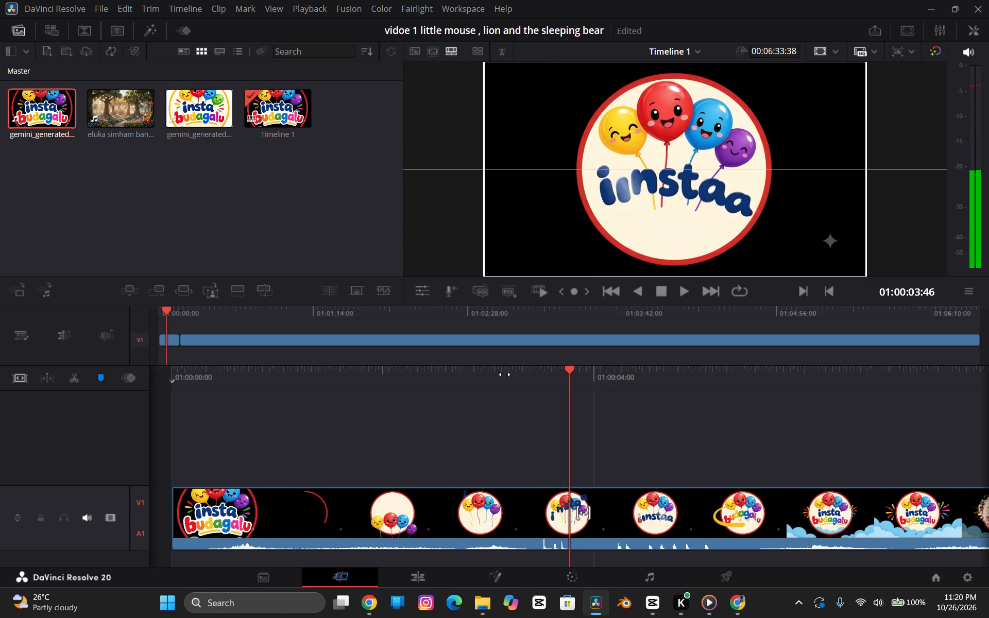
{"action": "left_click_drag", "start_coordinate": [568, 381], "coordinate": [273, 430]}
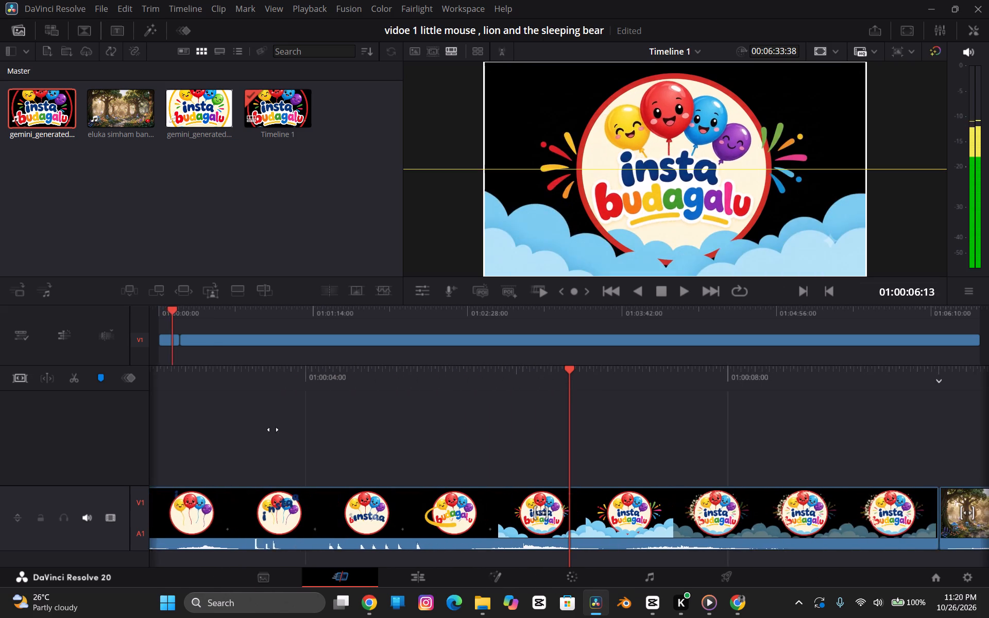
{"action": "left_click_drag", "start_coordinate": [273, 430], "coordinate": [224, 443]}
{"action": "left_click_drag", "start_coordinate": [571, 376], "coordinate": [668, 382]}
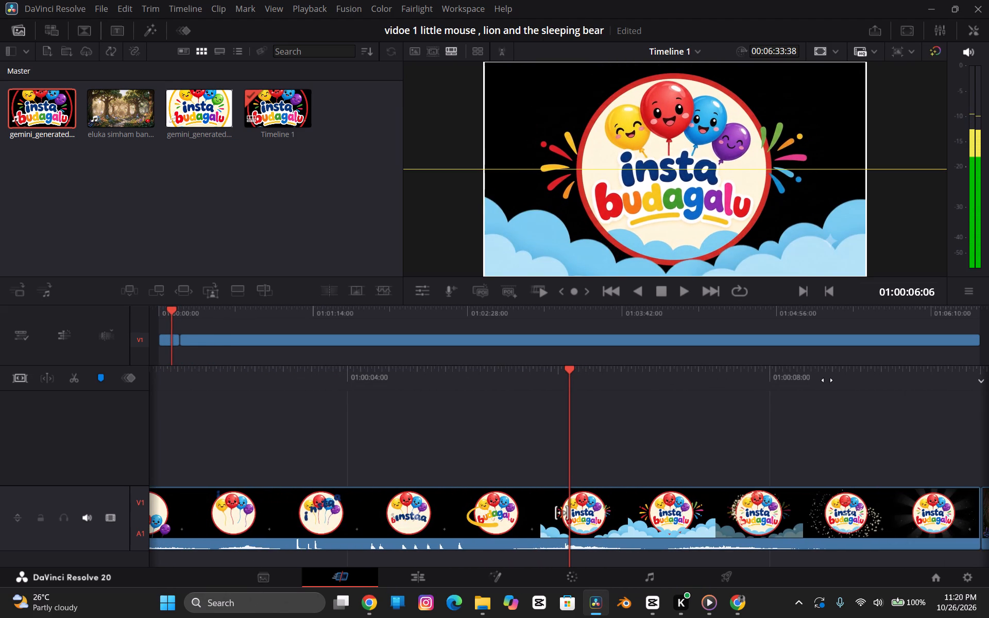
{"action": "left_click_drag", "start_coordinate": [575, 384], "coordinate": [906, 359]}
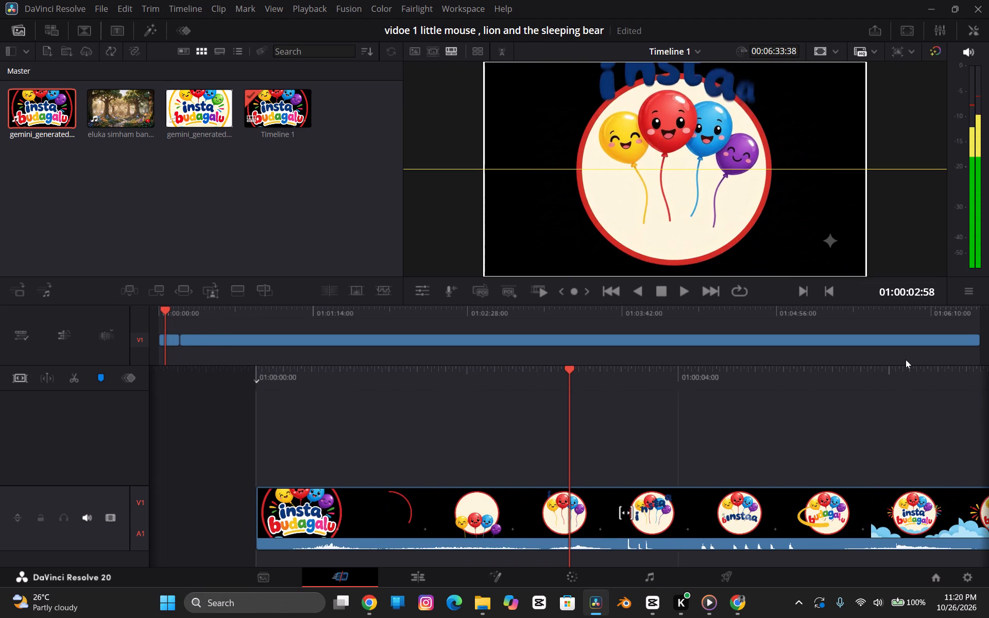
{"action": "left_click_drag", "start_coordinate": [568, 390], "coordinate": [988, 318]}
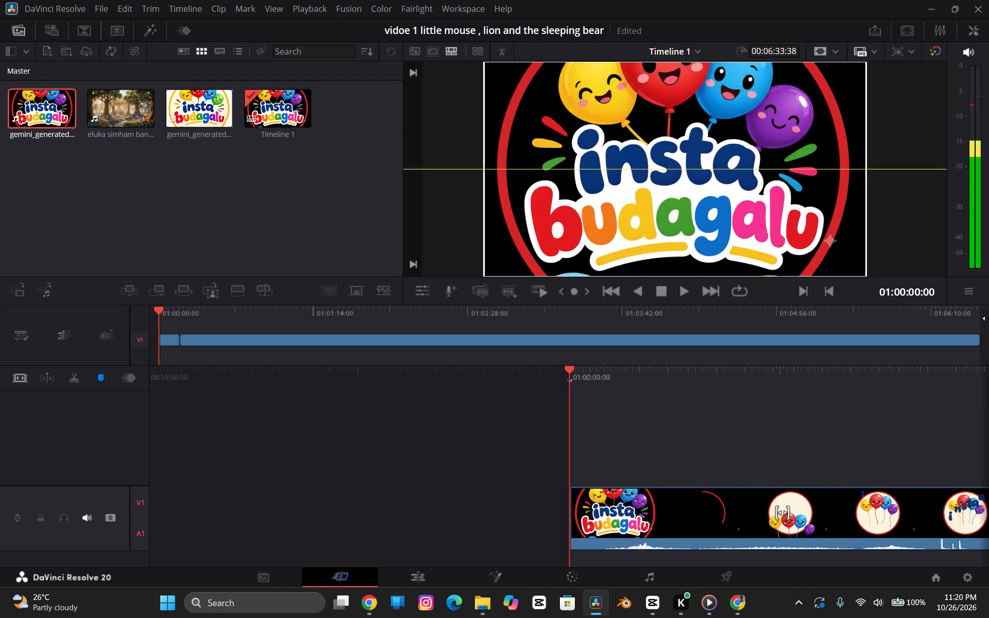
{"action": "left_click_drag", "start_coordinate": [988, 318], "coordinate": [988, 315]}
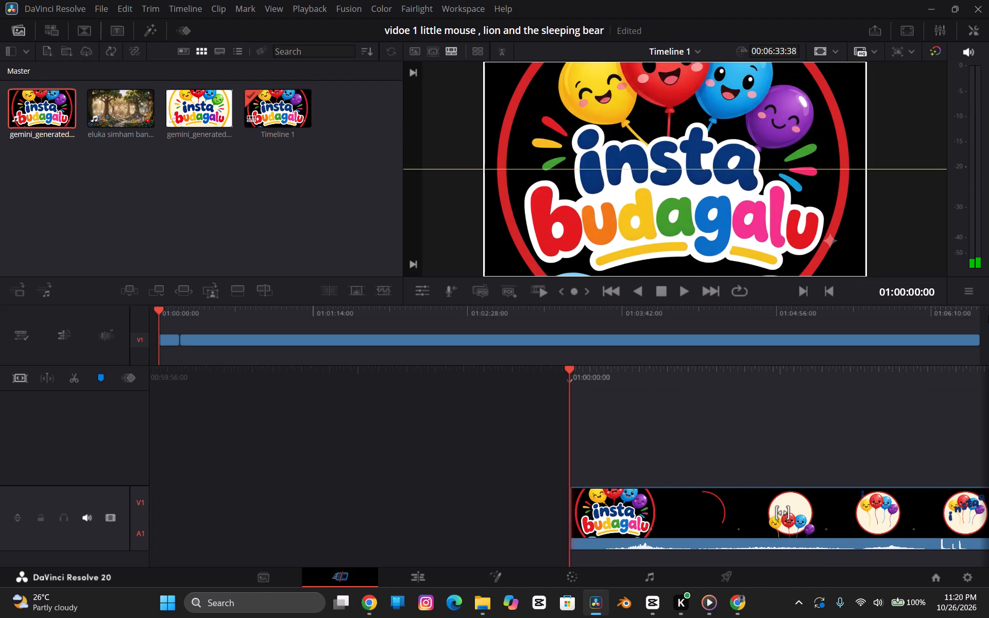
Play the black-screen logo clip from the start up to the sparkle trail, then return to the timeline start.
{"action": "key", "text": "space"}
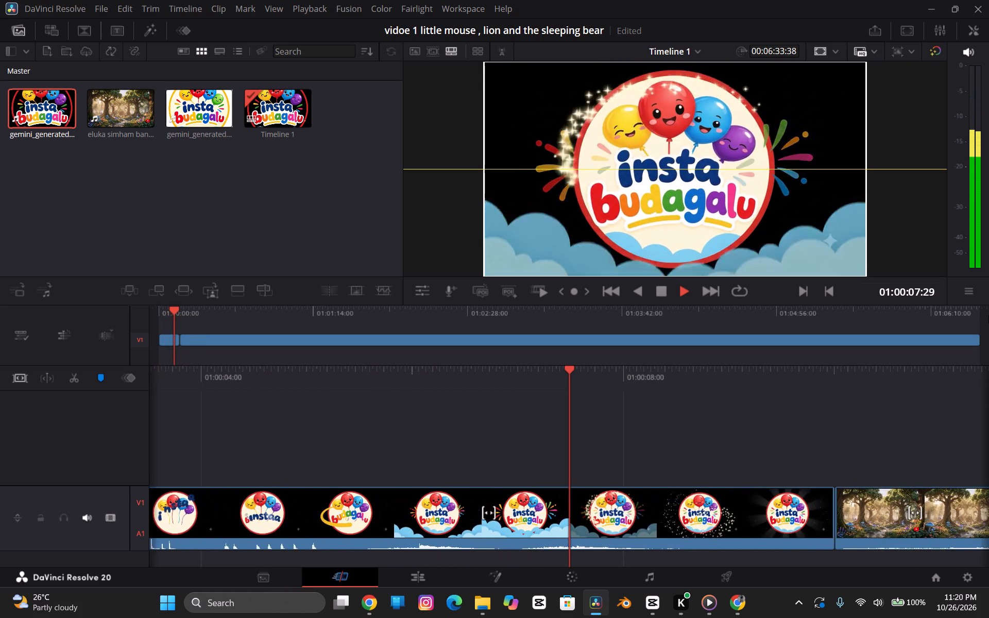
{"action": "key", "text": "space"}
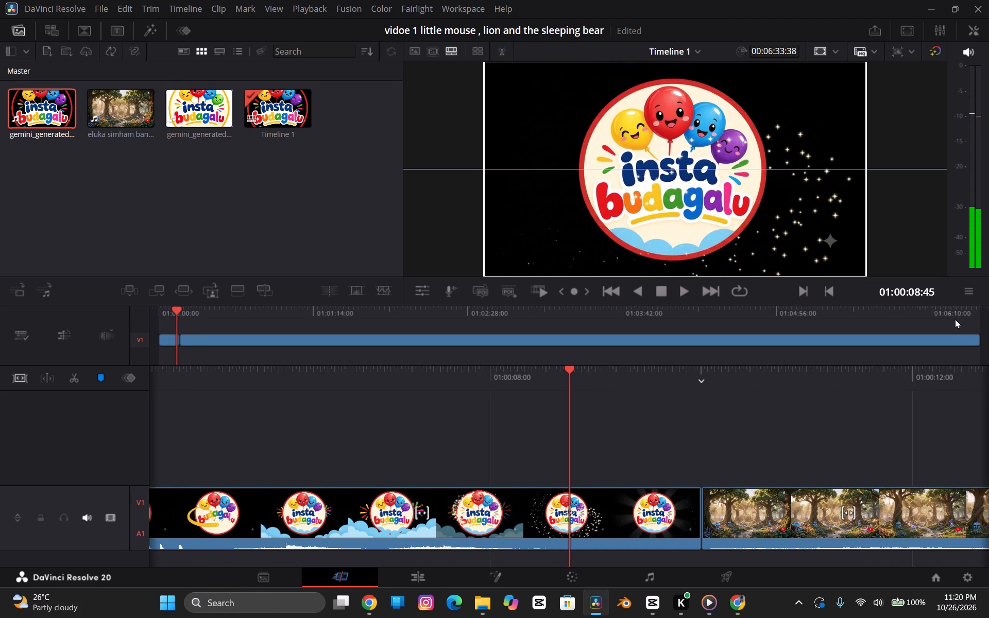
{"action": "scroll", "coordinate": [671, 495], "scroll_direction": "right", "scroll_amount": 13}
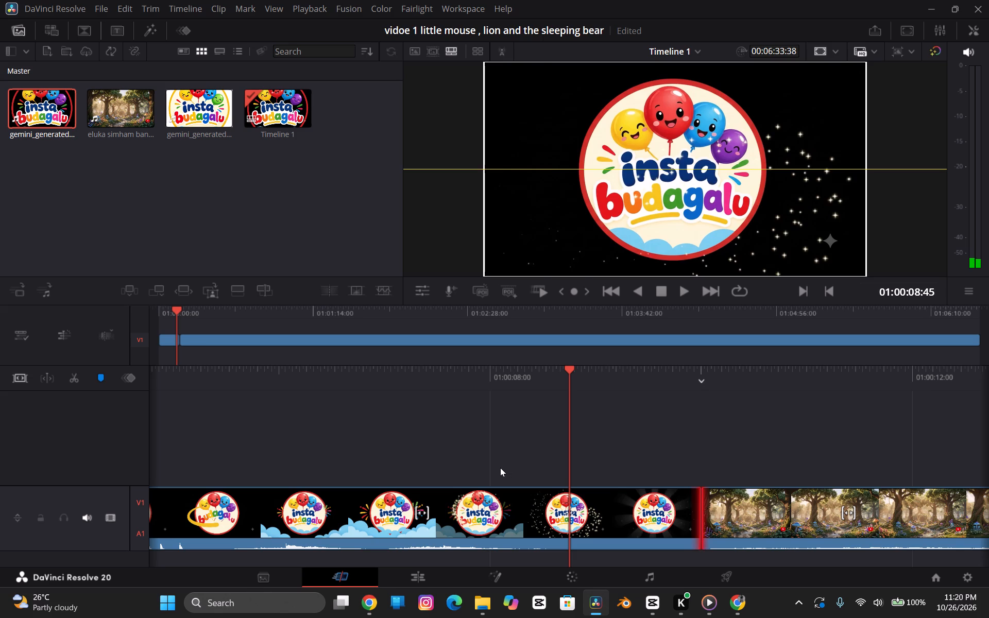
{"action": "scroll", "coordinate": [500, 468], "scroll_direction": "right", "scroll_amount": 5}
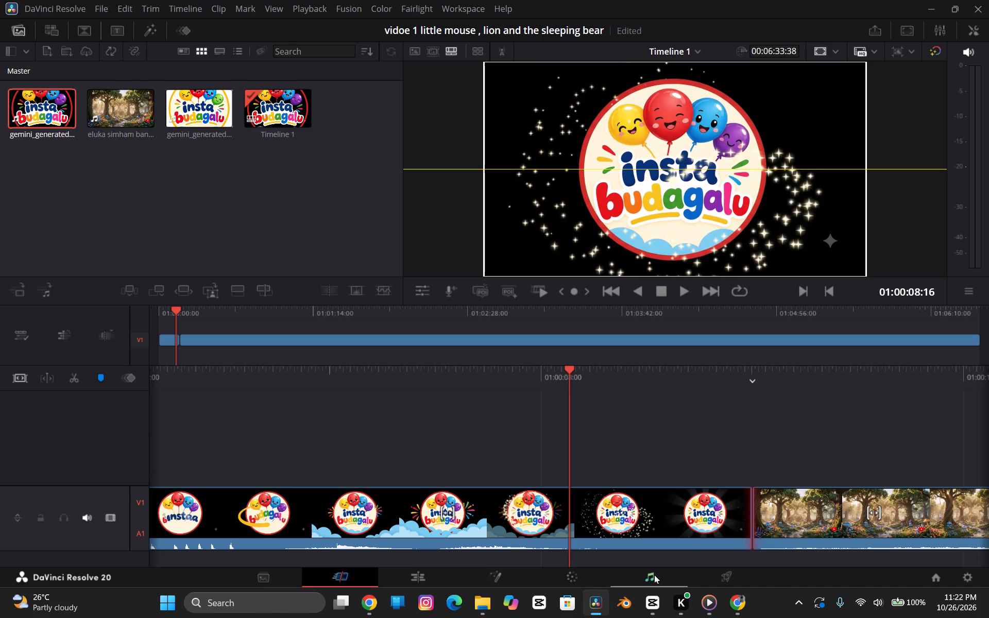
Import the YouTube logo image 6e68938c-8f46-467d-a729-03e9c470b004-cover from the Downloads folder into the media pool.
{"action": "left_click", "coordinate": [487, 600]}
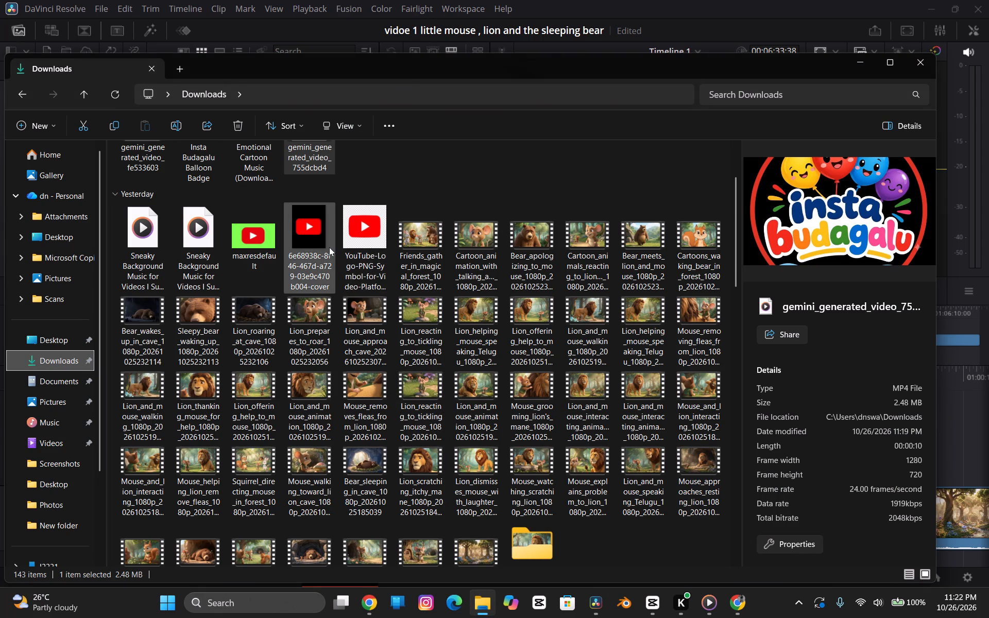
{"action": "left_click_drag", "start_coordinate": [329, 247], "coordinate": [335, 192]}
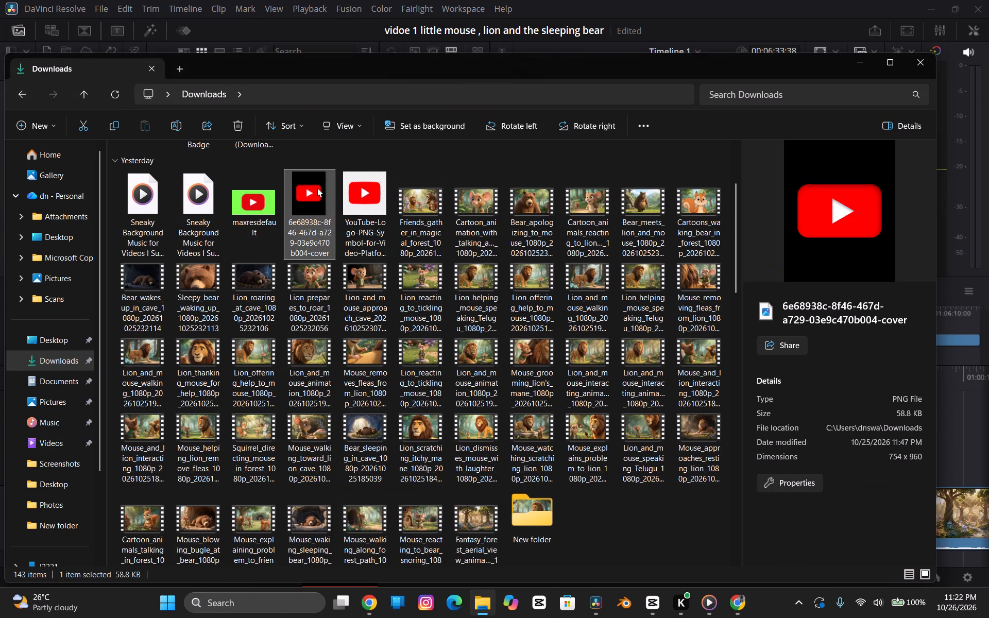
{"action": "left_click_drag", "start_coordinate": [317, 187], "coordinate": [370, 591]}
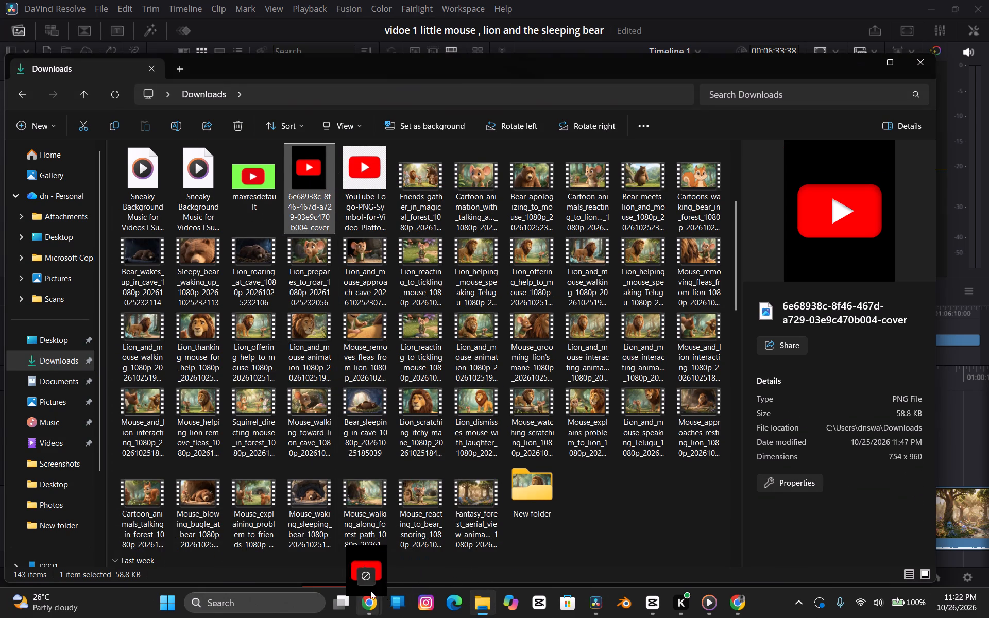
{"action": "left_click_drag", "start_coordinate": [370, 591], "coordinate": [394, 325]}
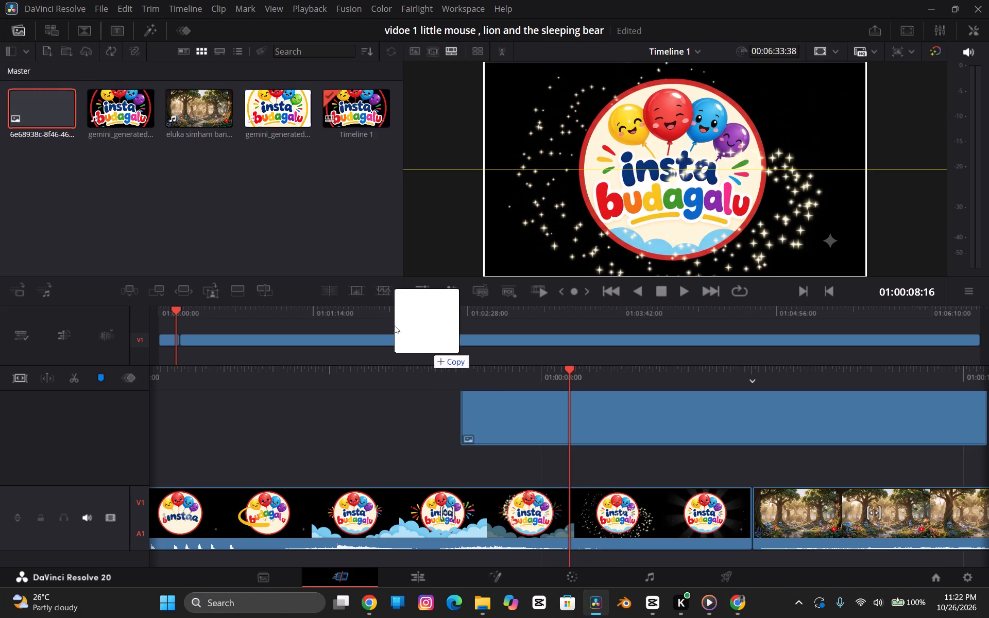
{"action": "left_click_drag", "start_coordinate": [394, 325], "coordinate": [97, 218]}
Place the YouTube logo image on track V2 above the opening of the black-screen logo clip.
{"action": "left_click_drag", "start_coordinate": [50, 111], "coordinate": [175, 477]}
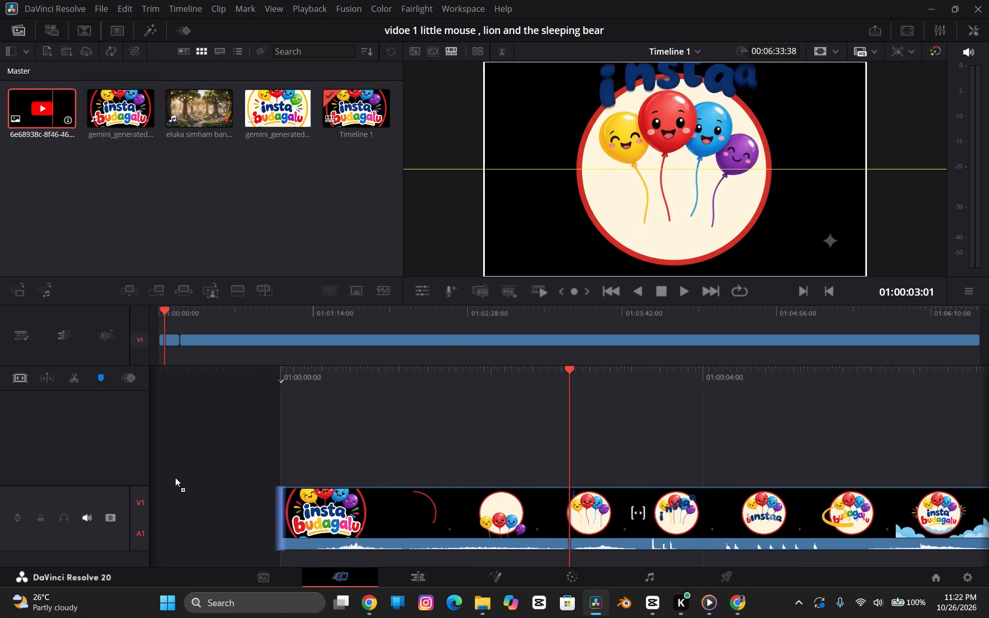
{"action": "left_click_drag", "start_coordinate": [175, 477], "coordinate": [291, 476]}
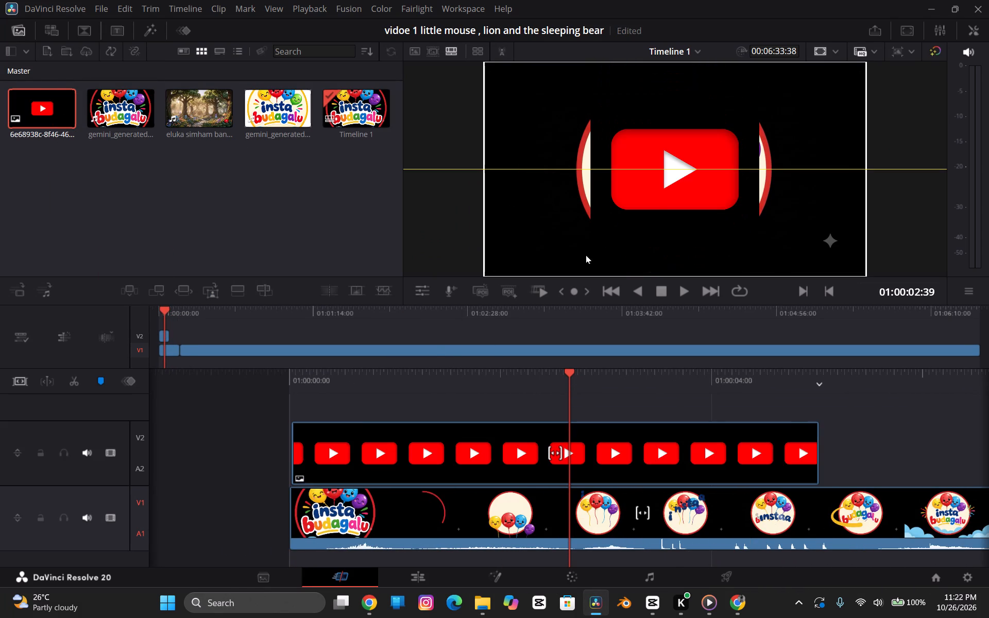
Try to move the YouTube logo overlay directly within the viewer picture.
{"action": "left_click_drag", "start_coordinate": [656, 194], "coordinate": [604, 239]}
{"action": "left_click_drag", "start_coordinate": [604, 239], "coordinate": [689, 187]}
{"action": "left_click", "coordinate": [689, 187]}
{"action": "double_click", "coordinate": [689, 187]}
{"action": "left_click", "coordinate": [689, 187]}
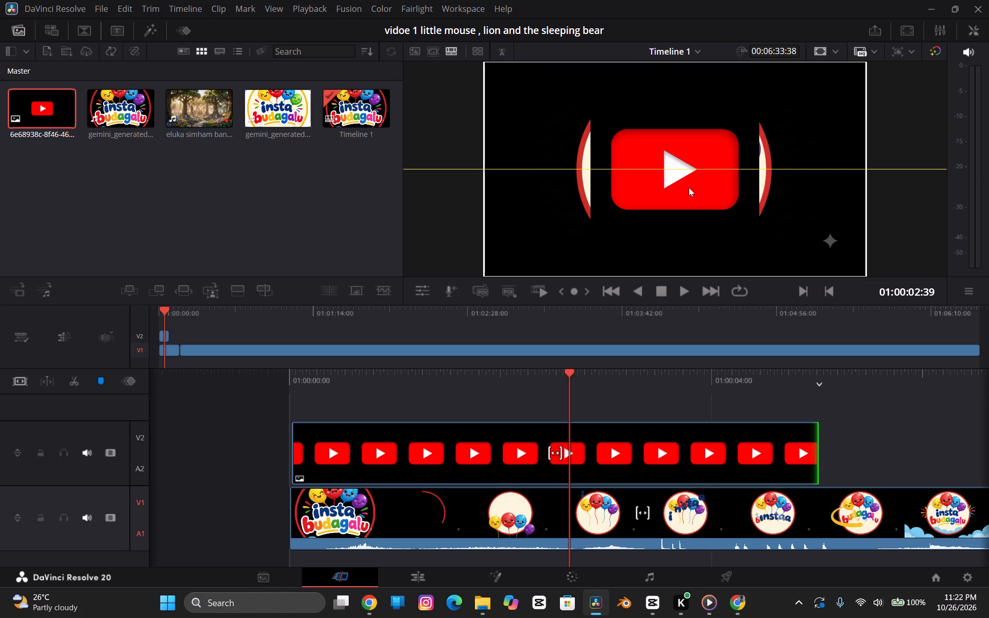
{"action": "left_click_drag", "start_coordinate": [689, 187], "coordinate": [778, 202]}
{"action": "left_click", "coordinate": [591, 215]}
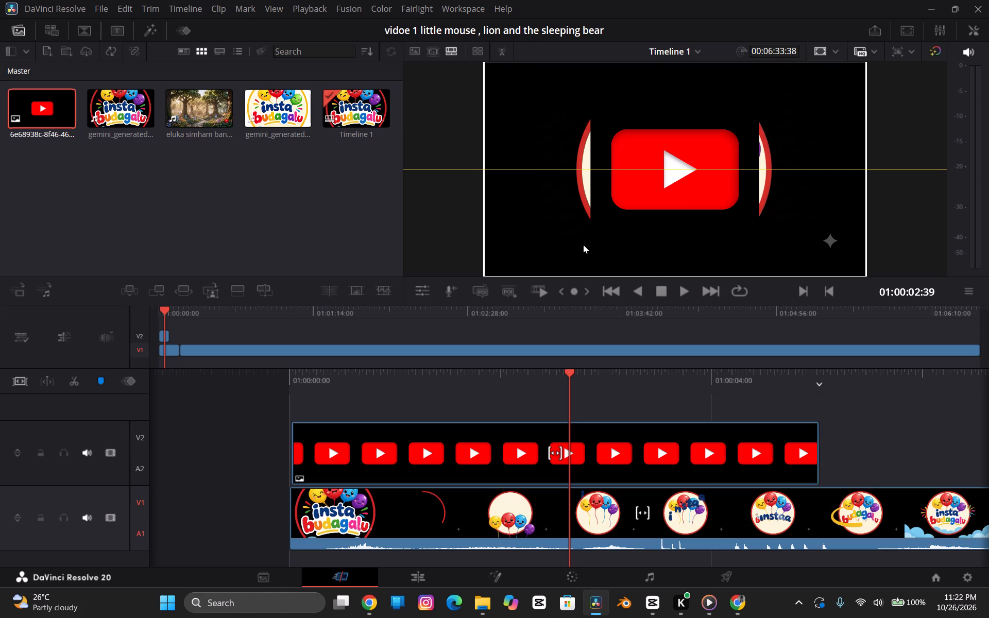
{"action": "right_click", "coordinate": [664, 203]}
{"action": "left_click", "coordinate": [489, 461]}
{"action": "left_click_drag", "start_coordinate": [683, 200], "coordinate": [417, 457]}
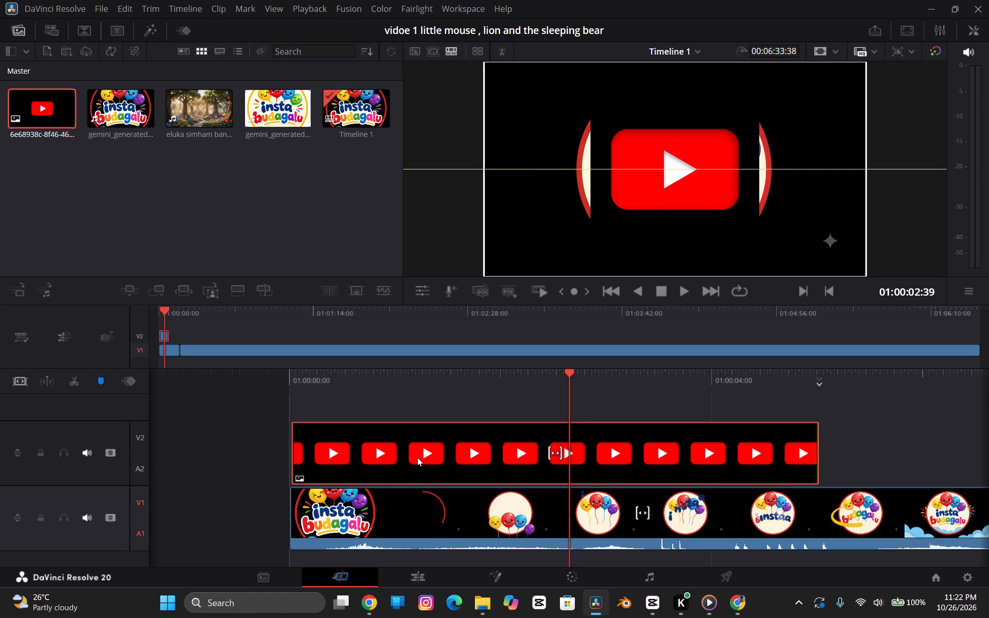
Align the YouTube logo clip on V2 with the start of the timeline at 01:00:00:00.
{"action": "right_click", "coordinate": [417, 457]}
{"action": "left_click", "coordinate": [602, 463]}
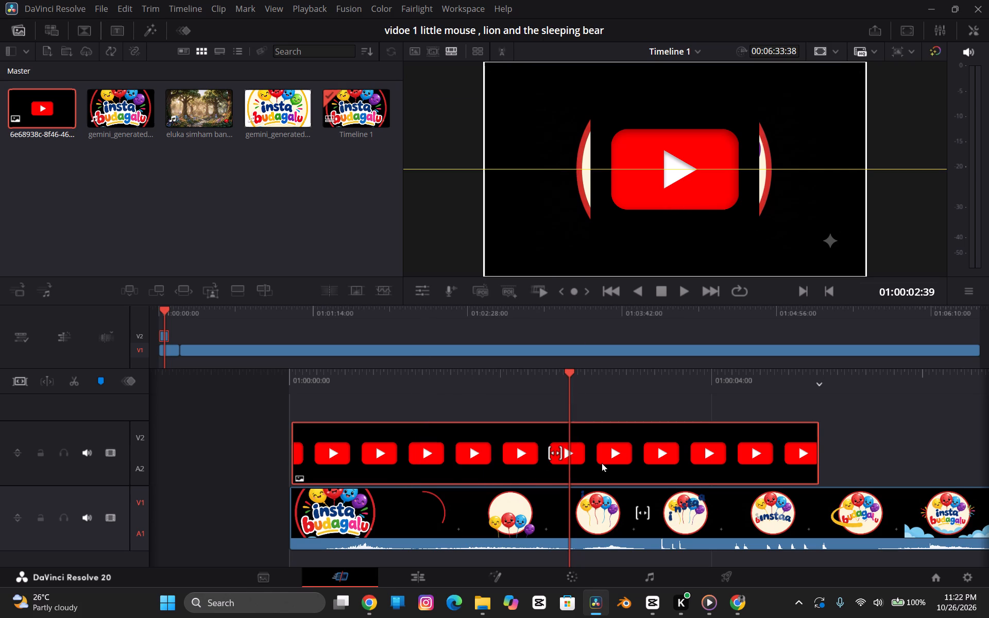
{"action": "left_click", "coordinate": [602, 463]}
{"action": "left_click_drag", "start_coordinate": [602, 463], "coordinate": [610, 455]}
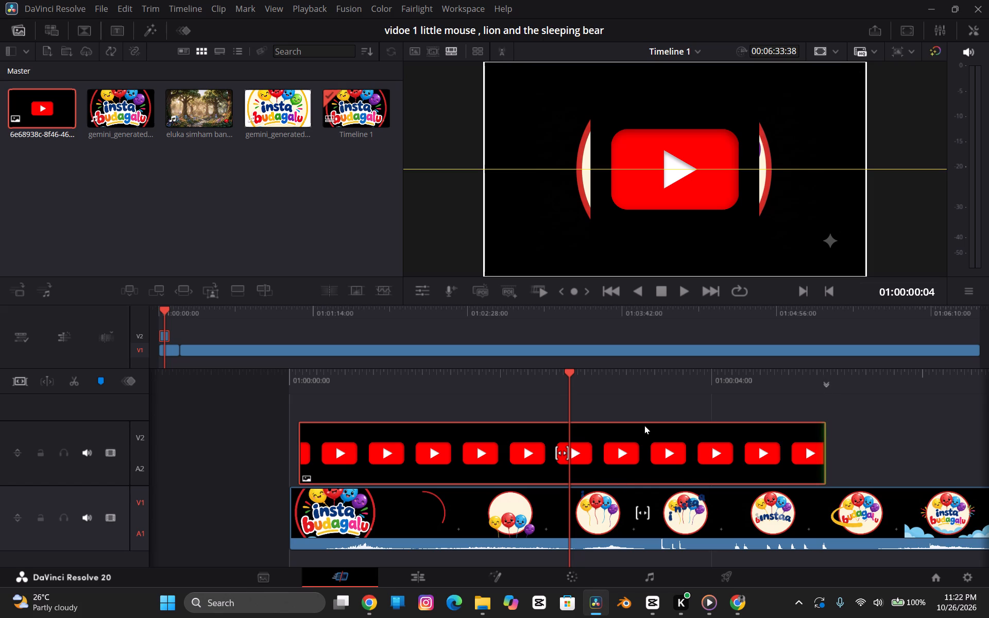
{"action": "left_click_drag", "start_coordinate": [381, 445], "coordinate": [345, 447]}
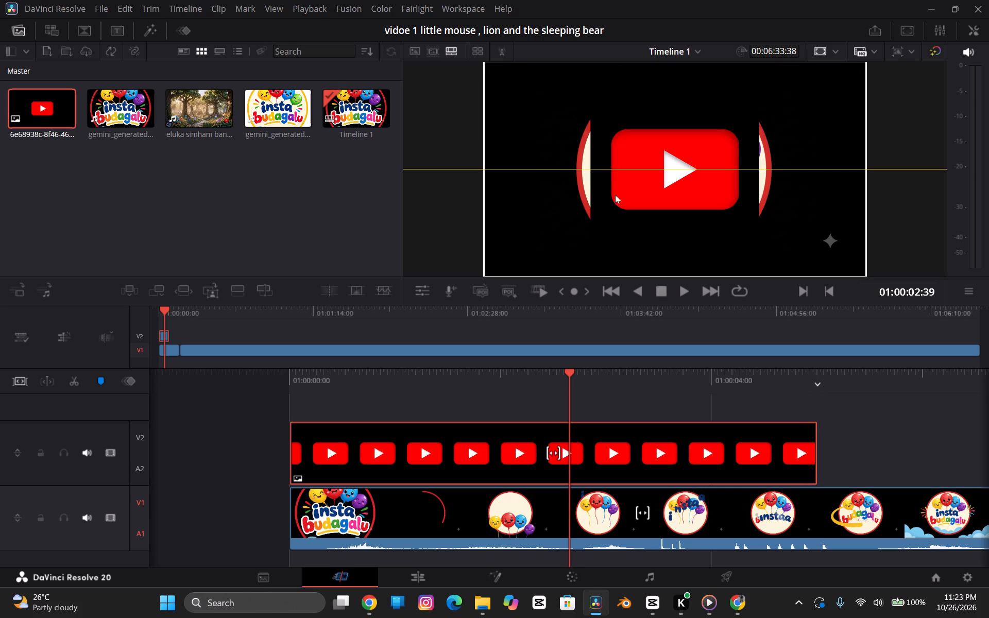
Extend the end of the YouTube logo clip on V2 to match the end of the black-screen logo clip on V1.
{"action": "left_click", "coordinate": [353, 453]}
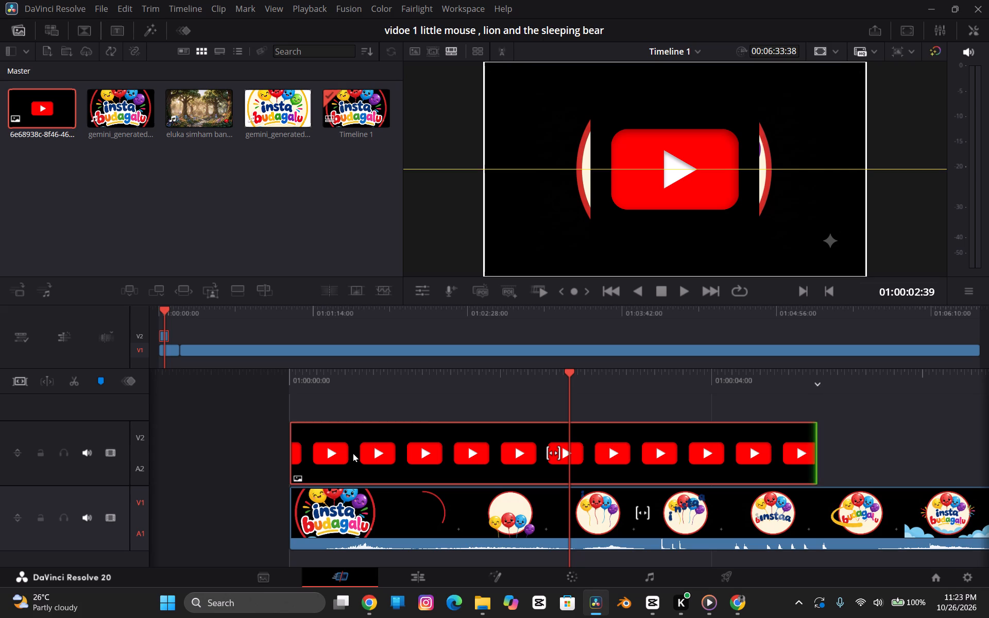
{"action": "left_click_drag", "start_coordinate": [467, 410], "coordinate": [497, 501]}
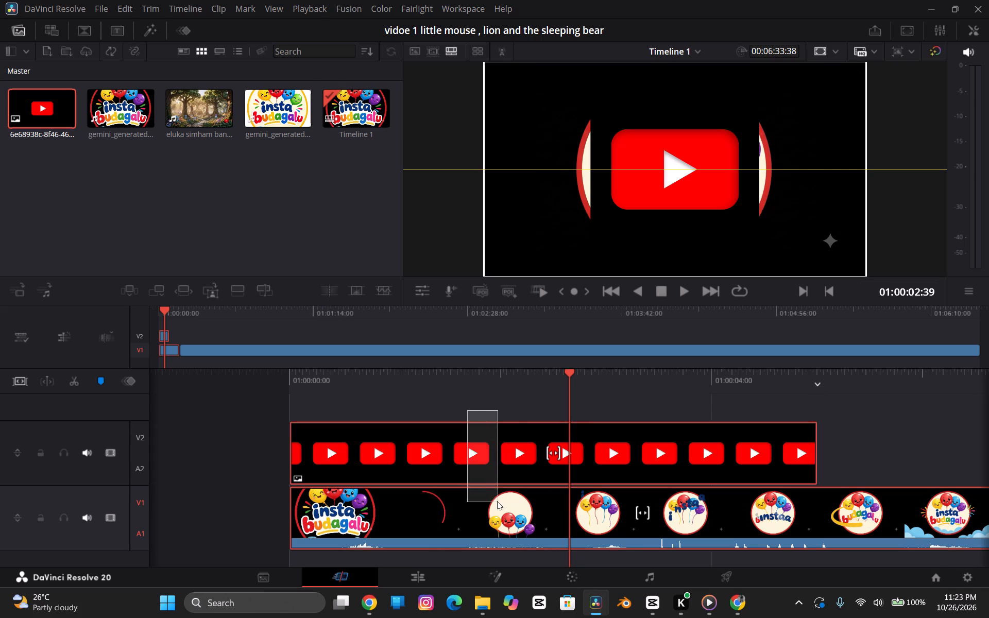
{"action": "left_click_drag", "start_coordinate": [497, 501], "coordinate": [595, 479]}
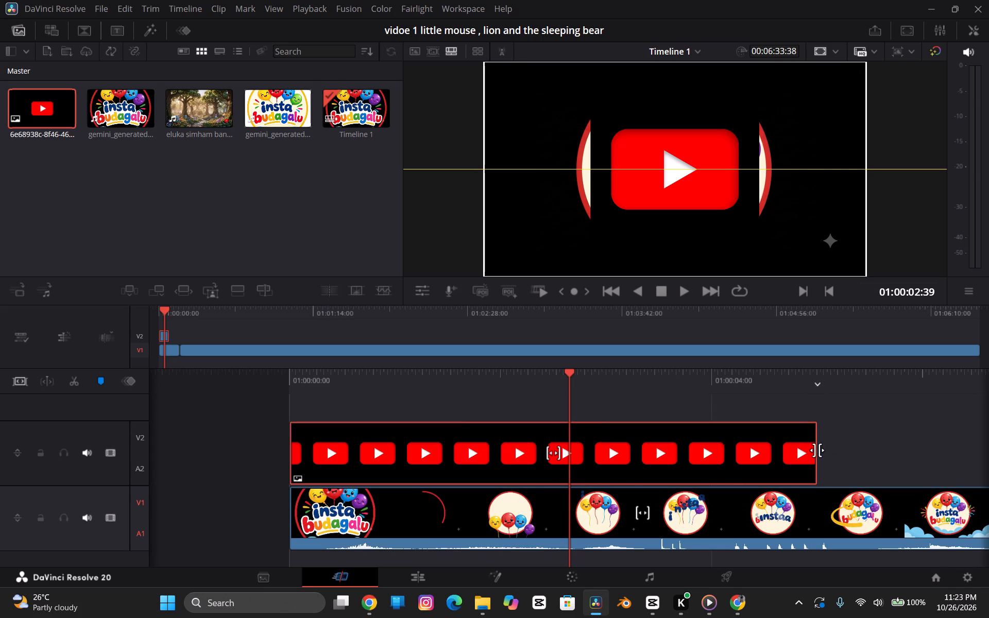
{"action": "left_click_drag", "start_coordinate": [817, 450], "coordinate": [977, 452]}
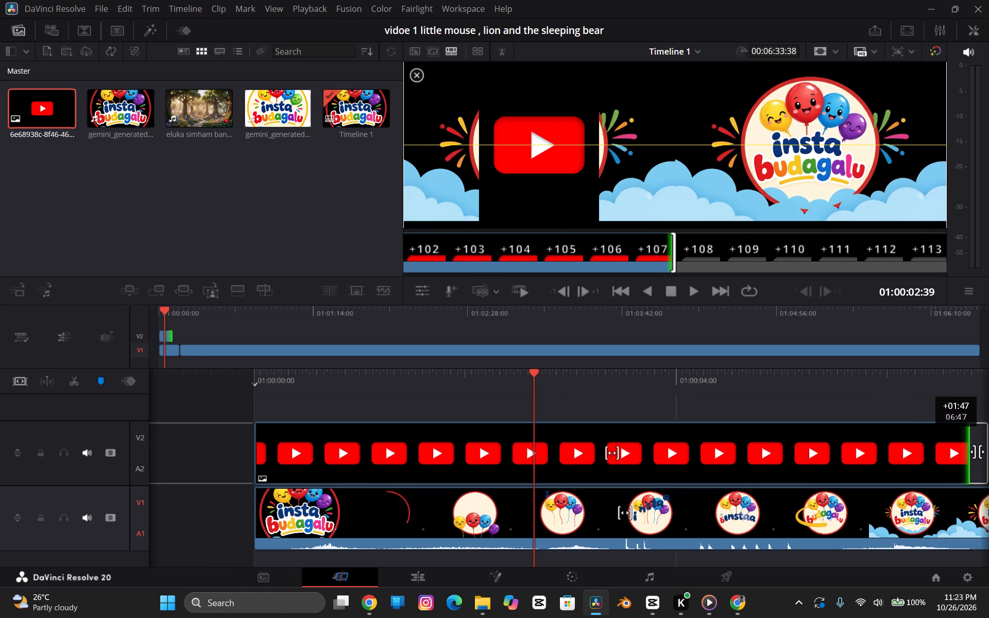
{"action": "left_click_drag", "start_coordinate": [977, 452], "coordinate": [982, 452]}
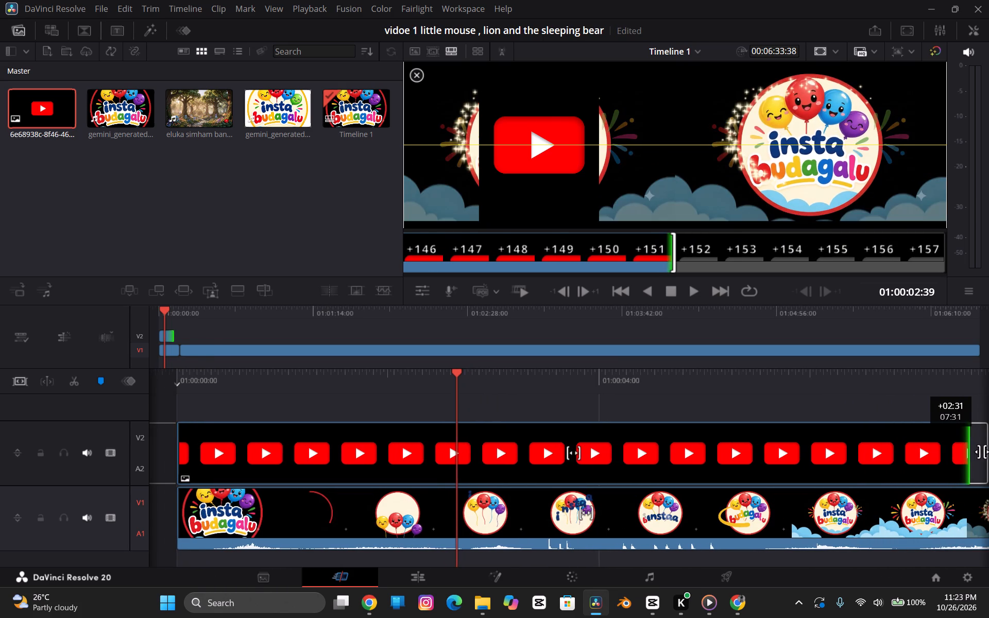
{"action": "left_click_drag", "start_coordinate": [982, 452], "coordinate": [928, 456]}
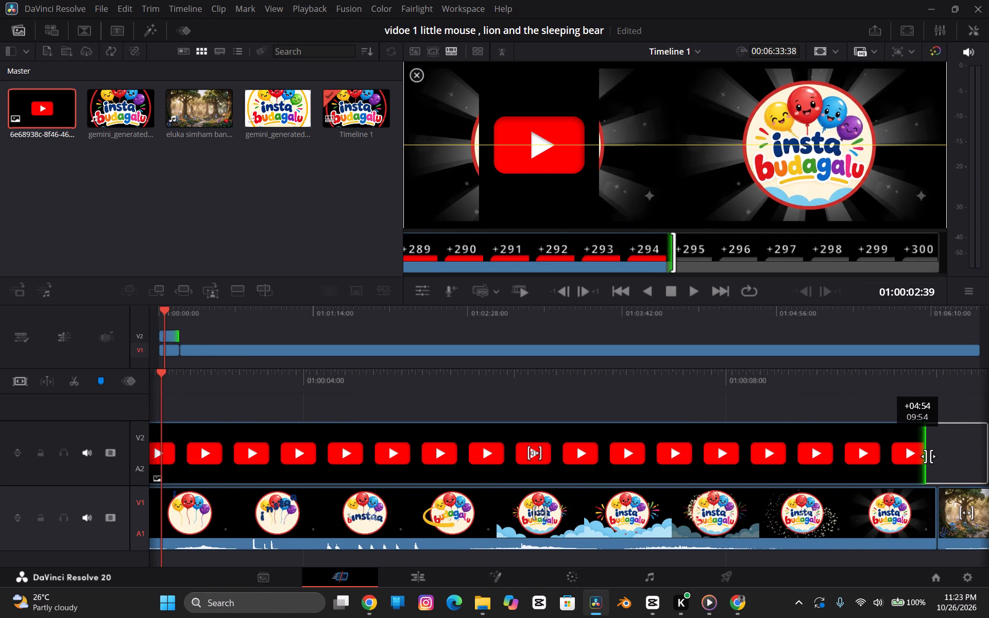
{"action": "left_click_drag", "start_coordinate": [928, 456], "coordinate": [933, 456]}
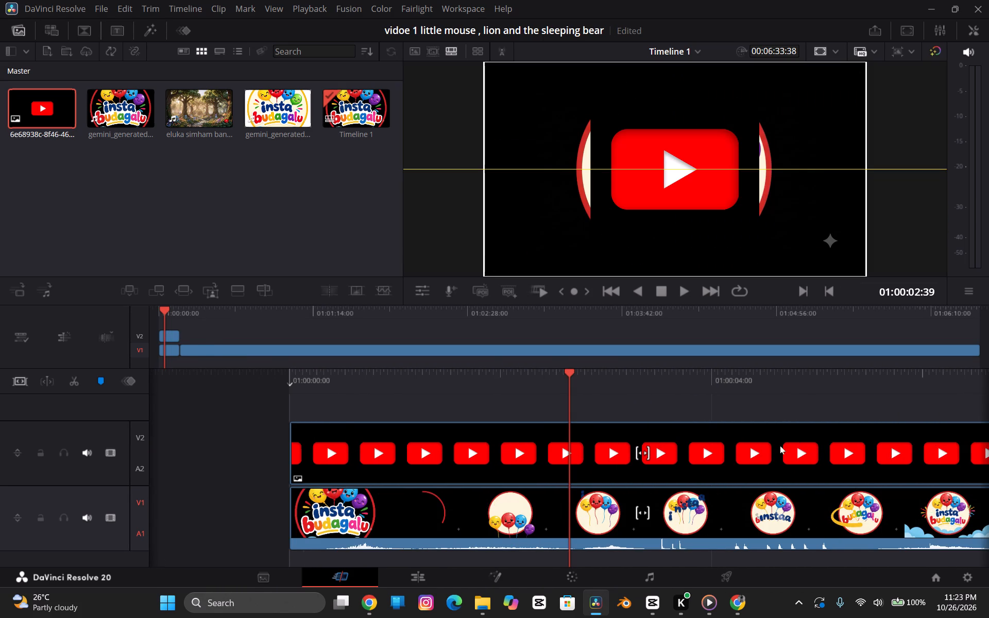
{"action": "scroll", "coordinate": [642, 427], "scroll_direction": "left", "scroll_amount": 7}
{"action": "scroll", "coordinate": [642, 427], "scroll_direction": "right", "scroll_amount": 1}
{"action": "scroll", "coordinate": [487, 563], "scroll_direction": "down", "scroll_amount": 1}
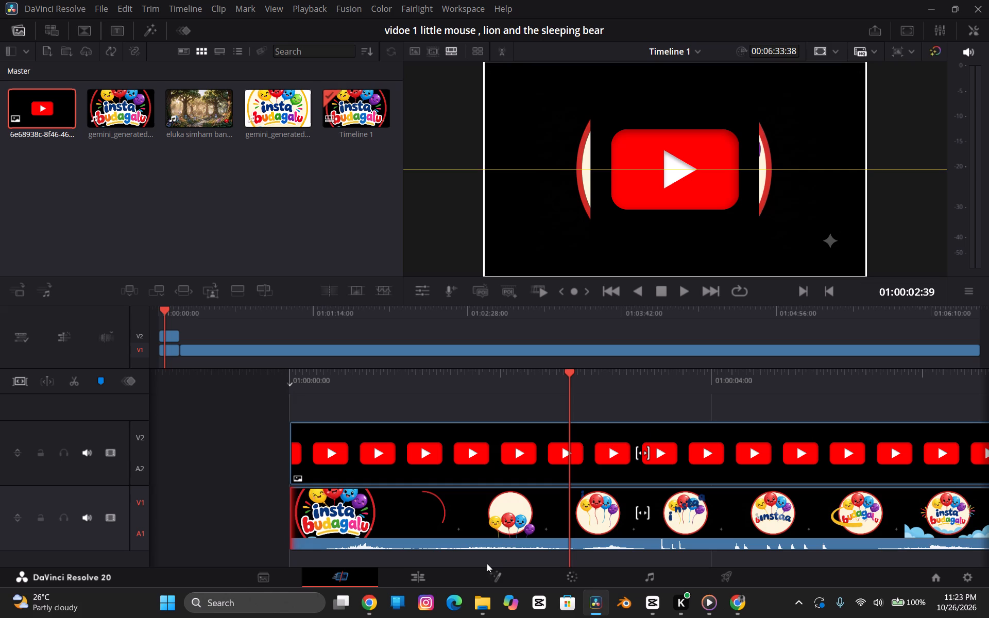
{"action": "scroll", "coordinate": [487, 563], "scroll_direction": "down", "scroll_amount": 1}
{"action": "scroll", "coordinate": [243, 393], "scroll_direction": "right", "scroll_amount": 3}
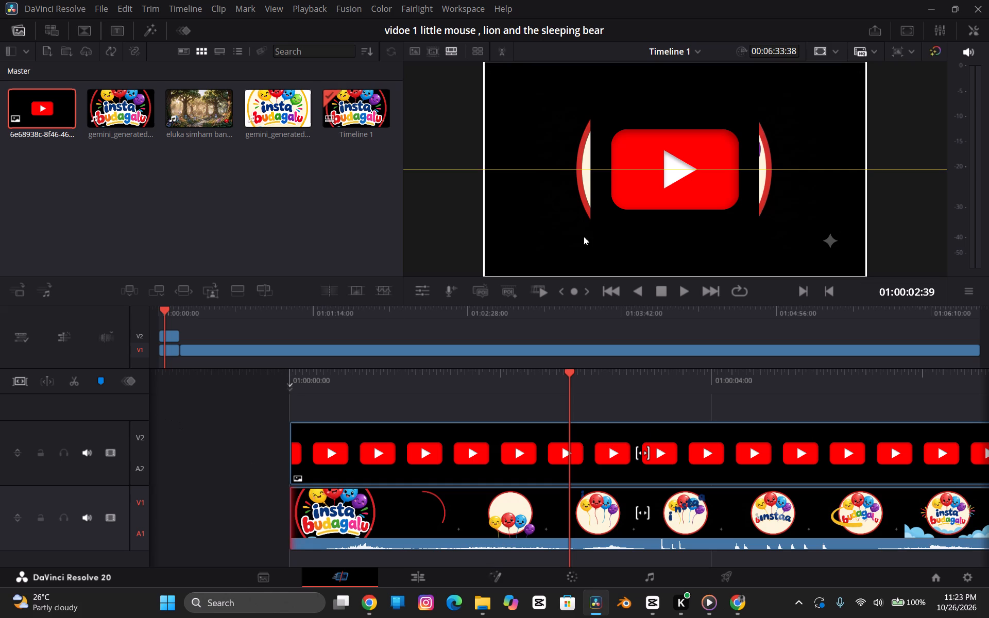
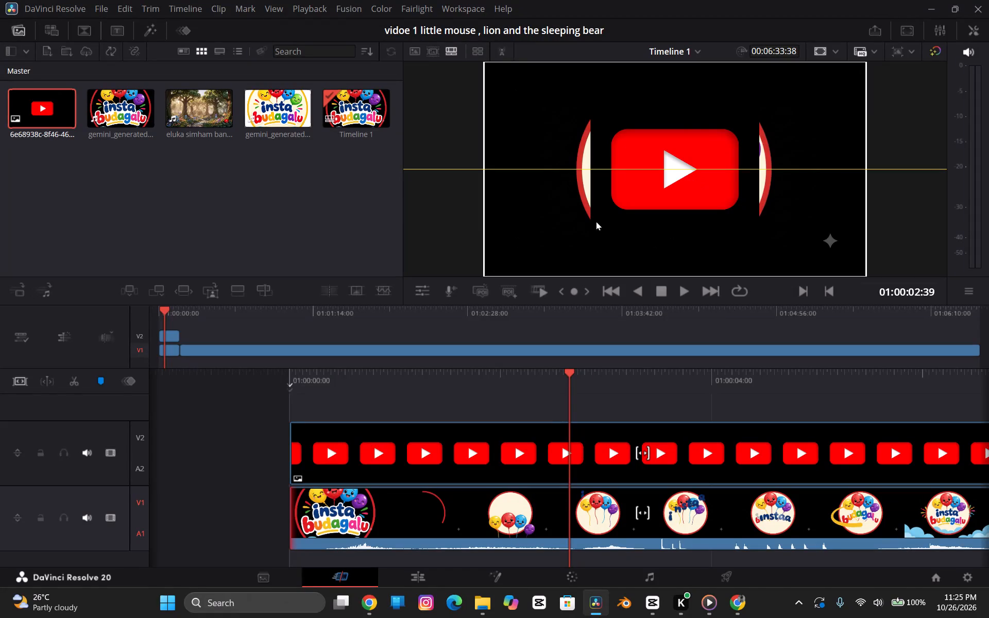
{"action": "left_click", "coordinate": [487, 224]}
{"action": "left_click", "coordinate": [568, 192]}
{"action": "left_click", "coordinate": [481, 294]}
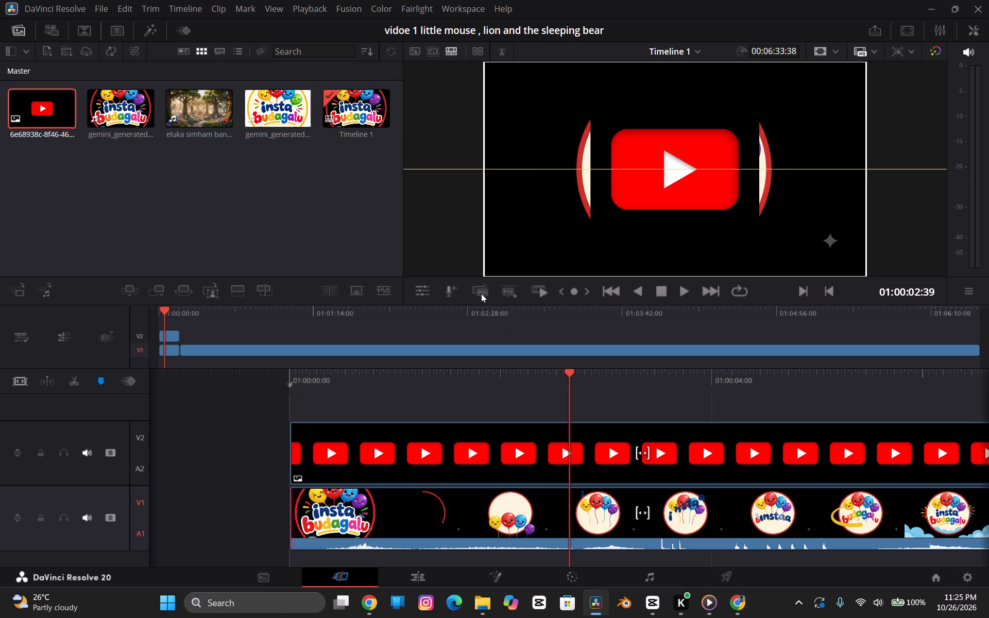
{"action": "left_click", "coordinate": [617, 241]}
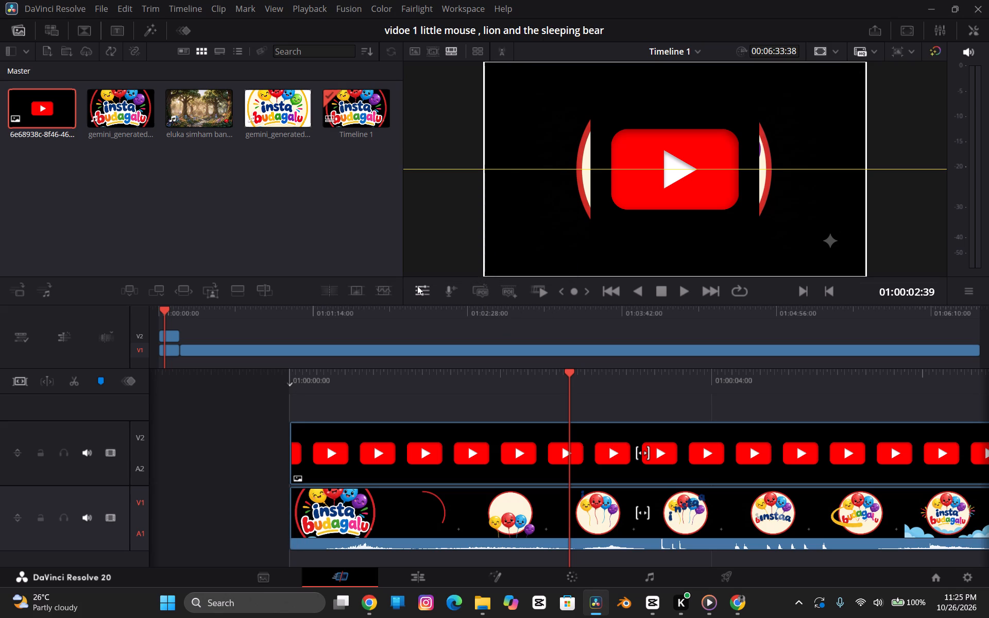
Move the YouTube logo overlay horizontally toward the Gemini logo, to a Position X of about 570.
{"action": "left_click", "coordinate": [427, 294]}
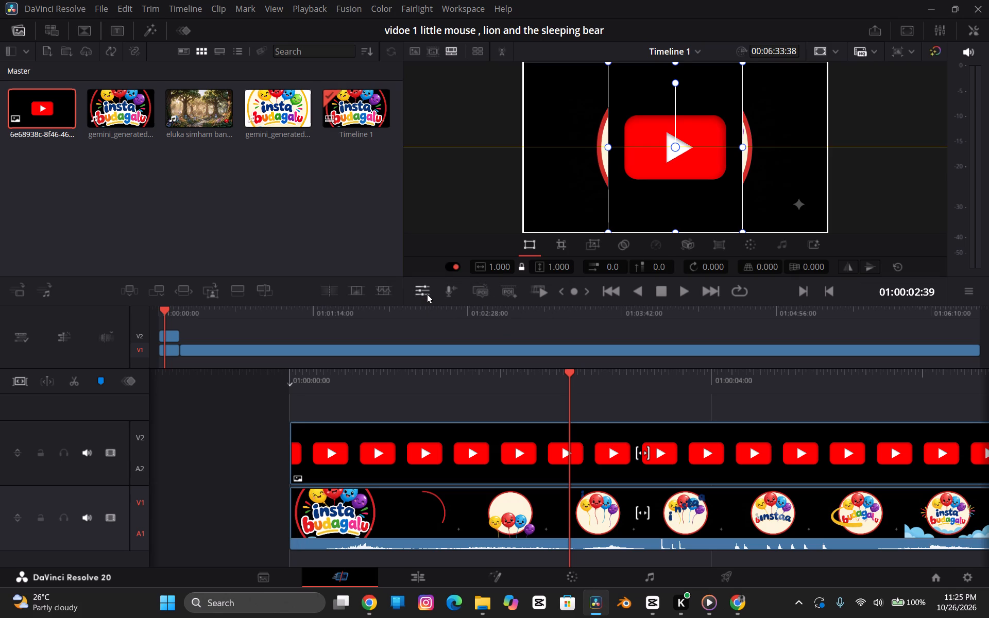
{"action": "left_click_drag", "start_coordinate": [669, 115], "coordinate": [710, 108]}
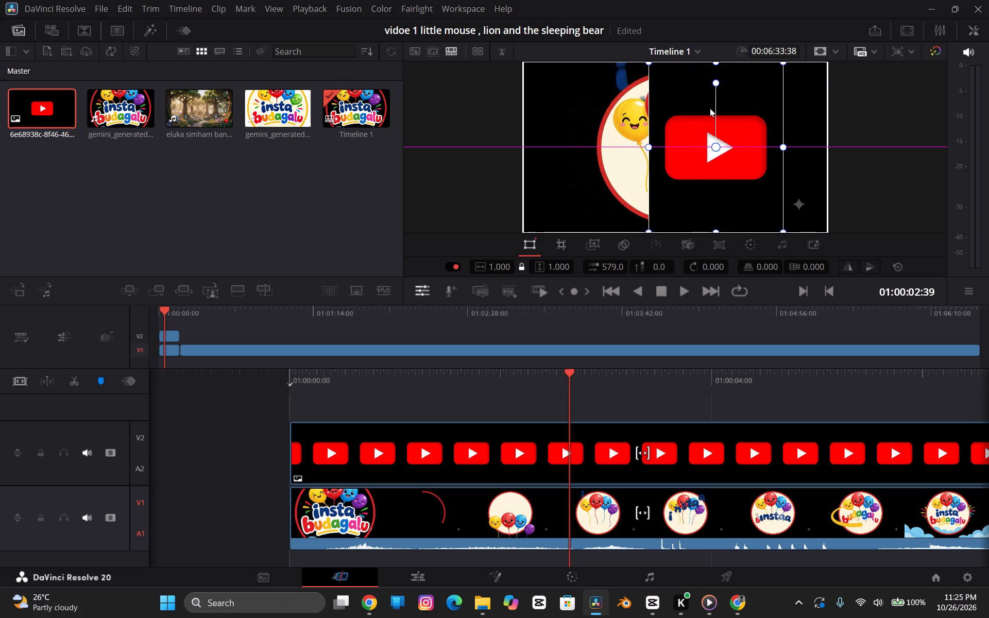
{"action": "left_click_drag", "start_coordinate": [710, 108], "coordinate": [709, 109]}
Open the YouTube logo clip on V2 in Fusion and add a Delta Keyer node.
{"action": "left_click", "coordinate": [430, 445]}
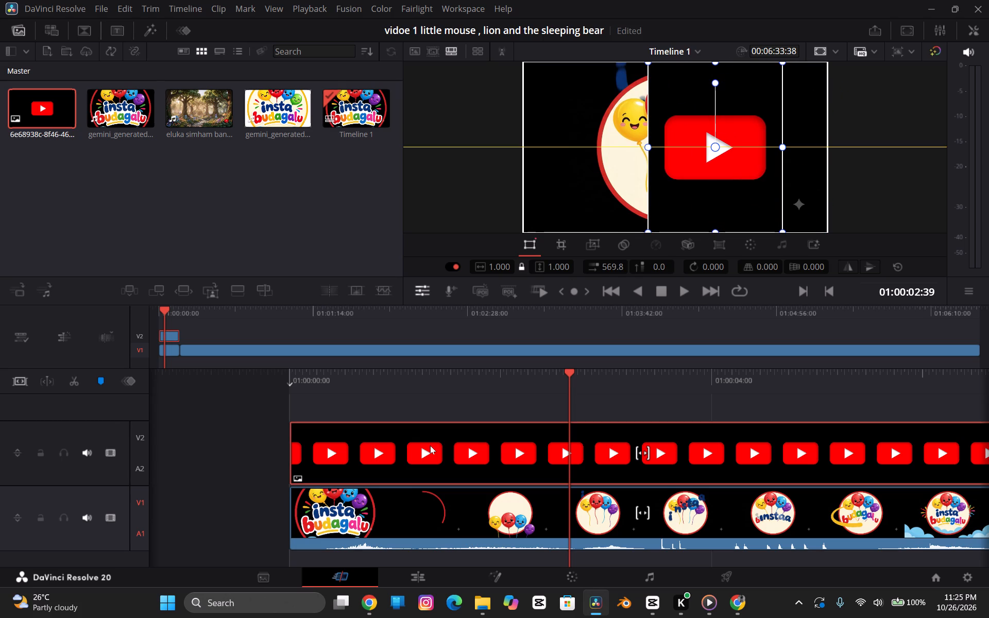
{"action": "left_click", "coordinate": [483, 571]}
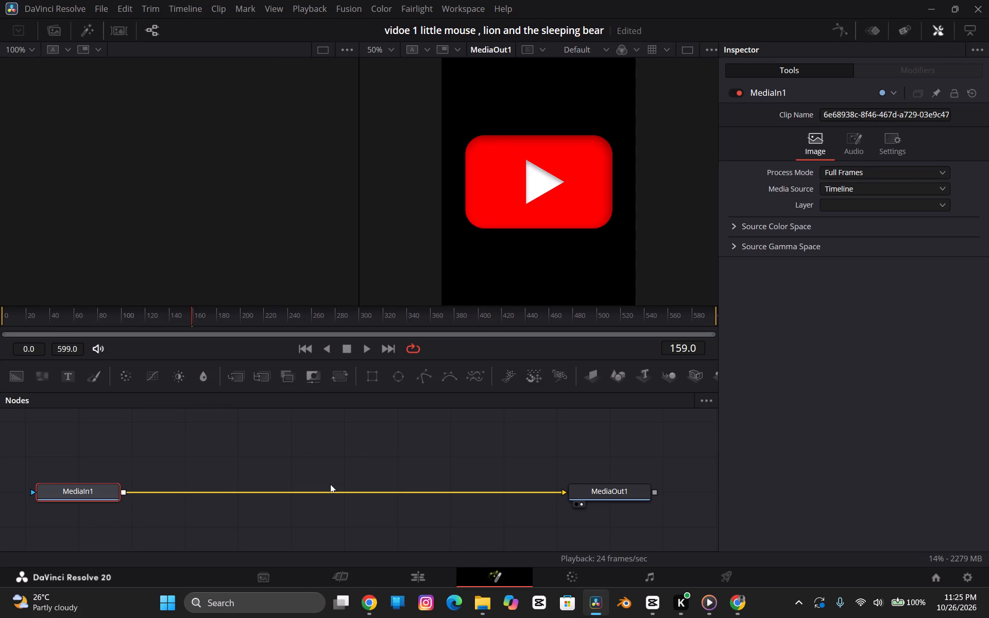
{"action": "right_click", "coordinate": [330, 484]}
{"action": "left_click", "coordinate": [51, 493]}
{"action": "left_click", "coordinate": [51, 493]}
{"action": "right_click", "coordinate": [51, 493]}
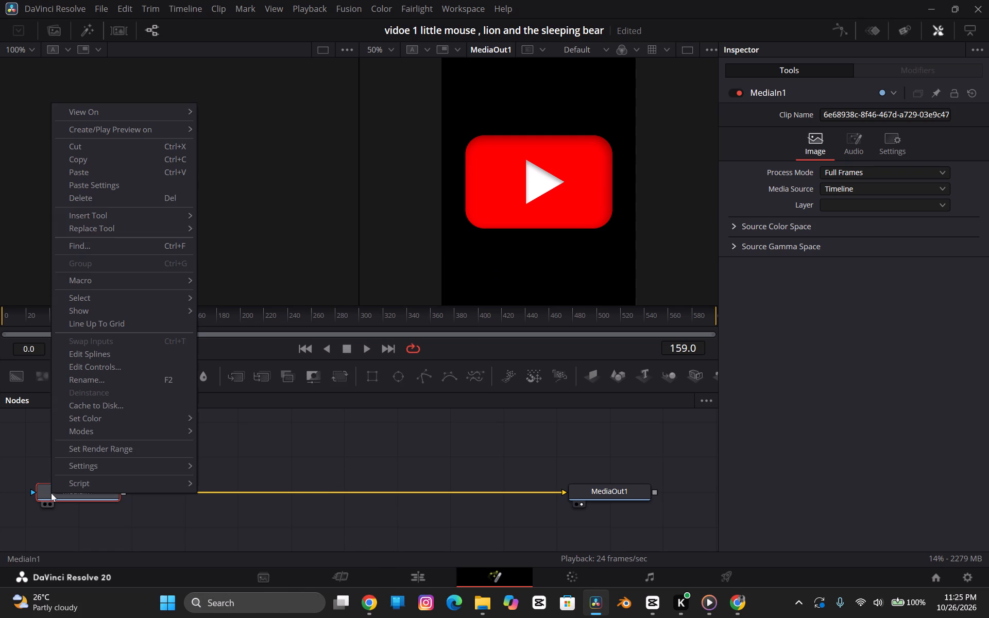
{"action": "left_click", "coordinate": [320, 484]}
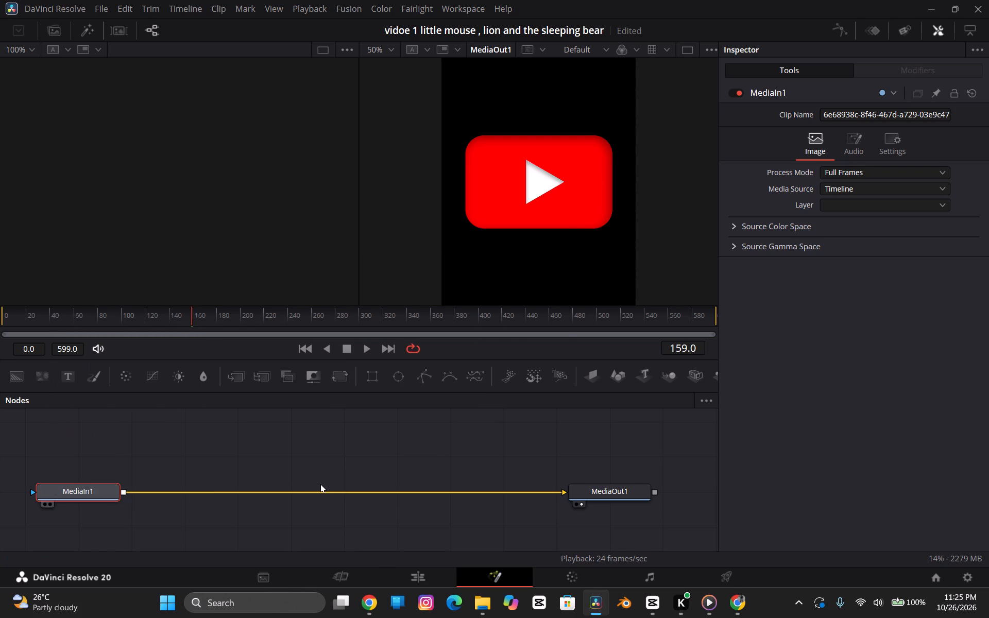
{"action": "key", "text": "shift+space"}
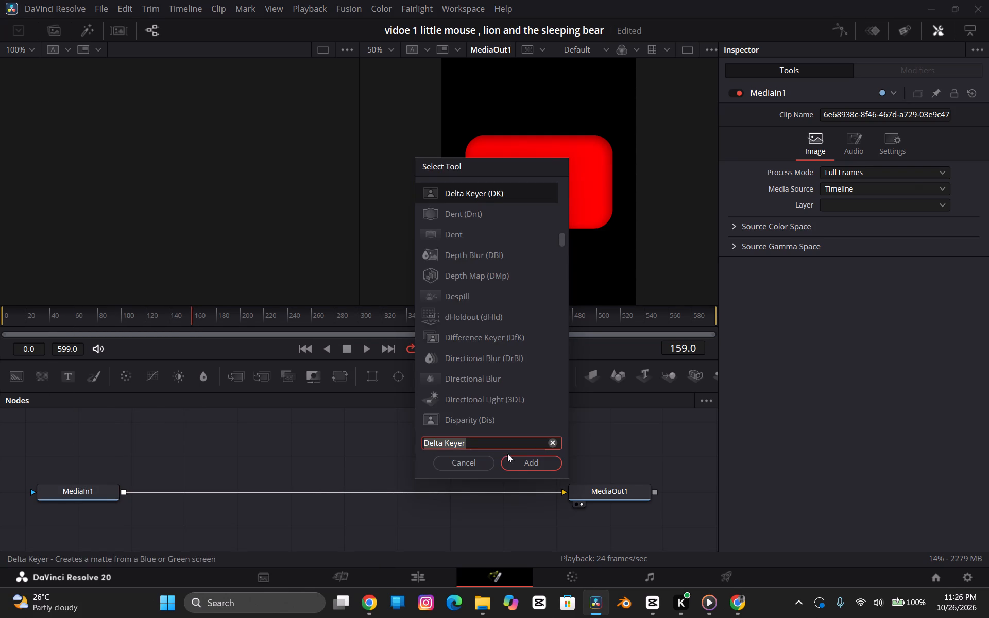
{"action": "left_click", "coordinate": [516, 463]}
Place the Delta Keyer above the existing connection and wire it between MediaIn1 and MediaOut1.
{"action": "left_click_drag", "start_coordinate": [317, 481], "coordinate": [317, 484]}
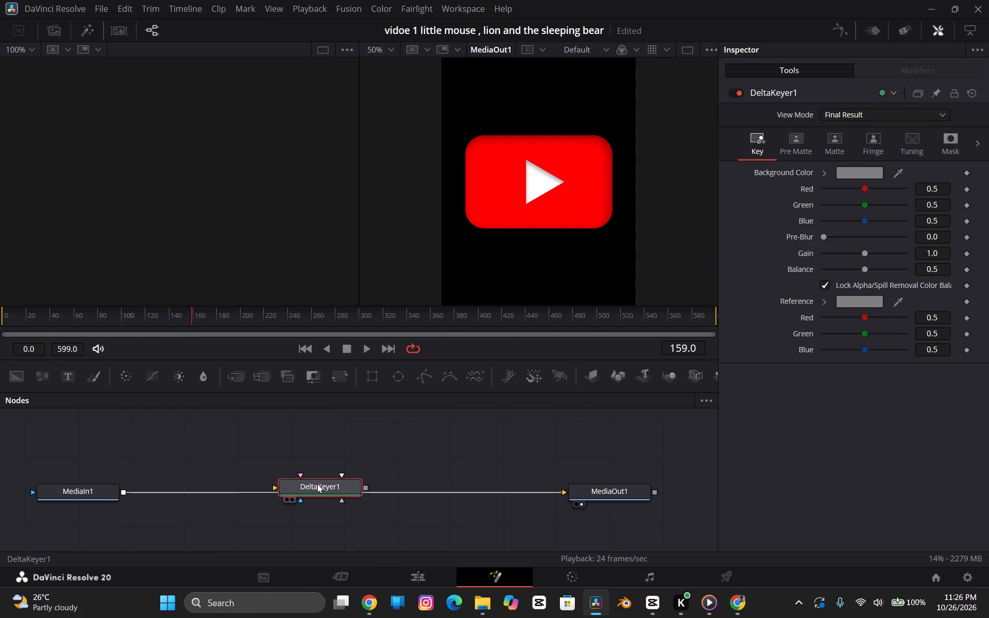
{"action": "left_click_drag", "start_coordinate": [317, 484], "coordinate": [321, 451]}
{"action": "left_click_drag", "start_coordinate": [240, 493], "coordinate": [336, 491]}
{"action": "left_click_drag", "start_coordinate": [336, 491], "coordinate": [265, 460]}
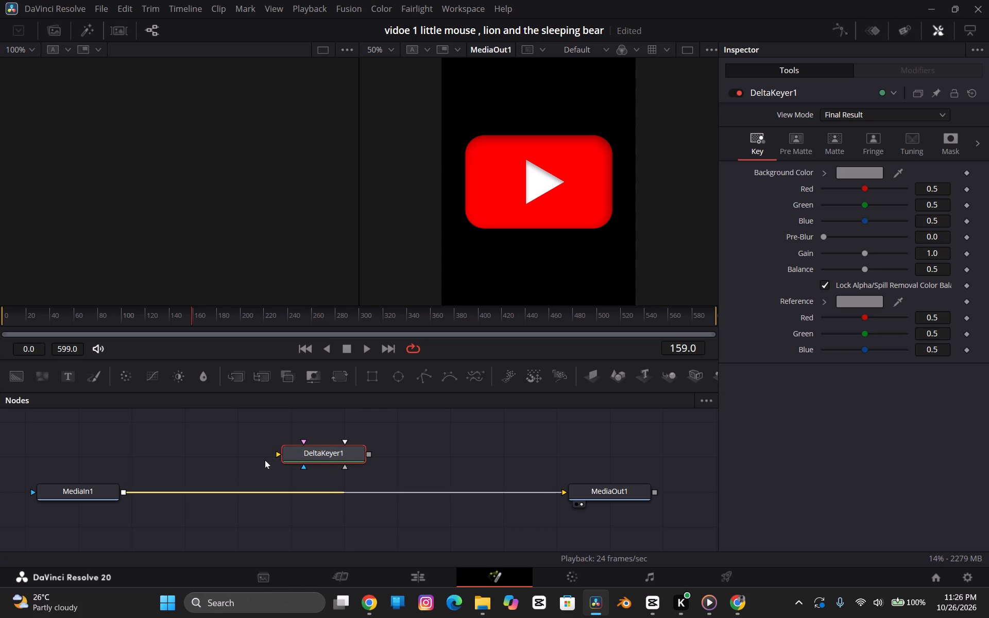
{"action": "left_click_drag", "start_coordinate": [265, 460], "coordinate": [521, 522]}
{"action": "left_click_drag", "start_coordinate": [566, 495], "coordinate": [326, 483]}
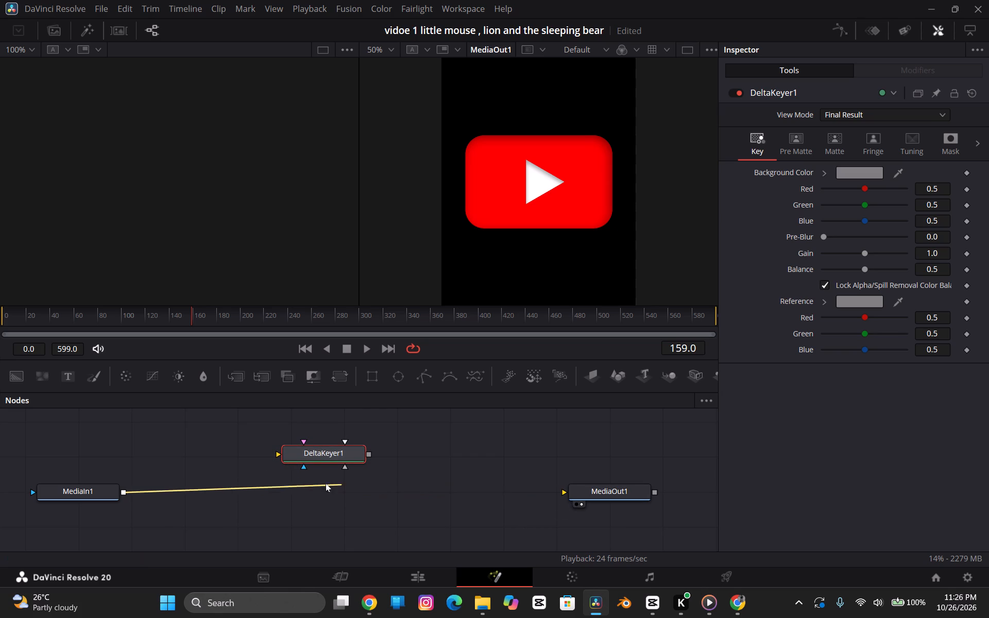
{"action": "left_click_drag", "start_coordinate": [326, 483], "coordinate": [278, 453]}
{"action": "left_click_drag", "start_coordinate": [369, 454], "coordinate": [567, 486]}
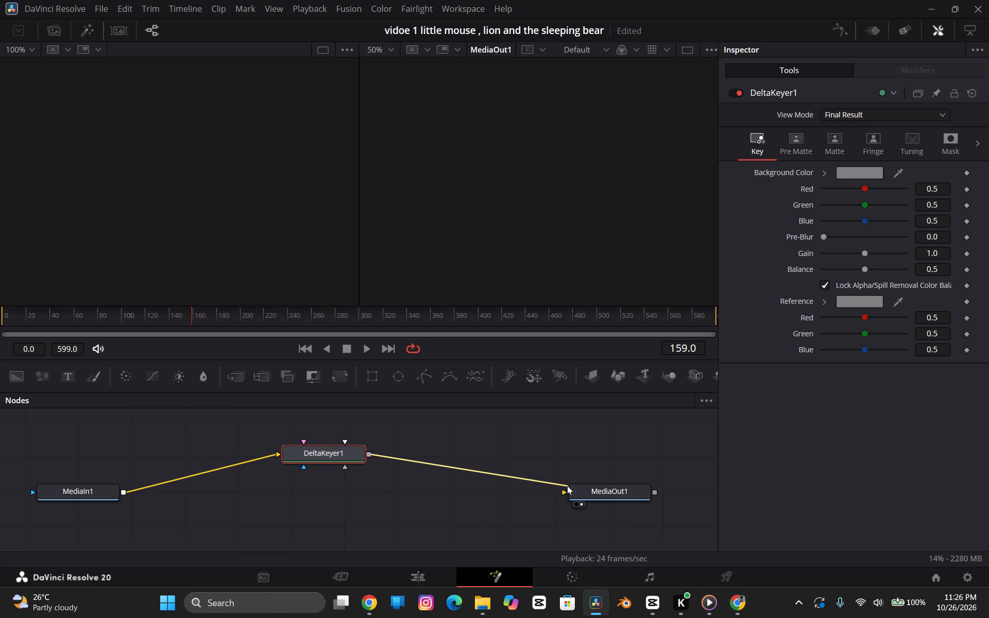
{"action": "left_click_drag", "start_coordinate": [567, 486], "coordinate": [564, 489]}
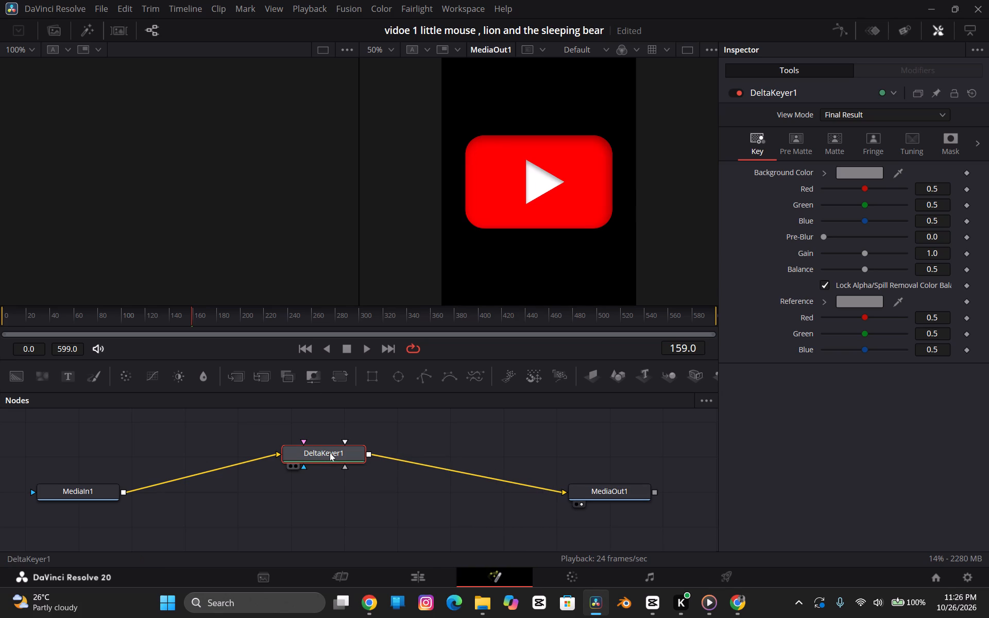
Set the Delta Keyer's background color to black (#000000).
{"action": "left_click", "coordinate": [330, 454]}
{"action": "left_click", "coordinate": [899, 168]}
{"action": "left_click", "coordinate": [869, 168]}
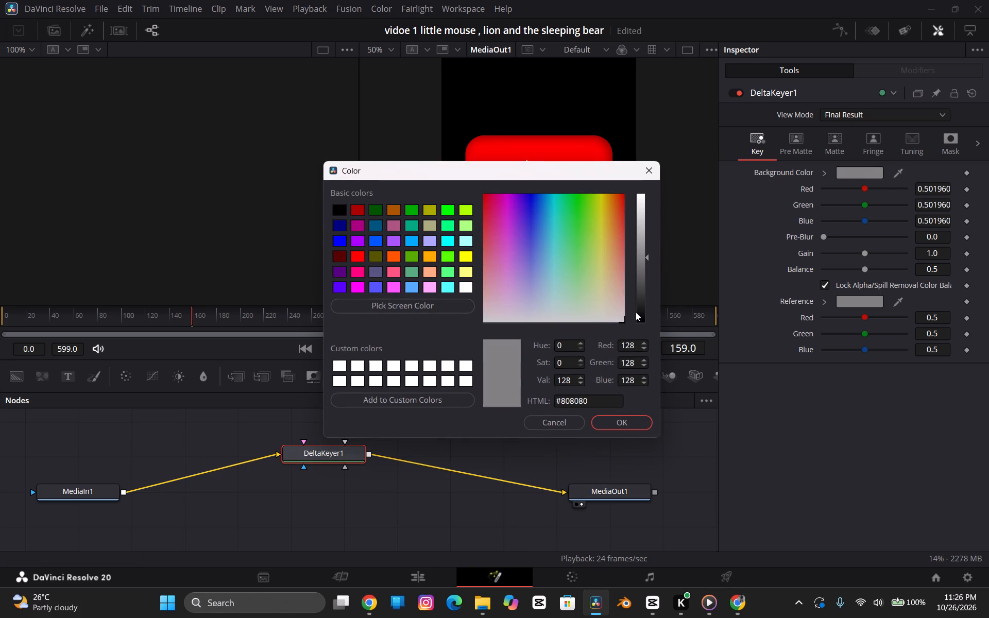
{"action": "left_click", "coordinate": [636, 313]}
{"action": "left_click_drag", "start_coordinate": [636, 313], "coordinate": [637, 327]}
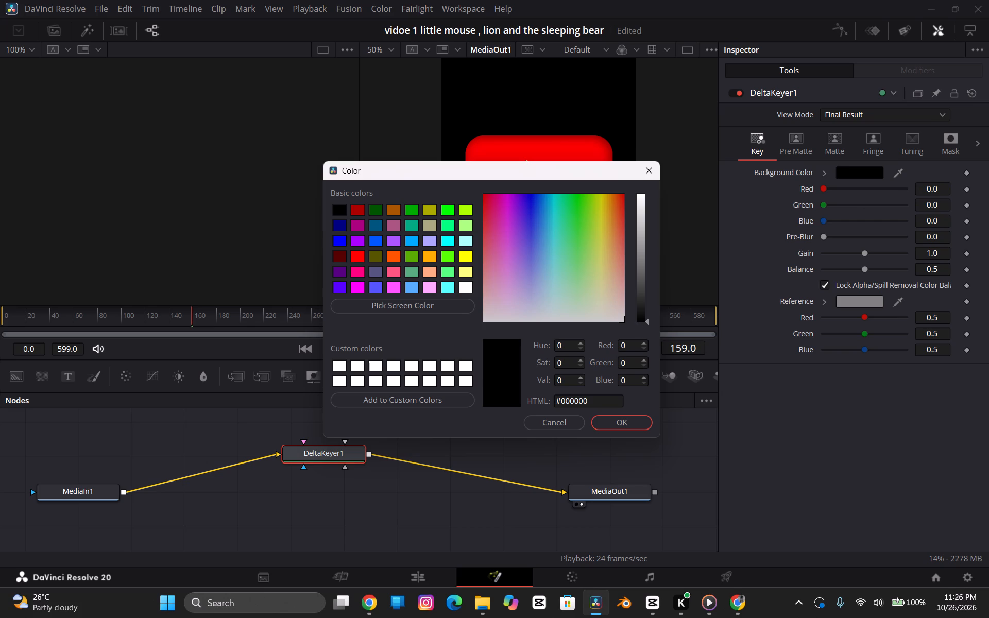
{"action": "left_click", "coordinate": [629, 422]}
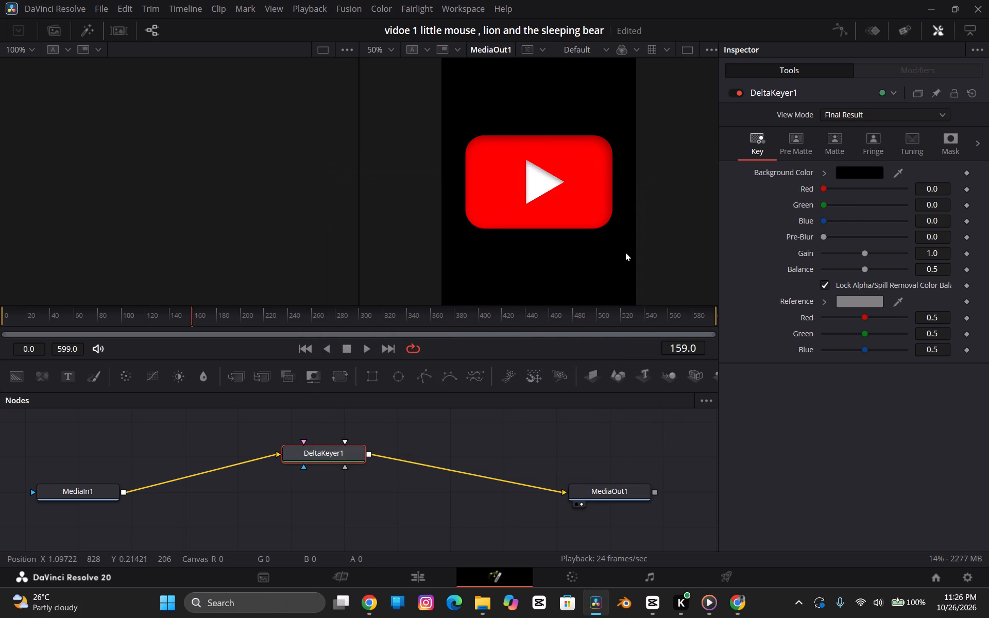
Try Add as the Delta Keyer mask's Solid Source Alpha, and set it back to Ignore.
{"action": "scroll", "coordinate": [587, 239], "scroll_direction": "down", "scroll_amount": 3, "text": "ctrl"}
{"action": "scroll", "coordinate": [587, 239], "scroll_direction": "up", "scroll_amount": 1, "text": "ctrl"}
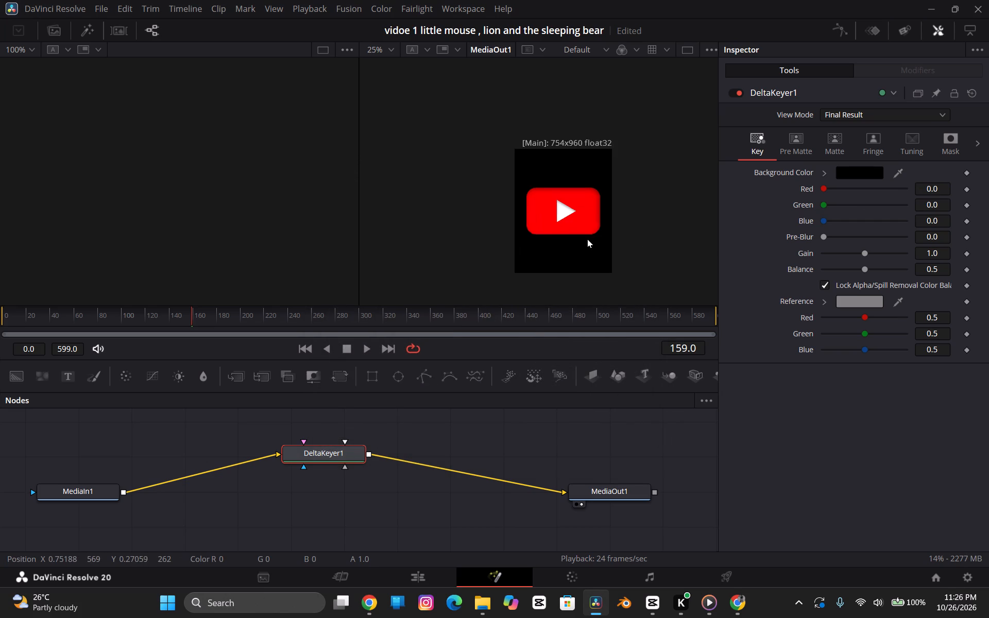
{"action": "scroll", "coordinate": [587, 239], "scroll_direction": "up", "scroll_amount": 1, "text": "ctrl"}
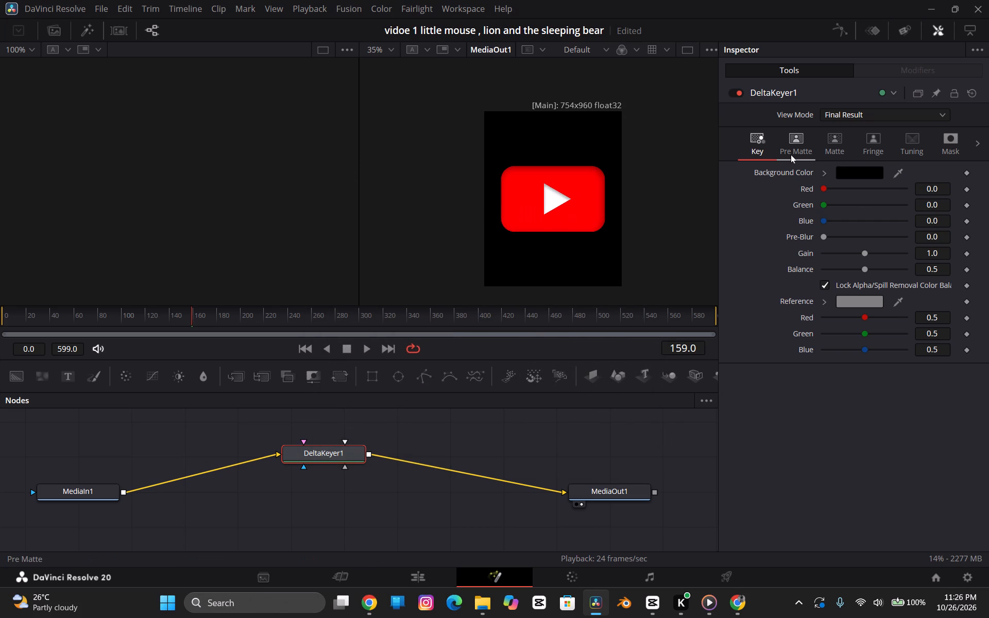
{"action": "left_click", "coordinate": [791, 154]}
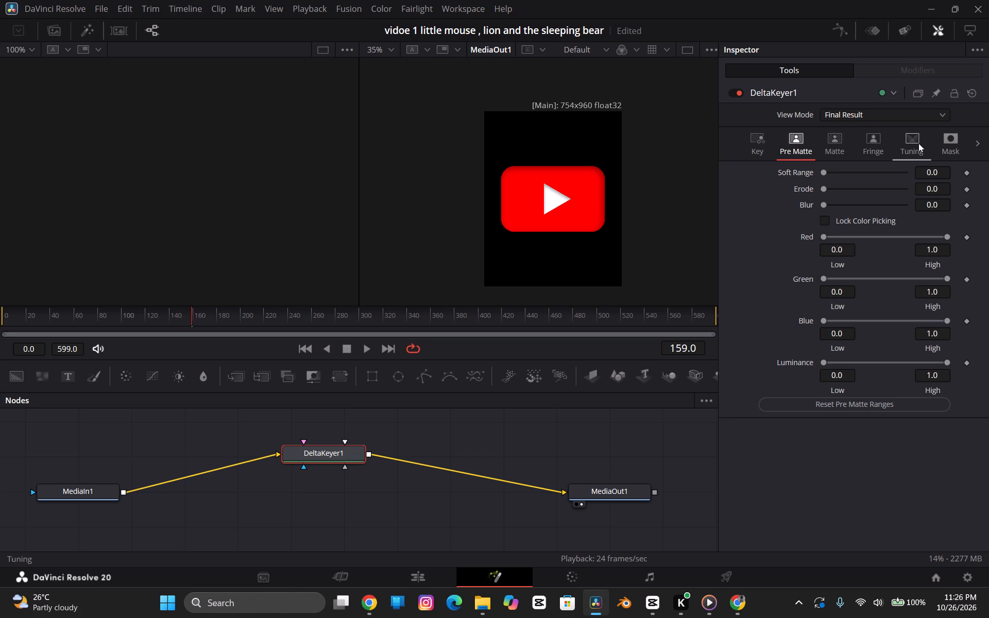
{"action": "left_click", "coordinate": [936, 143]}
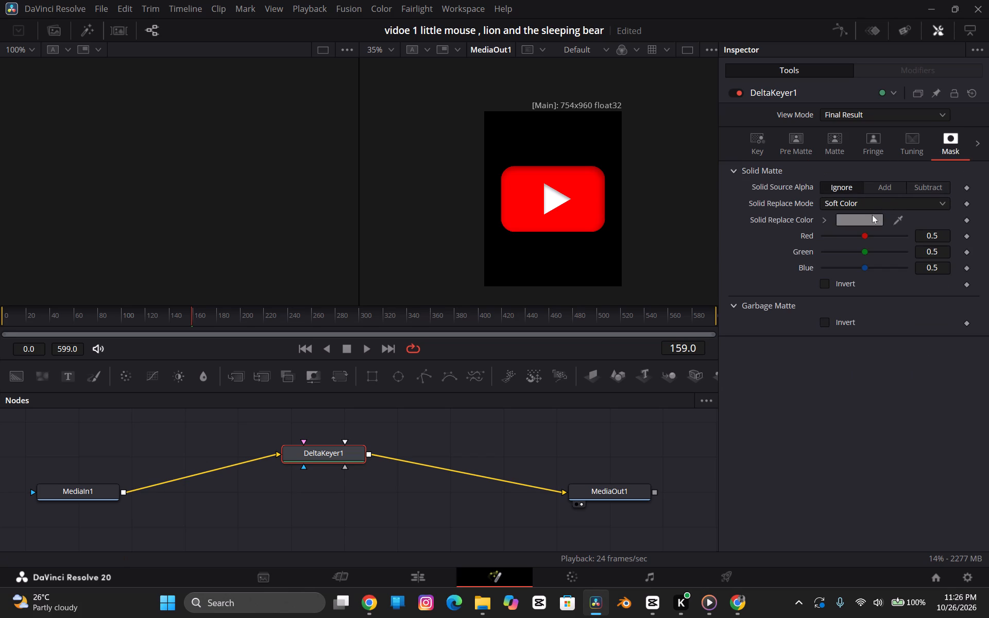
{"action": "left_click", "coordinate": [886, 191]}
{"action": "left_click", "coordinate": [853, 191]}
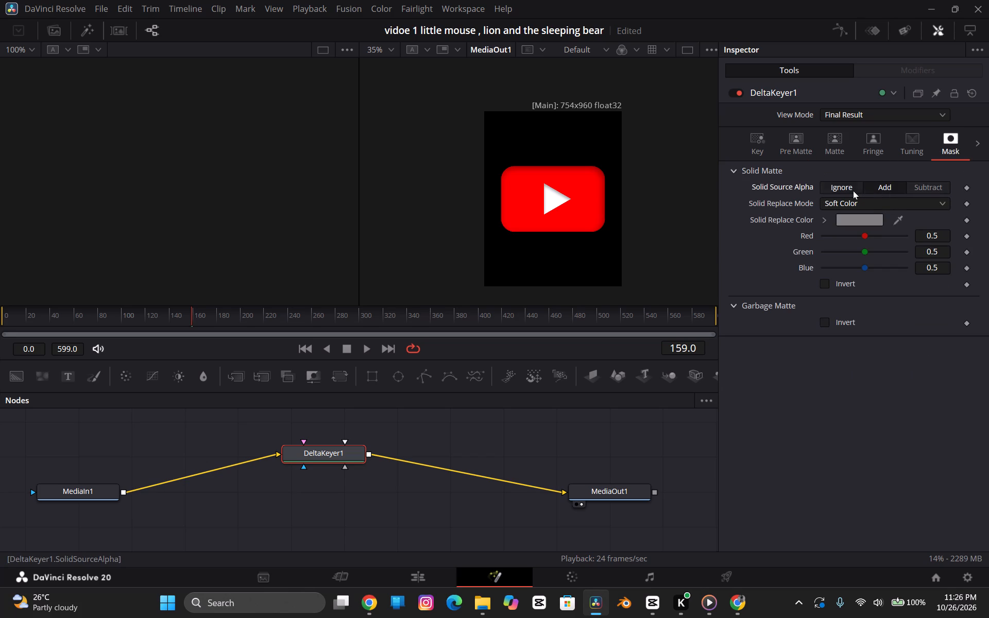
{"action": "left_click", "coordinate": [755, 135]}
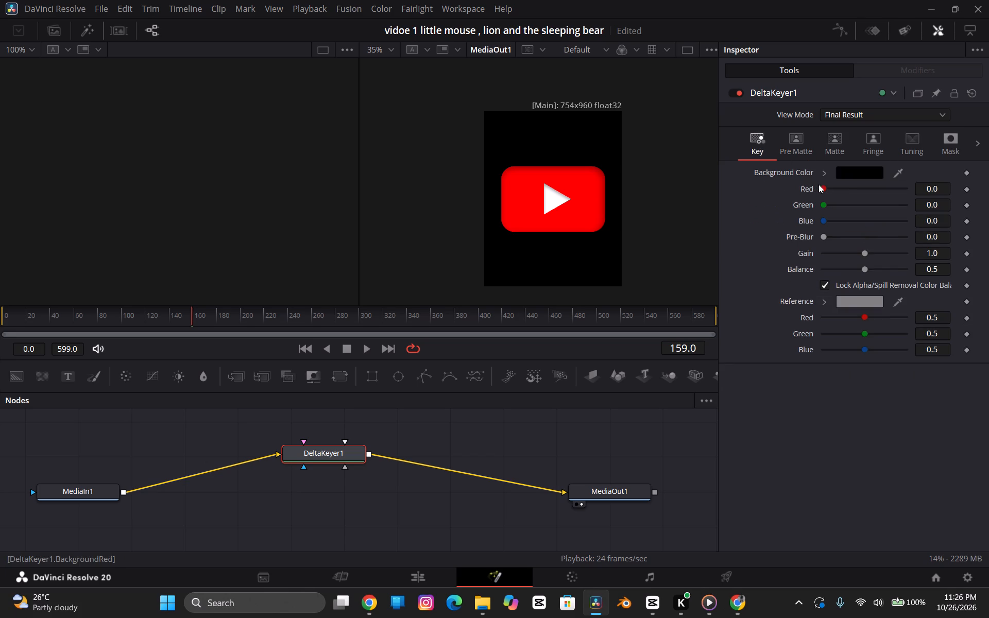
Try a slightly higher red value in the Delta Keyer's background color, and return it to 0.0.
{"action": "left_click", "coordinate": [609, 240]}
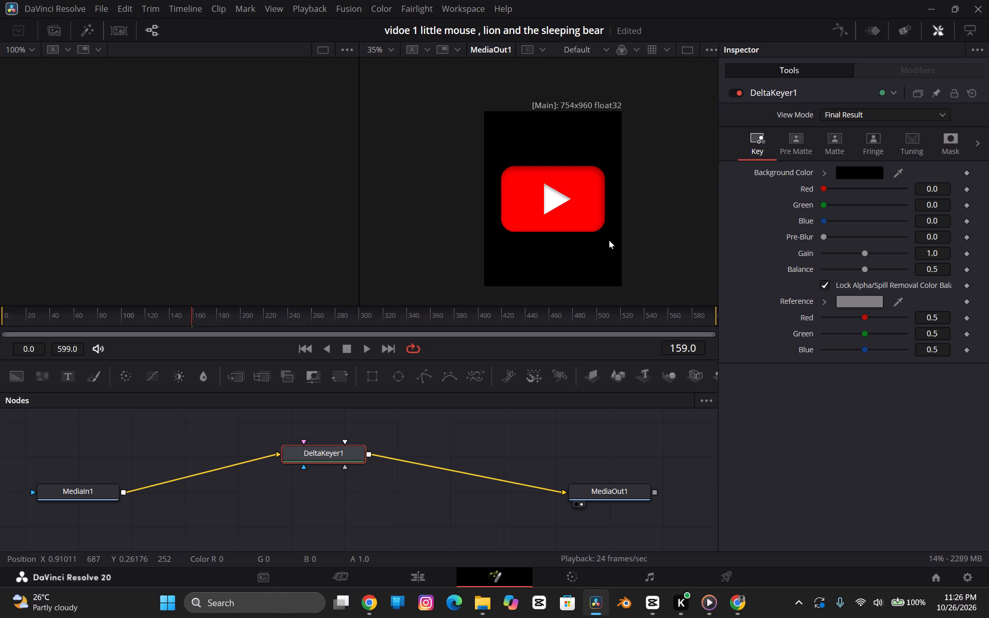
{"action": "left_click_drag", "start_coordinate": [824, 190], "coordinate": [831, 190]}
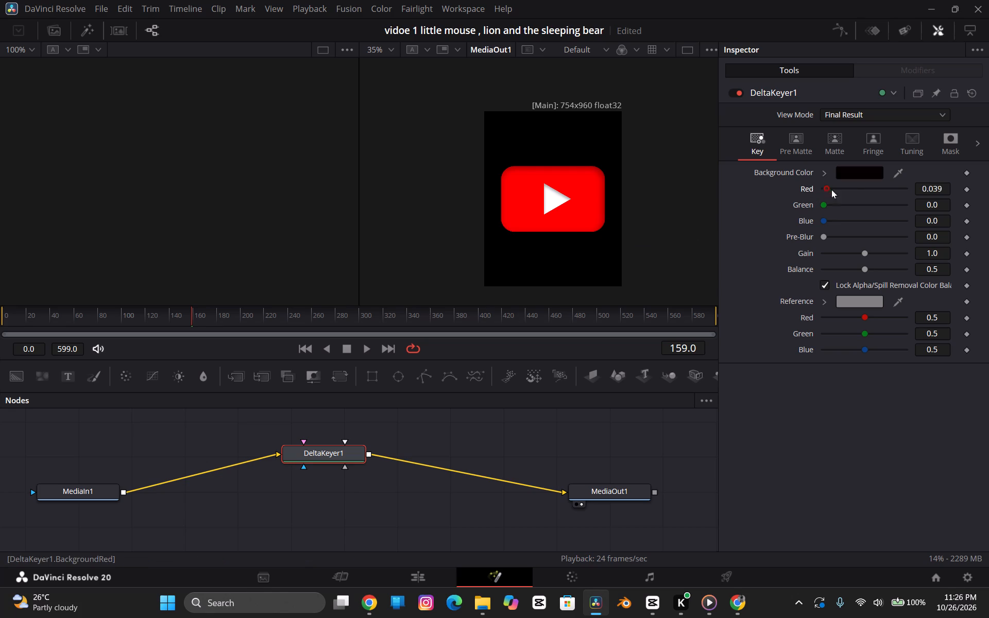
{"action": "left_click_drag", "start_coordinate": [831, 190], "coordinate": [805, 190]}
Set the Delta Keyer's background color to dark grey #181818.
{"action": "left_click", "coordinate": [850, 174]}
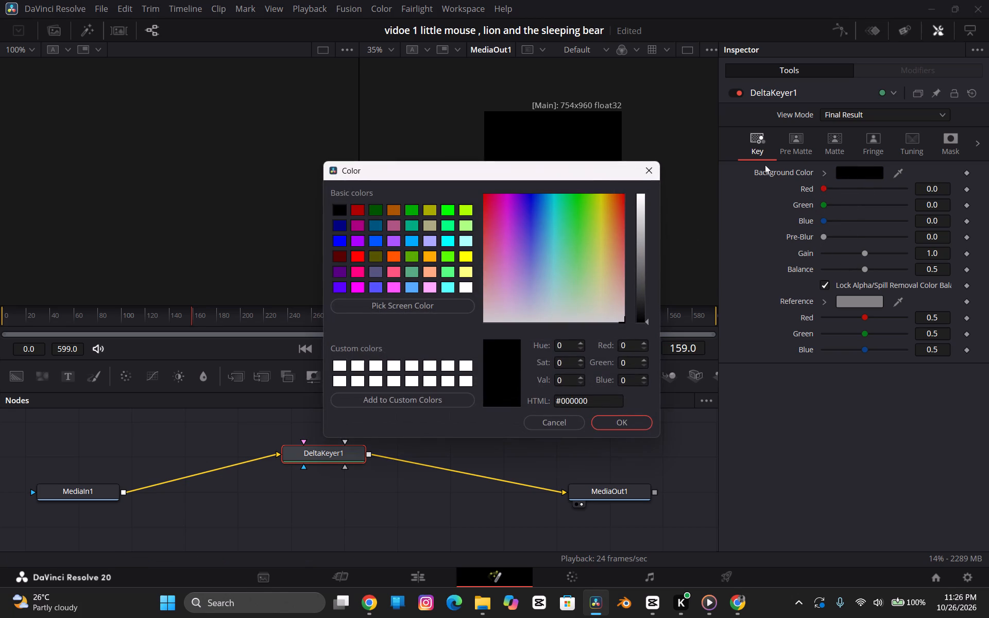
{"action": "left_click", "coordinate": [643, 310]}
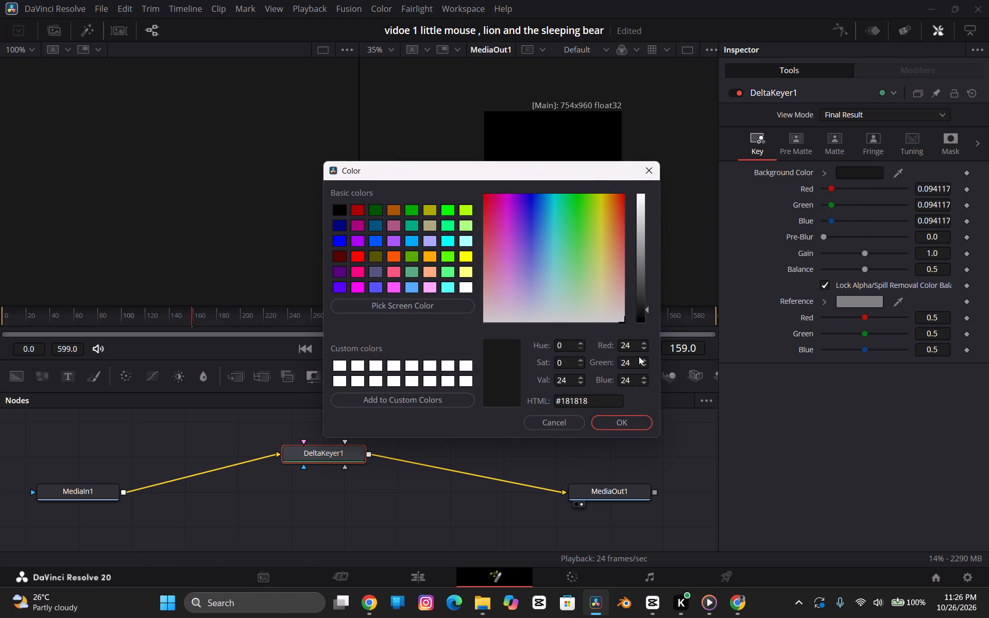
{"action": "left_click", "coordinate": [620, 440]}
{"action": "left_click", "coordinate": [629, 420]}
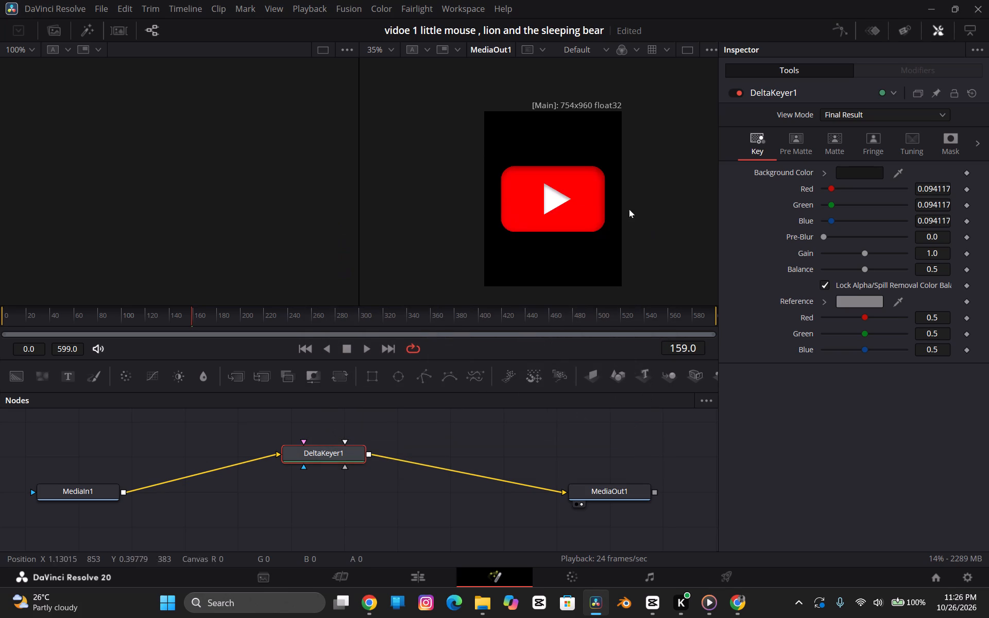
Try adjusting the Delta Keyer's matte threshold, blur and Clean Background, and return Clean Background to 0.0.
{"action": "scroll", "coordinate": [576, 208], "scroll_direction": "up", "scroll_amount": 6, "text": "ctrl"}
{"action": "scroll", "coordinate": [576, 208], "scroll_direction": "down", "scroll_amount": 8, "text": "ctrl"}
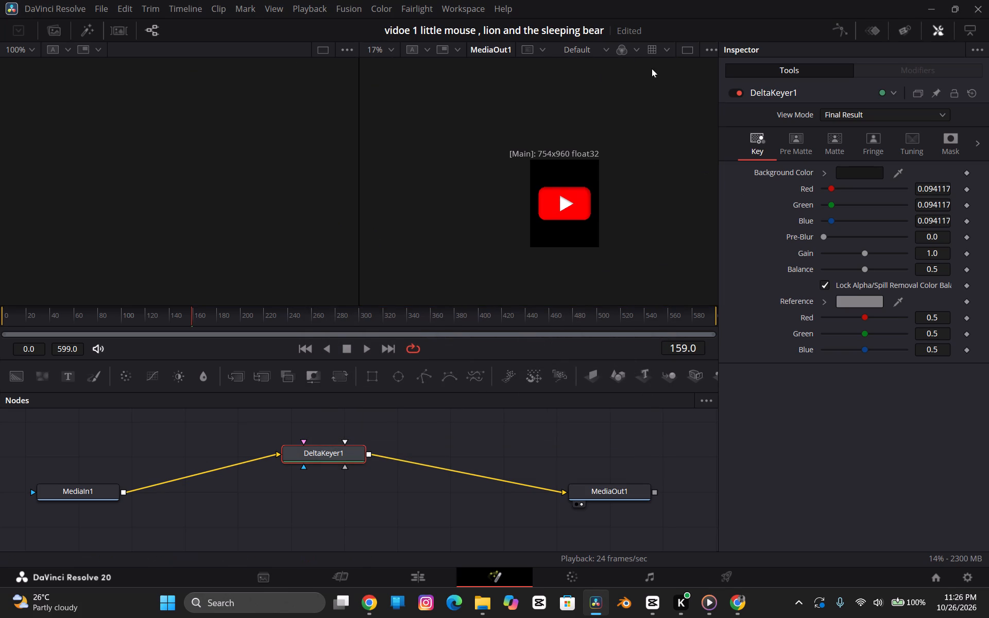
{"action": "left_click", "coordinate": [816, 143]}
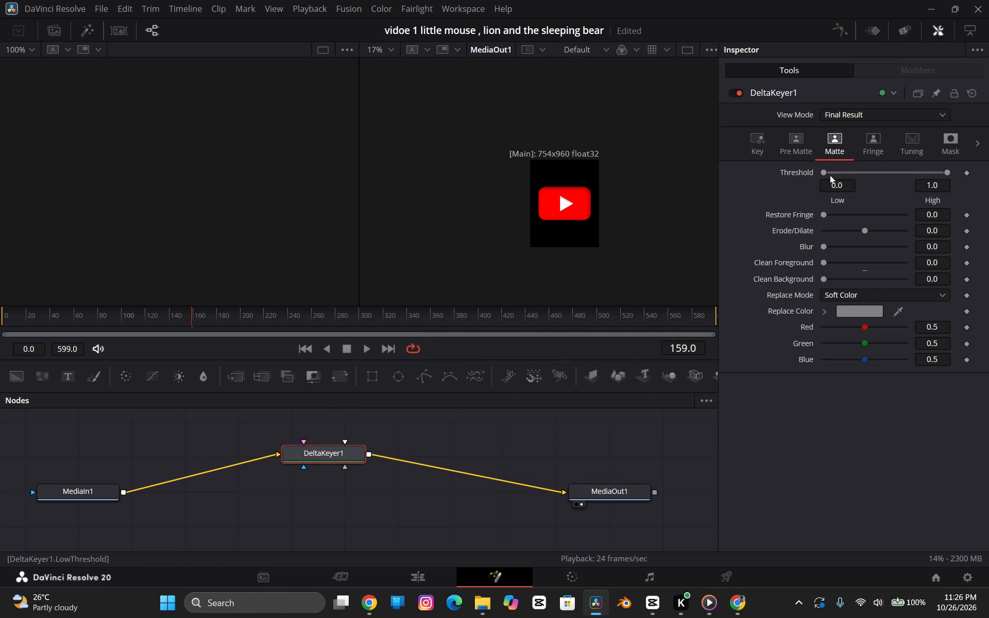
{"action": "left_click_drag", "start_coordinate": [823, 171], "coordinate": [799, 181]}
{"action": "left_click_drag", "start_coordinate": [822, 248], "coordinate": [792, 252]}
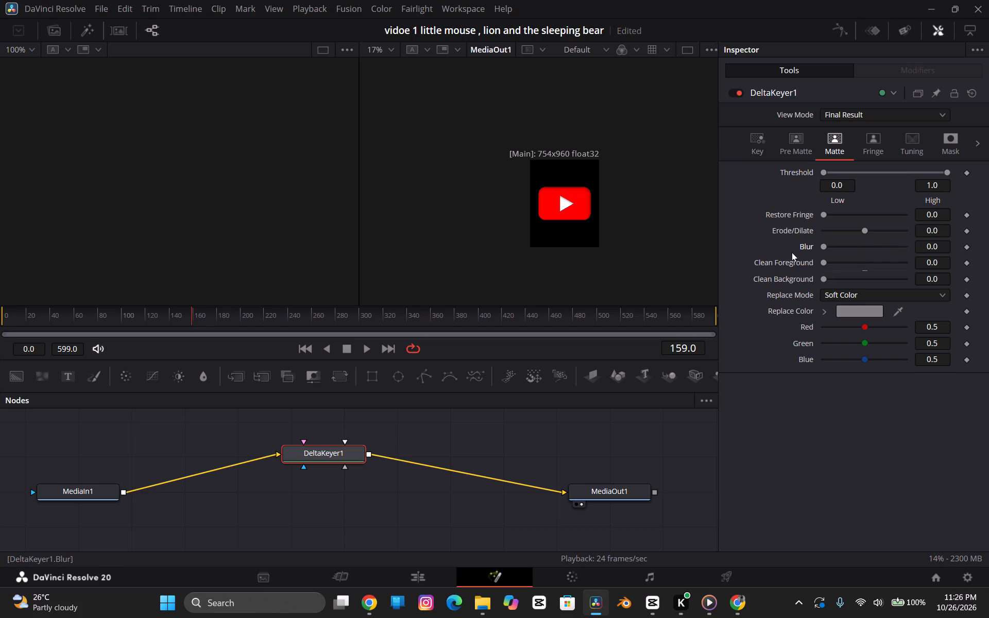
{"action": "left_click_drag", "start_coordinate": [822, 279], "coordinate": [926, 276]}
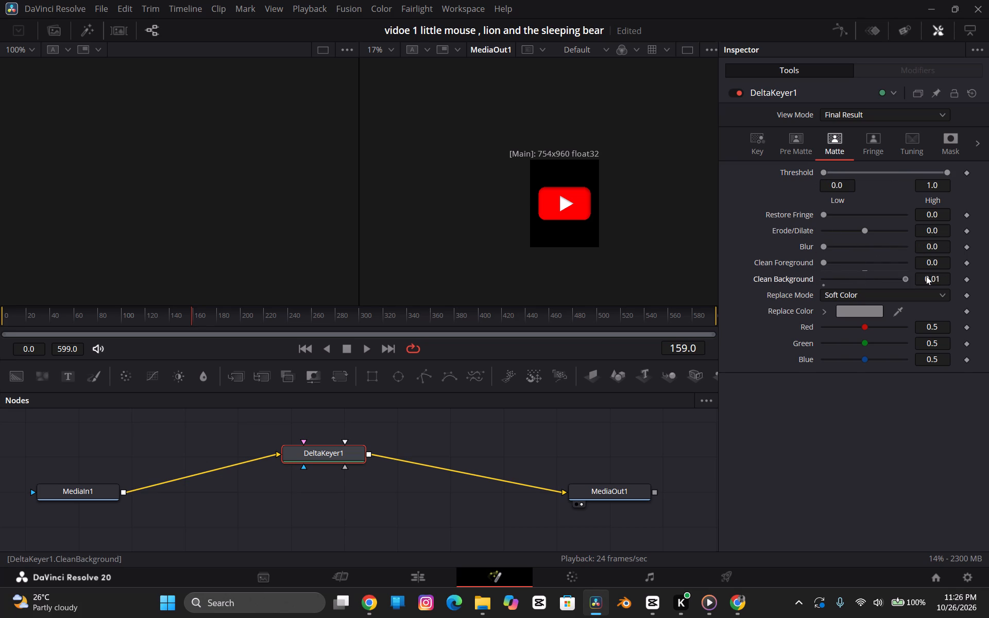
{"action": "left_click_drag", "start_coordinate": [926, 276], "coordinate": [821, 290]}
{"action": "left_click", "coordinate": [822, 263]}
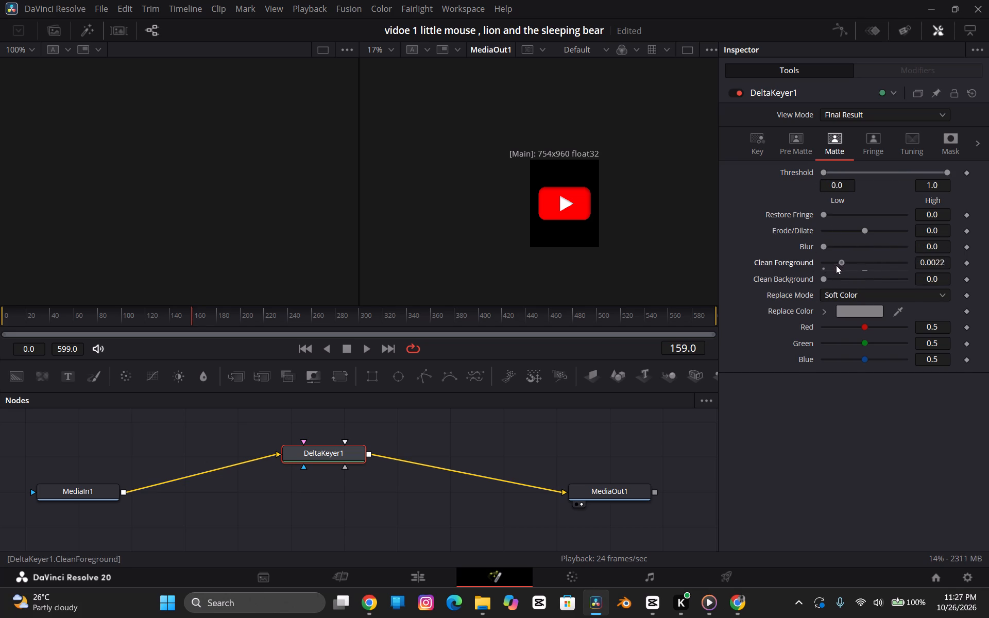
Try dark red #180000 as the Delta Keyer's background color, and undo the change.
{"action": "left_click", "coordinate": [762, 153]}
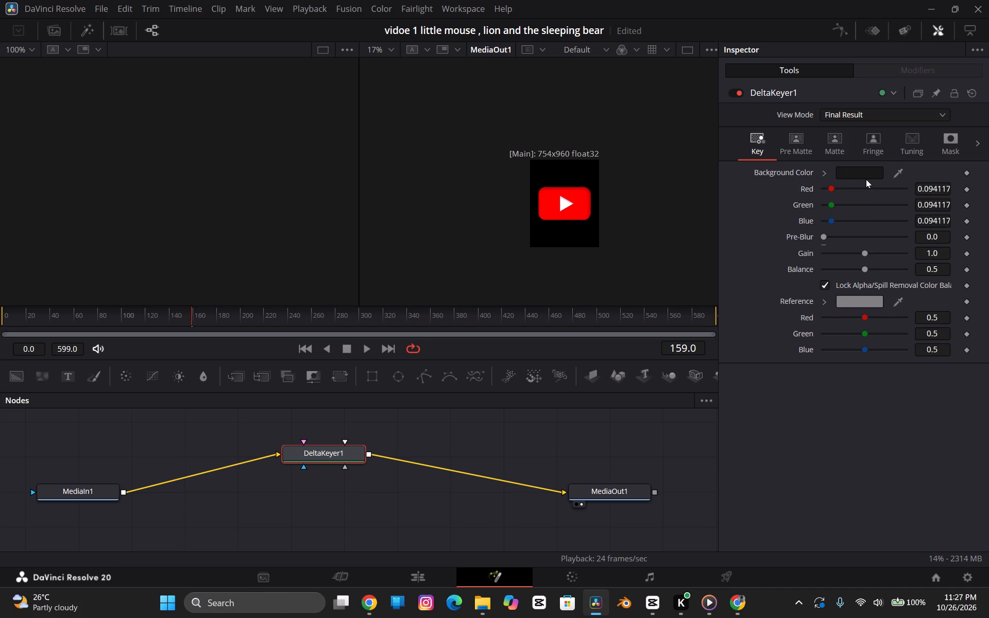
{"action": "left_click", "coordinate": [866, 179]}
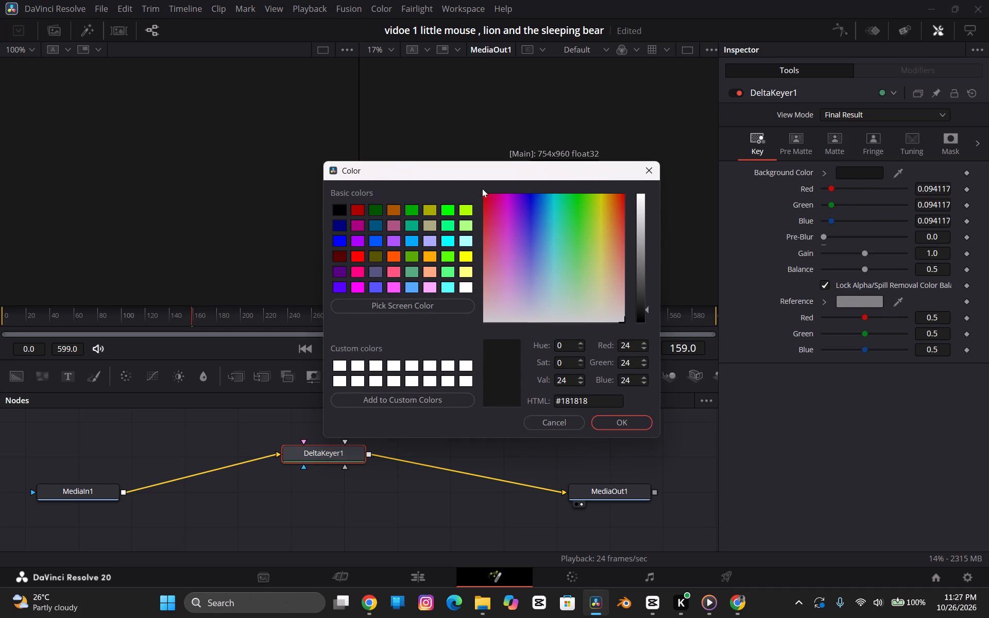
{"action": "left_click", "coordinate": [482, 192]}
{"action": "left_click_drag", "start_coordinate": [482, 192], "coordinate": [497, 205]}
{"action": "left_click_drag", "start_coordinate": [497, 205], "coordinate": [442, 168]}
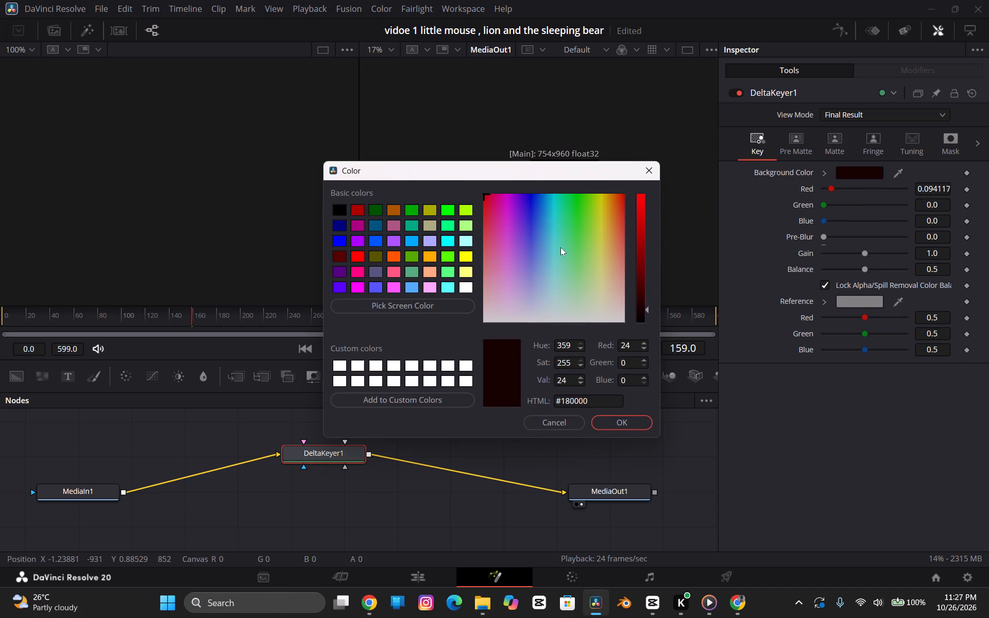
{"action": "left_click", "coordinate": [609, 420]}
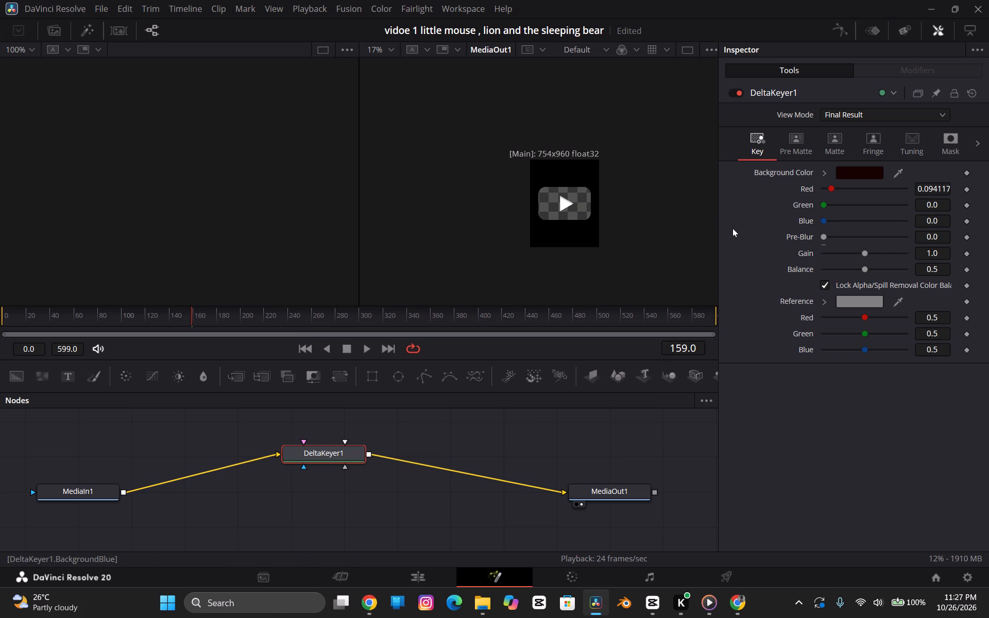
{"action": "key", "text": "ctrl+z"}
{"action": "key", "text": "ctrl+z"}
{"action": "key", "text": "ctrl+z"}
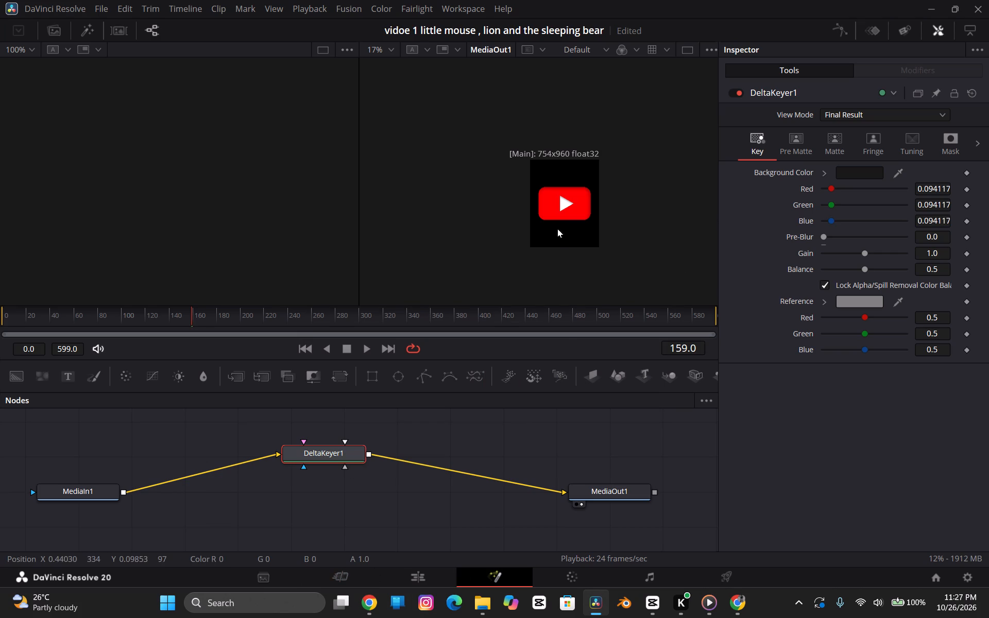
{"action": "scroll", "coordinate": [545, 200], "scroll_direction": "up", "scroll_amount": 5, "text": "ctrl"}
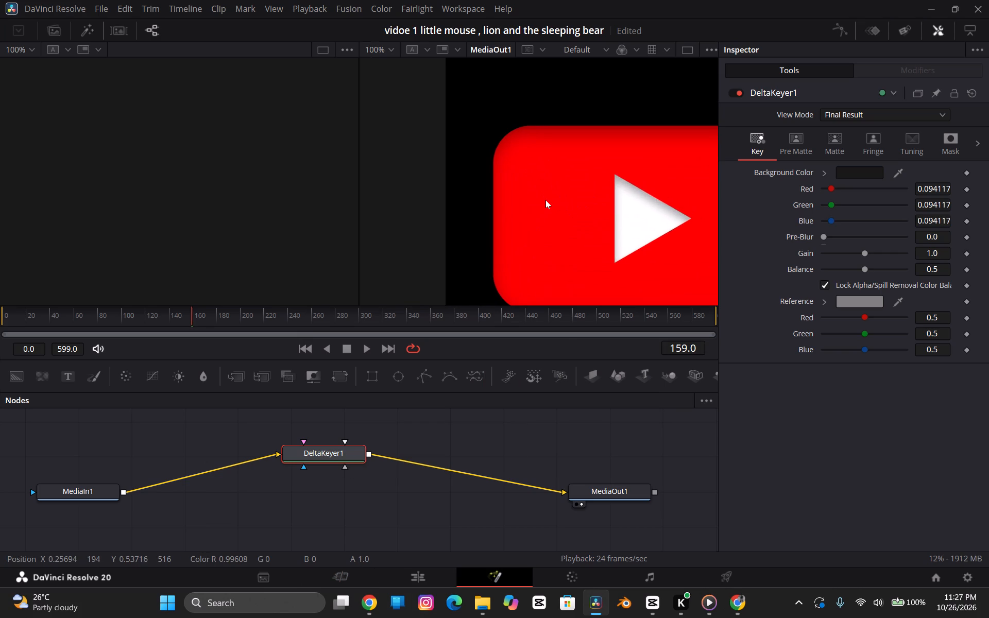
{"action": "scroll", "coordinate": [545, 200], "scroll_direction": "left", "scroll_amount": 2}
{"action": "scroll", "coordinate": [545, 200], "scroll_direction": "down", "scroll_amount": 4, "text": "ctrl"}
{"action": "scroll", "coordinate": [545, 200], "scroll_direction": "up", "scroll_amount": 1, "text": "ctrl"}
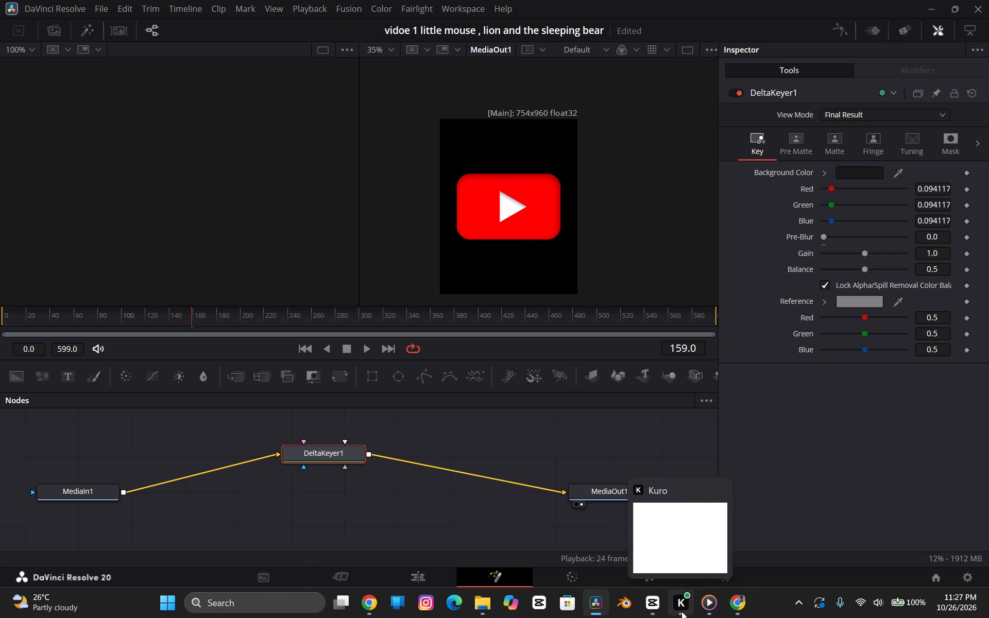
{"action": "left_click", "coordinate": [362, 600]}
{"action": "left_click", "coordinate": [423, 568]}
{"action": "scroll", "coordinate": [547, 389], "scroll_direction": "down", "scroll_amount": 10}
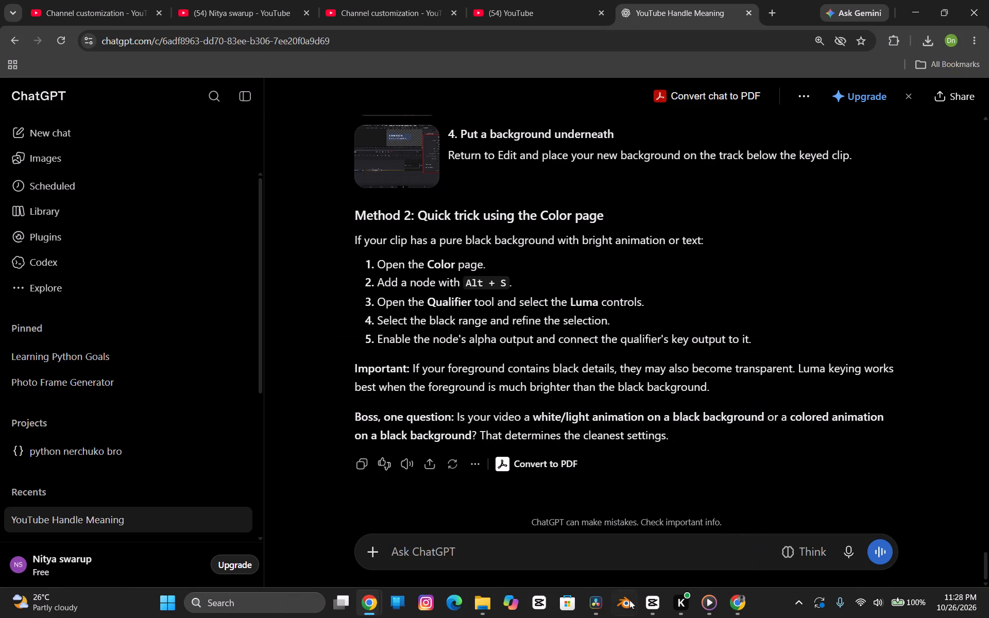
{"action": "left_click", "coordinate": [599, 614]}
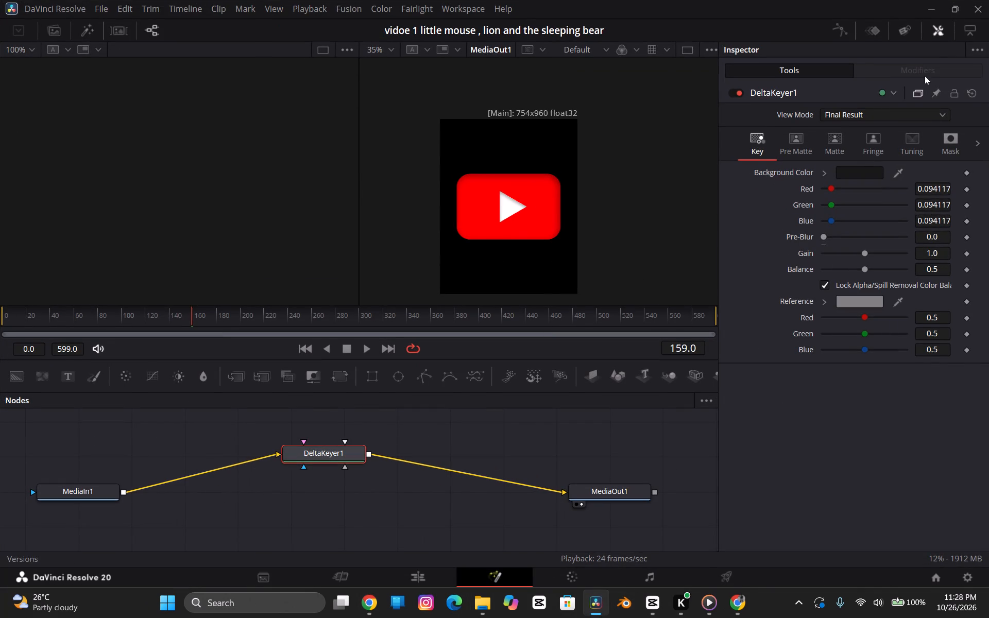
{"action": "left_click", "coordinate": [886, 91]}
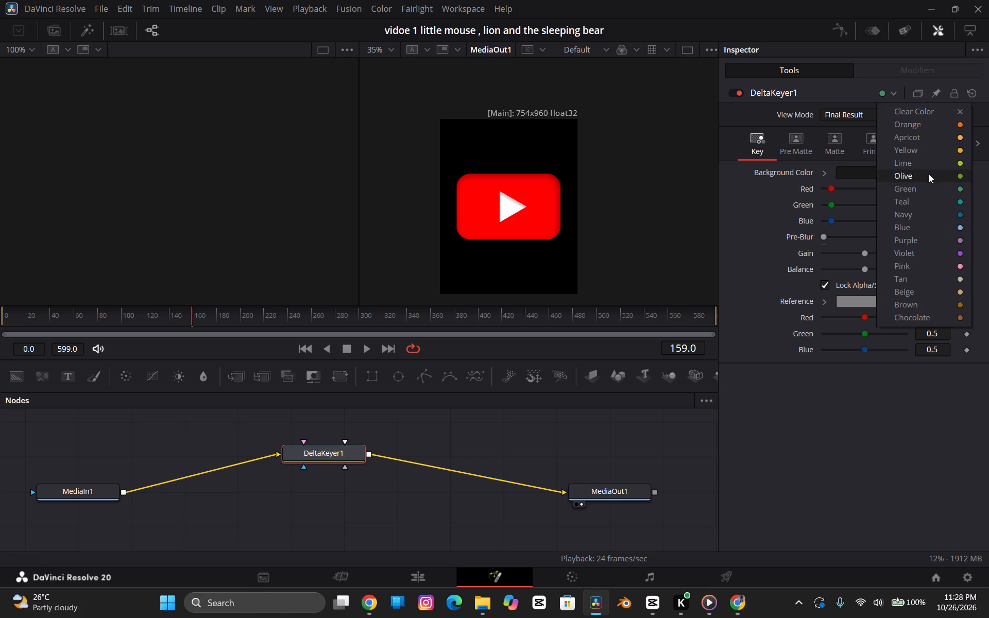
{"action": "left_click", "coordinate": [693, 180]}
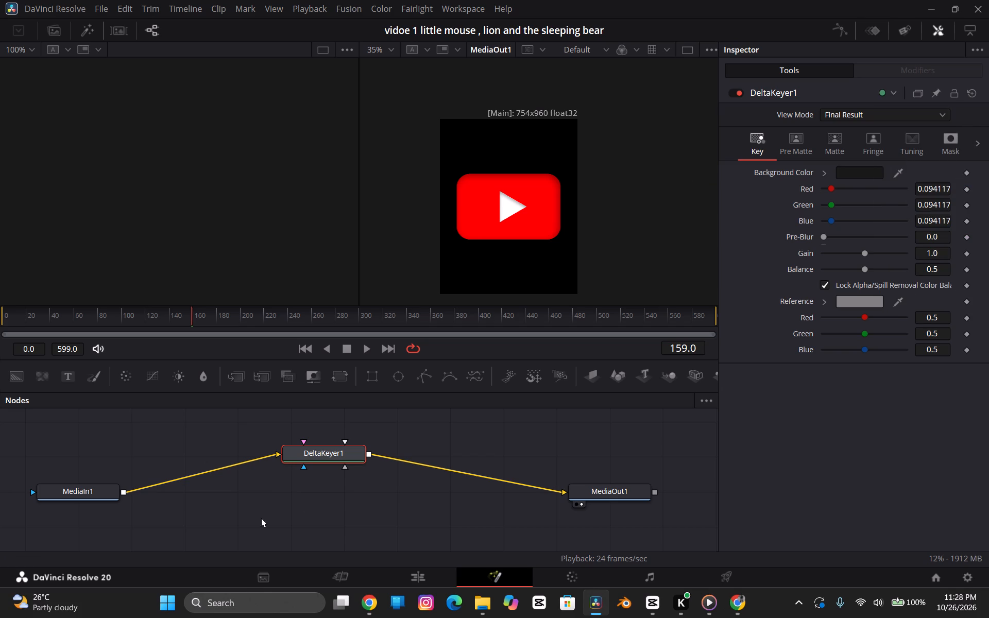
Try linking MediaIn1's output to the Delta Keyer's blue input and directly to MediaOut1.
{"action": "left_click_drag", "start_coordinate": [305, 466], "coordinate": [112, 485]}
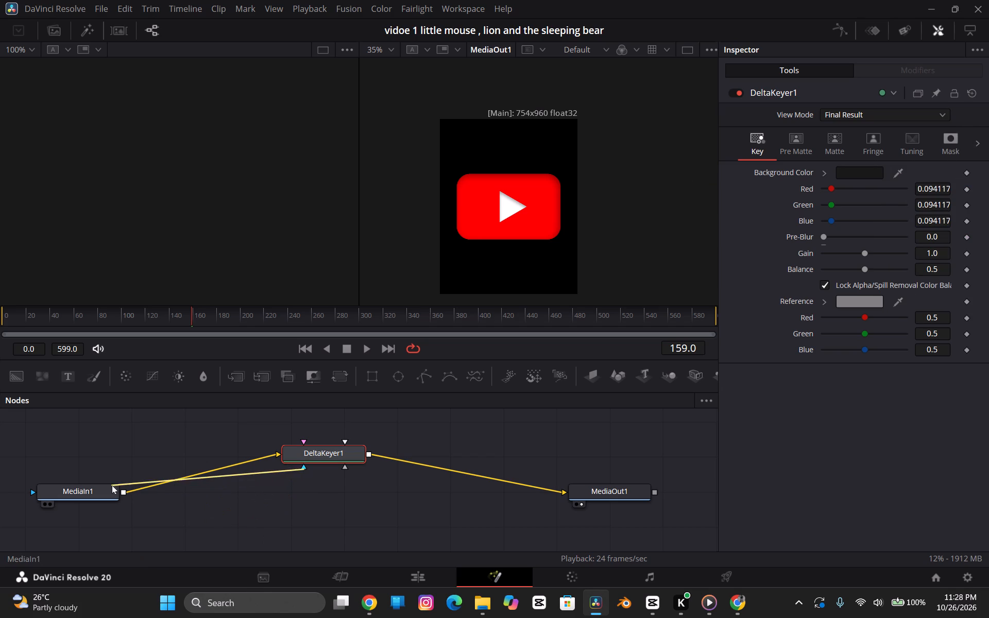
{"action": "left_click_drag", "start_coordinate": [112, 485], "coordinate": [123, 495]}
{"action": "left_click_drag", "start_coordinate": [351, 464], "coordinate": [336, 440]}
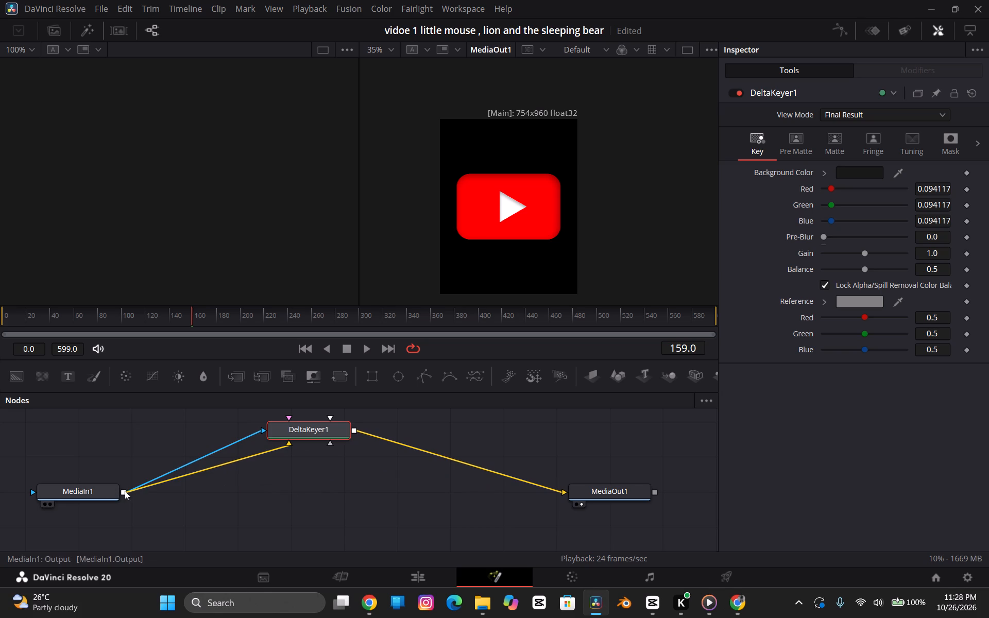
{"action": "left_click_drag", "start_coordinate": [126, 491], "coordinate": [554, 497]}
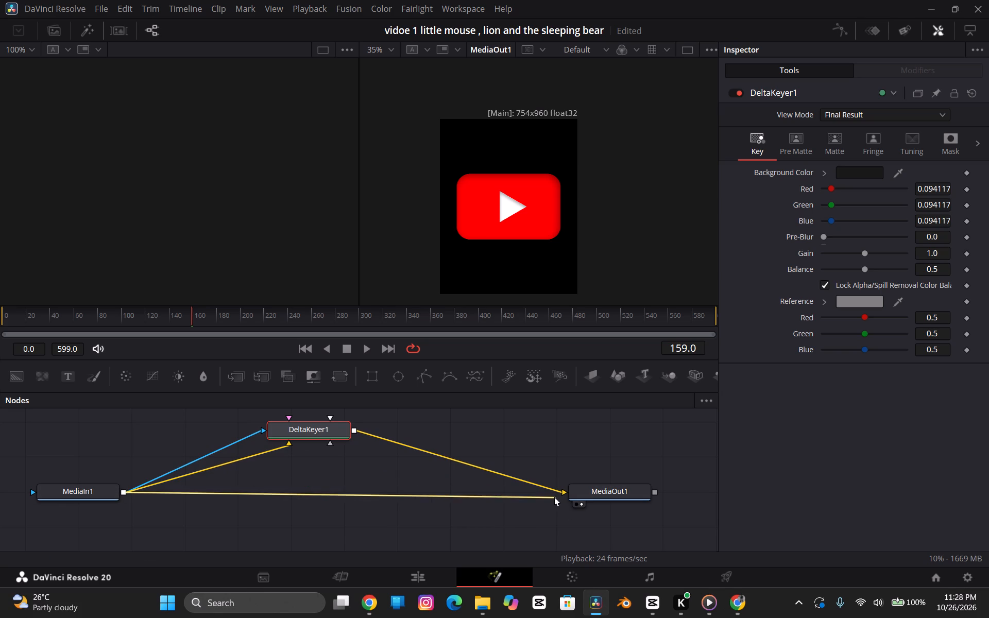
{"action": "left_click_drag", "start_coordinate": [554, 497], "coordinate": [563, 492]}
Undo the node links and the Delta Keyer's background color changes, back to MediaIn1 linked directly to MediaOut1.
{"action": "key", "text": "ctrl+z"}
{"action": "key", "text": "ctrl+z"}
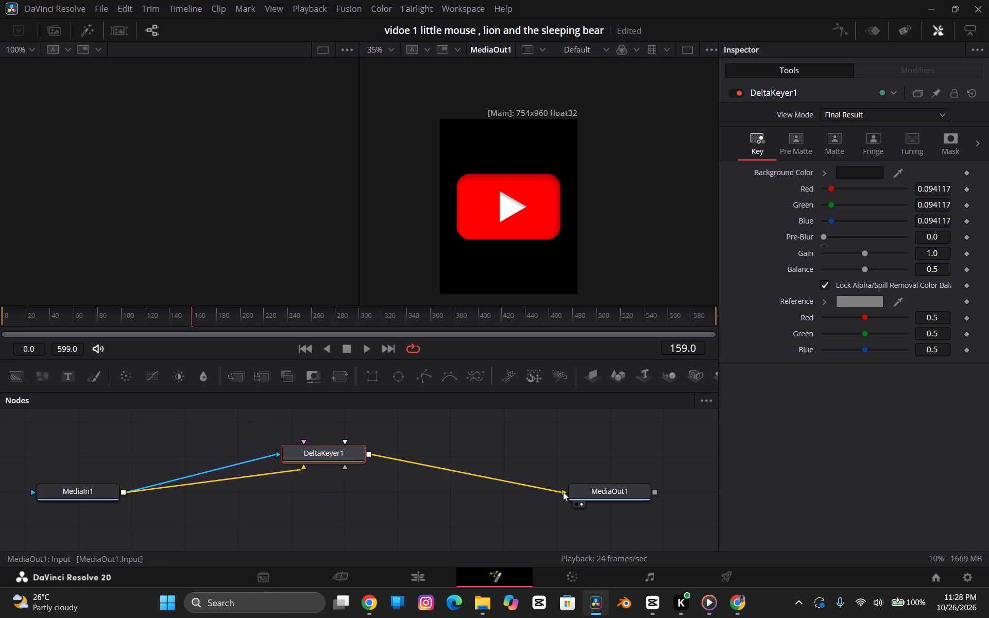
{"action": "key", "text": "ctrl+z"}
{"action": "key", "text": "ctrl+z"}
{"action": "key", "text": "ctrl+z"}
{"action": "key", "text": "ctrl+z"}
{"action": "key", "text": "ctrl+z"}
{"action": "key", "text": "ctrl+z"}
{"action": "key", "text": "ctrl+z"}
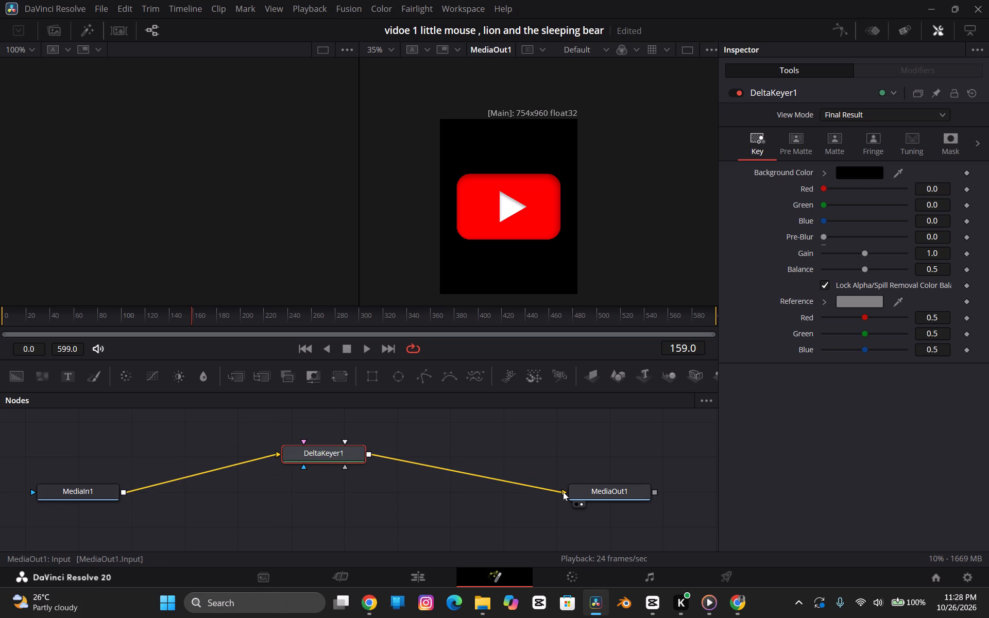
{"action": "key", "text": "ctrl+z"}
{"action": "key", "text": "ctrl+z"}
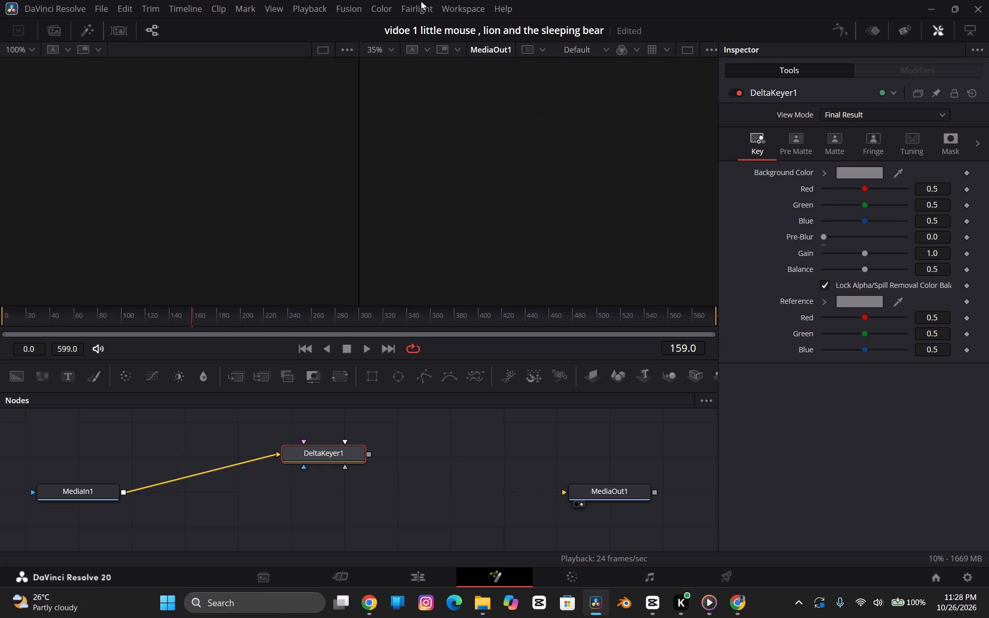
{"action": "key", "text": "ctrl+z"}
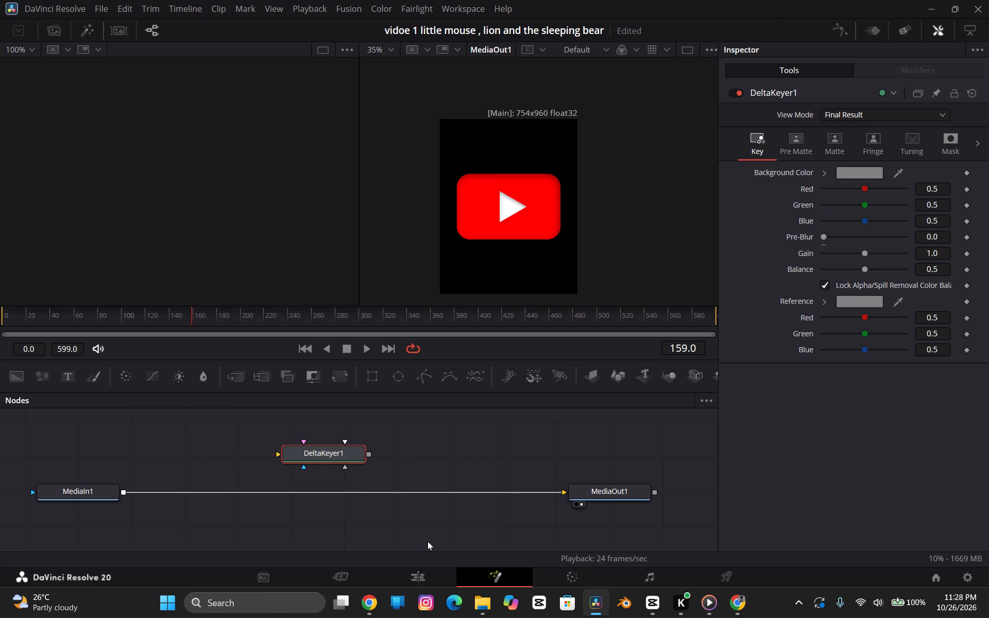
Undo the addition of the Delta Keyer node and return to the Cut page timeline.
{"action": "key", "text": "ctrl+z"}
{"action": "key", "text": "ctrl+z"}
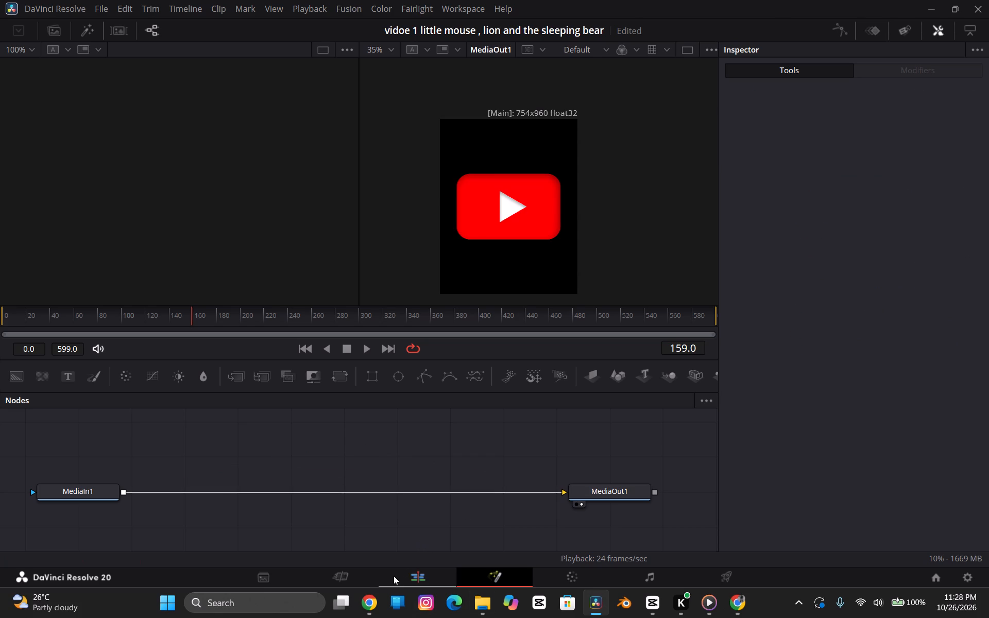
{"action": "left_click", "coordinate": [405, 577]}
{"action": "left_click", "coordinate": [352, 581]}
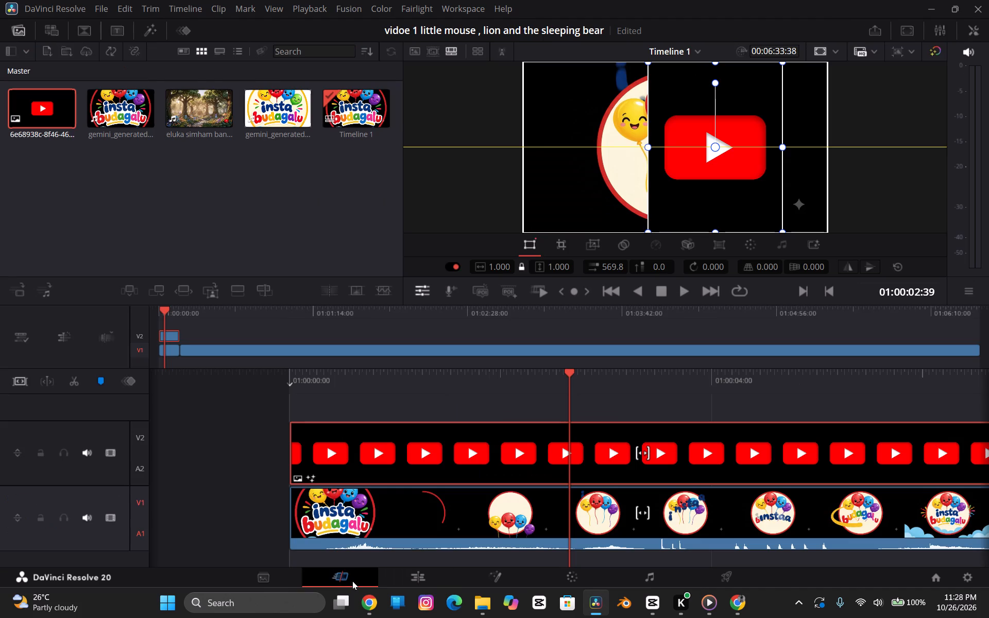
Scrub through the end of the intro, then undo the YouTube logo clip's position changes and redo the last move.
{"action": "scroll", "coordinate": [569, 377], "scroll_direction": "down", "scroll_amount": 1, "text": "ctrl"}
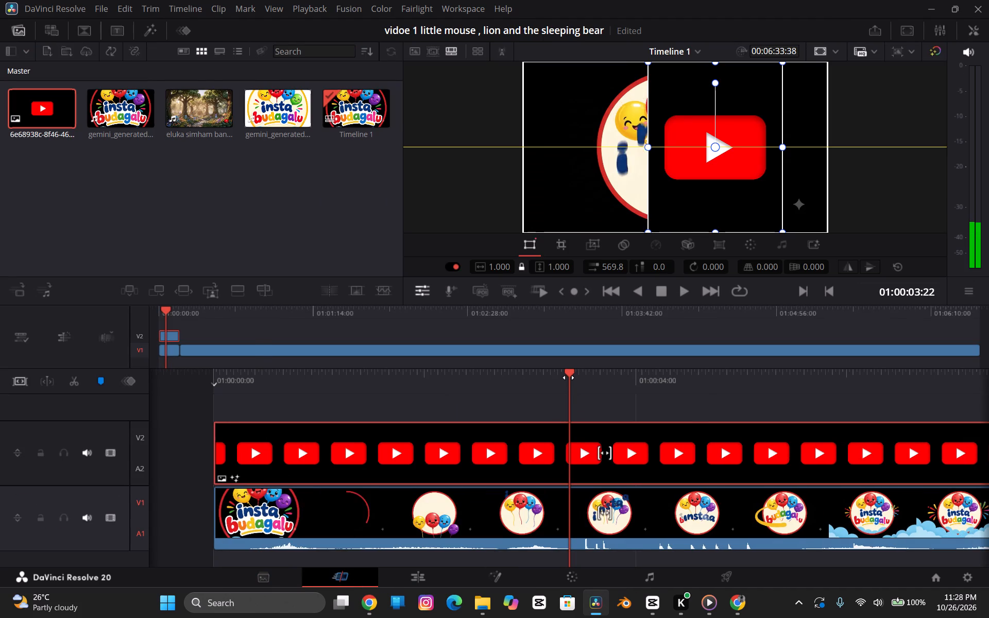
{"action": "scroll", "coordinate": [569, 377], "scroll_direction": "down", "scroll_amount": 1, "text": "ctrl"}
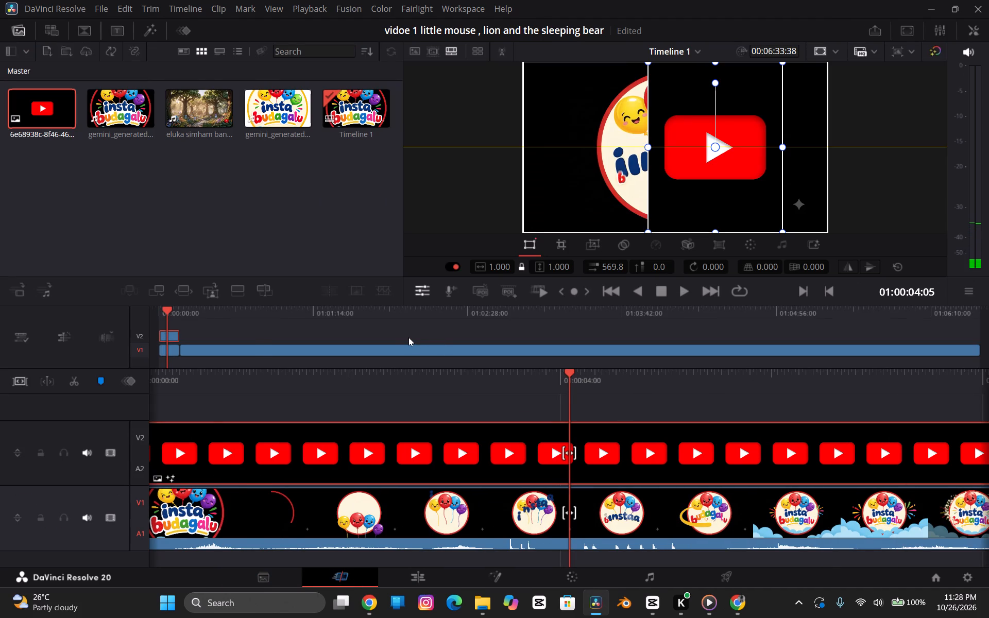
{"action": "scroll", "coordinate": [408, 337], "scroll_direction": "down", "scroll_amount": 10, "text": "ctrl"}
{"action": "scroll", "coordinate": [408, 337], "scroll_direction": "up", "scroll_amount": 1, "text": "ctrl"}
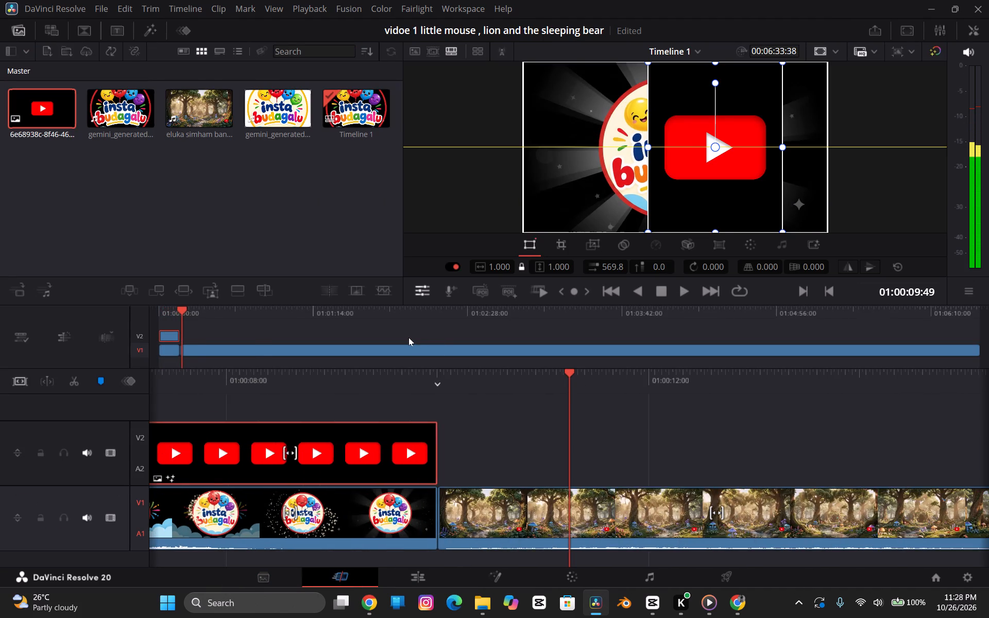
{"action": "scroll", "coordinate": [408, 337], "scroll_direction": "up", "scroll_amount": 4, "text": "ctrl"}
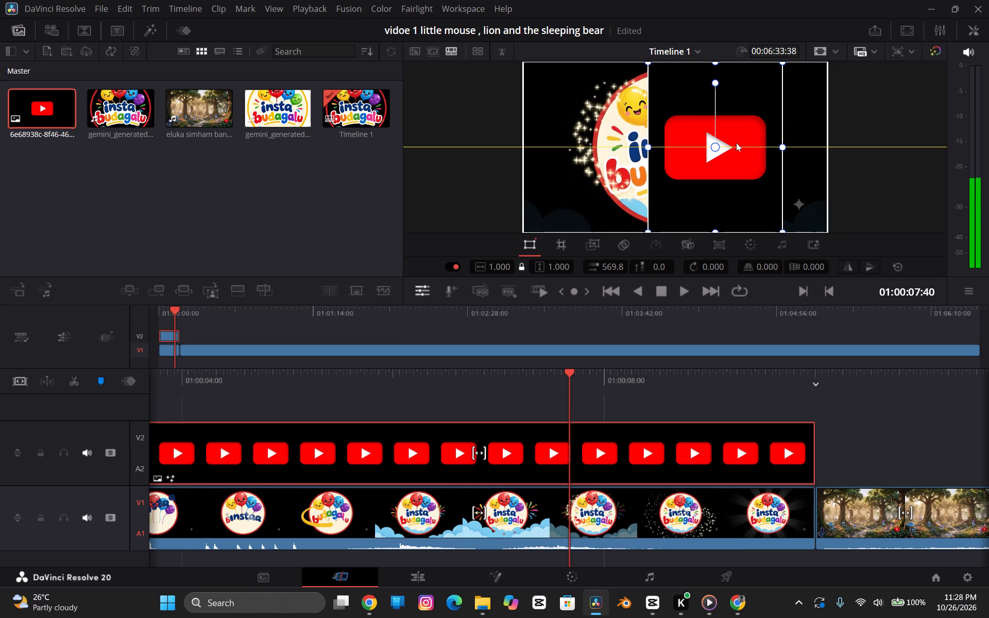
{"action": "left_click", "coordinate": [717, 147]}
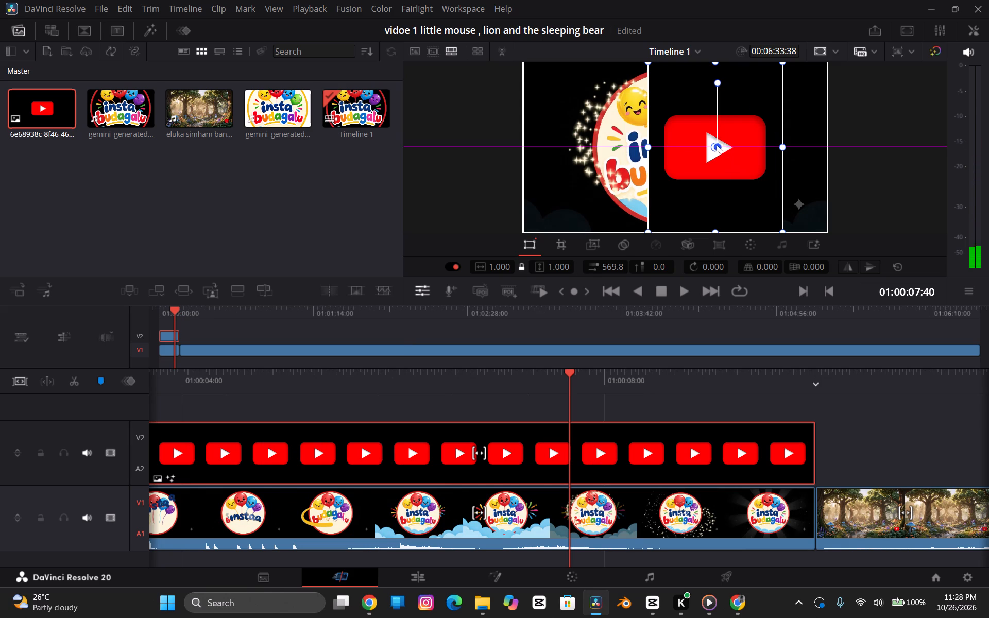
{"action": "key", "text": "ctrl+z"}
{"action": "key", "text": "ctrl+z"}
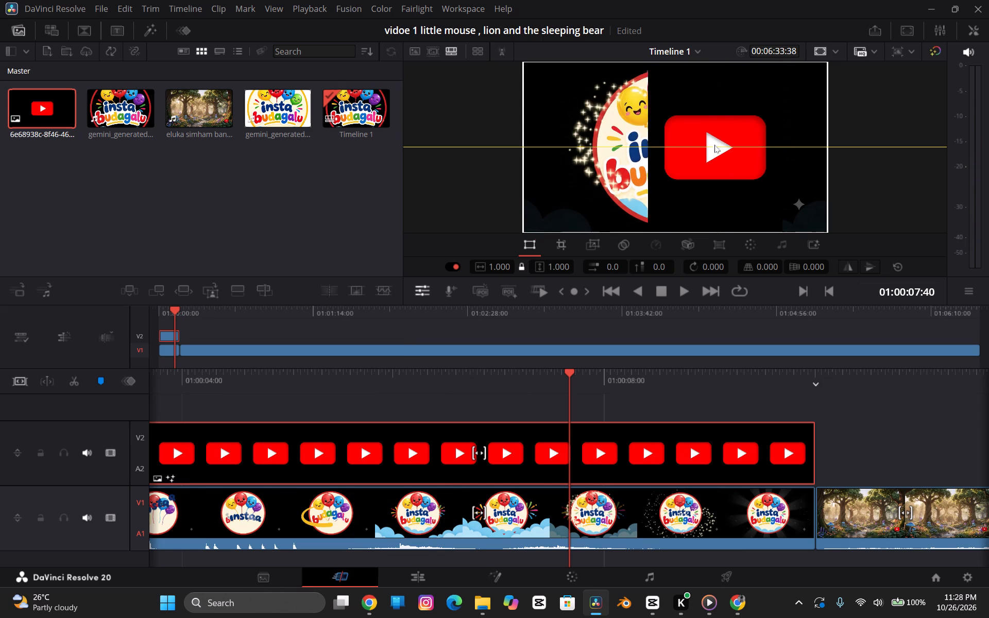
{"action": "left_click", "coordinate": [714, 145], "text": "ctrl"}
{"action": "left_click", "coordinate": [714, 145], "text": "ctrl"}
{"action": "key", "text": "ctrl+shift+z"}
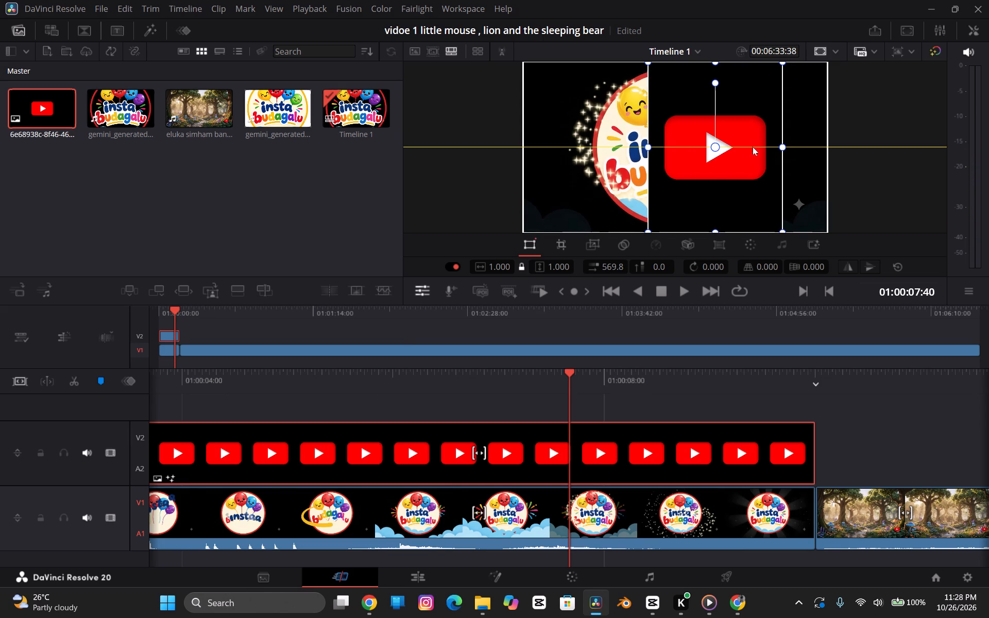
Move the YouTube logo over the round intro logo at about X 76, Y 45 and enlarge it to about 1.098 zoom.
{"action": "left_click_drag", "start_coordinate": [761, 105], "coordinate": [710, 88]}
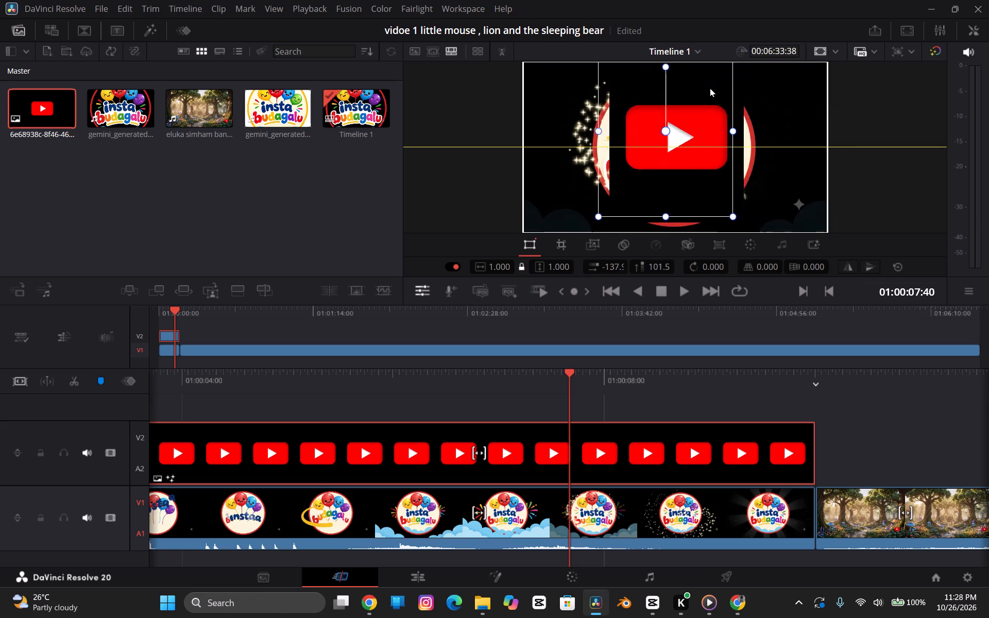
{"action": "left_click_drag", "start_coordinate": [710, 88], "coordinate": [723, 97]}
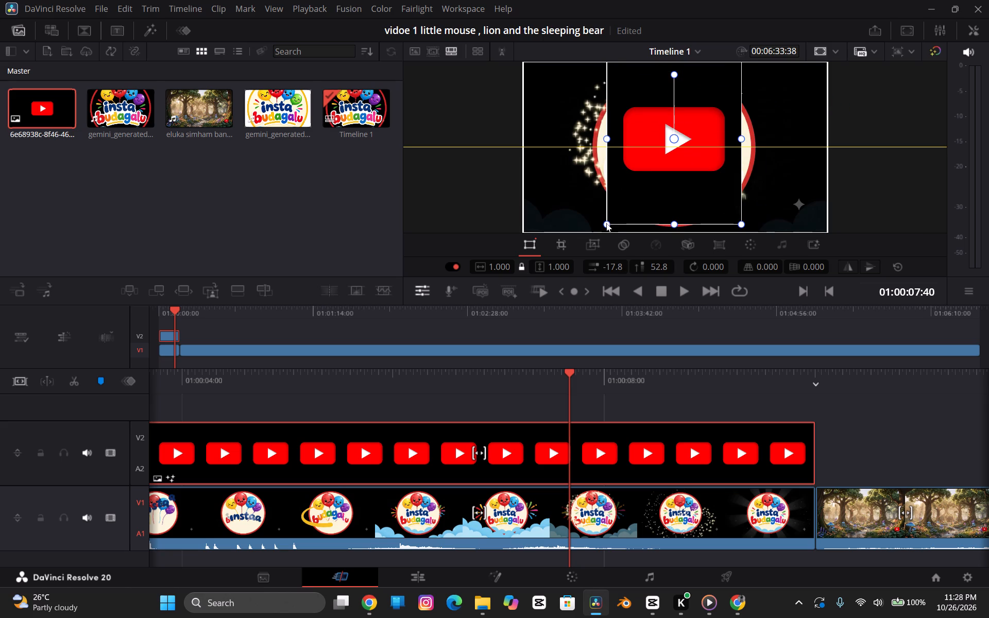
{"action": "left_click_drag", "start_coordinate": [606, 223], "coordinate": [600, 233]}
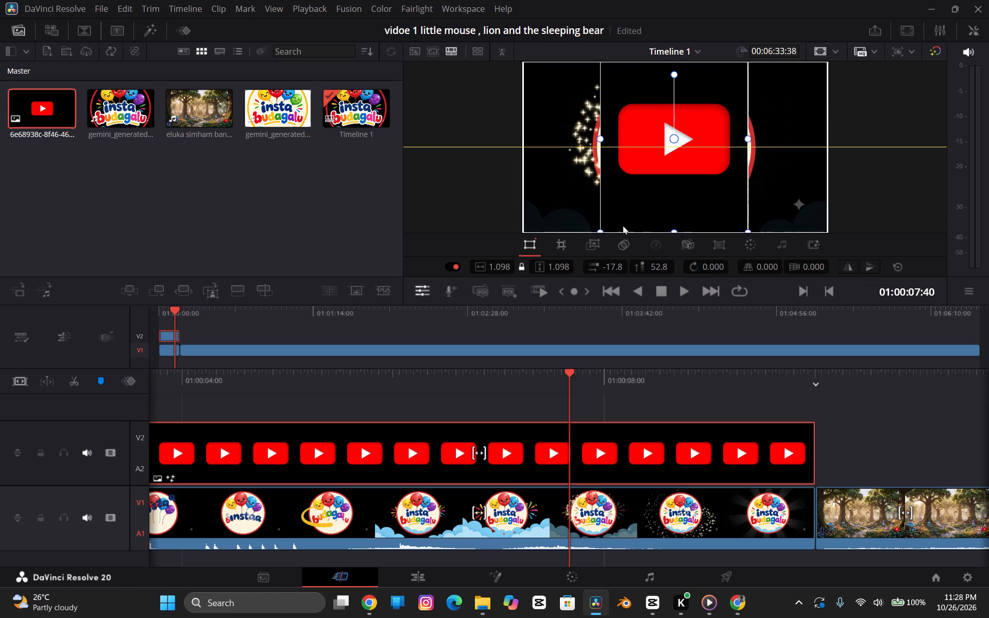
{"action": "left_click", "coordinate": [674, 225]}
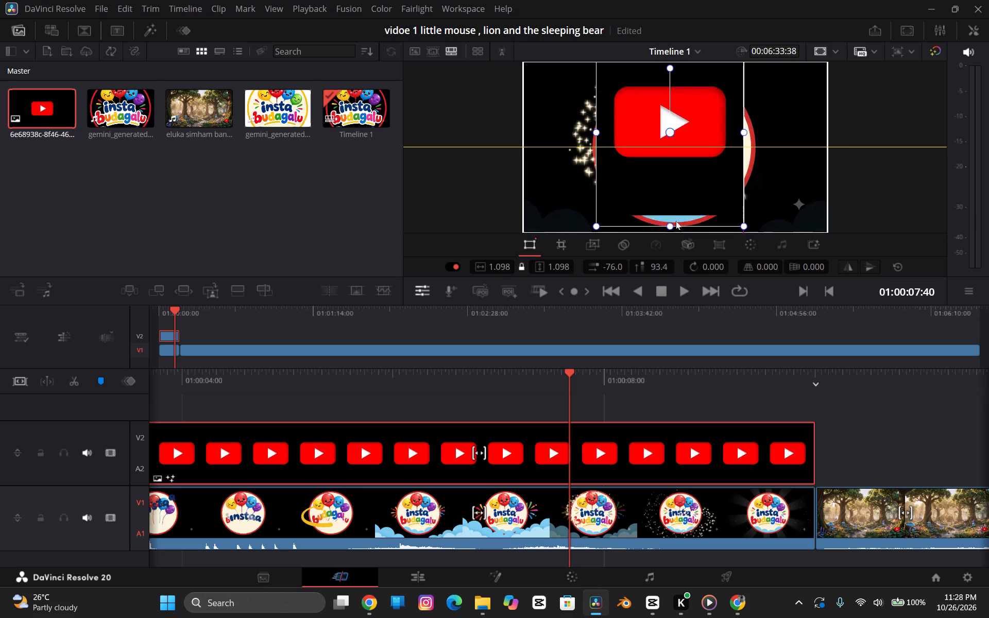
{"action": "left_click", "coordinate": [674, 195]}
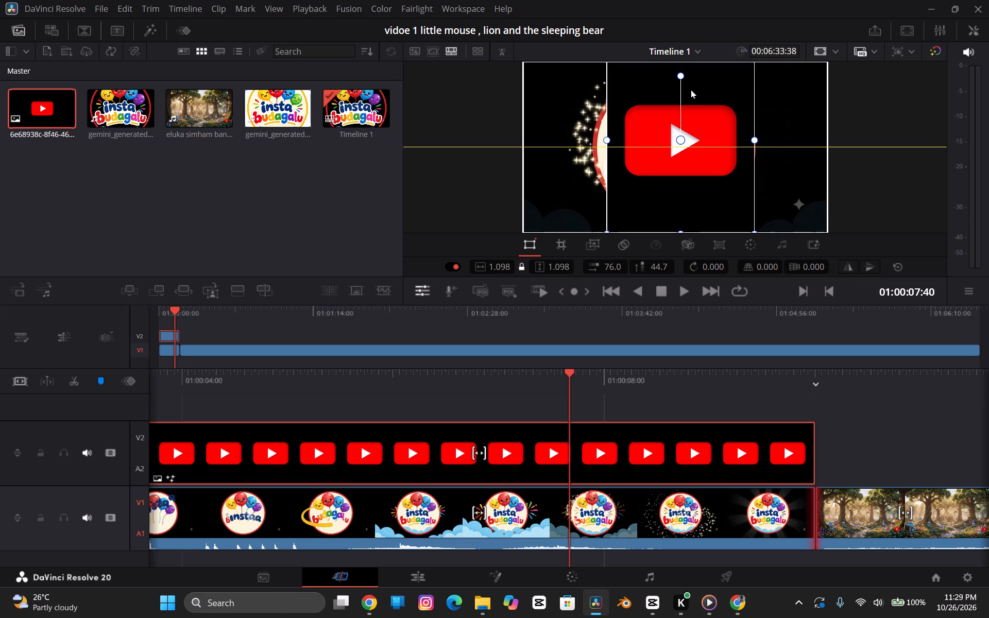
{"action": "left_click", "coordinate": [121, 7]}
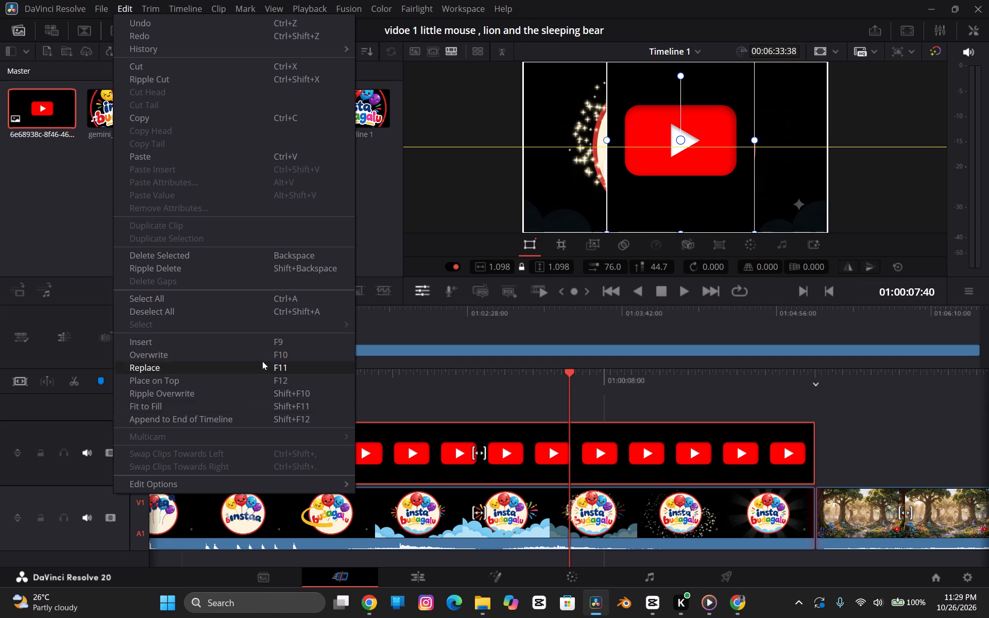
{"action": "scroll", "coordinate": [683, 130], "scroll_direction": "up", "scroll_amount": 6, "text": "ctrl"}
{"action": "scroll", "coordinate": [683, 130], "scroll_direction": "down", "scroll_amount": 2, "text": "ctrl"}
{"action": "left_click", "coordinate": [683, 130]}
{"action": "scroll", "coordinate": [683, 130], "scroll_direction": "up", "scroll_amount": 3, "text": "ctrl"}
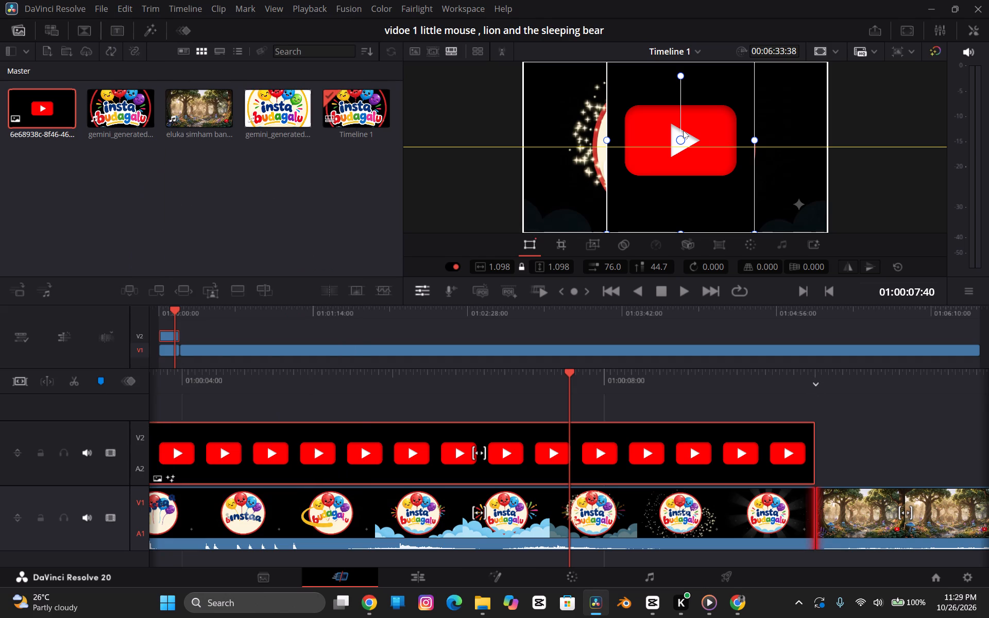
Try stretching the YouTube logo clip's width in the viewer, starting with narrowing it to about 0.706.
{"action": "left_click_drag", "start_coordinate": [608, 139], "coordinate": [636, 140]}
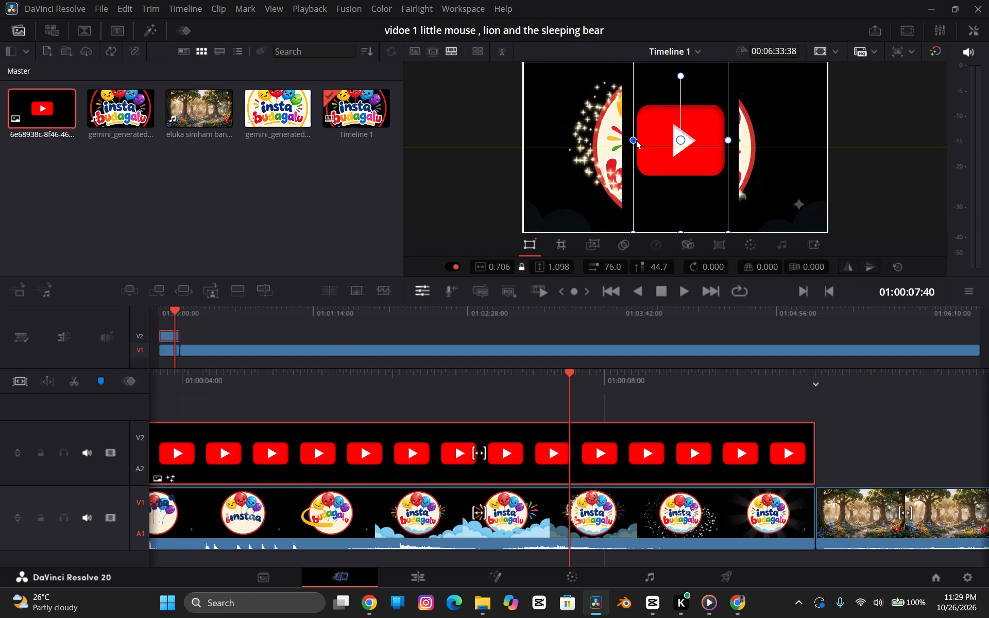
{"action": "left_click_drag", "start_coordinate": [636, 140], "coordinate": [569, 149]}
Undo the YouTube logo clip's moves and scaling back to position 0, 0 and zoom 1.000, keeping it extended across the intro.
{"action": "key", "text": "ctrl+z"}
{"action": "key", "text": "ctrl+z"}
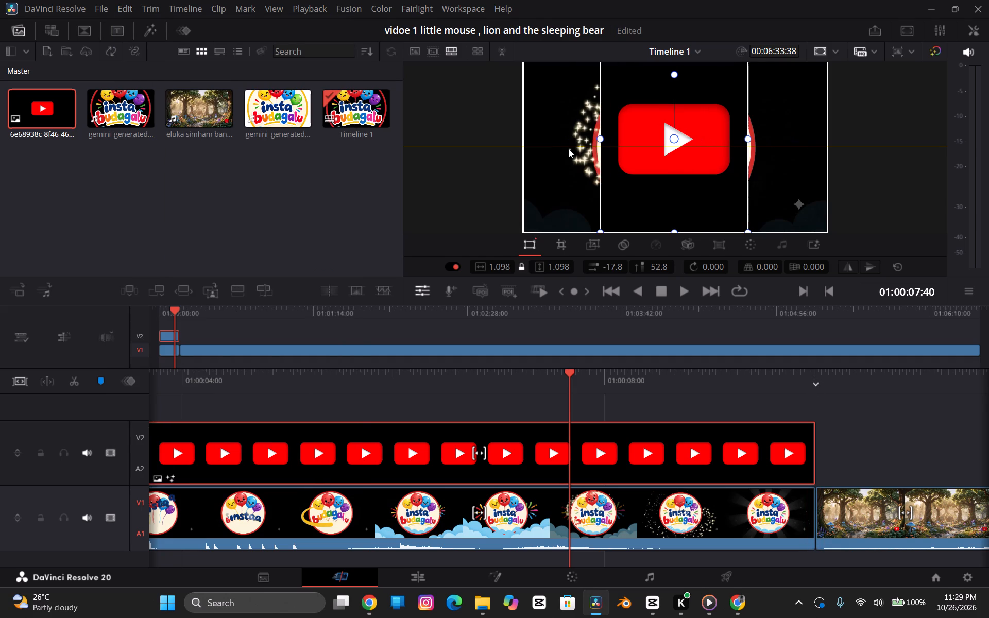
{"action": "key", "text": "ctrl+z"}
{"action": "key", "text": "ctrl+z"}
{"action": "key", "text": "ctrl+z"}
{"action": "key", "text": "ctrl+z"}
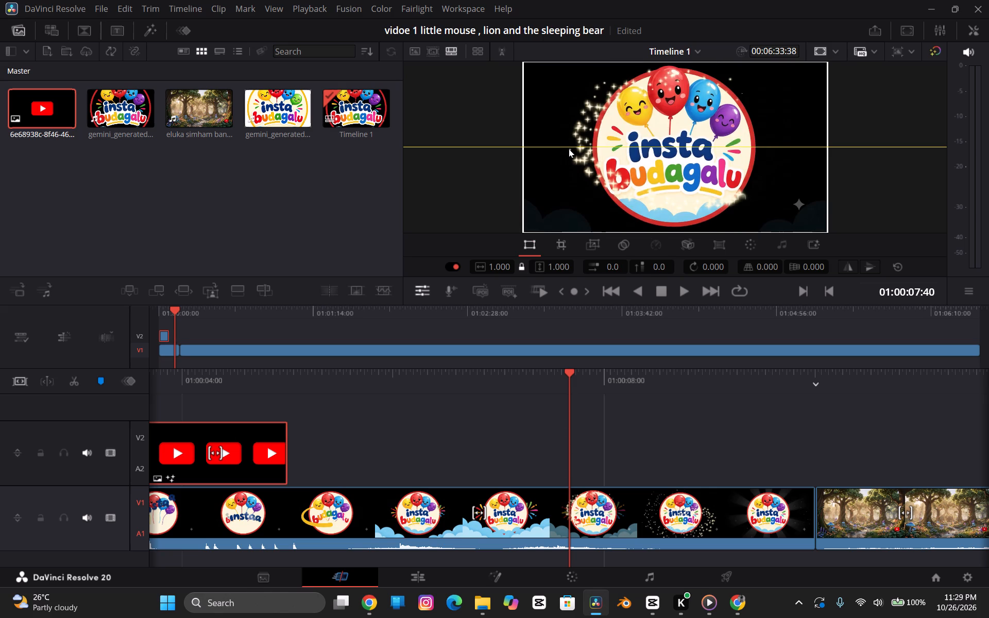
{"action": "key", "text": "ctrl+shift+z"}
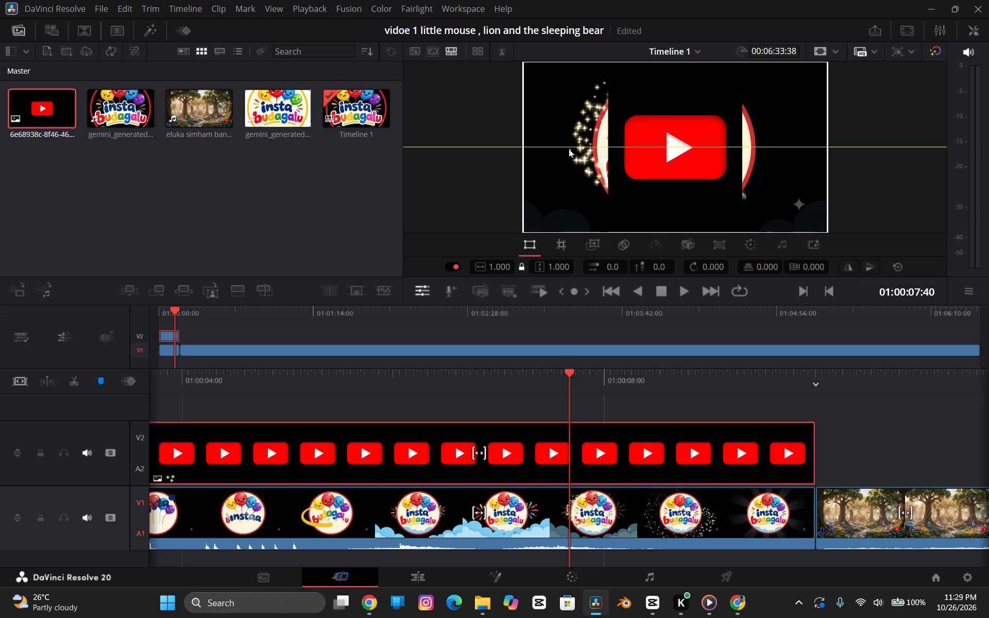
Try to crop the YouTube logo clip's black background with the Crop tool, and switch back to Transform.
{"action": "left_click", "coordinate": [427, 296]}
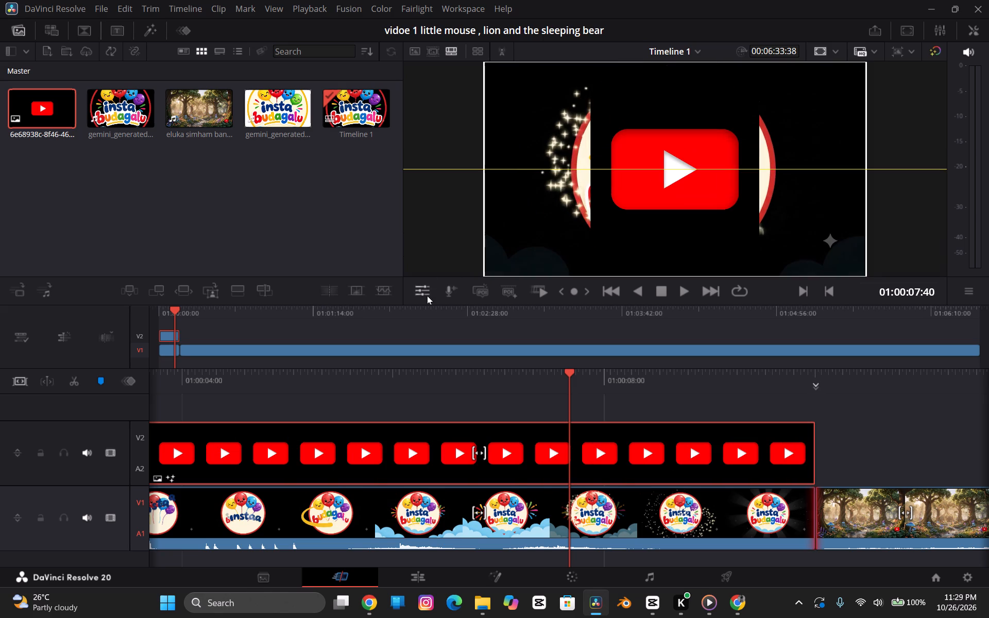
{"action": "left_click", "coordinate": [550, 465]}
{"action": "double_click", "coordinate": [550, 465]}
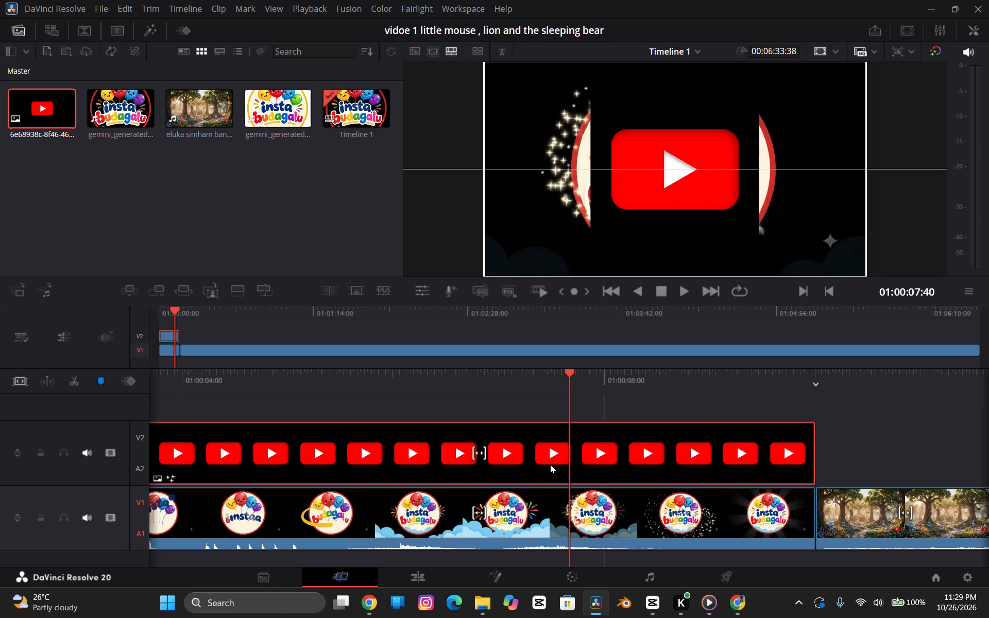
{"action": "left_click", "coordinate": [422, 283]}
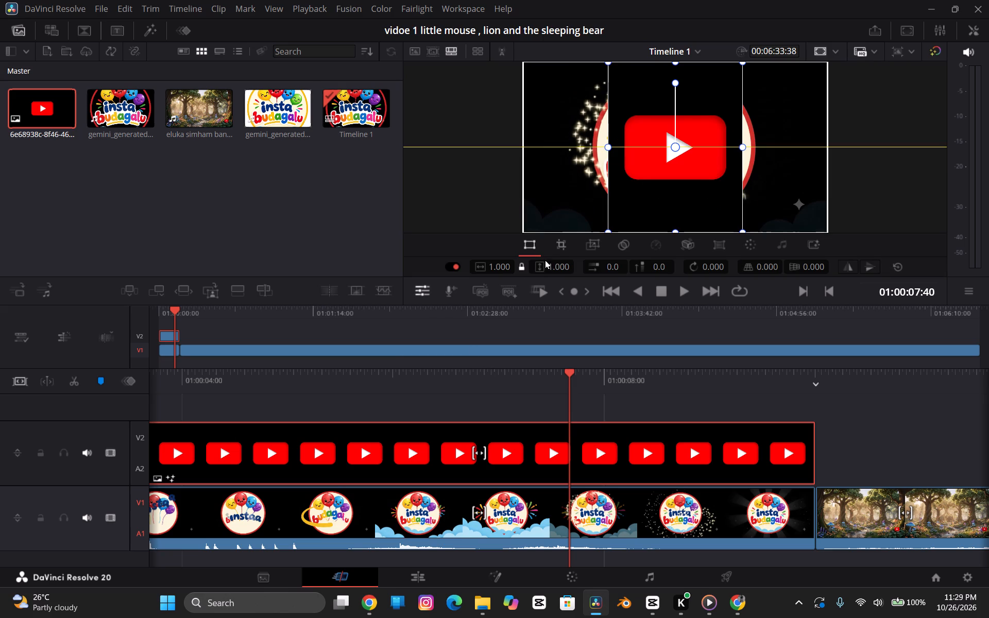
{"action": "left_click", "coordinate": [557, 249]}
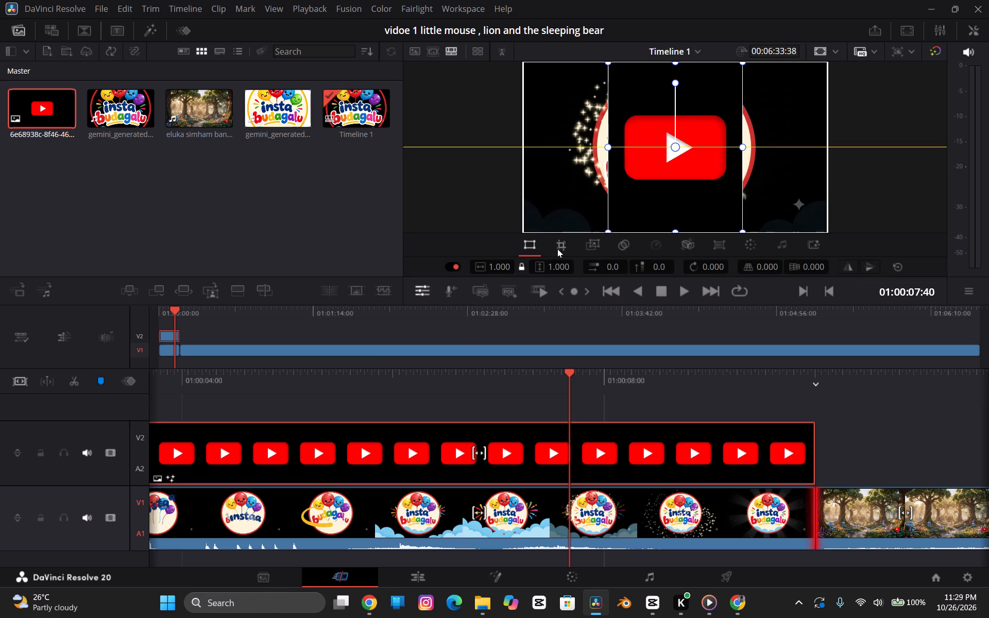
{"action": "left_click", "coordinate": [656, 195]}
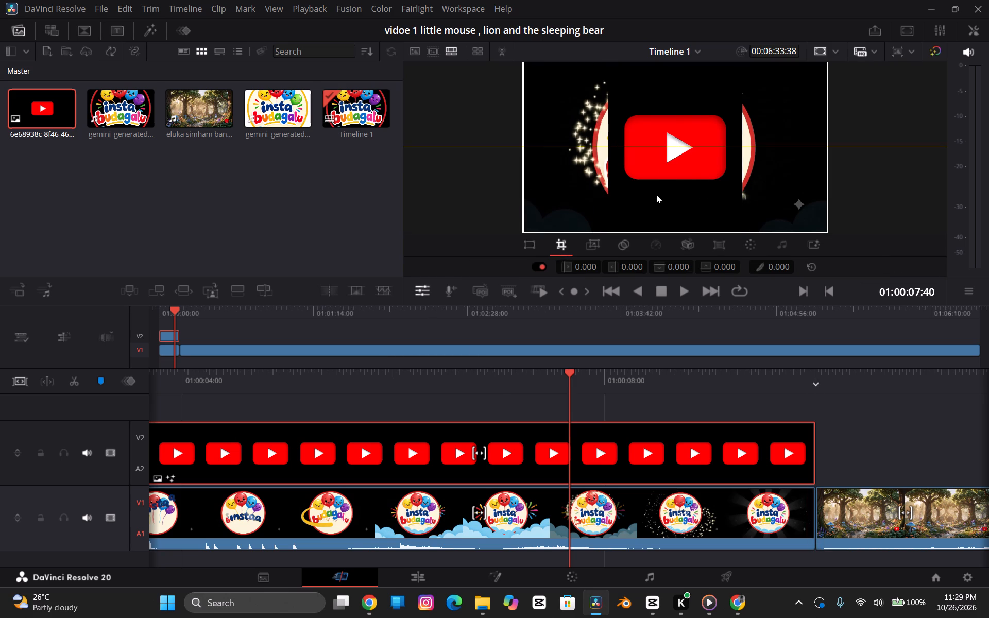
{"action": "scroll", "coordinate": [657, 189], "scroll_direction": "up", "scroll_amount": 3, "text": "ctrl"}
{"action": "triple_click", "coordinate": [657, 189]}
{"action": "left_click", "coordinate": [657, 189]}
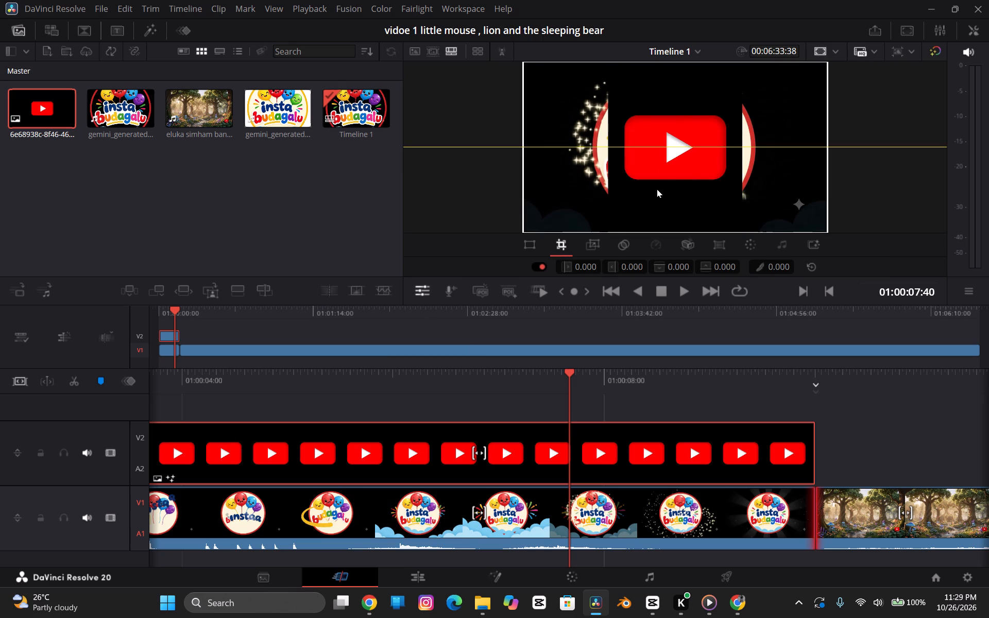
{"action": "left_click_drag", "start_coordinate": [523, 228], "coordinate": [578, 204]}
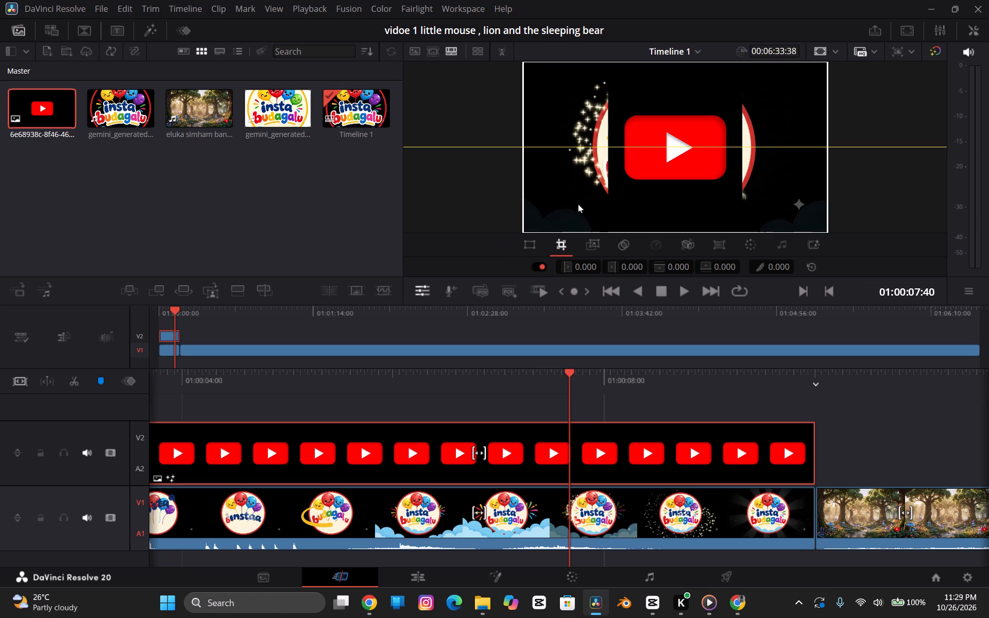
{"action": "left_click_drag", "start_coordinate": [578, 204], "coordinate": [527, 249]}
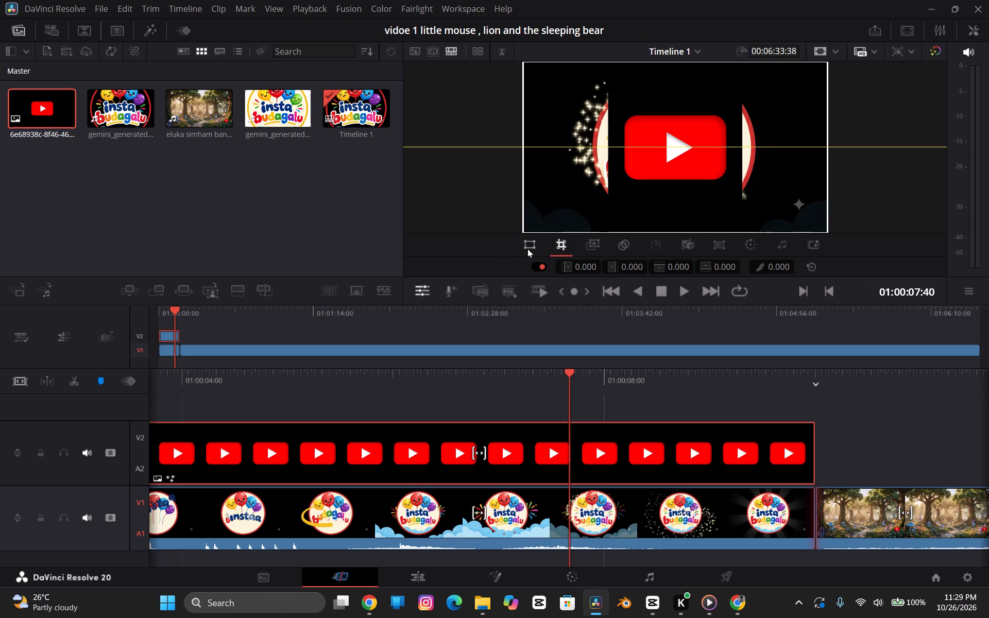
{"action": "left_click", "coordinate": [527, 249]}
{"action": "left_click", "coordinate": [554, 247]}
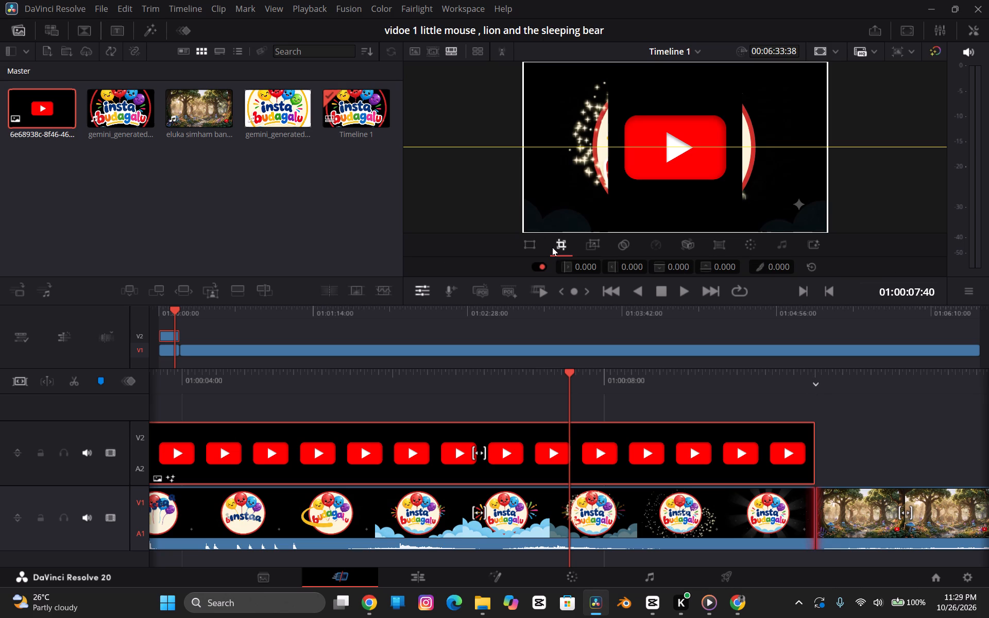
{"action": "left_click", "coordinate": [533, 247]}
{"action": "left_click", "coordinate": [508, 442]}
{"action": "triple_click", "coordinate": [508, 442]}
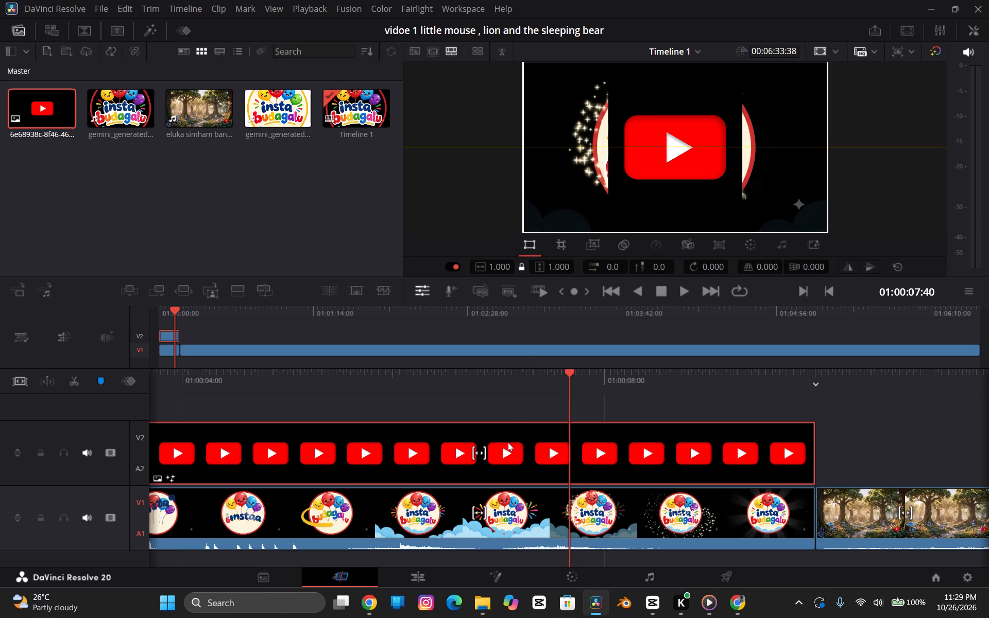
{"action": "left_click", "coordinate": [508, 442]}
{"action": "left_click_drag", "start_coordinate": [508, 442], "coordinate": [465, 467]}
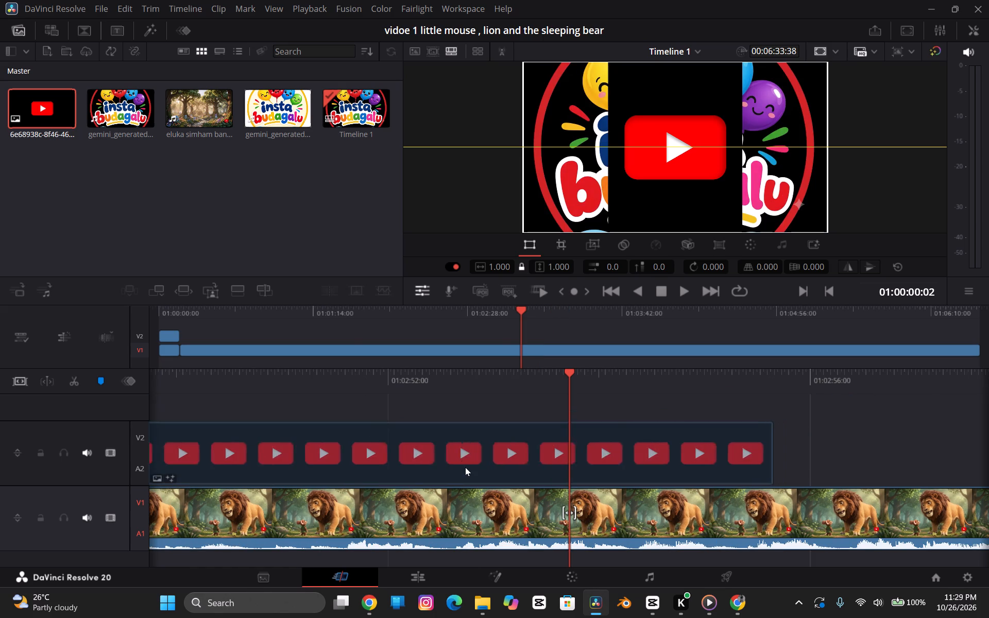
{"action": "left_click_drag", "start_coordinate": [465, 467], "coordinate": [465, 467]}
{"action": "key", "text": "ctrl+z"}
Unlink the width and height zoom values in the Transform settings.
{"action": "scroll", "coordinate": [465, 467], "scroll_direction": "down", "scroll_amount": 1, "text": "ctrl"}
{"action": "scroll", "coordinate": [465, 467], "scroll_direction": "right", "scroll_amount": 4}
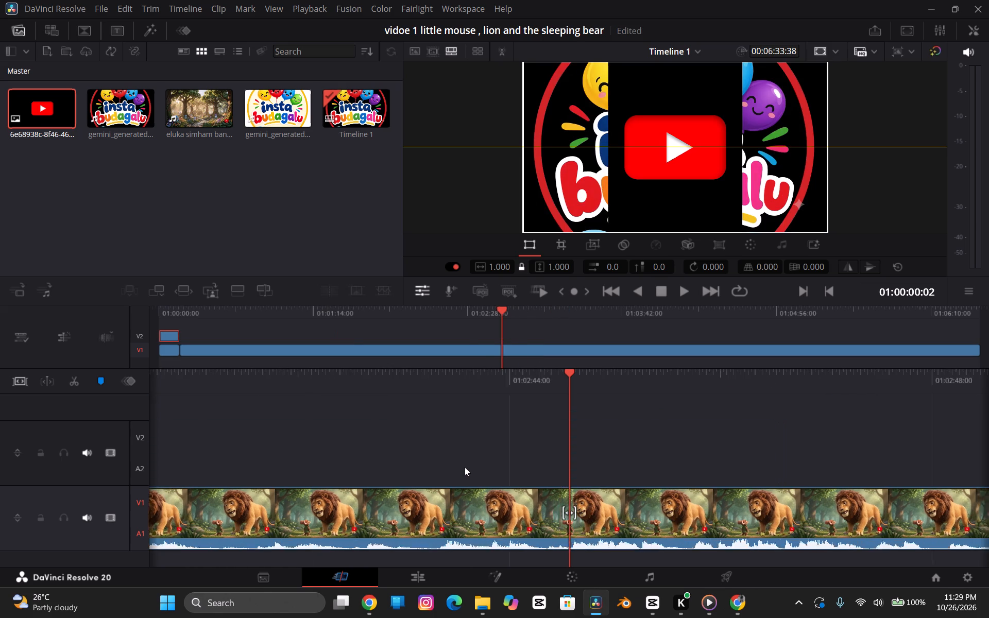
{"action": "scroll", "coordinate": [465, 467], "scroll_direction": "right", "scroll_amount": 3}
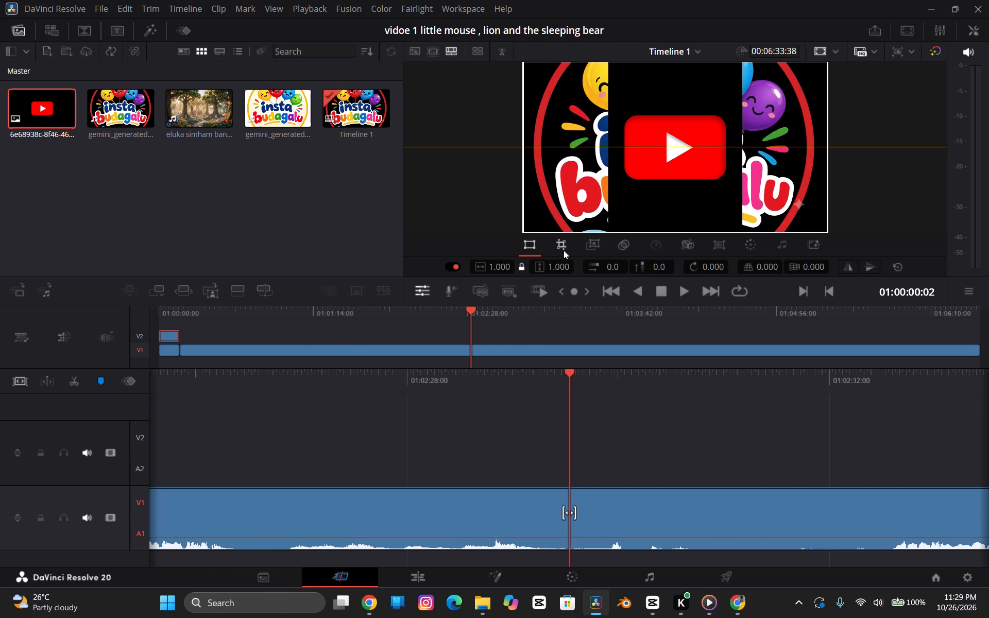
{"action": "left_click", "coordinate": [522, 267]}
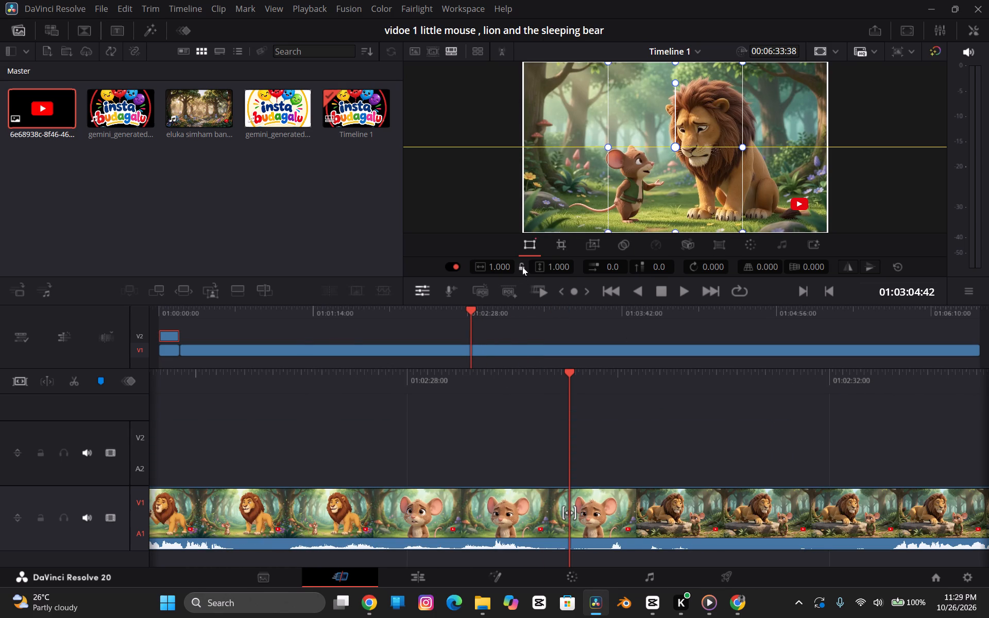
{"action": "left_click", "coordinate": [522, 267]}
{"action": "left_click", "coordinate": [522, 267]}
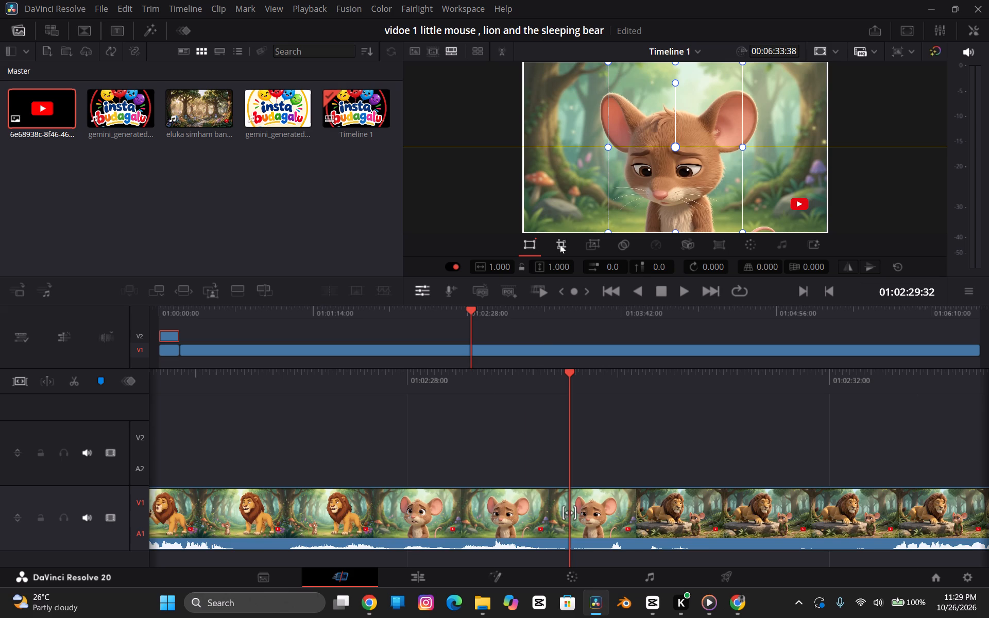
Activate the Crop tool and return the playhead to the timeline start over the YouTube logo clip.
{"action": "left_click", "coordinate": [560, 245]}
{"action": "scroll", "coordinate": [366, 439], "scroll_direction": "right", "scroll_amount": 16}
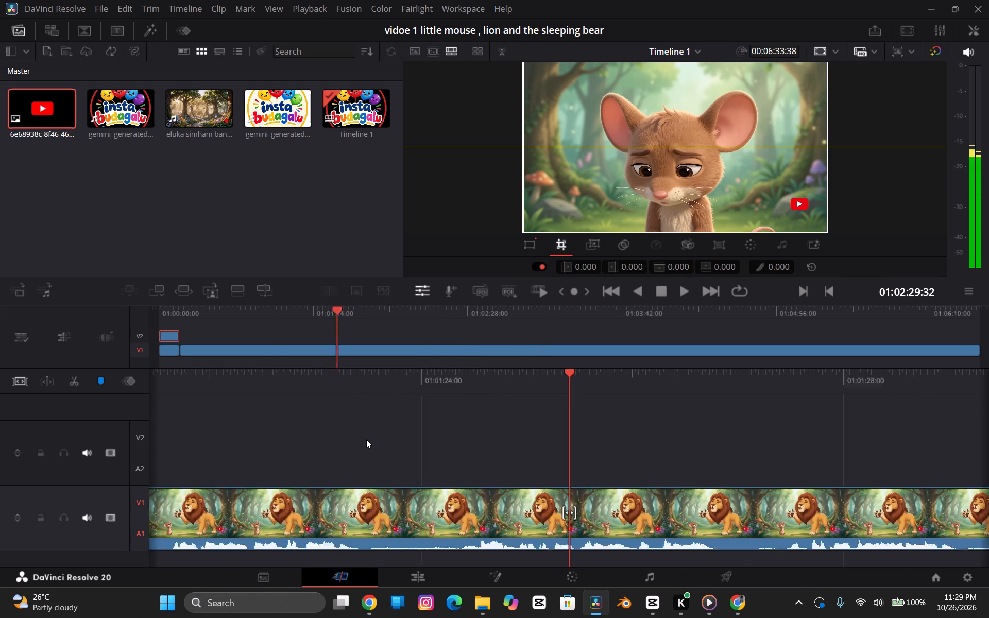
{"action": "left_click", "coordinate": [709, 475]}
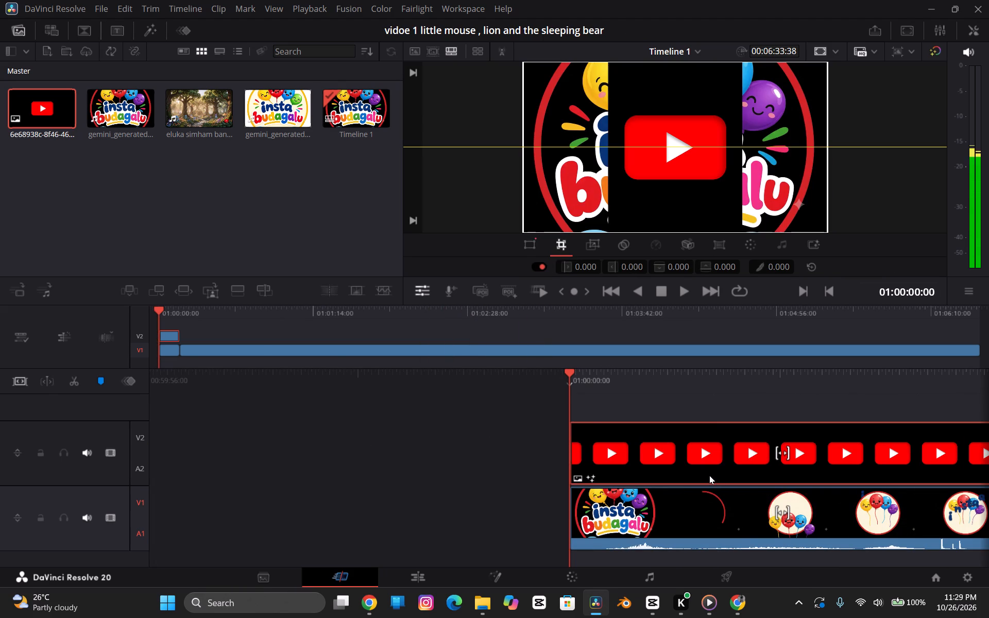
{"action": "left_click", "coordinate": [709, 475]}
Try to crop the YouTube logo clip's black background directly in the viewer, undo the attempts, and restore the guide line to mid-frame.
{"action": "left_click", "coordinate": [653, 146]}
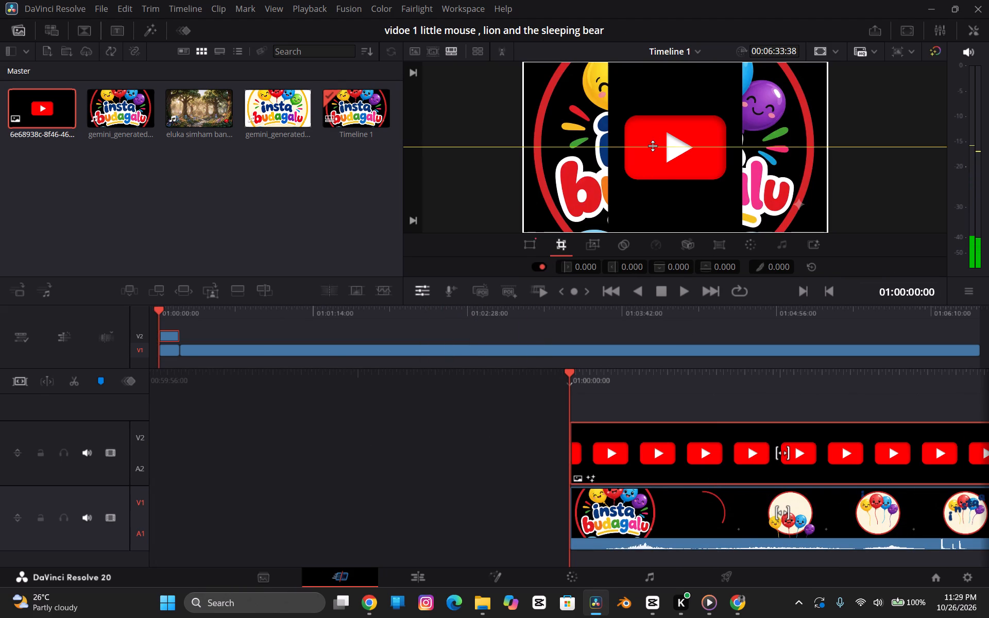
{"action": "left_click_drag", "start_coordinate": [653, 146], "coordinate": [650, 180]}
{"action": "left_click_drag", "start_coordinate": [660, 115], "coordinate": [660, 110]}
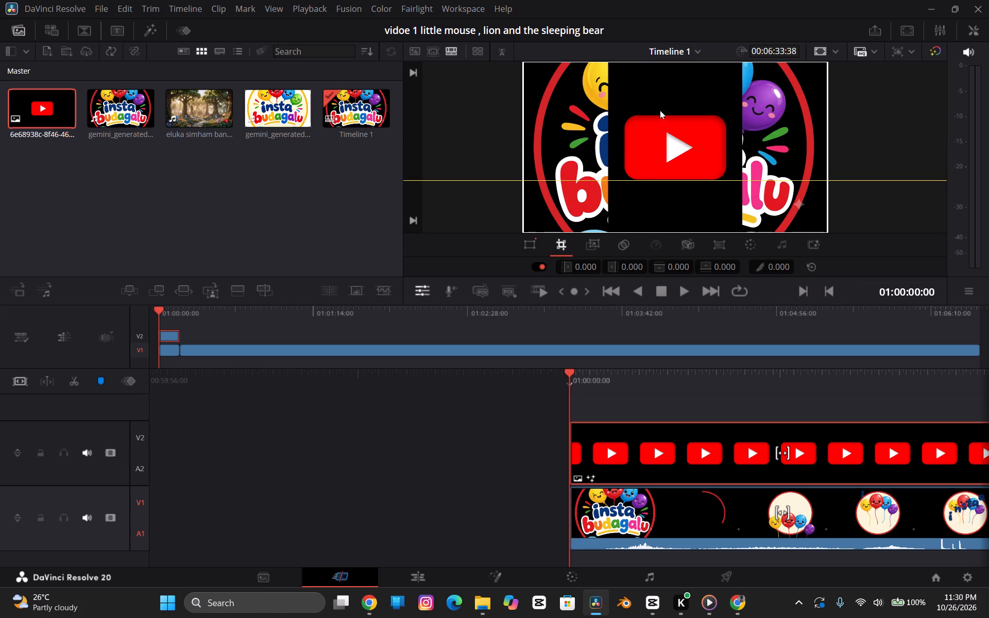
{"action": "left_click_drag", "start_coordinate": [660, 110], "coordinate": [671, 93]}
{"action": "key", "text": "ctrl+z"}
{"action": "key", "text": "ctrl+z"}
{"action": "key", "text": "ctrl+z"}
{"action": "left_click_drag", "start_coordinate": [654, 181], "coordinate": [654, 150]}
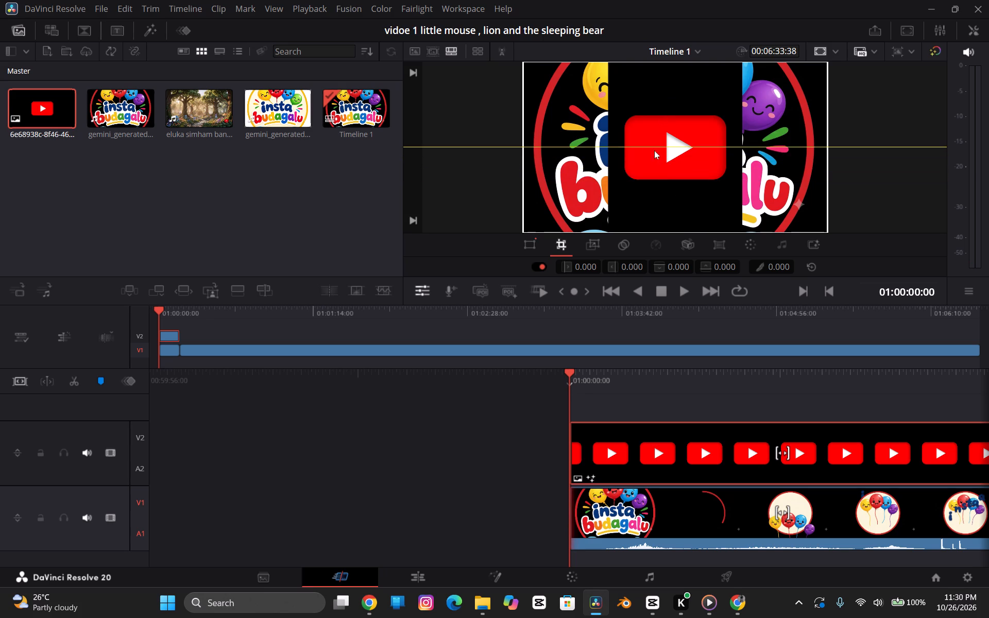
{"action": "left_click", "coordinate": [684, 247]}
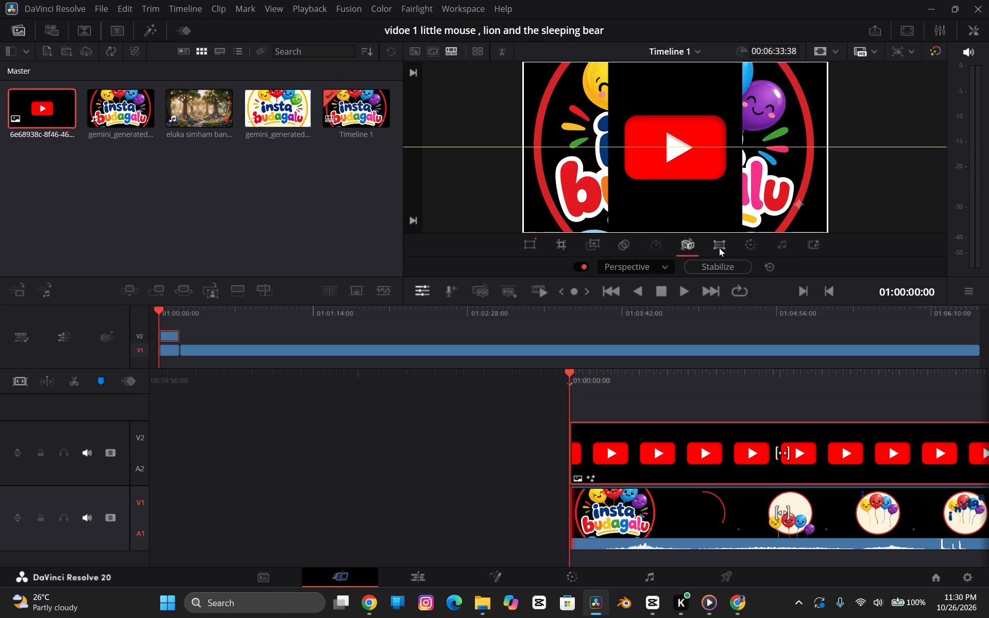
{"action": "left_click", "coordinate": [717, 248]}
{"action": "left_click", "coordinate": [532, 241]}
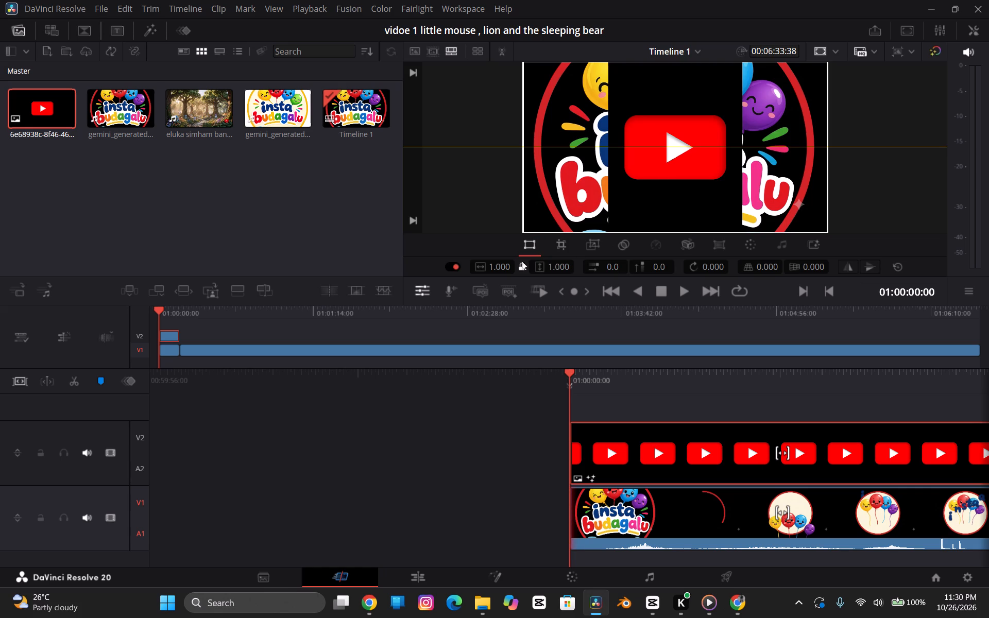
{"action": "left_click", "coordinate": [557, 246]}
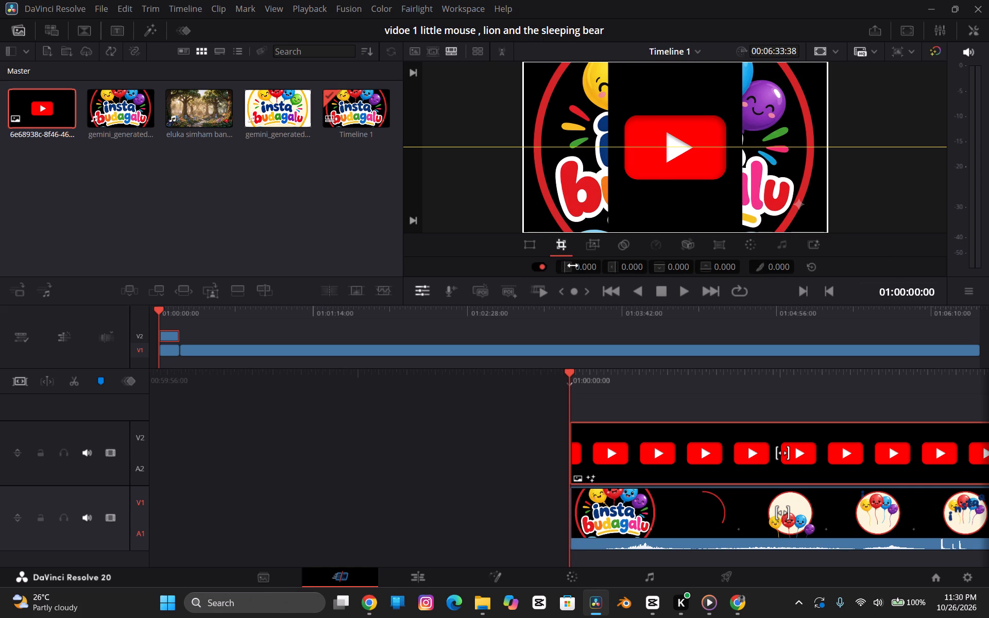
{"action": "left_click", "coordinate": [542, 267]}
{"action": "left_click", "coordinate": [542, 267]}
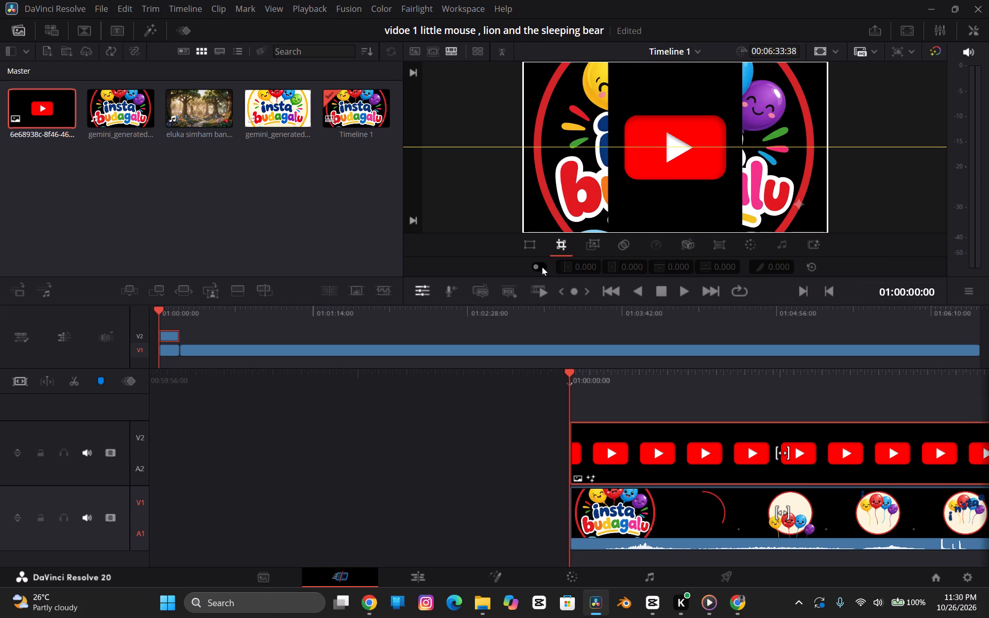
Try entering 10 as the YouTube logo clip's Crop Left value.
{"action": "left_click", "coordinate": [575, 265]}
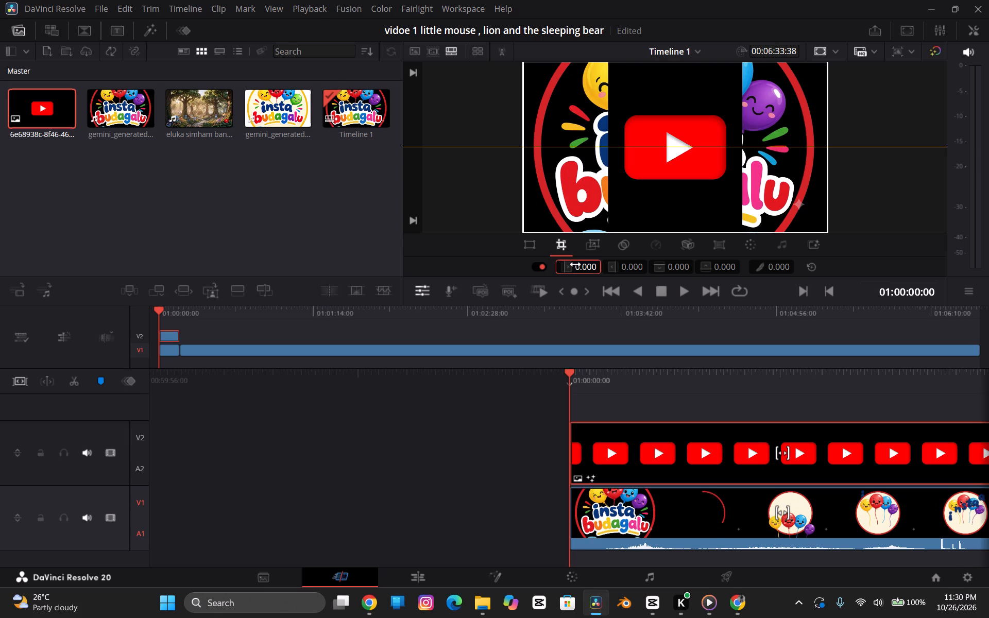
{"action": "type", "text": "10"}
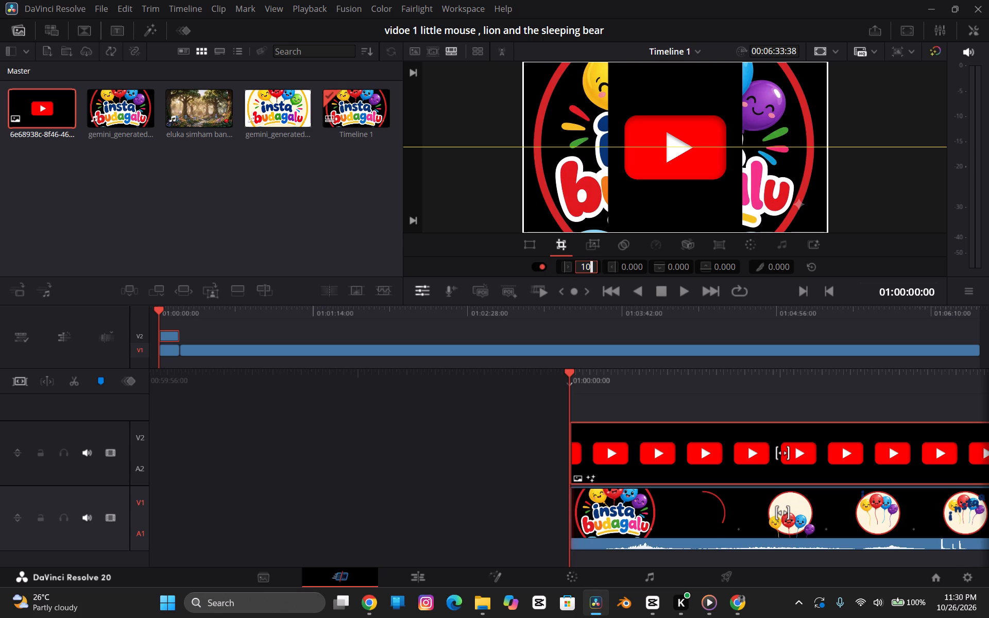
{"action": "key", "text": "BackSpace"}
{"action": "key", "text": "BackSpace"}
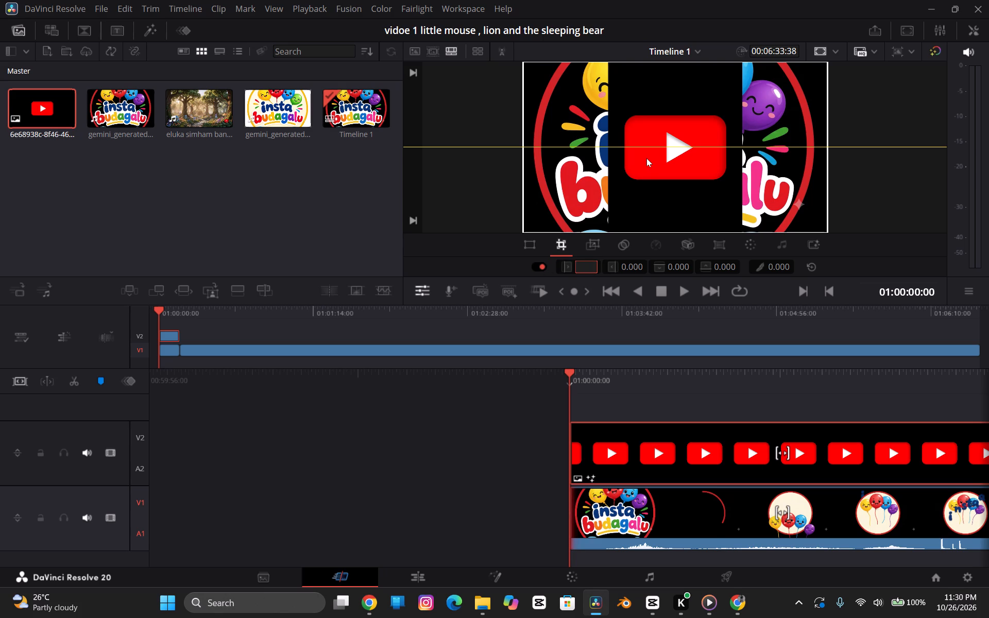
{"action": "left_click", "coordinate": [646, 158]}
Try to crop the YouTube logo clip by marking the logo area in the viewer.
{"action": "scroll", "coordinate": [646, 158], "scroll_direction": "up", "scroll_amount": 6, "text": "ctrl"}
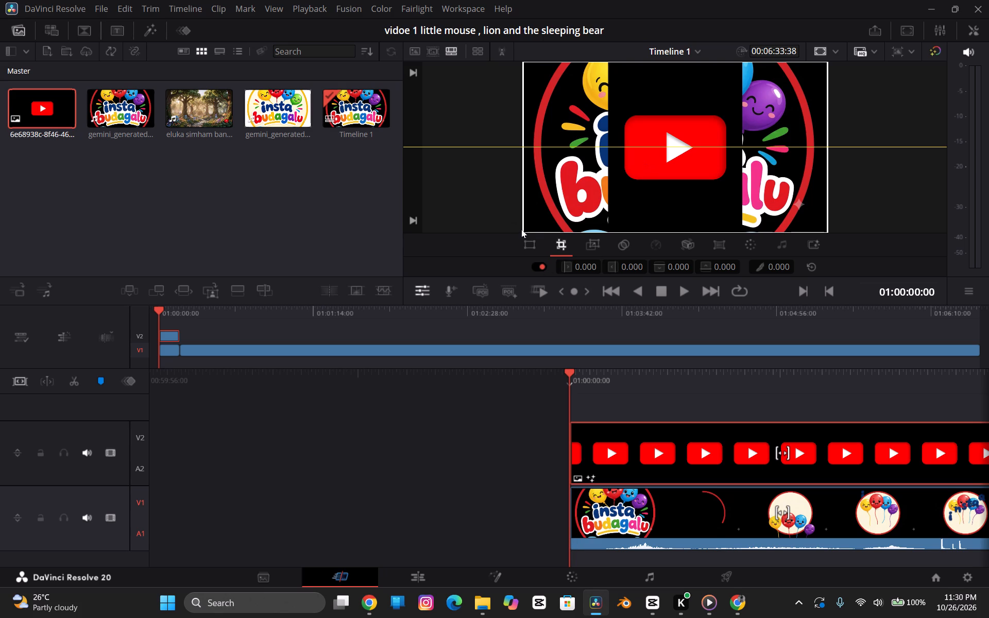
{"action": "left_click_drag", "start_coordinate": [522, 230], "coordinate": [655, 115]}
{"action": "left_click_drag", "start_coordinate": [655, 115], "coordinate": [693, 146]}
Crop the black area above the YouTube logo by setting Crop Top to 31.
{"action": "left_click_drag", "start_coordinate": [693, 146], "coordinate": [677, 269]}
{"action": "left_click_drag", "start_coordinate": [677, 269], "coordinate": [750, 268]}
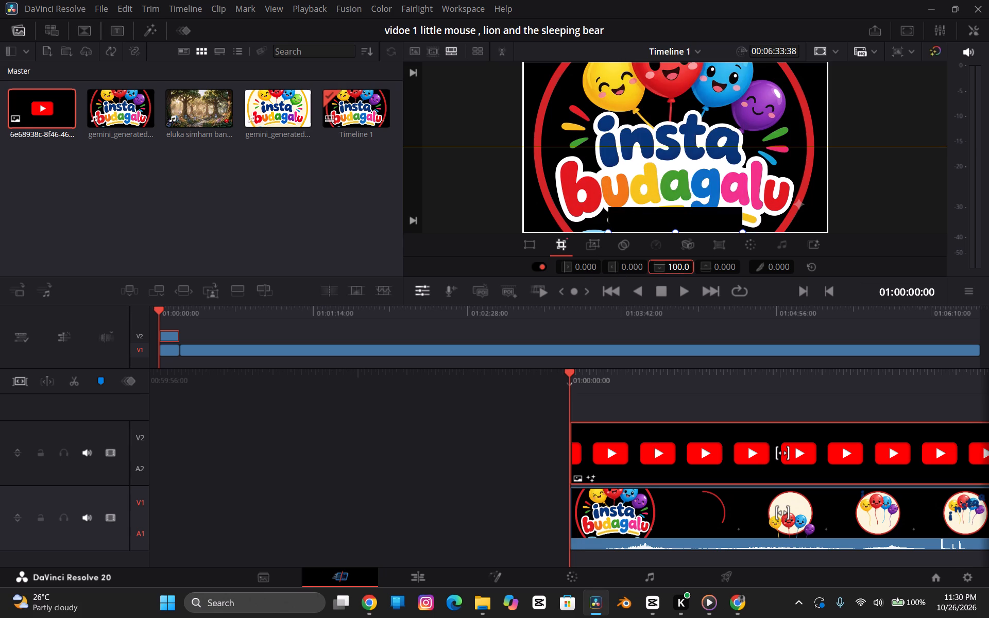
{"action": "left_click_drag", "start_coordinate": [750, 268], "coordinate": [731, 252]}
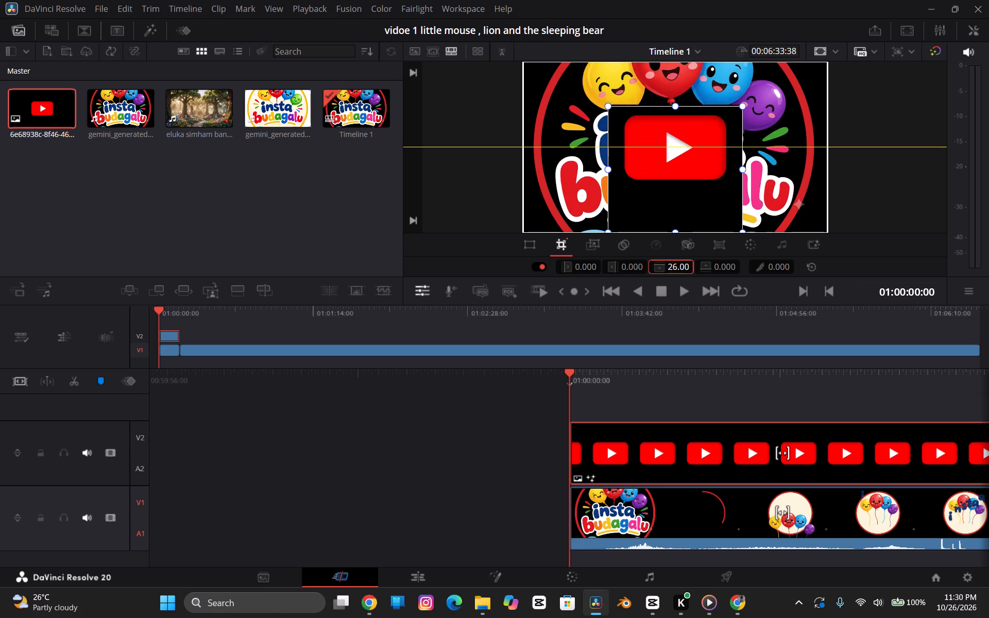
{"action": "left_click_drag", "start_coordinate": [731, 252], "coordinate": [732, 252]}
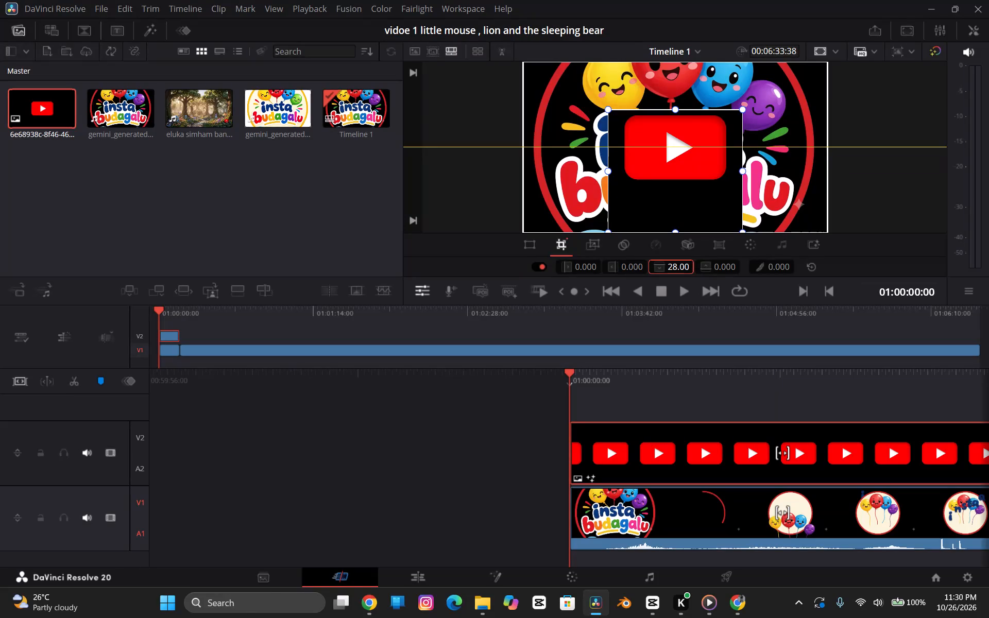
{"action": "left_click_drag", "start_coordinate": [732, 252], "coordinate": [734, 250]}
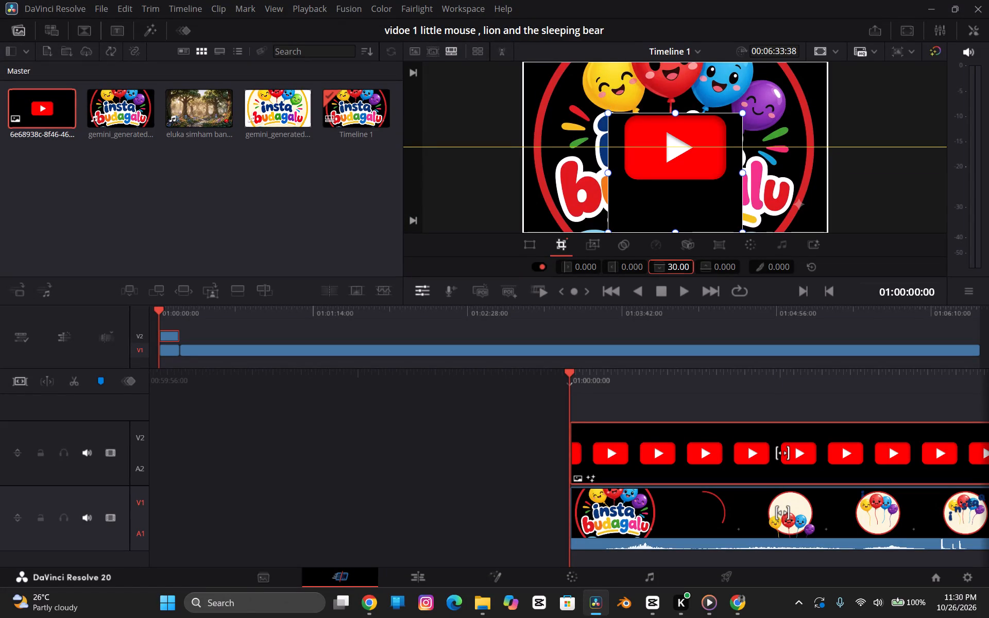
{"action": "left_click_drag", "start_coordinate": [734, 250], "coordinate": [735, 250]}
Crop the black sides of the YouTube logo clip, with Crop Right at 12 and Crop Left at 11.
{"action": "left_click_drag", "start_coordinate": [636, 270], "coordinate": [644, 247]}
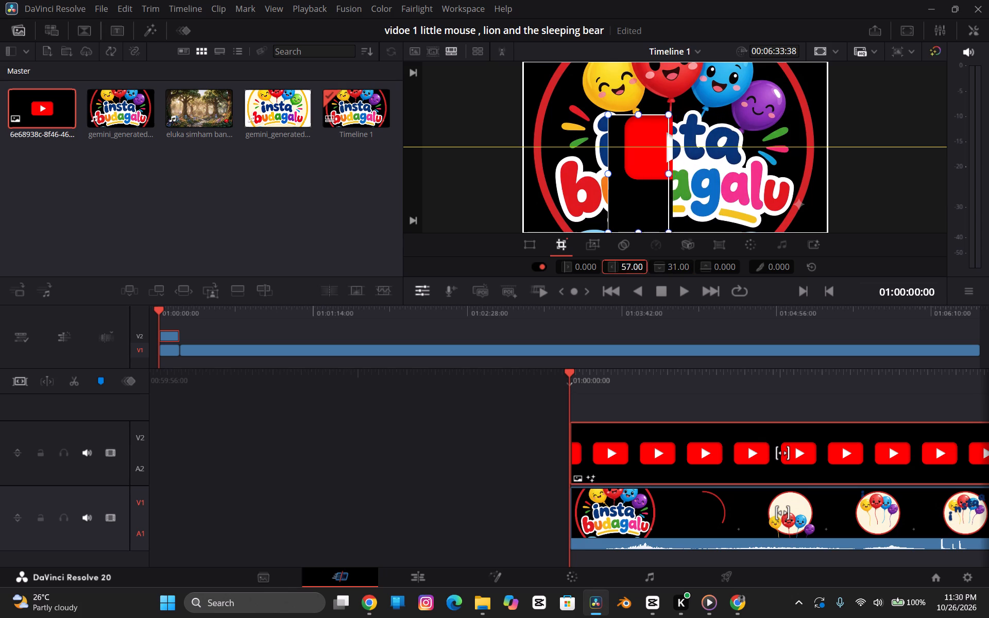
{"action": "left_click_drag", "start_coordinate": [644, 247], "coordinate": [612, 253]}
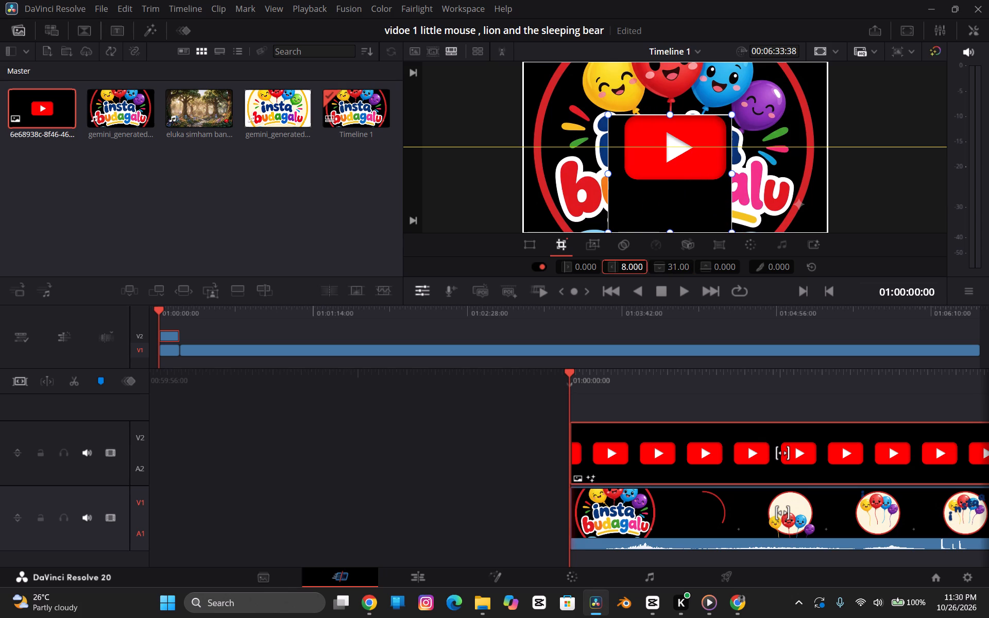
{"action": "left_click_drag", "start_coordinate": [612, 253], "coordinate": [614, 251]}
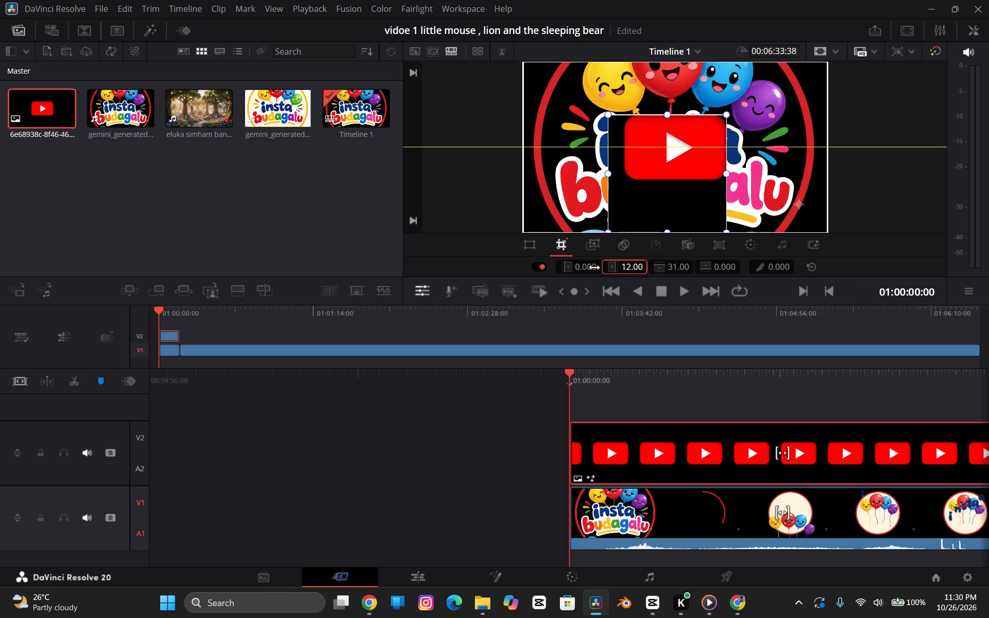
{"action": "left_click_drag", "start_coordinate": [590, 268], "coordinate": [597, 265]}
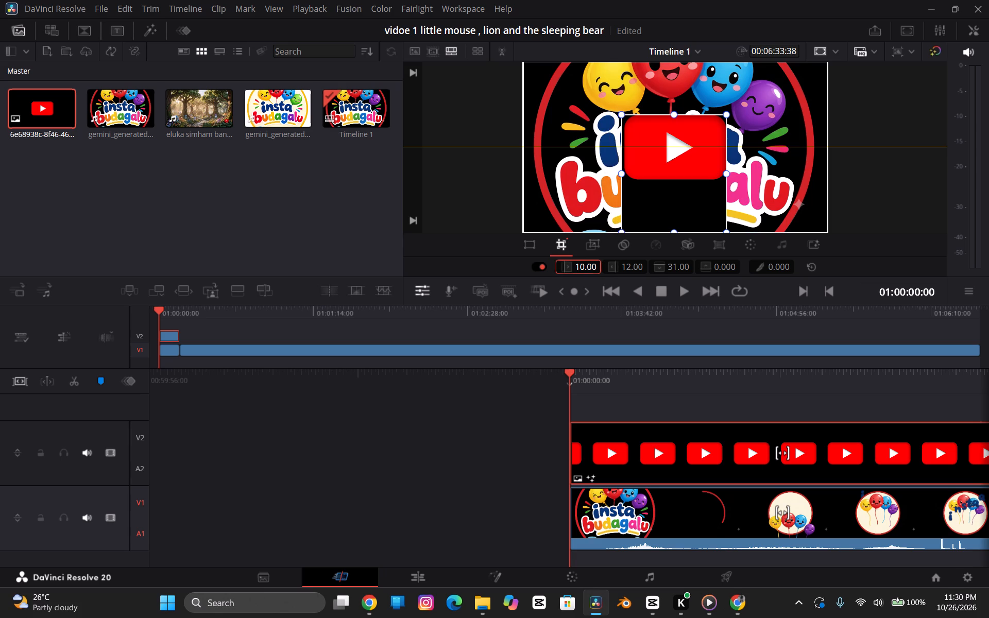
{"action": "left_click_drag", "start_coordinate": [597, 265], "coordinate": [598, 265]}
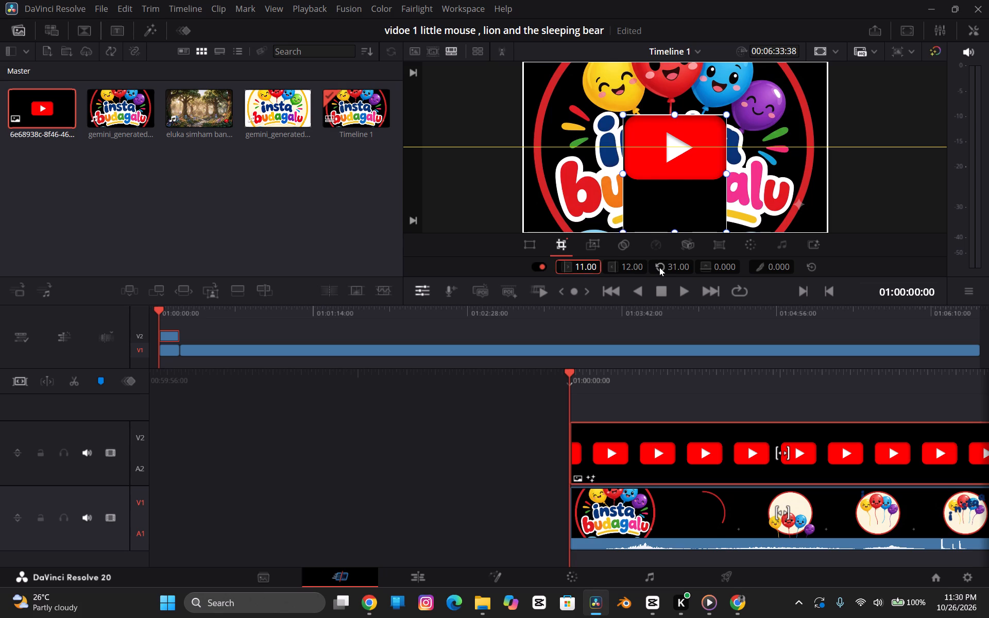
Reset the YouTube logo clip's Crop Top and set it to 31.
{"action": "left_click_drag", "start_coordinate": [662, 267], "coordinate": [662, 274]}
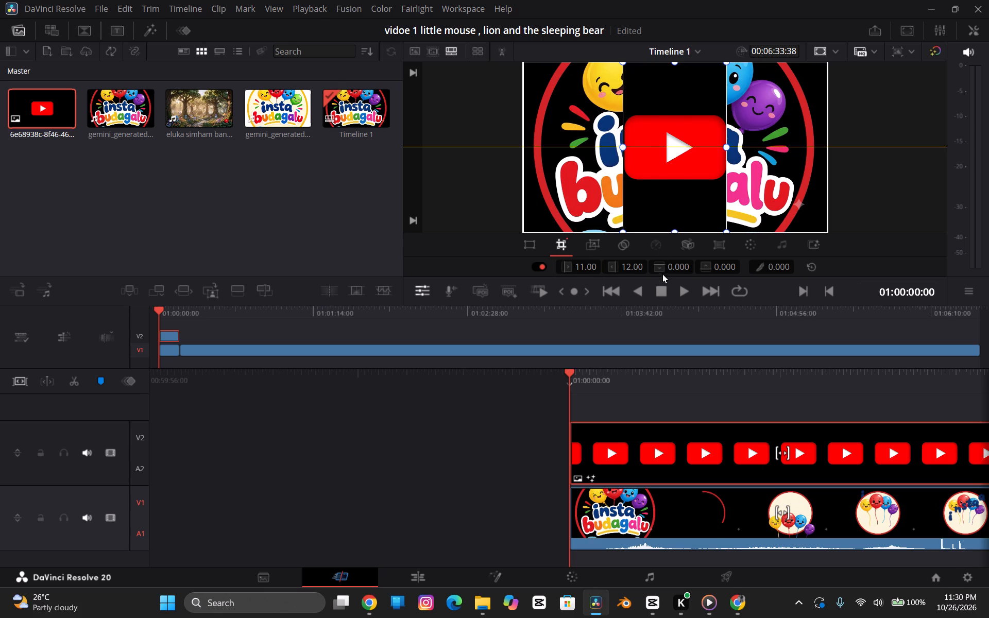
{"action": "left_click_drag", "start_coordinate": [662, 274], "coordinate": [667, 273]}
{"action": "double_click", "coordinate": [675, 265]}
{"action": "key", "text": "3"}
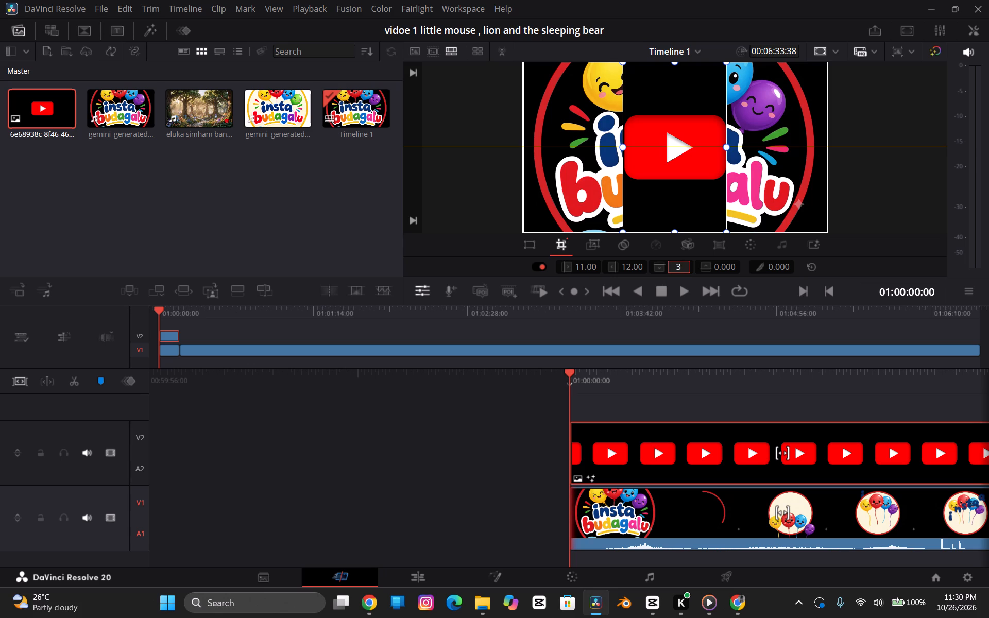
{"action": "key", "text": "1"}
{"action": "key", "text": "backslash"}
{"action": "key", "text": "Return"}
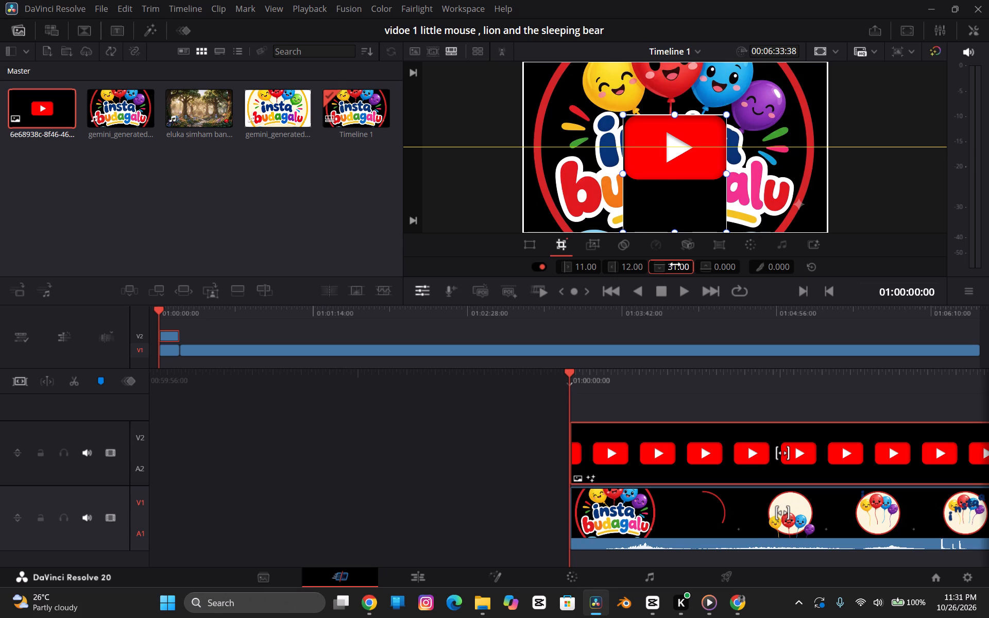
Crop the black area below the YouTube logo by setting Crop Bottom to 31.
{"action": "left_click", "coordinate": [717, 262]}
{"action": "left_click_drag", "start_coordinate": [717, 262], "coordinate": [722, 207]}
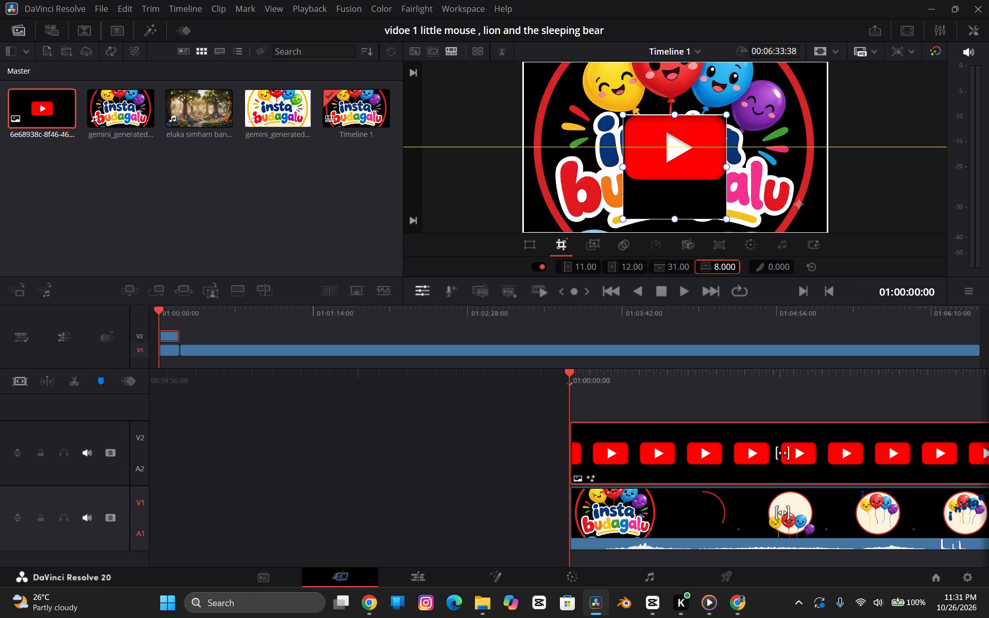
{"action": "left_click_drag", "start_coordinate": [722, 207], "coordinate": [720, 132]}
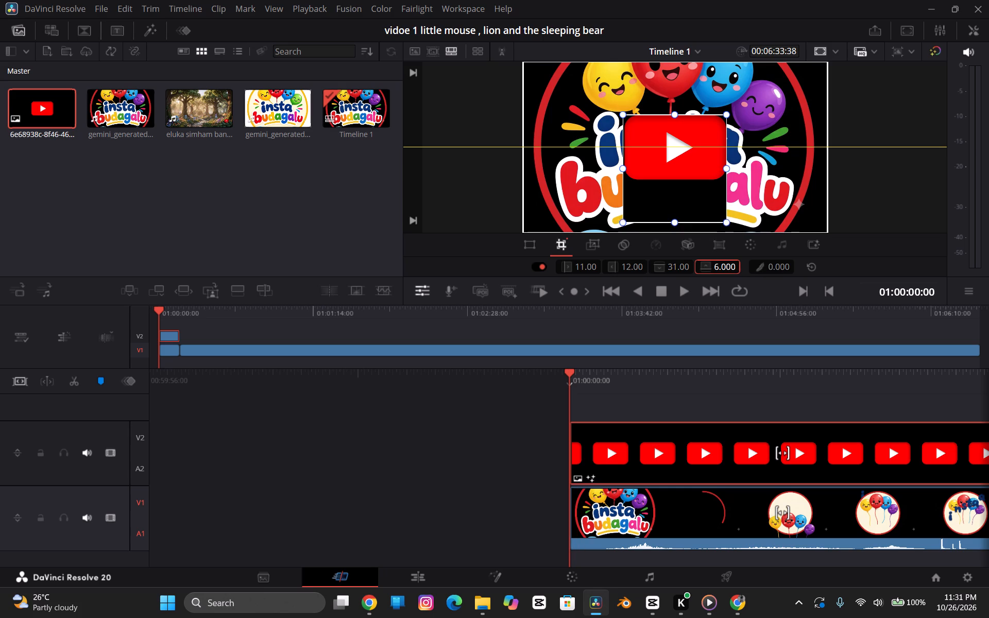
{"action": "left_click_drag", "start_coordinate": [720, 132], "coordinate": [723, 106]}
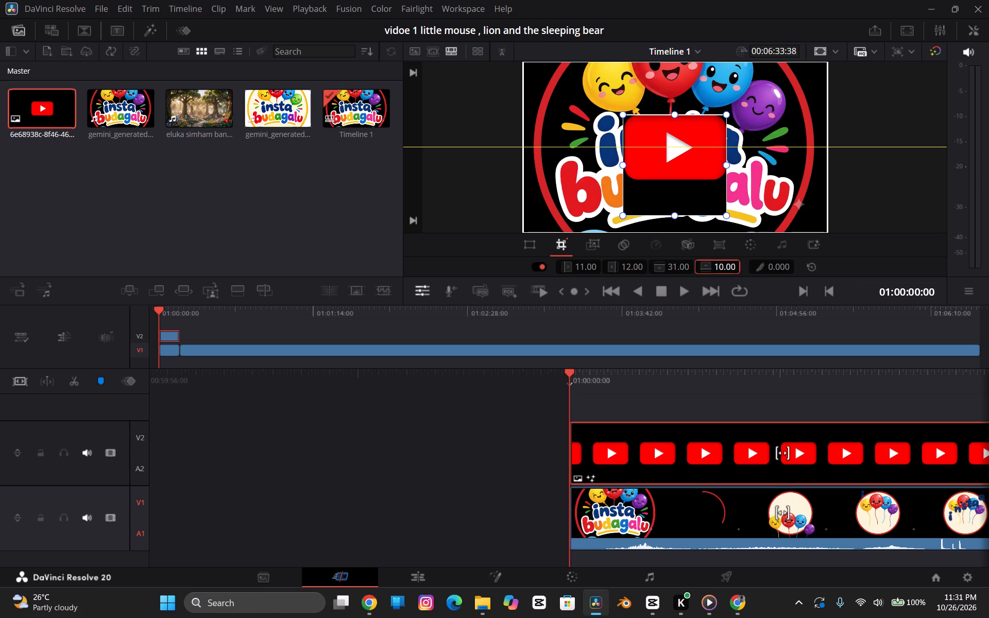
{"action": "left_click_drag", "start_coordinate": [723, 106], "coordinate": [729, 120]}
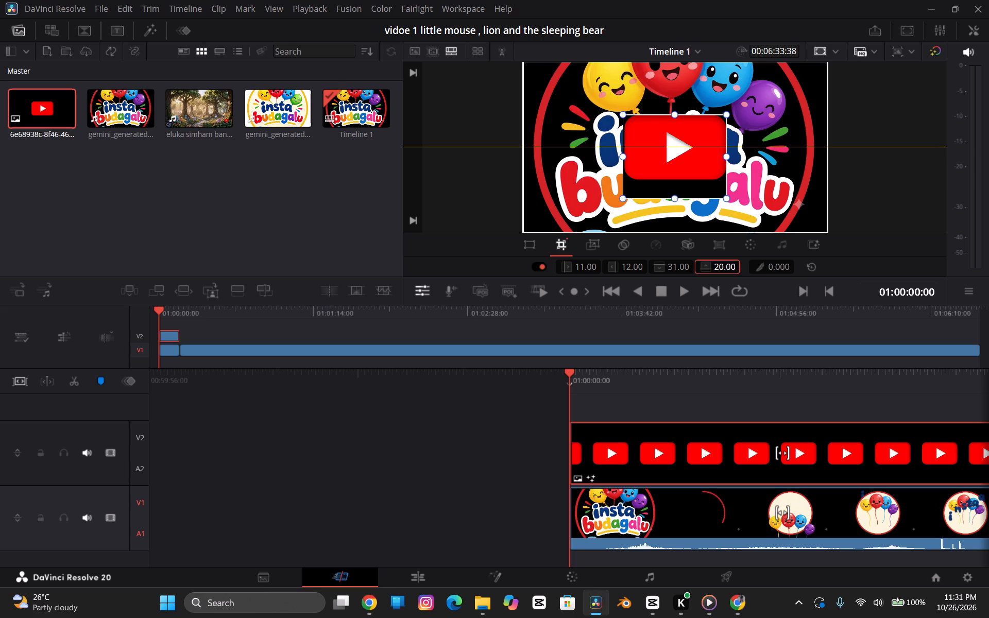
{"action": "left_click_drag", "start_coordinate": [729, 120], "coordinate": [729, 118]}
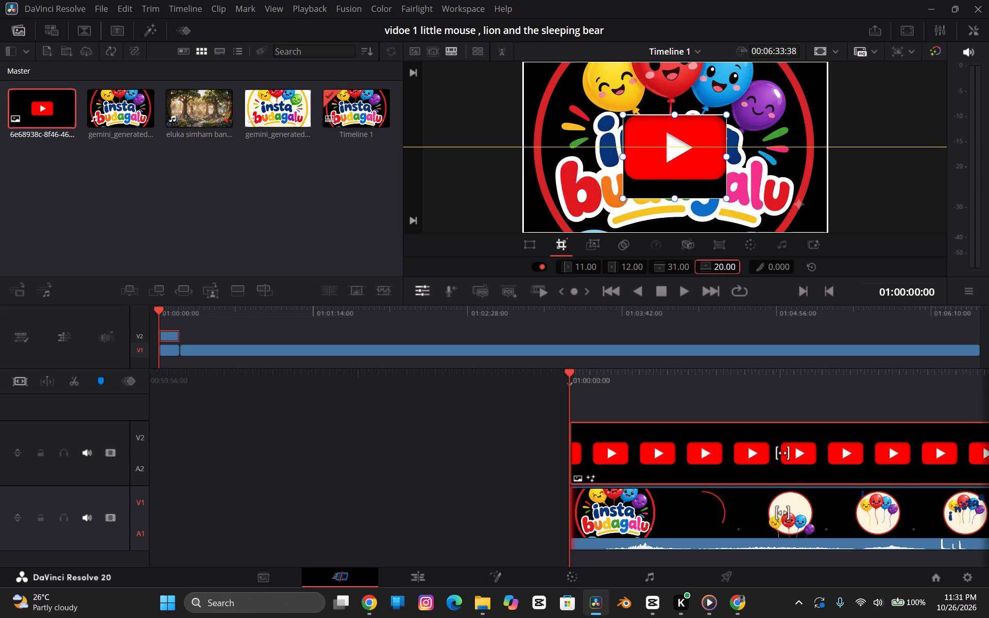
{"action": "left_click_drag", "start_coordinate": [729, 118], "coordinate": [729, 116]}
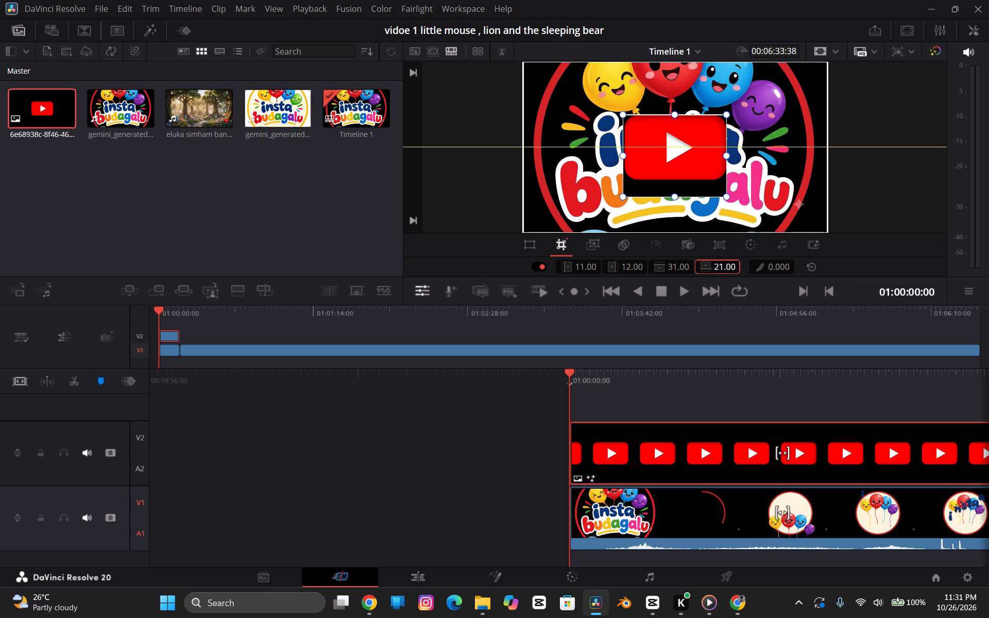
{"action": "left_click_drag", "start_coordinate": [729, 116], "coordinate": [731, 98]}
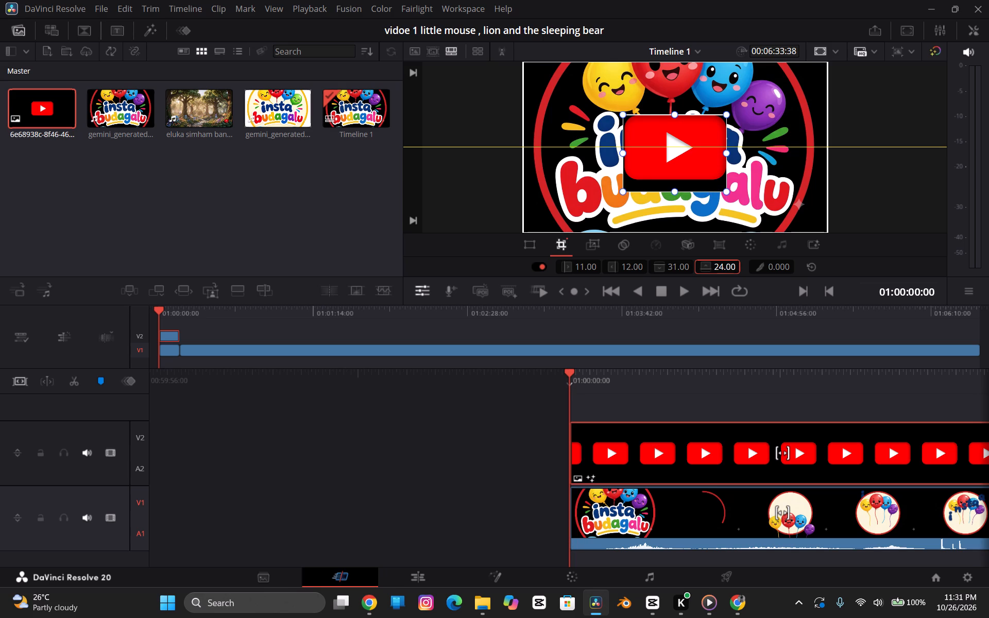
{"action": "left_click_drag", "start_coordinate": [731, 98], "coordinate": [734, 90]}
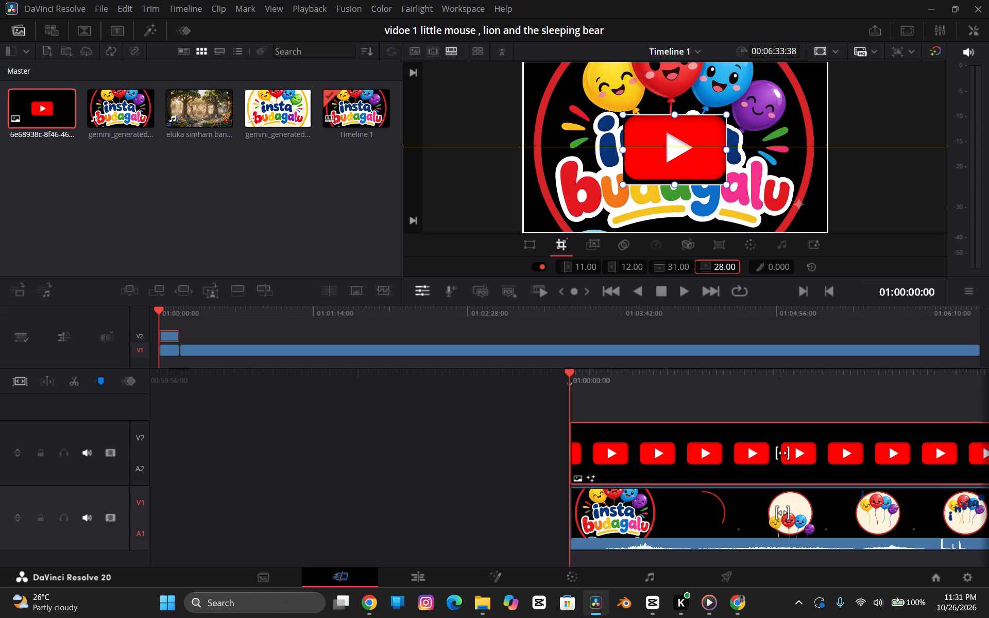
{"action": "left_click_drag", "start_coordinate": [734, 90], "coordinate": [736, 91]}
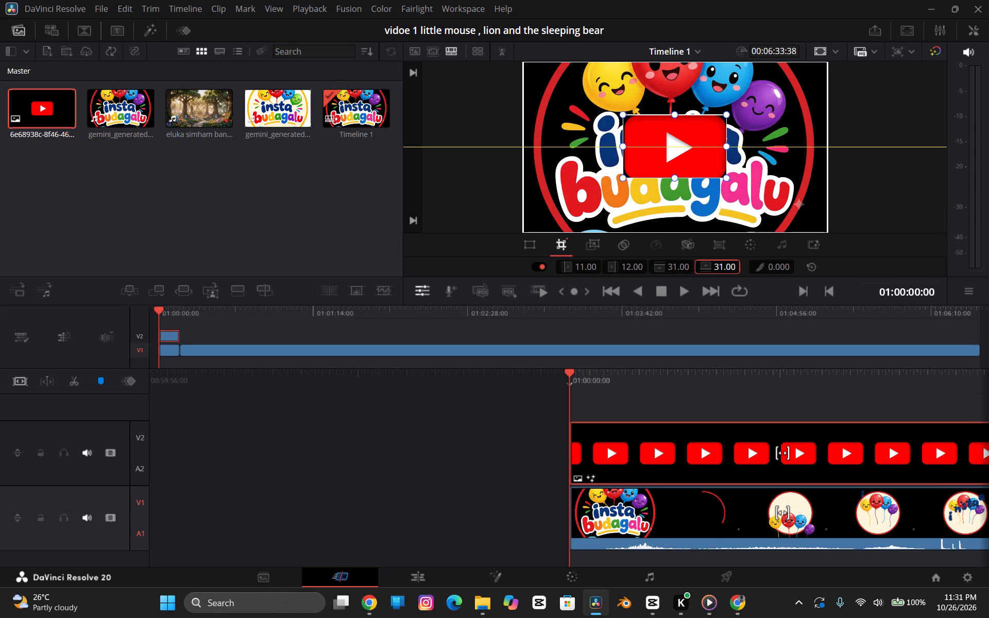
{"action": "left_click_drag", "start_coordinate": [736, 91], "coordinate": [735, 90]}
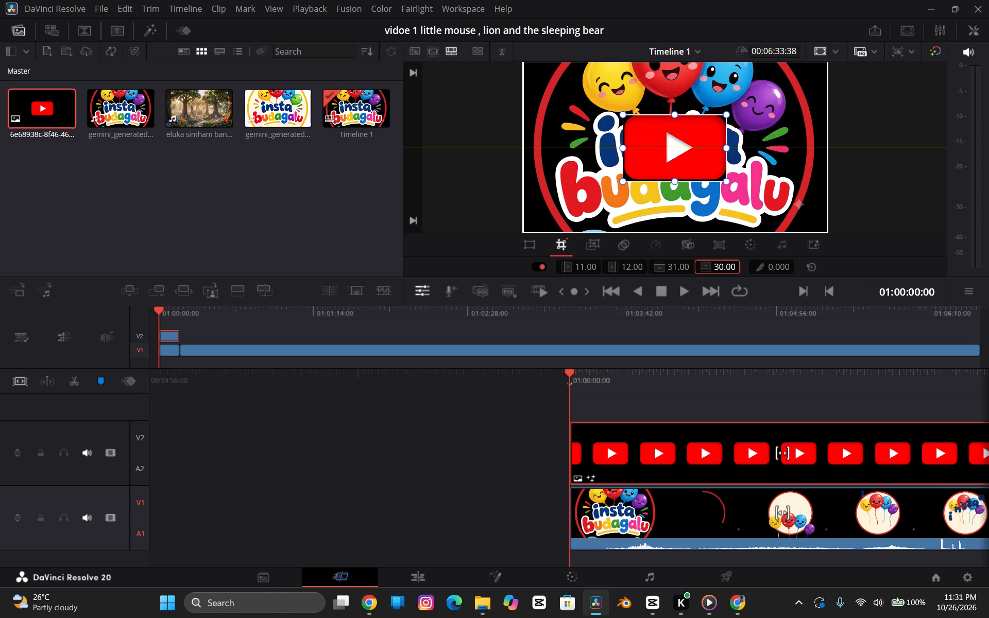
{"action": "left_click_drag", "start_coordinate": [735, 90], "coordinate": [737, 89]}
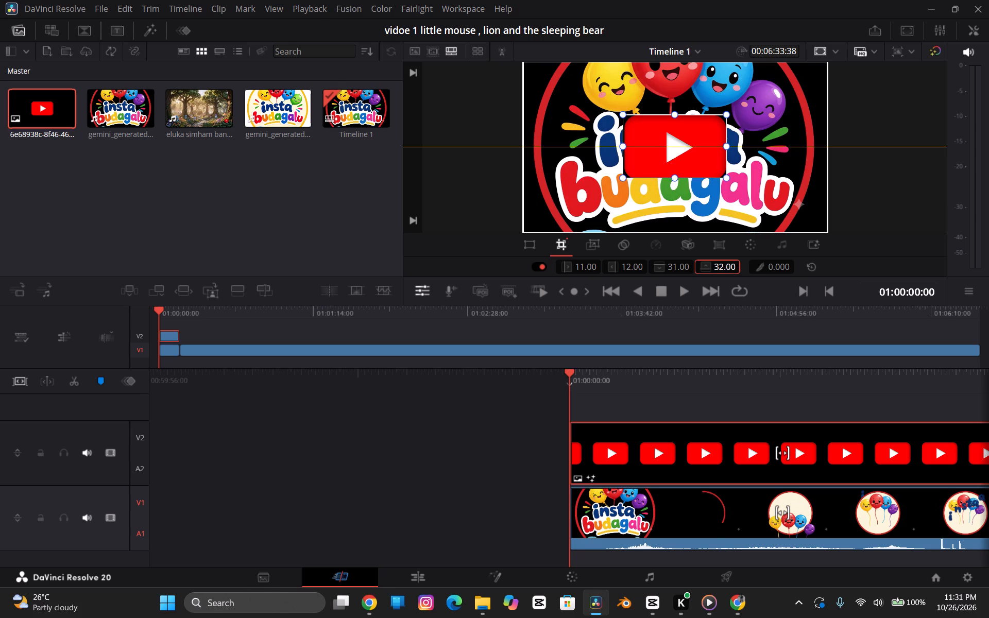
{"action": "left_click_drag", "start_coordinate": [737, 89], "coordinate": [736, 92]}
{"action": "left_click", "coordinate": [724, 266]}
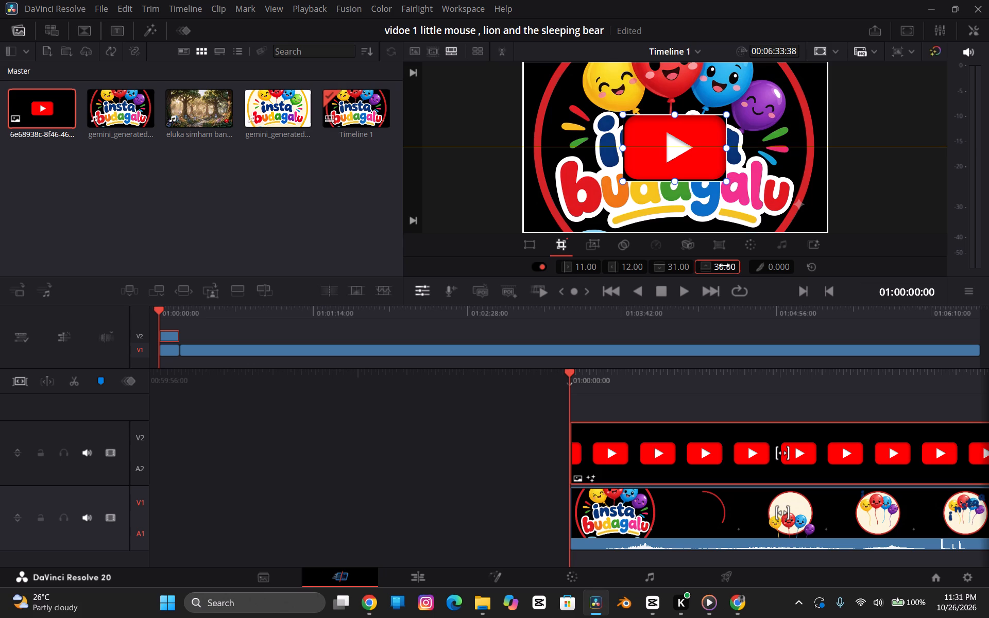
{"action": "triple_click", "coordinate": [724, 266]}
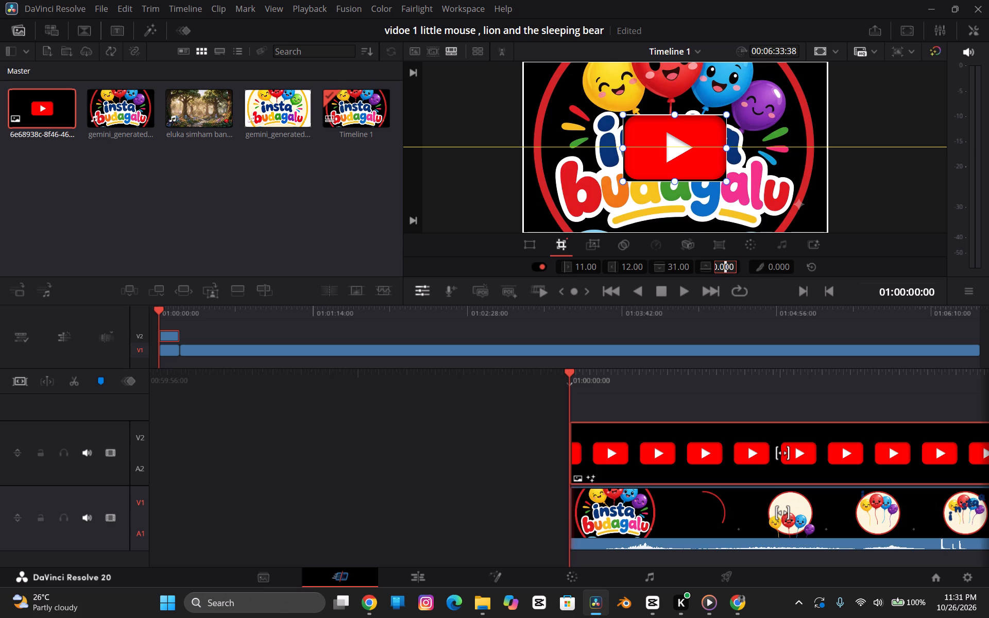
{"action": "key", "text": "ctrl+a"}
{"action": "type", "text": "31"}
{"action": "key", "text": "Return"}
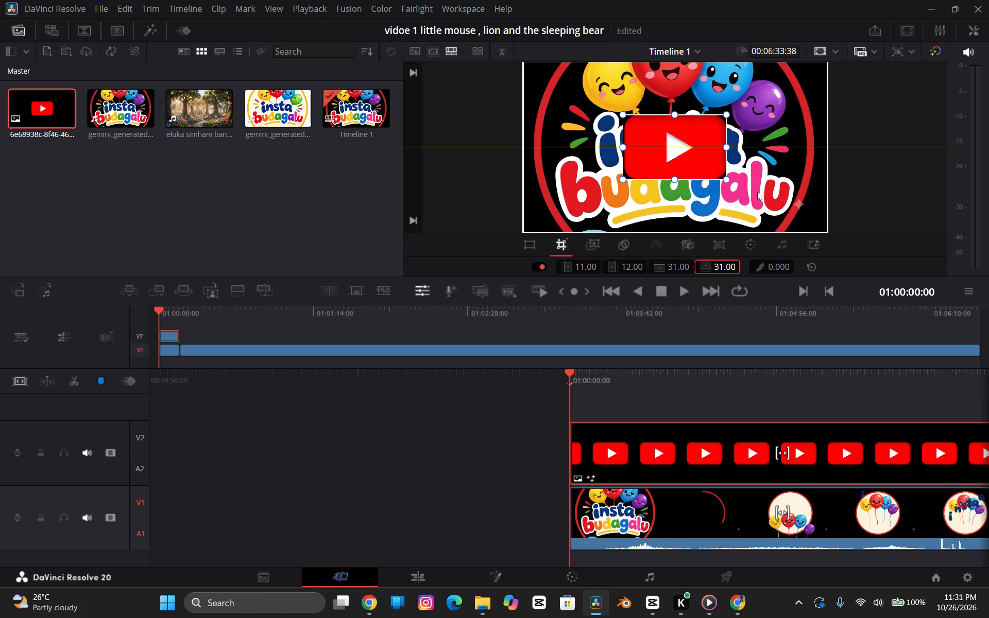
Nudge the crop's lower corner in the viewer to Crop Right 11.44 and Crop Bottom 31.57.
{"action": "left_click", "coordinate": [777, 266]}
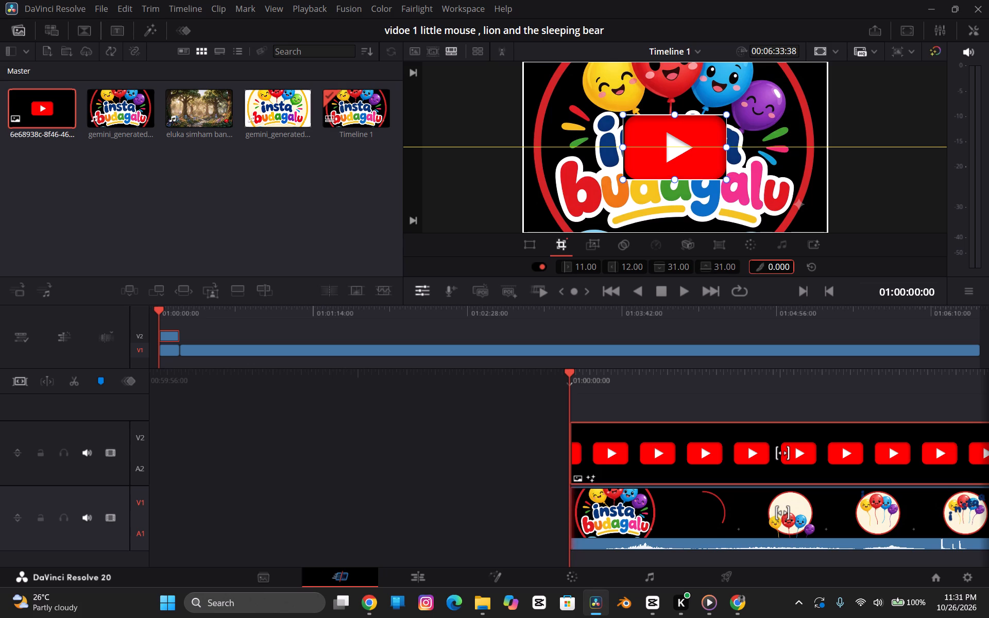
{"action": "left_click", "coordinate": [725, 177]}
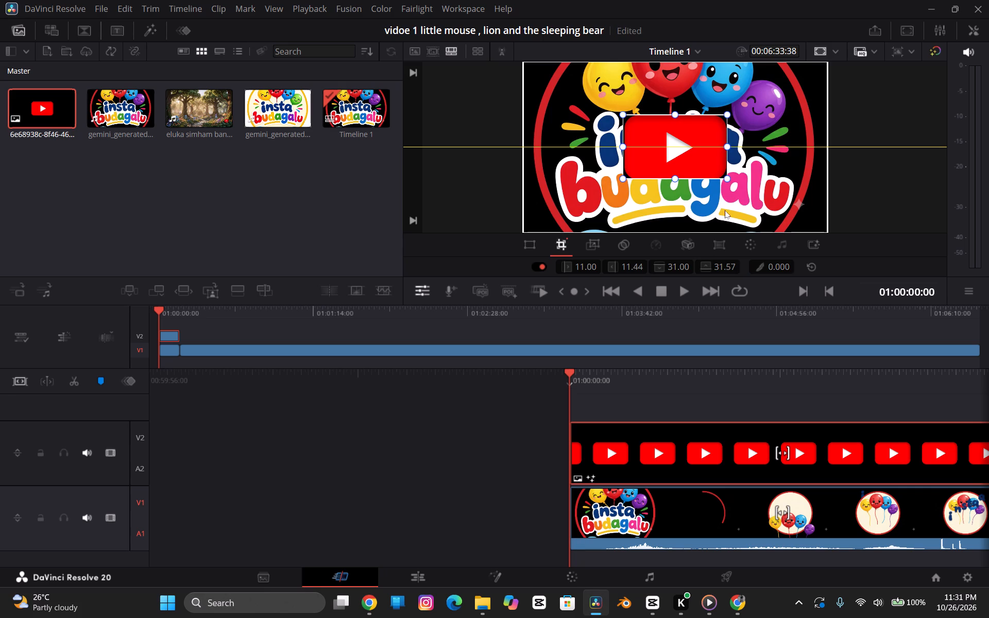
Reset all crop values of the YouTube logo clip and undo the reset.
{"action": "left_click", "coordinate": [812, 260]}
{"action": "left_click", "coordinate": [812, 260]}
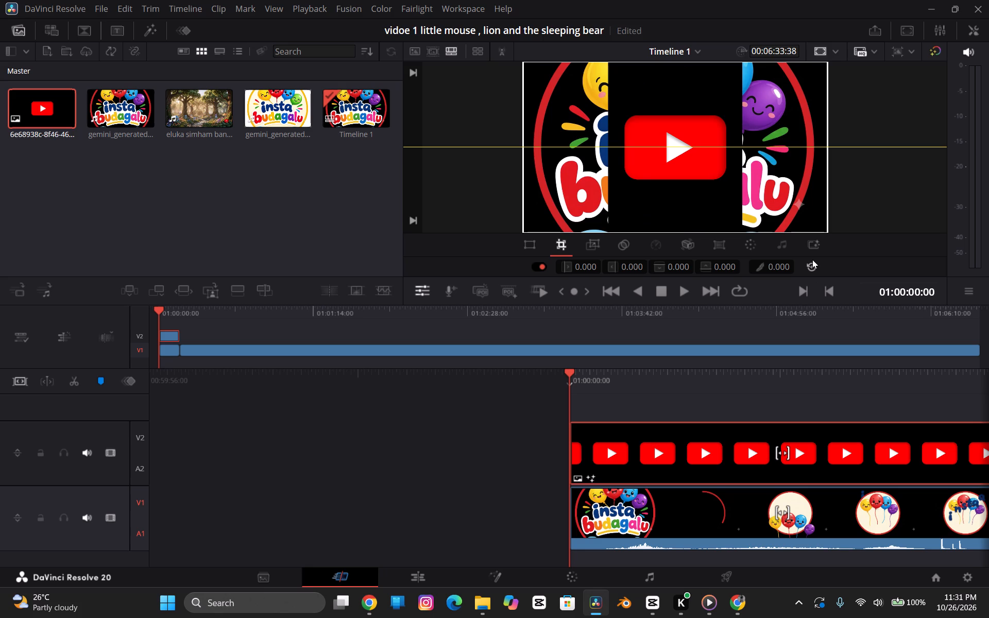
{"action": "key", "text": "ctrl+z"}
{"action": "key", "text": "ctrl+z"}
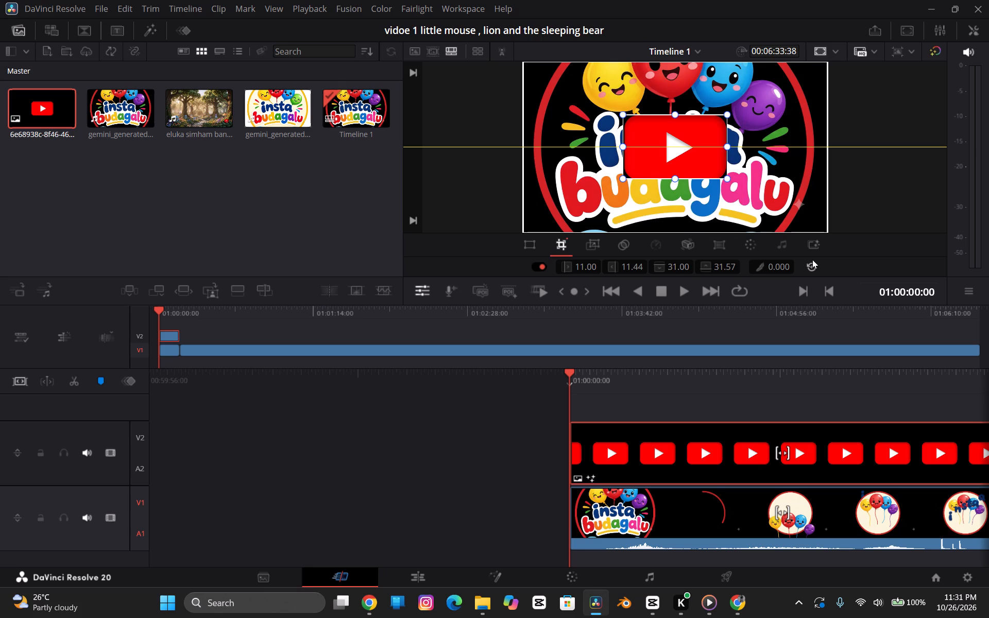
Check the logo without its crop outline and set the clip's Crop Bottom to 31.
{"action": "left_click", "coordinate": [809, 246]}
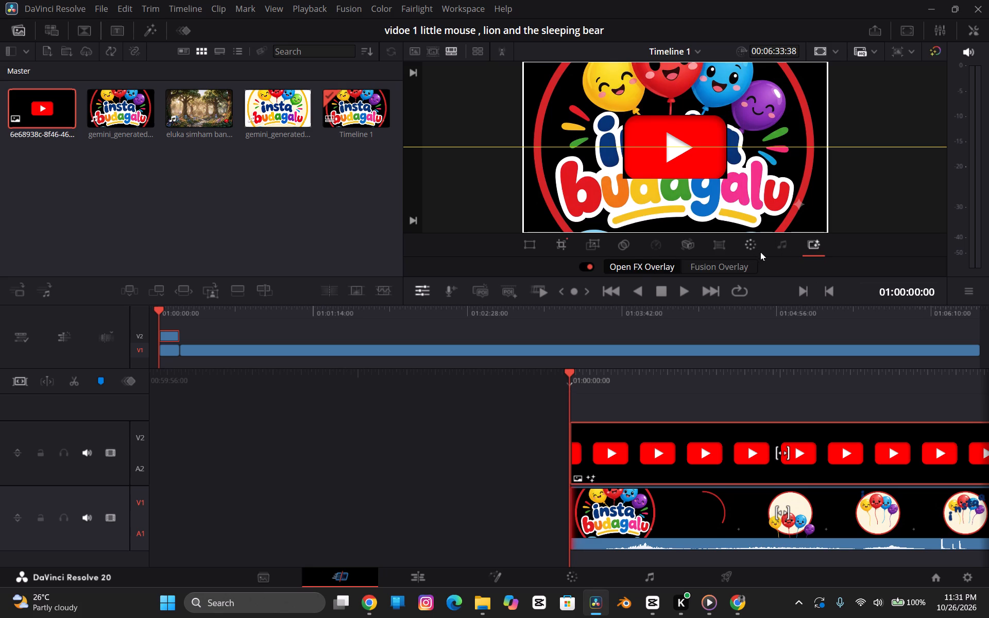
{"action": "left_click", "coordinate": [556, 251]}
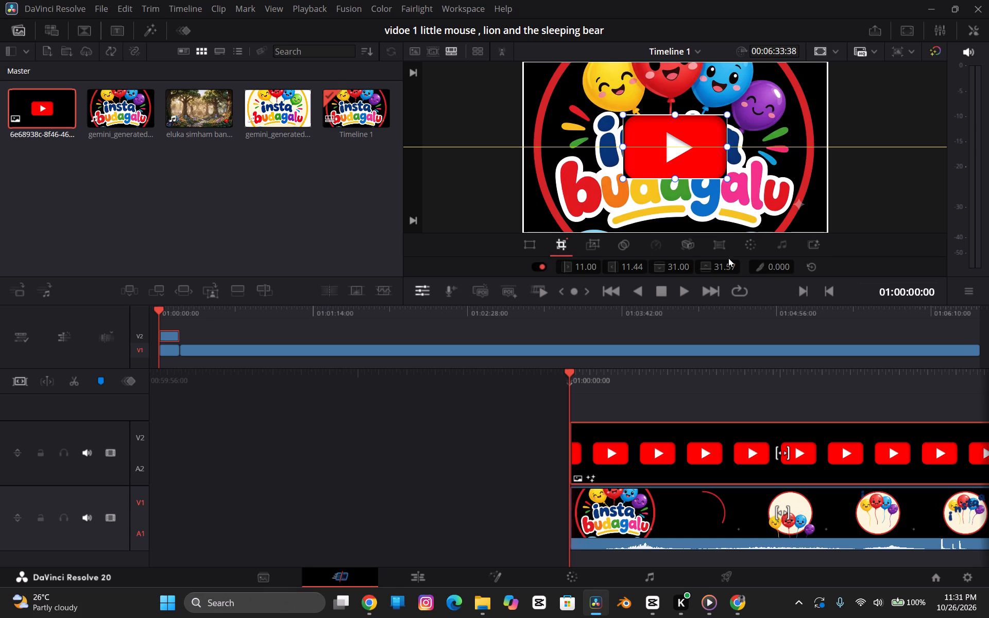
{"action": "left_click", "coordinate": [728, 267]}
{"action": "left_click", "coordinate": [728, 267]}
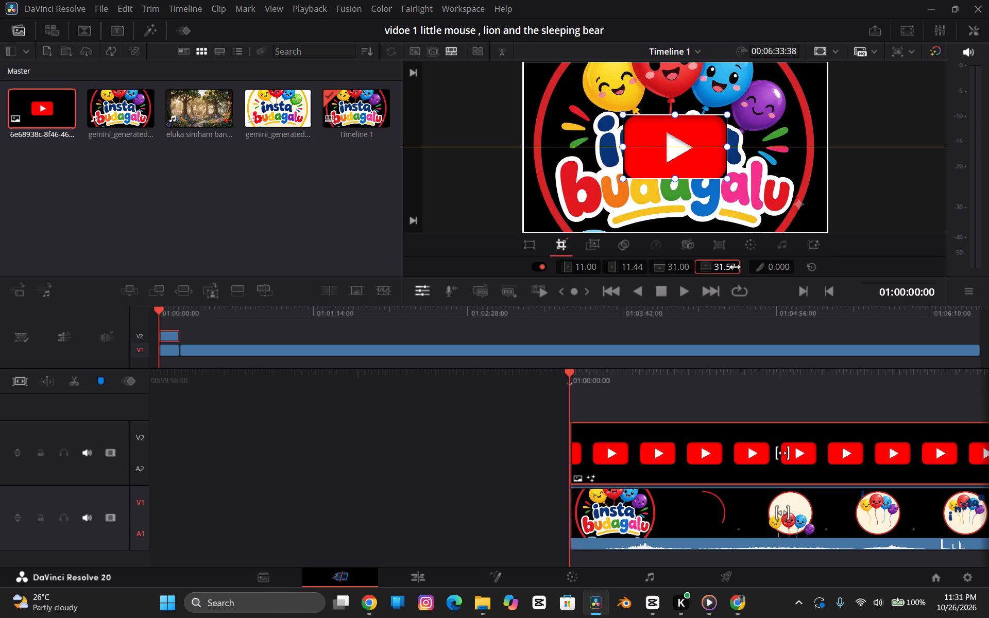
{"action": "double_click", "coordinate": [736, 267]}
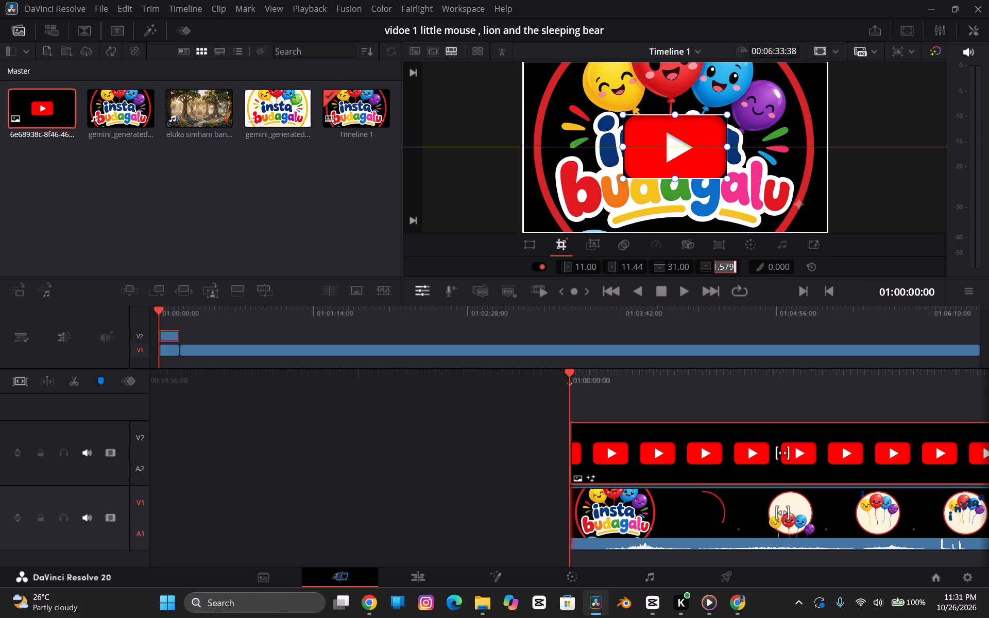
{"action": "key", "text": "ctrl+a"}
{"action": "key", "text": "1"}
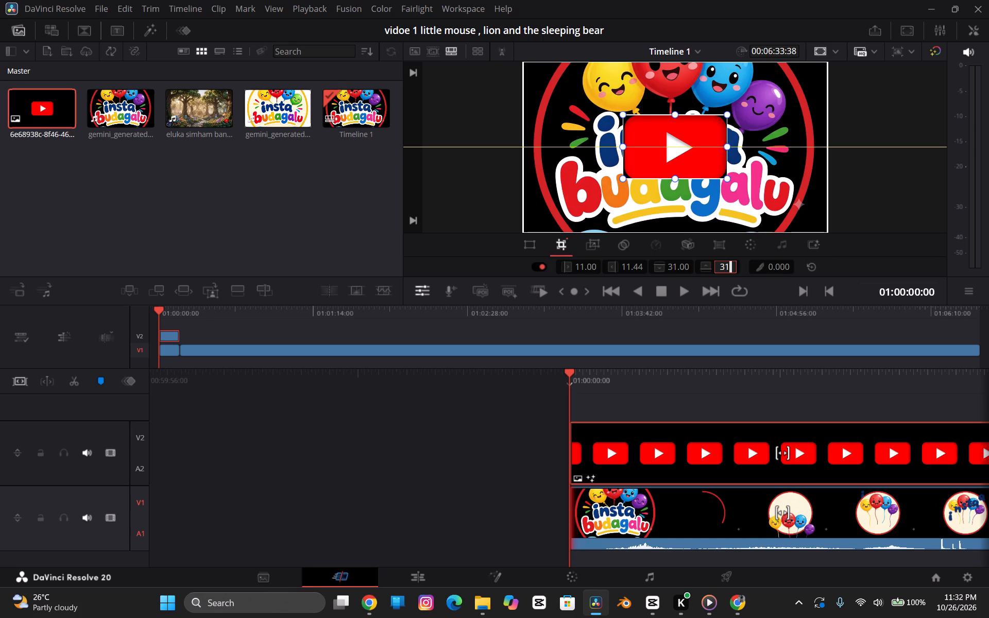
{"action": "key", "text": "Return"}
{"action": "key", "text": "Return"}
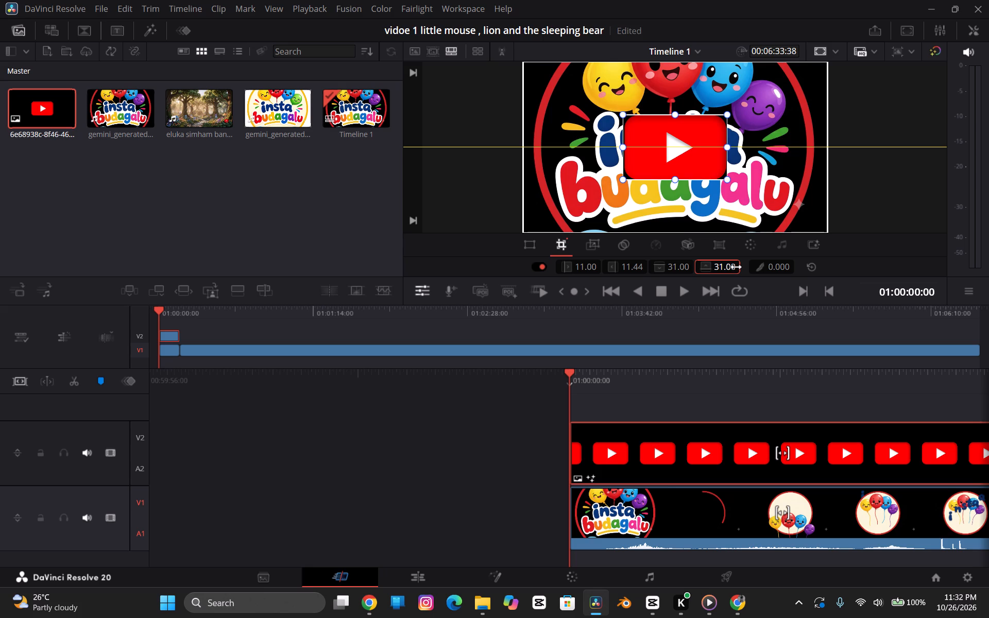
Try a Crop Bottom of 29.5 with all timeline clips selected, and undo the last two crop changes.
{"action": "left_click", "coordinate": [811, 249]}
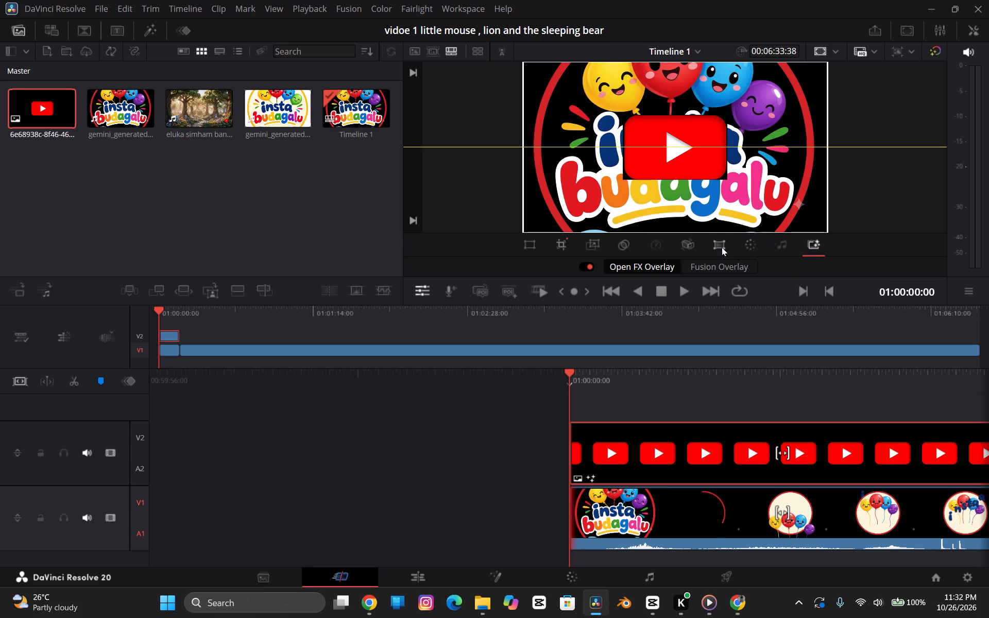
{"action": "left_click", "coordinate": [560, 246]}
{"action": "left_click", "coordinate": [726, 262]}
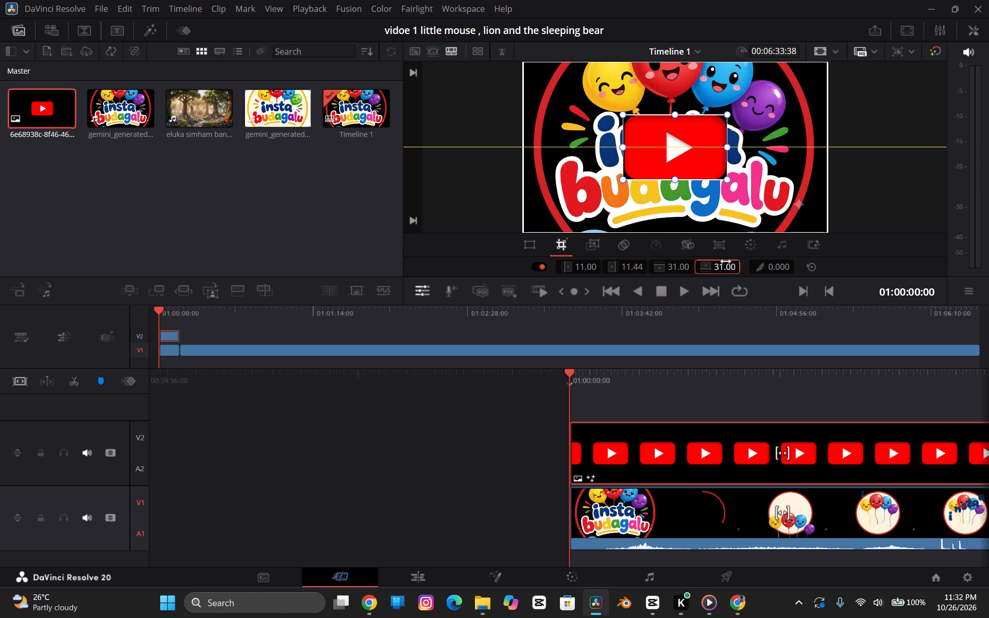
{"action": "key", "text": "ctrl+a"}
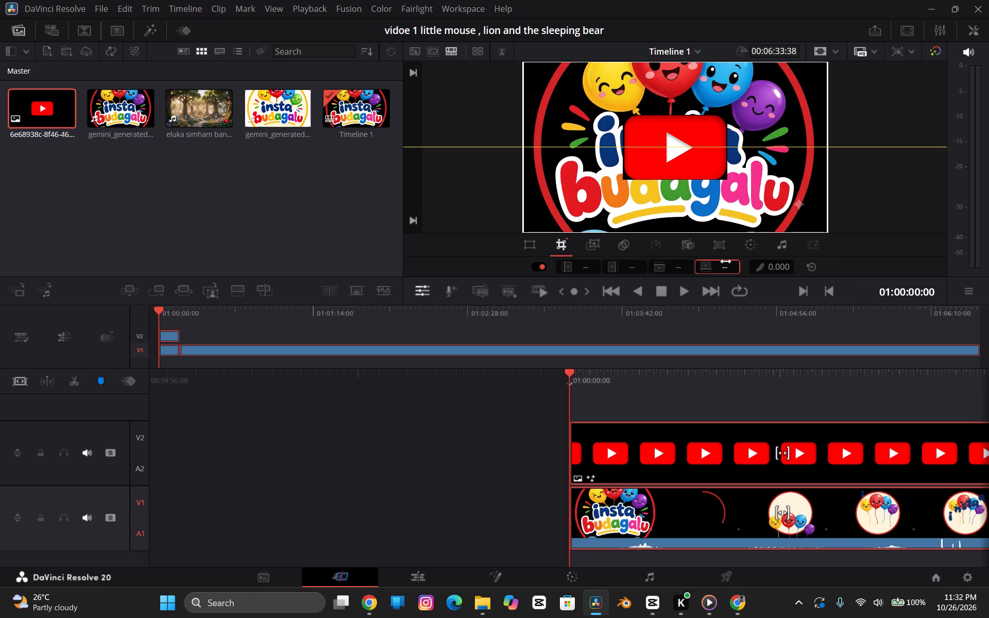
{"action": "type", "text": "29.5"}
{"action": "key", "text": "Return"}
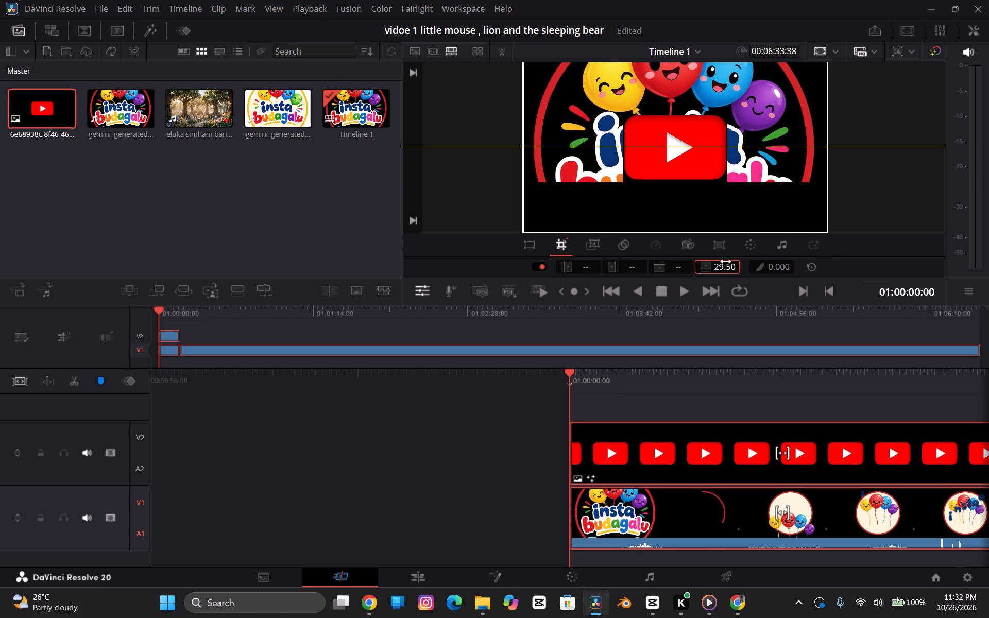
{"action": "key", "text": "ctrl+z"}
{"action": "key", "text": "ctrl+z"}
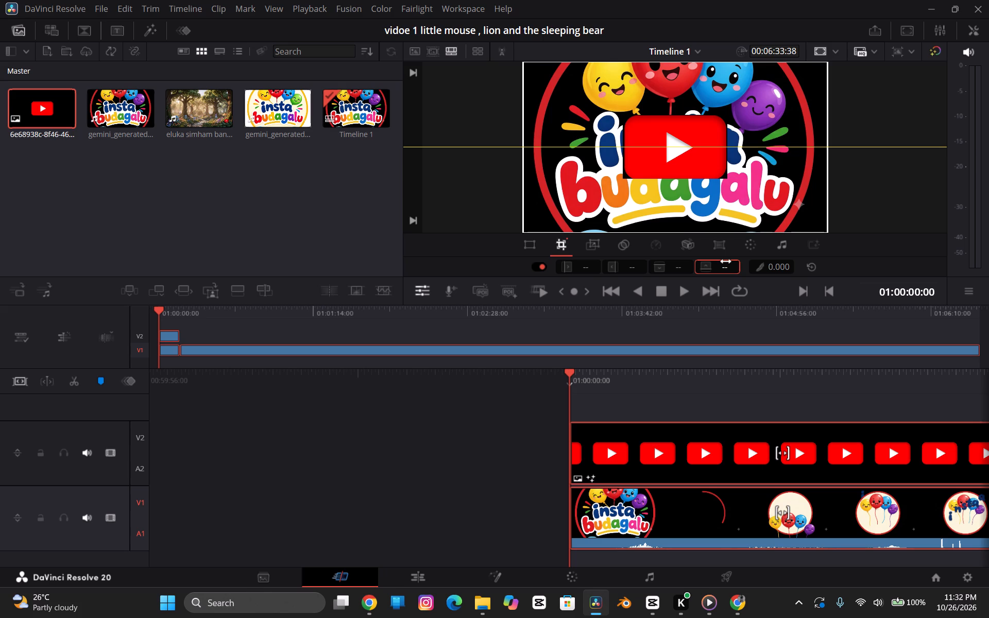
Try to select only the YouTube logo clip and play about a second of the intro with the cropped logo.
{"action": "left_click", "coordinate": [710, 141]}
{"action": "double_click", "coordinate": [710, 141]}
{"action": "left_click", "coordinate": [741, 453]}
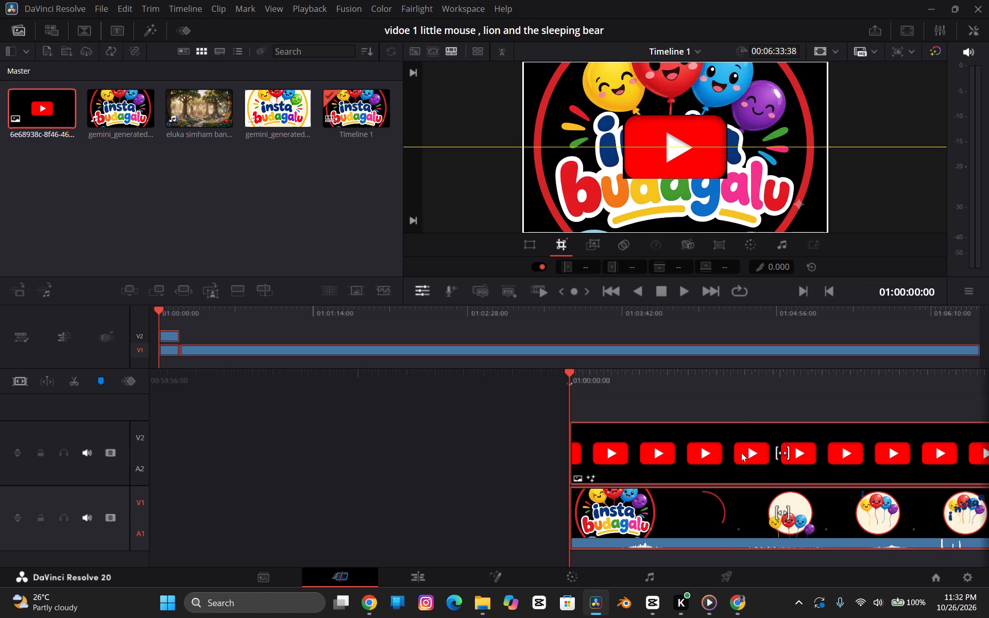
{"action": "triple_click", "coordinate": [741, 453]}
{"action": "left_click", "coordinate": [741, 453]}
{"action": "double_click", "coordinate": [685, 387]}
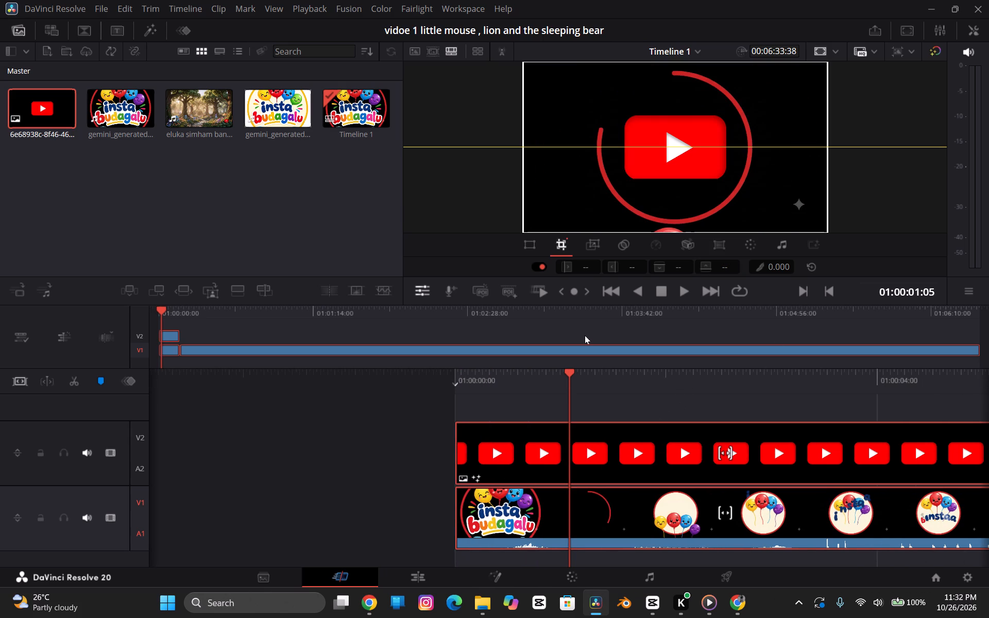
{"action": "key", "text": "space"}
{"action": "key", "text": "space"}
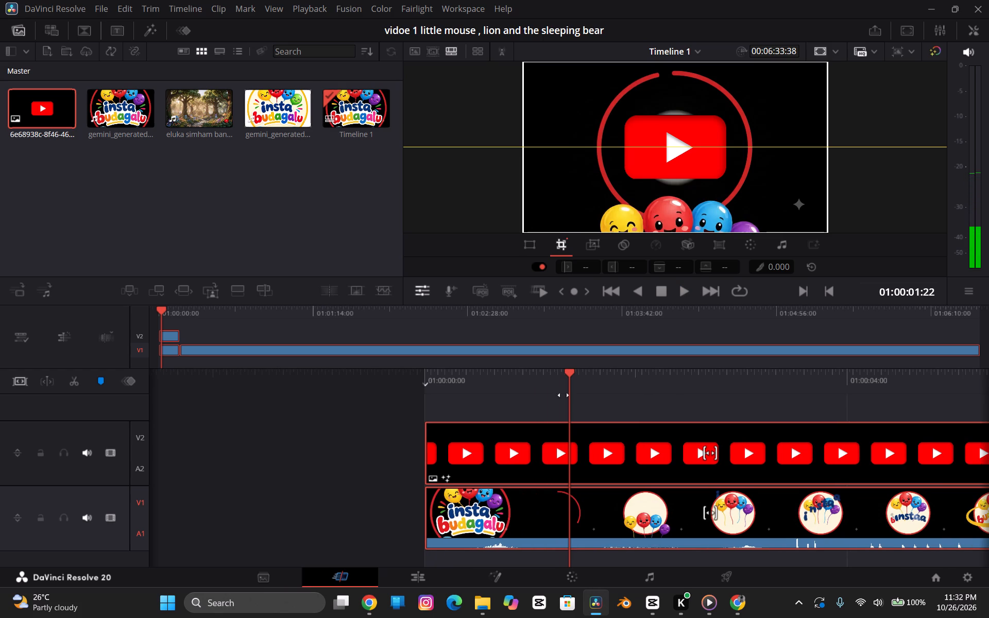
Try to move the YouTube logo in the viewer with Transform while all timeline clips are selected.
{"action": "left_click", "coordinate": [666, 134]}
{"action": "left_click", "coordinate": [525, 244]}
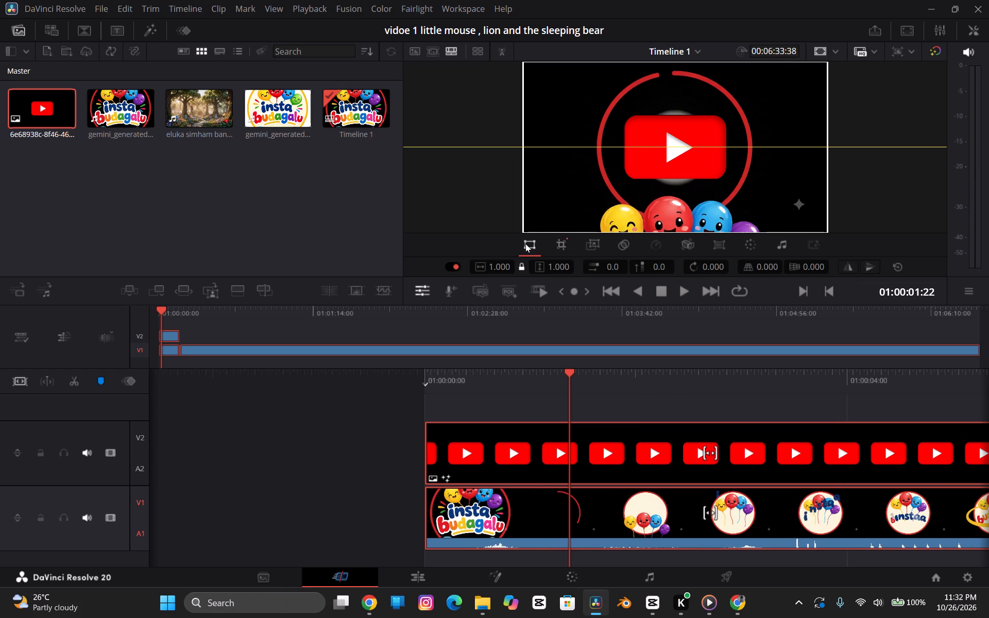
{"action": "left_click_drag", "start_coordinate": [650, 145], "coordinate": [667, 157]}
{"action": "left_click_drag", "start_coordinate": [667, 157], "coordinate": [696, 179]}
Select only the YouTube logo clip, move the logo toward the frame's lower-right area, and scale it to about 0.498.
{"action": "right_click", "coordinate": [486, 358]}
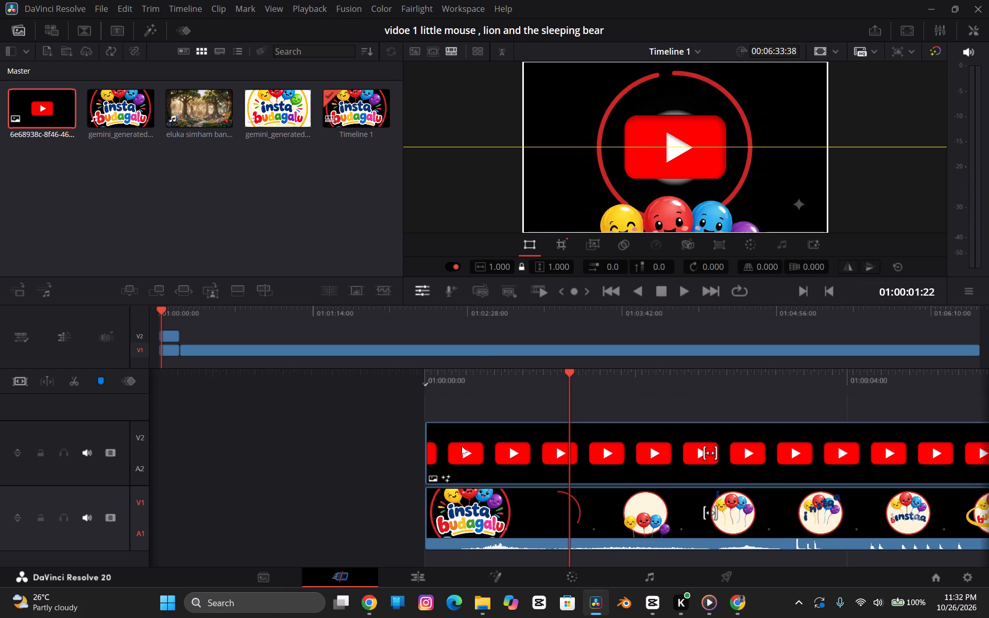
{"action": "double_click", "coordinate": [464, 450]}
{"action": "left_click_drag", "start_coordinate": [656, 135], "coordinate": [708, 152]}
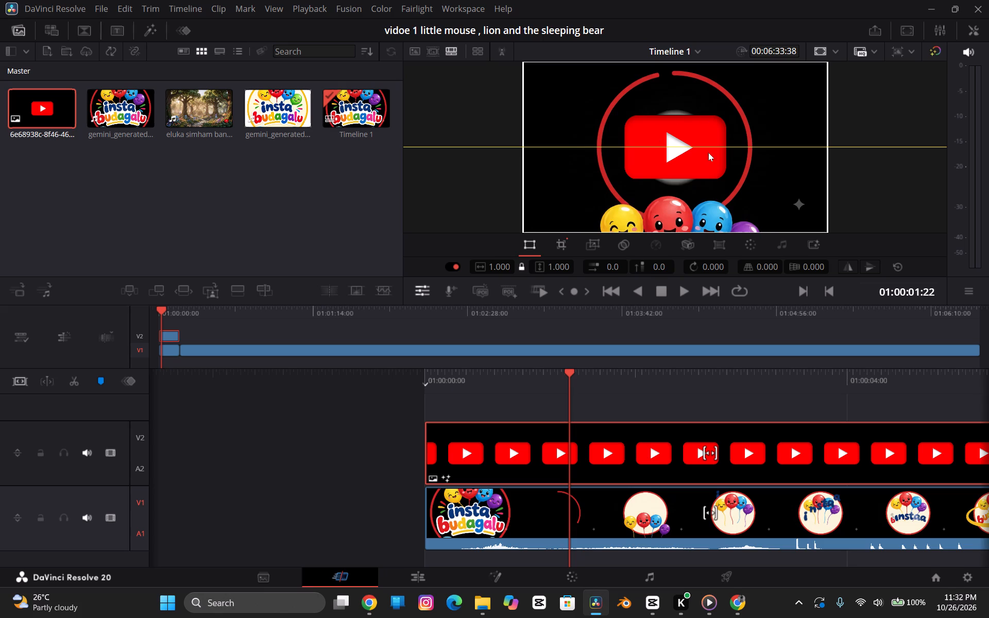
{"action": "left_click_drag", "start_coordinate": [708, 152], "coordinate": [624, 147]}
{"action": "left_click_drag", "start_coordinate": [624, 147], "coordinate": [650, 157]}
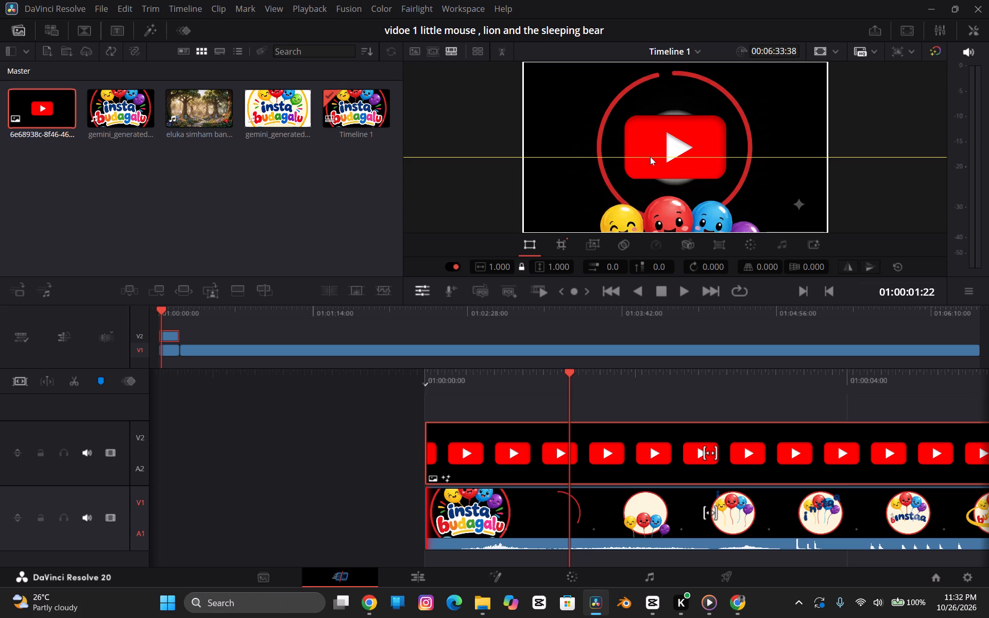
{"action": "key", "text": "ctrl+z"}
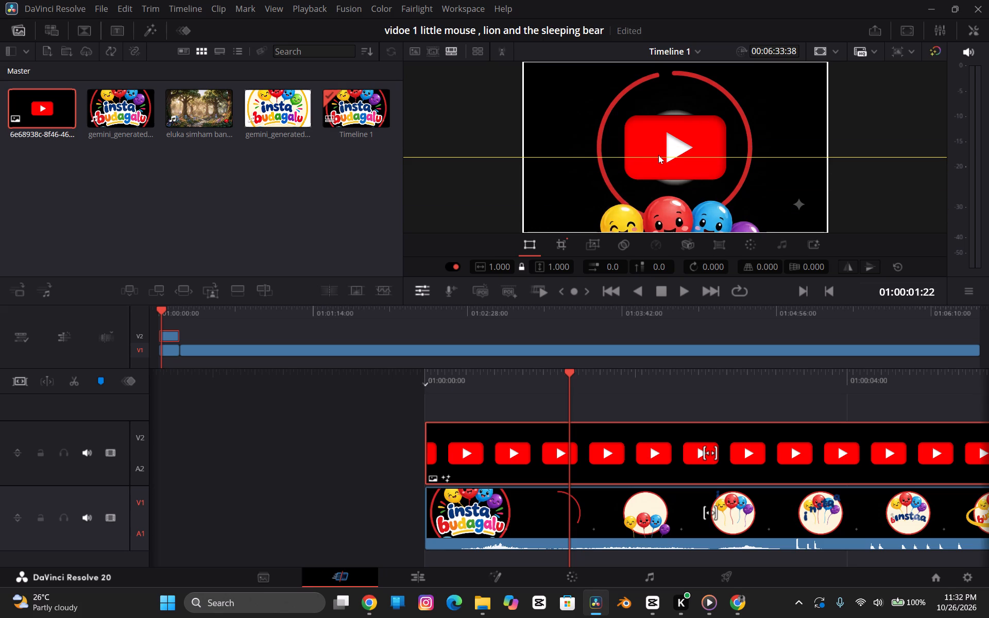
{"action": "key", "text": "ctrl+shift+z"}
{"action": "key", "text": "ctrl+z"}
{"action": "left_click", "coordinate": [685, 155]}
{"action": "left_click_drag", "start_coordinate": [685, 156], "coordinate": [685, 149]}
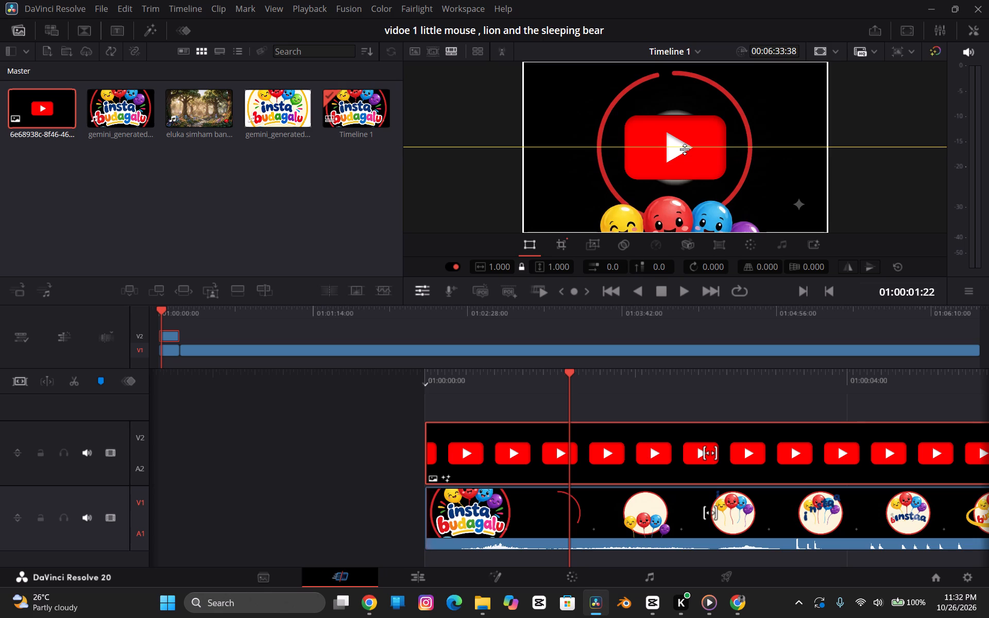
{"action": "left_click", "coordinate": [527, 243]}
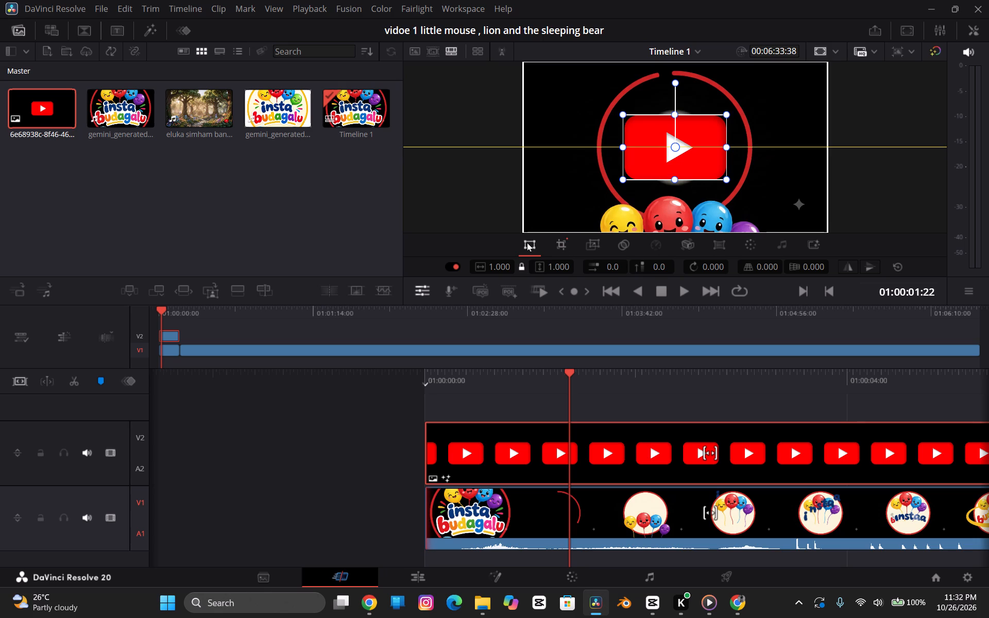
{"action": "left_click_drag", "start_coordinate": [667, 144], "coordinate": [754, 182]}
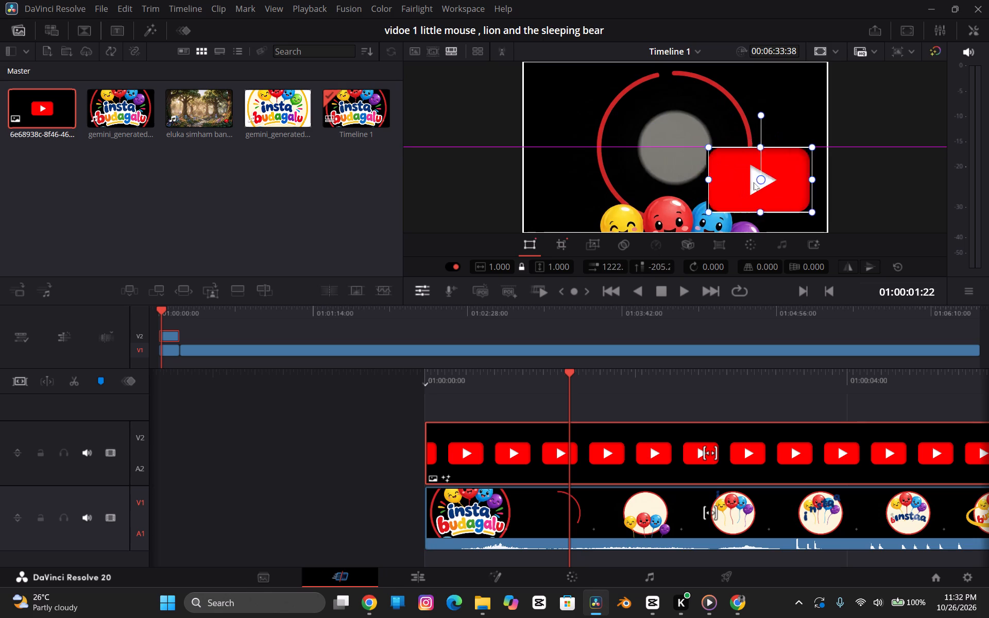
{"action": "left_click_drag", "start_coordinate": [754, 182], "coordinate": [761, 190]}
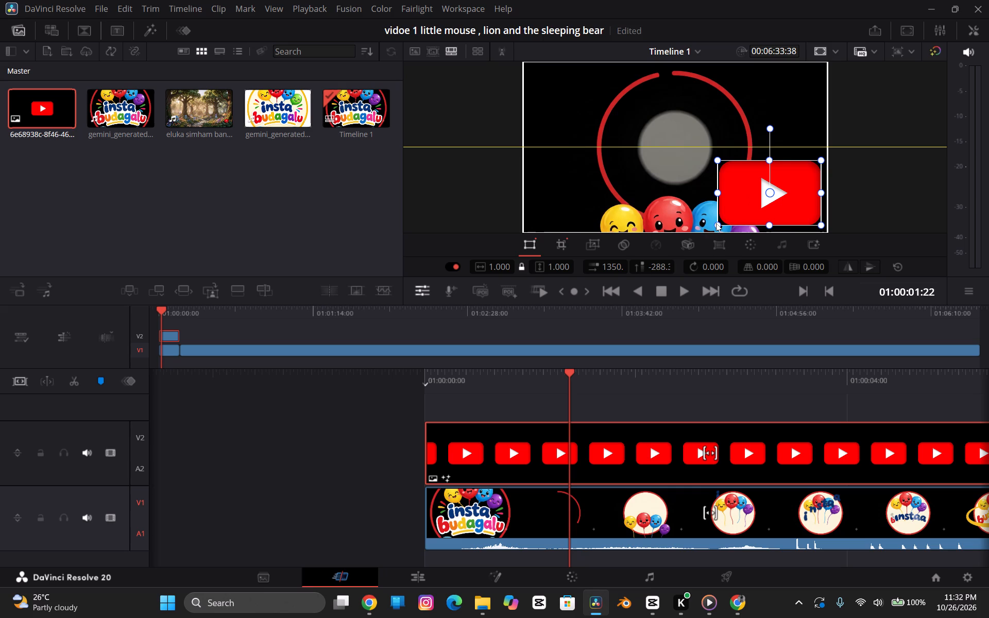
{"action": "left_click_drag", "start_coordinate": [716, 223], "coordinate": [741, 205]}
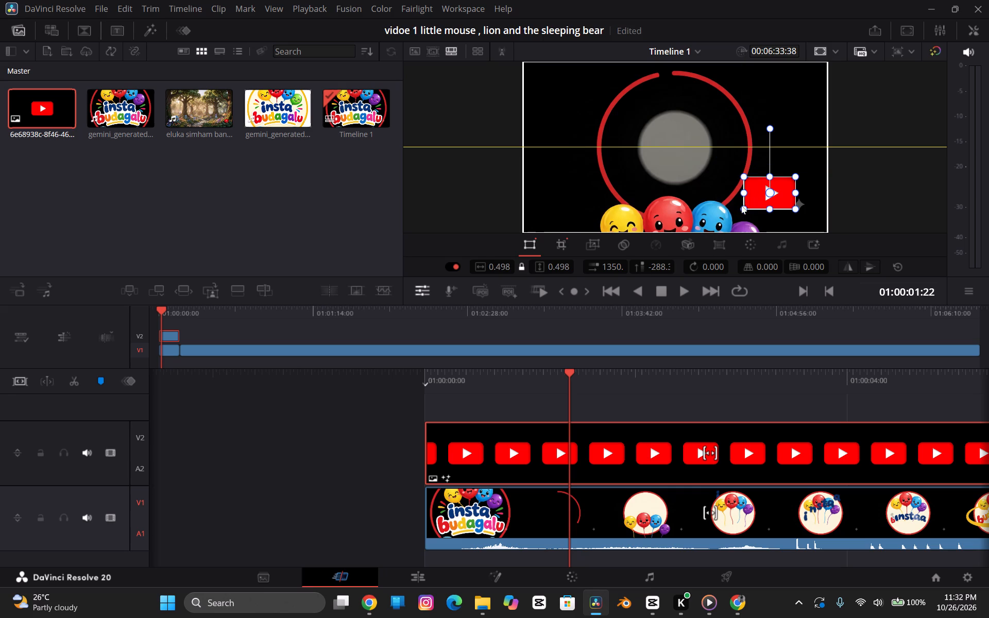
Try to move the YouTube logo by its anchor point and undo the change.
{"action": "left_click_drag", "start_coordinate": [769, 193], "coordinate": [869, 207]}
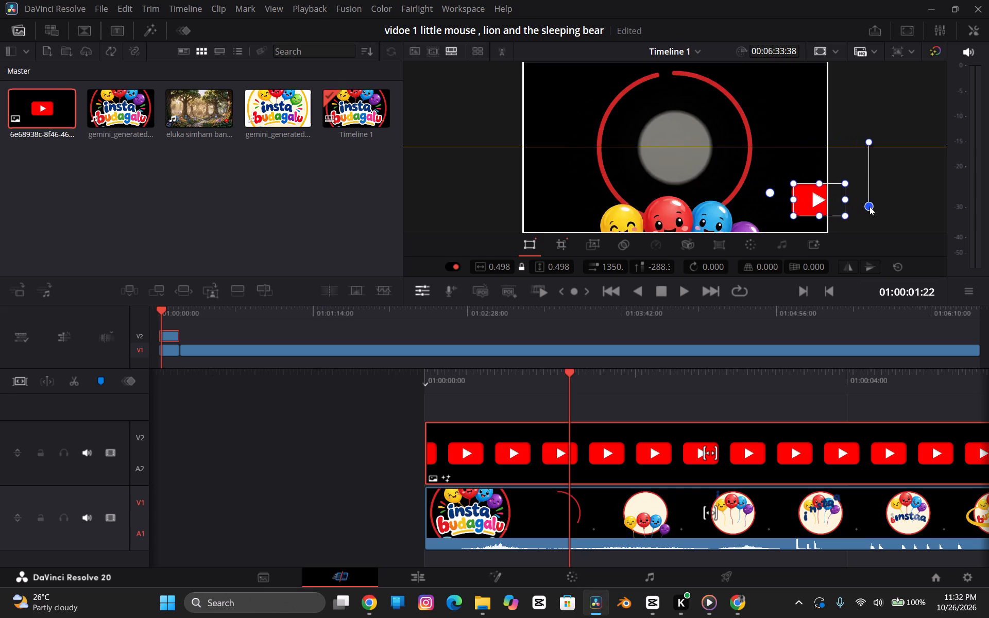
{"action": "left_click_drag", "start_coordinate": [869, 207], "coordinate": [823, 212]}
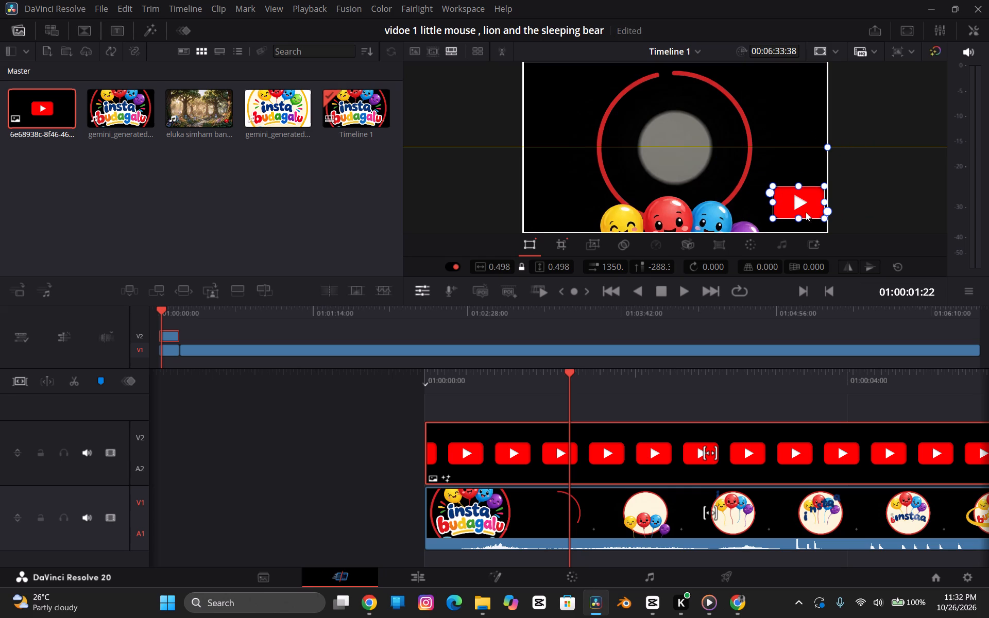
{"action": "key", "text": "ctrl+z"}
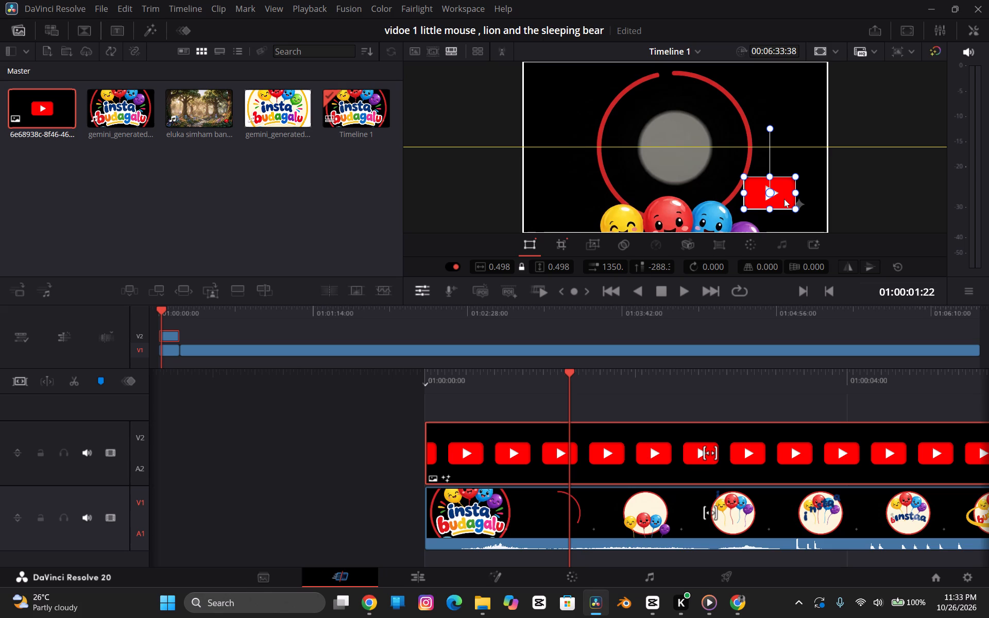
Move the YouTube logo over the Gemini logo, to about X 1809 and Y -365, and scale it to about 0.317.
{"action": "left_click_drag", "start_coordinate": [784, 199], "coordinate": [811, 211]}
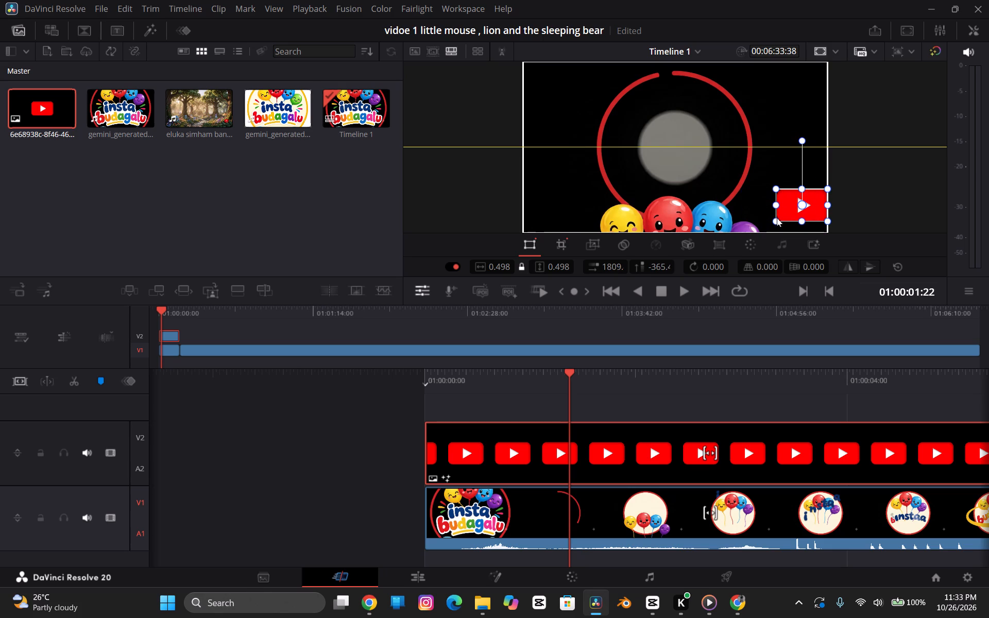
{"action": "left_click_drag", "start_coordinate": [777, 221], "coordinate": [780, 214]}
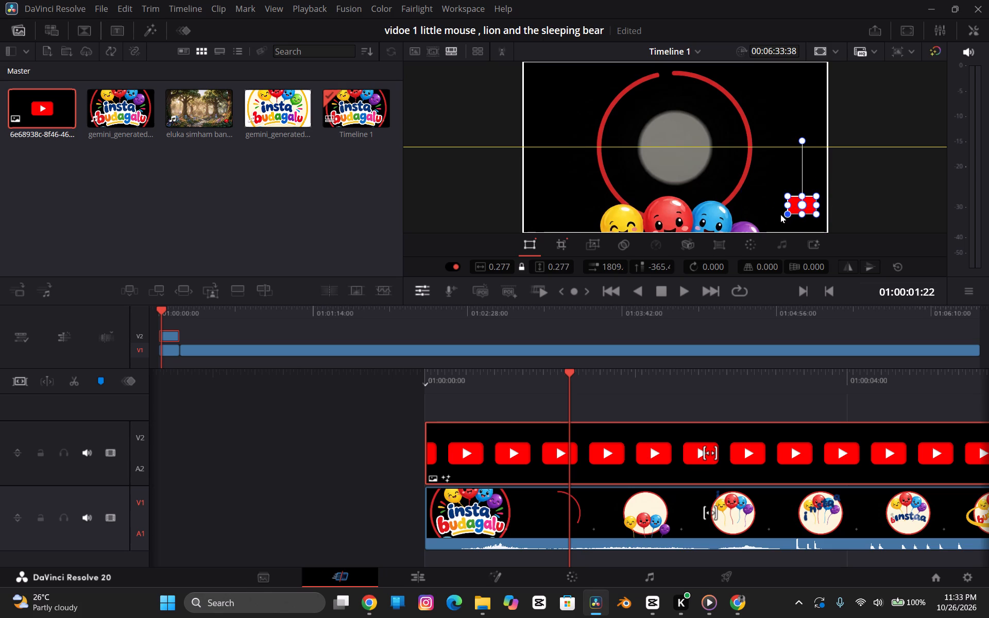
{"action": "left_click_drag", "start_coordinate": [780, 214], "coordinate": [780, 215]}
Play the intro into the forest scene and compare the logo's size and position with the forest clip's YouTube logo around the cut.
{"action": "key", "text": "space"}
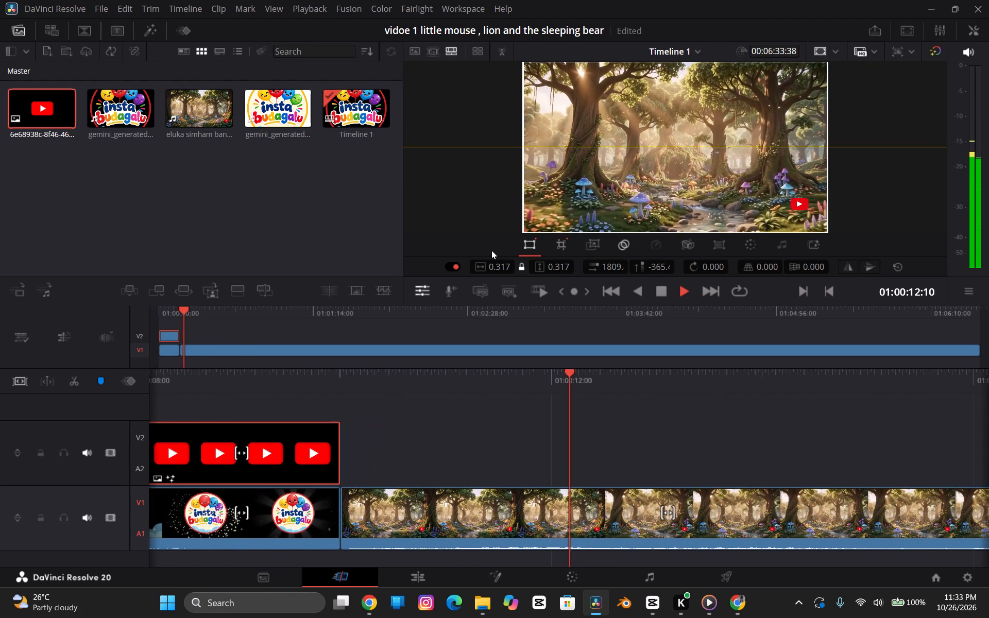
{"action": "left_click", "coordinate": [354, 425]}
{"action": "left_click", "coordinate": [333, 389]}
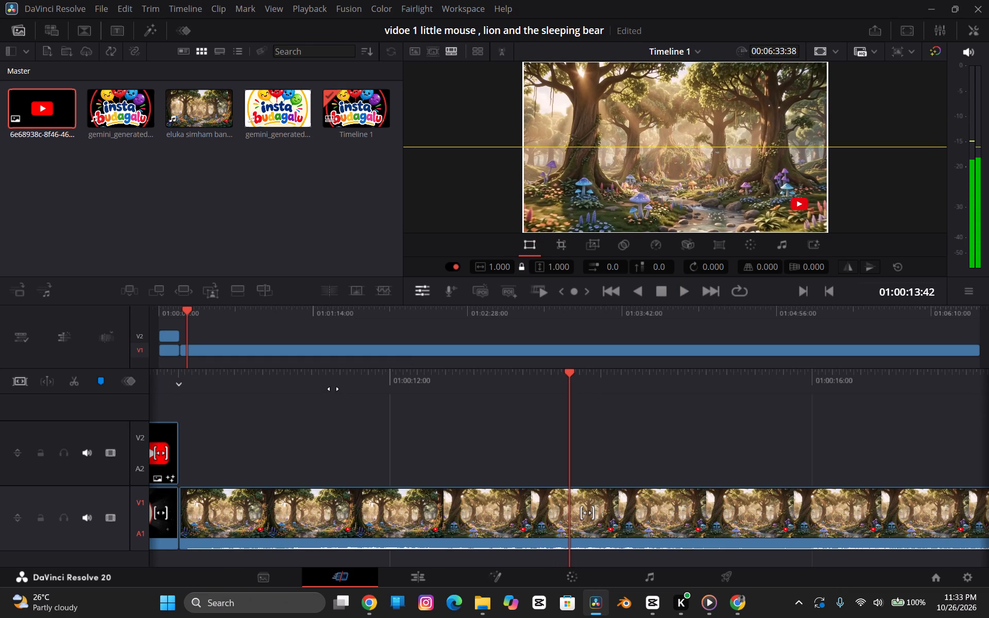
{"action": "key", "text": "space"}
{"action": "scroll", "coordinate": [387, 415], "scroll_direction": "right", "scroll_amount": 3}
{"action": "scroll", "coordinate": [275, 422], "scroll_direction": "left", "scroll_amount": 1}
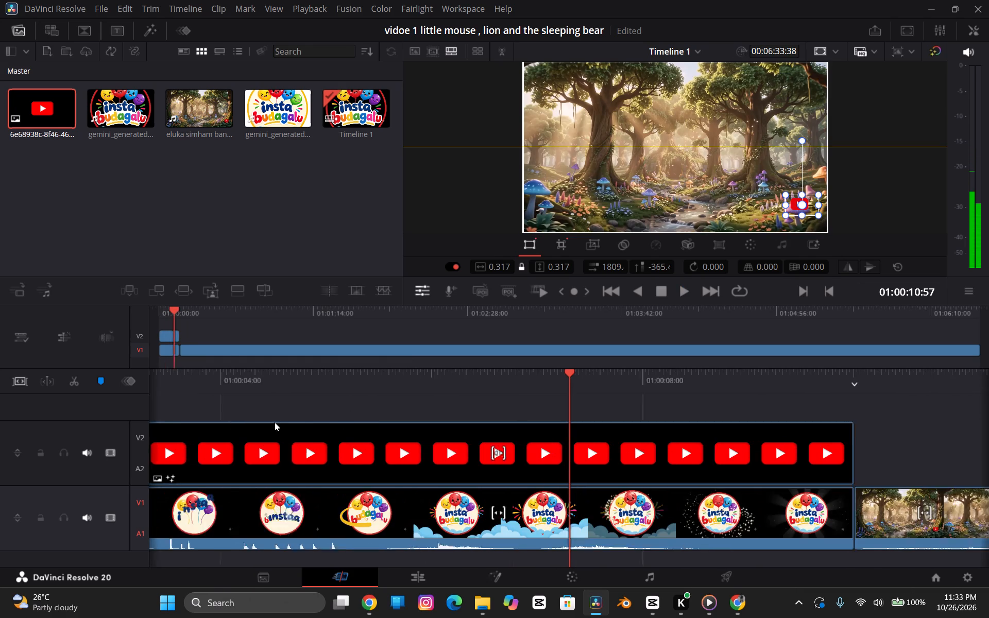
{"action": "scroll", "coordinate": [275, 422], "scroll_direction": "left", "scroll_amount": 1}
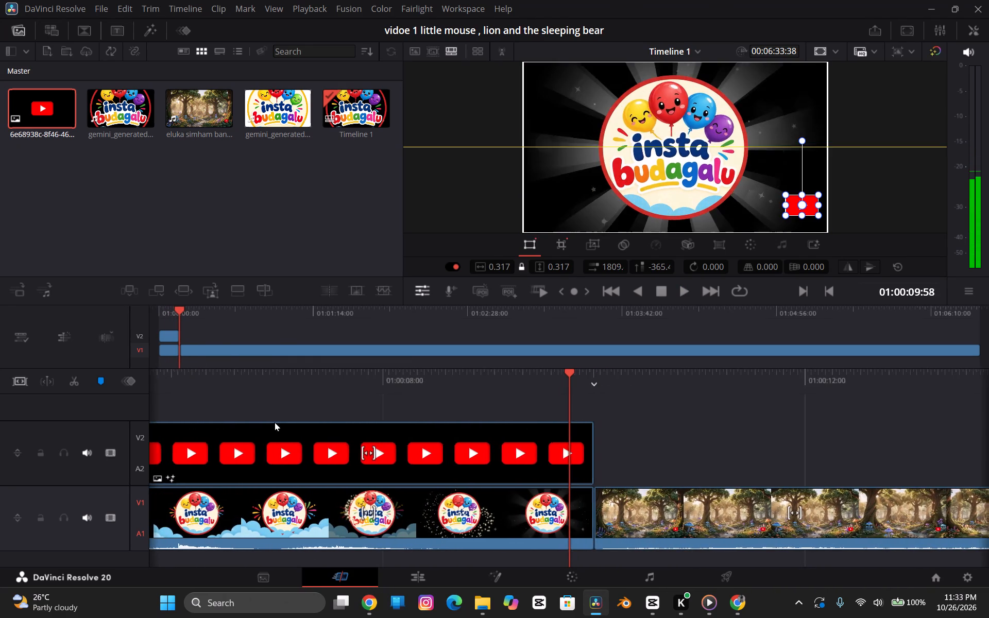
{"action": "scroll", "coordinate": [275, 422], "scroll_direction": "left", "scroll_amount": 1}
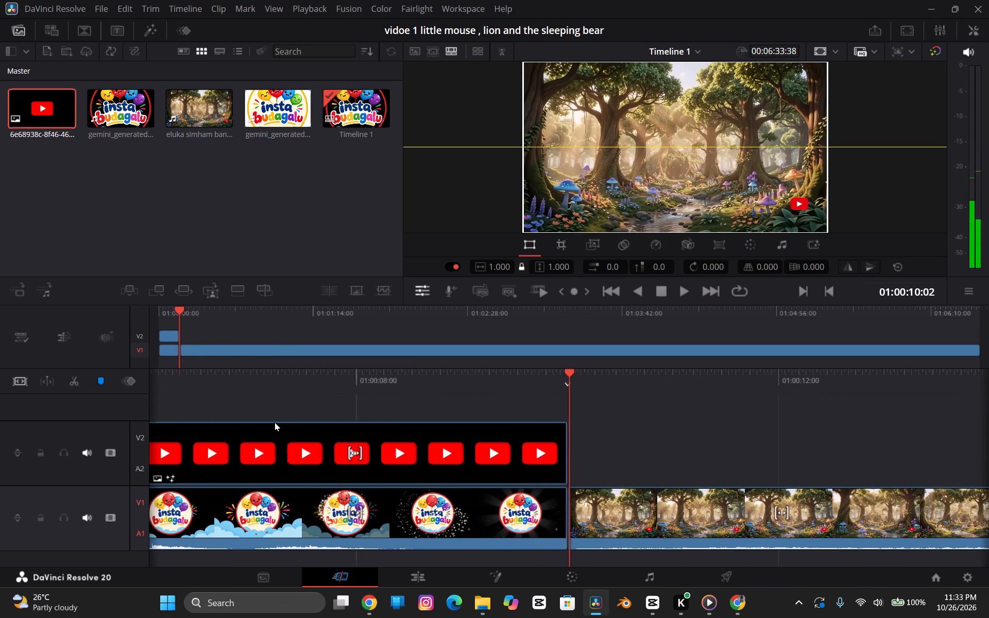
{"action": "scroll", "coordinate": [275, 422], "scroll_direction": "left", "scroll_amount": 1}
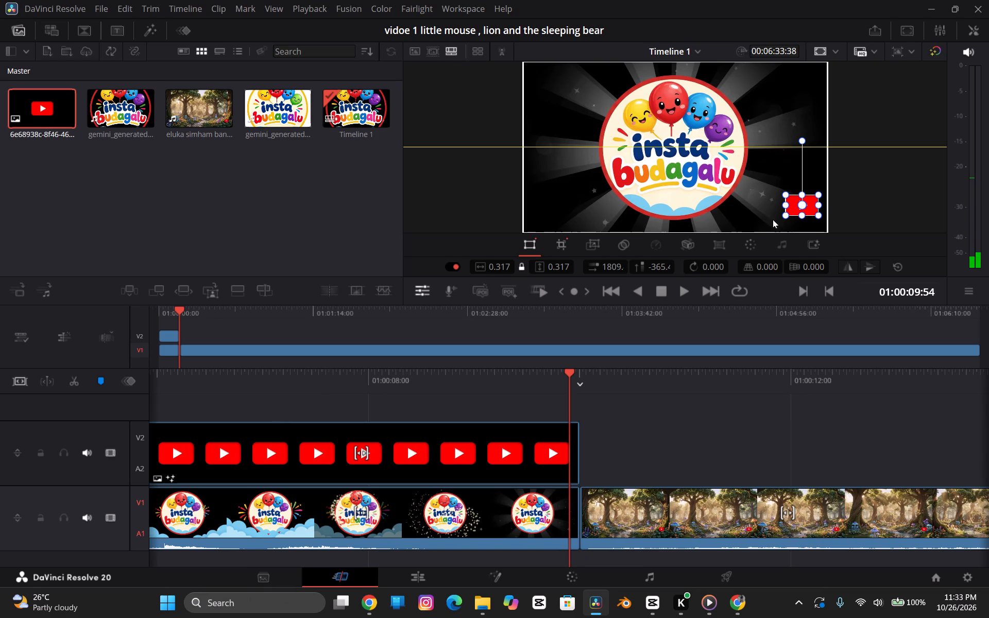
Scale the YouTube logo down further to about 0.213.
{"action": "left_click", "coordinate": [789, 216]}
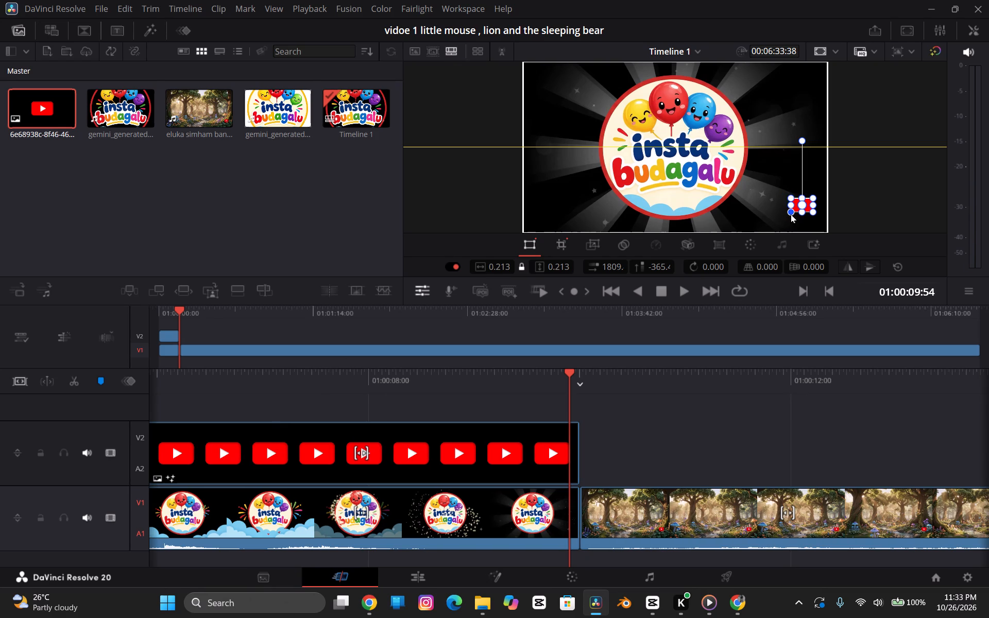
Play and scrub across the cut between the intro and the forest scene to compare the resized logo with the forest clip's logo.
{"action": "key", "text": "space"}
{"action": "key", "text": "space"}
{"action": "key", "text": "space"}
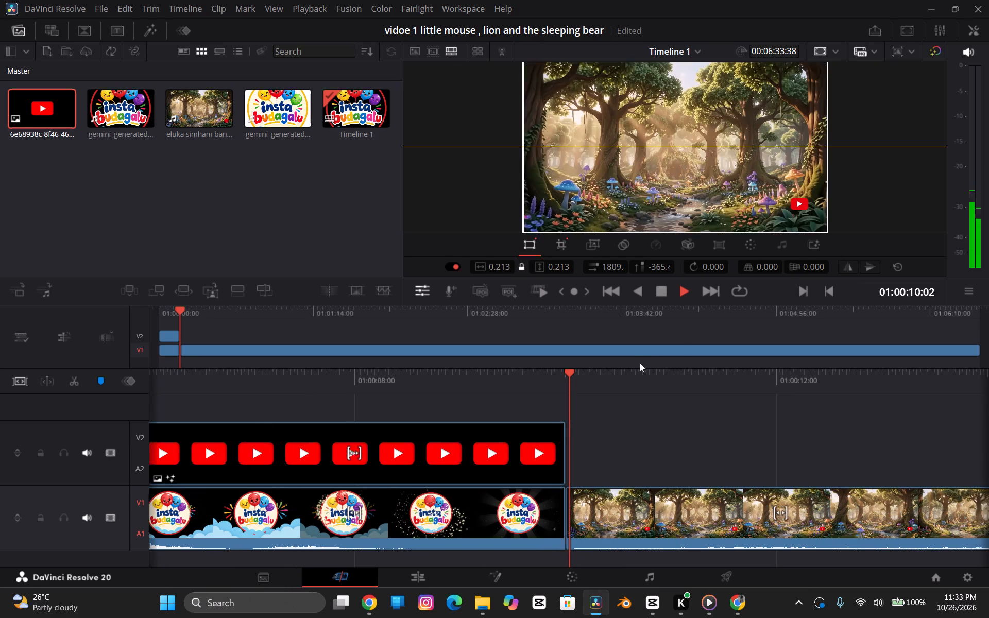
{"action": "key", "text": "space"}
{"action": "key", "text": "space"}
{"action": "key", "text": "space"}
{"action": "scroll", "coordinate": [459, 385], "scroll_direction": "right", "scroll_amount": 1}
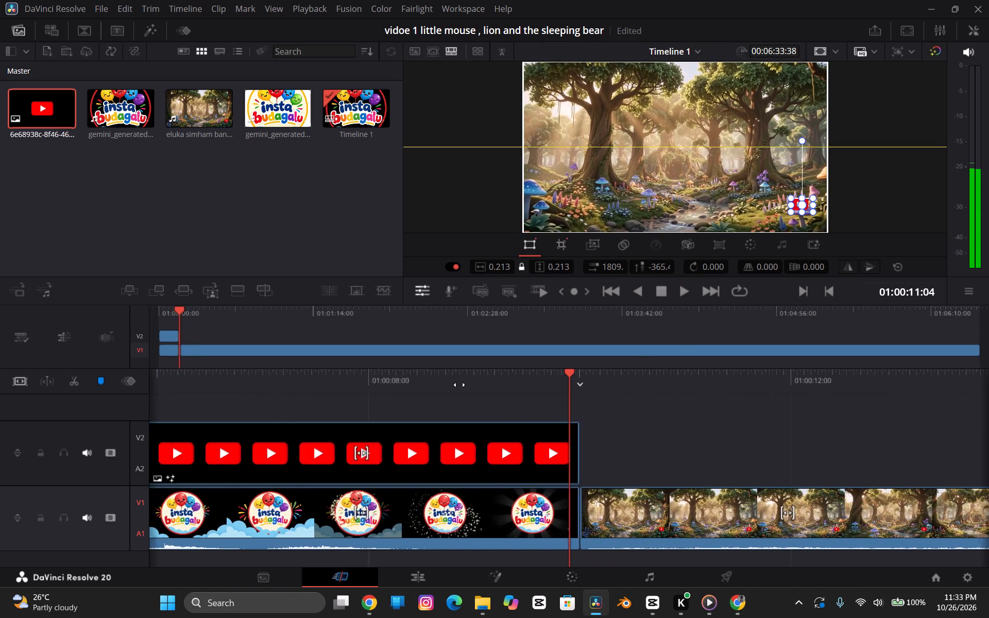
{"action": "scroll", "coordinate": [459, 385], "scroll_direction": "right", "scroll_amount": 1}
{"action": "key", "text": "space"}
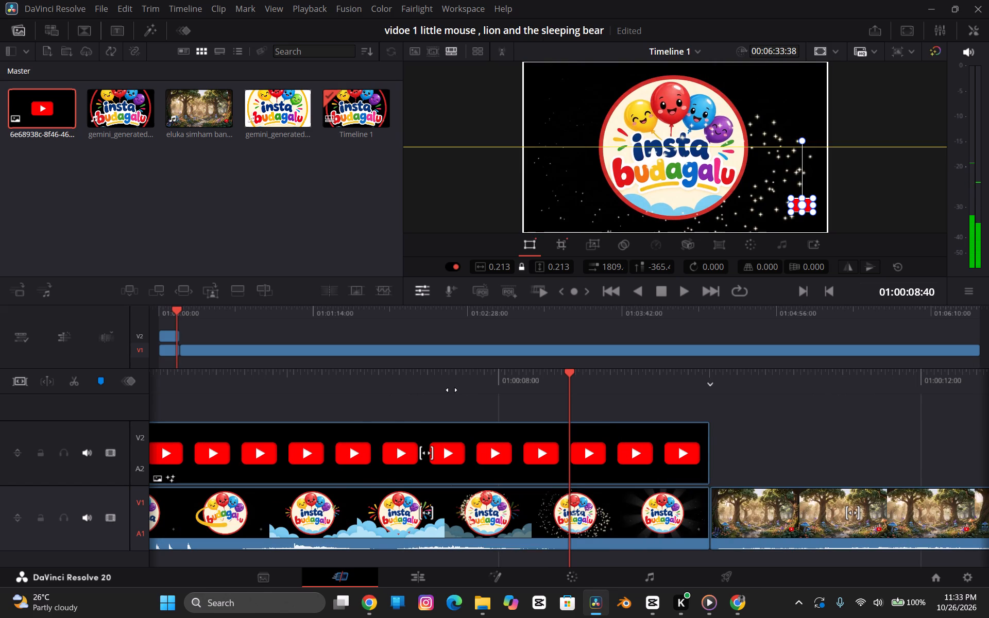
Play about the first two seconds of the intro to check the resized logo, and select the YouTube logo clip.
{"action": "scroll", "coordinate": [438, 390], "scroll_direction": "right", "scroll_amount": 3}
{"action": "key", "text": "space"}
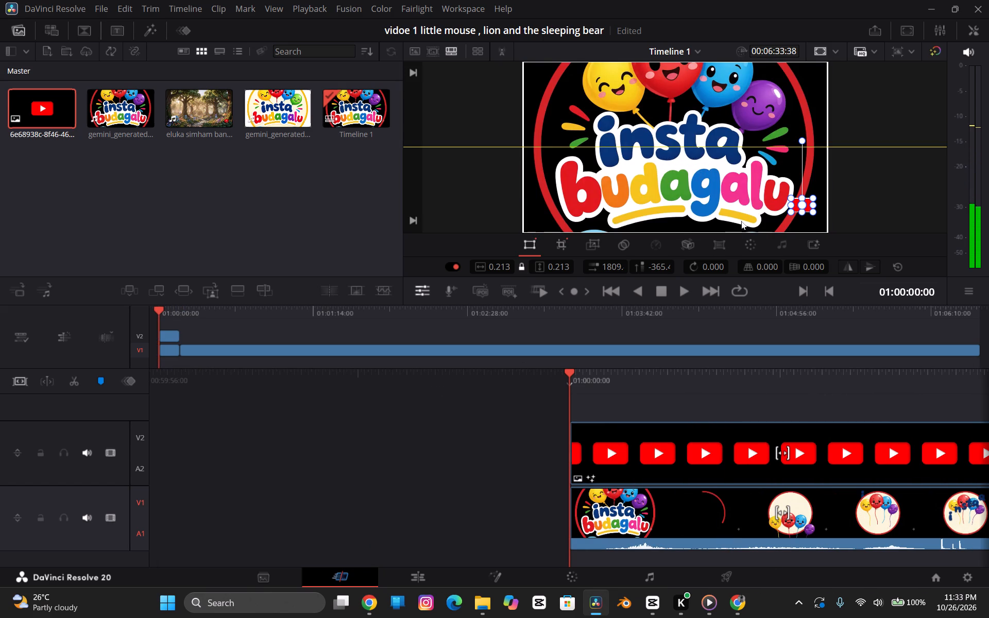
{"action": "left_click", "coordinate": [852, 199]}
{"action": "left_click", "coordinate": [729, 185]}
{"action": "key", "text": "space"}
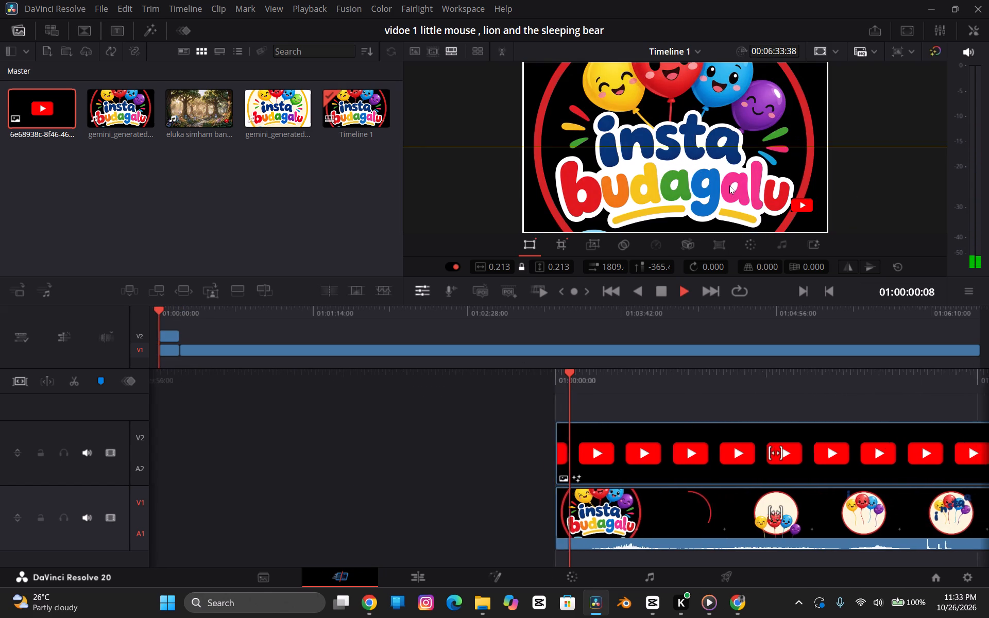
{"action": "key", "text": "space"}
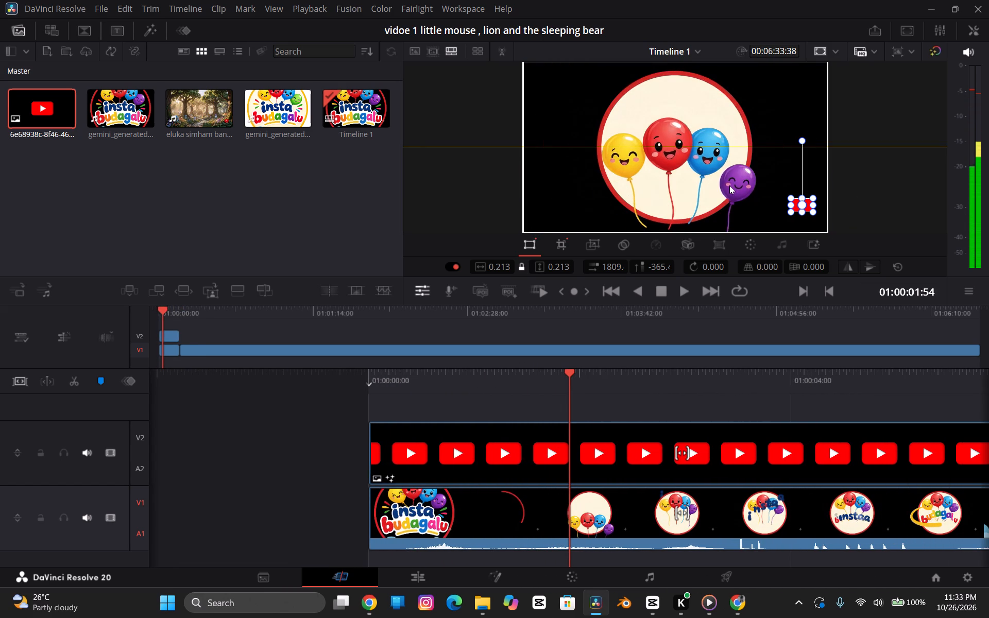
{"action": "left_click", "coordinate": [741, 491]}
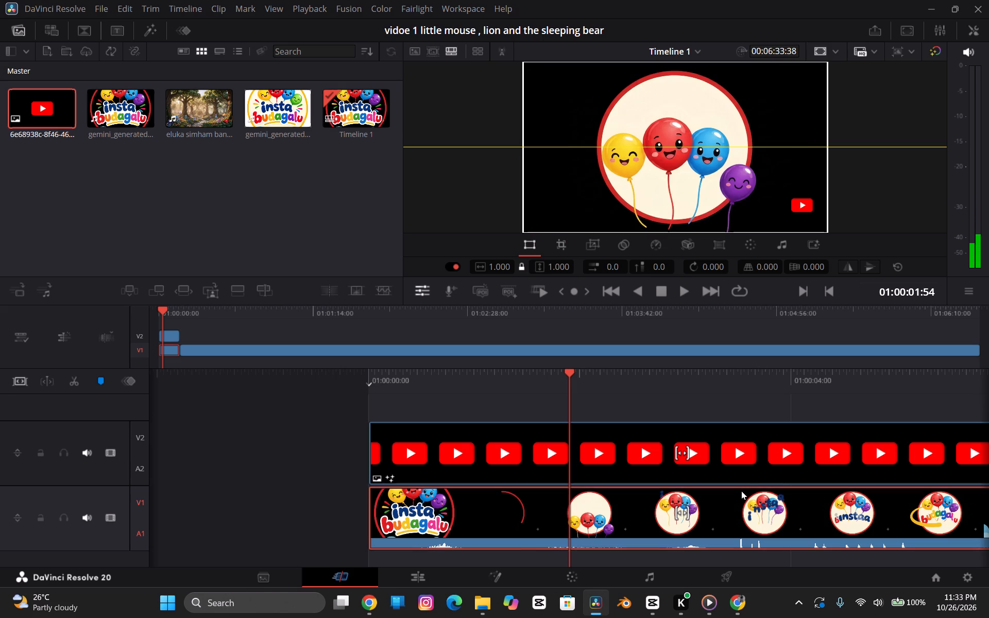
{"action": "left_click", "coordinate": [744, 472]}
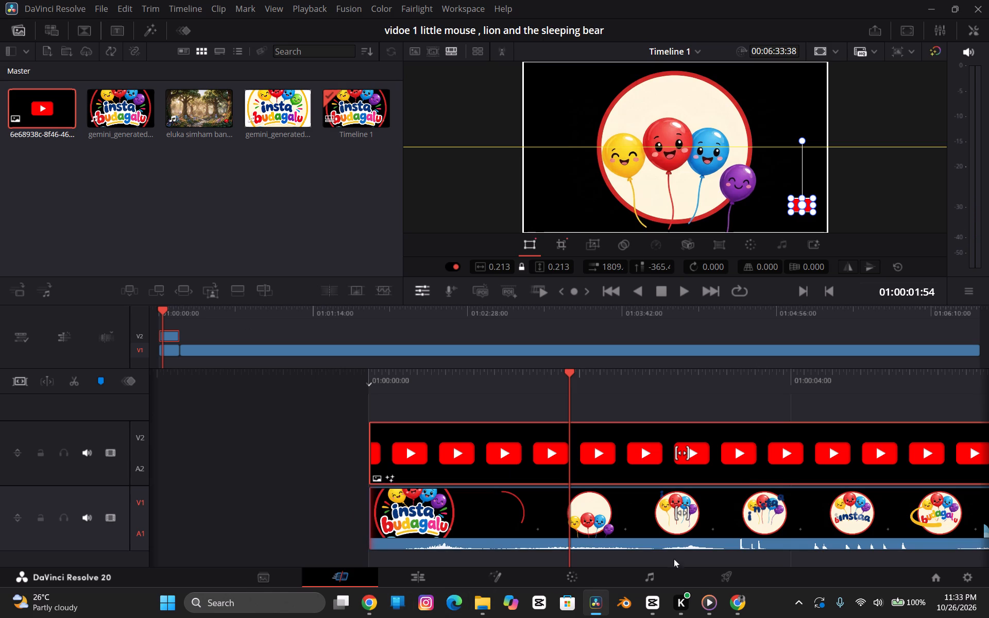
Import maxresdefault.jpg from the Downloads folder and place it on video track 2 at the start of the intro.
{"action": "left_click", "coordinate": [478, 593]}
{"action": "scroll", "coordinate": [244, 167], "scroll_direction": "up", "scroll_amount": 1}
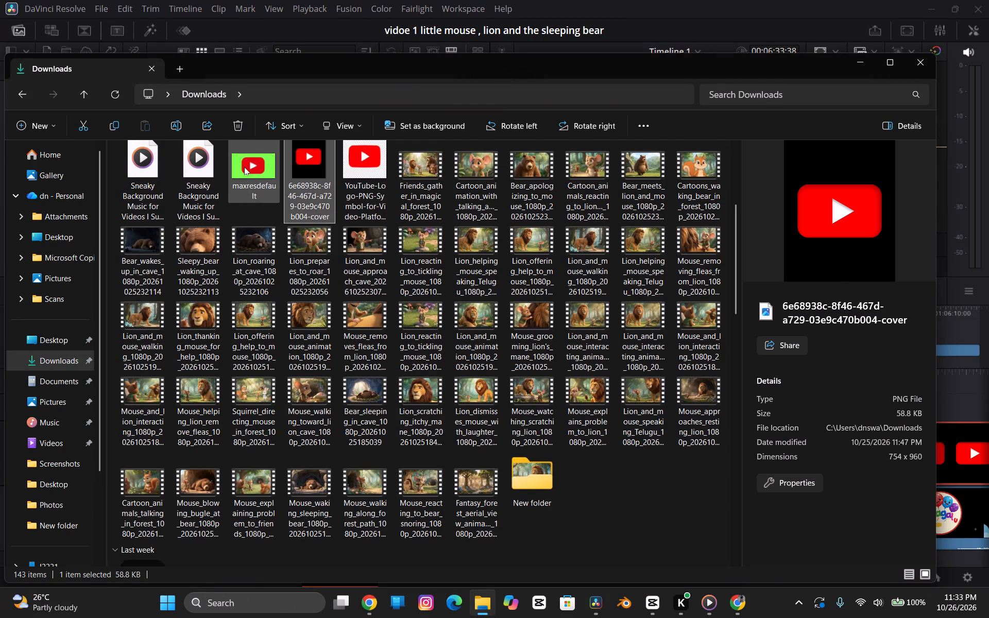
{"action": "scroll", "coordinate": [244, 167], "scroll_direction": "up", "scroll_amount": 1}
{"action": "left_click_drag", "start_coordinate": [244, 167], "coordinate": [347, 592]}
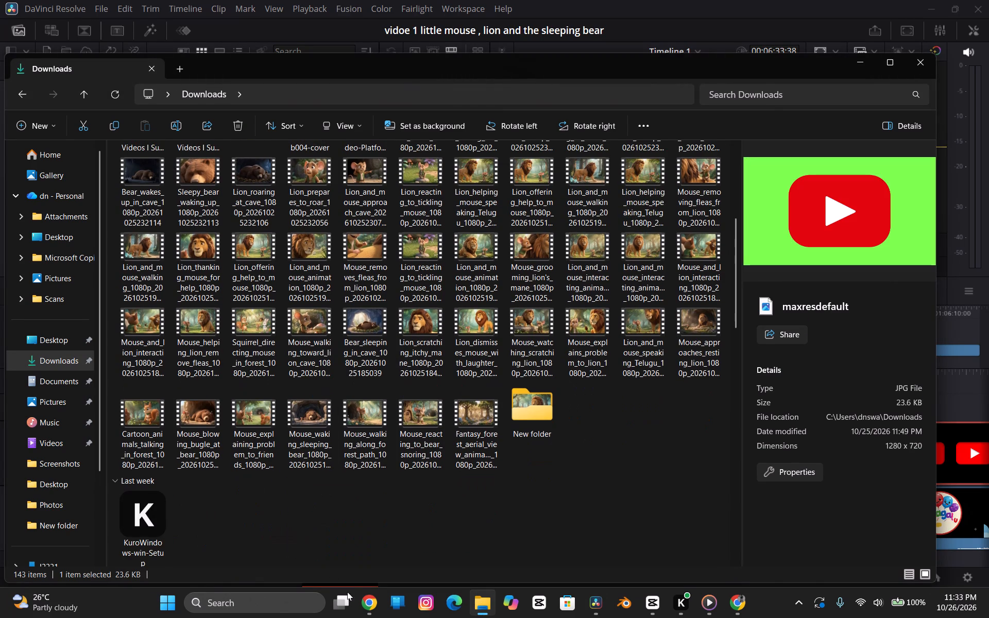
{"action": "left_click_drag", "start_coordinate": [347, 592], "coordinate": [456, 596]}
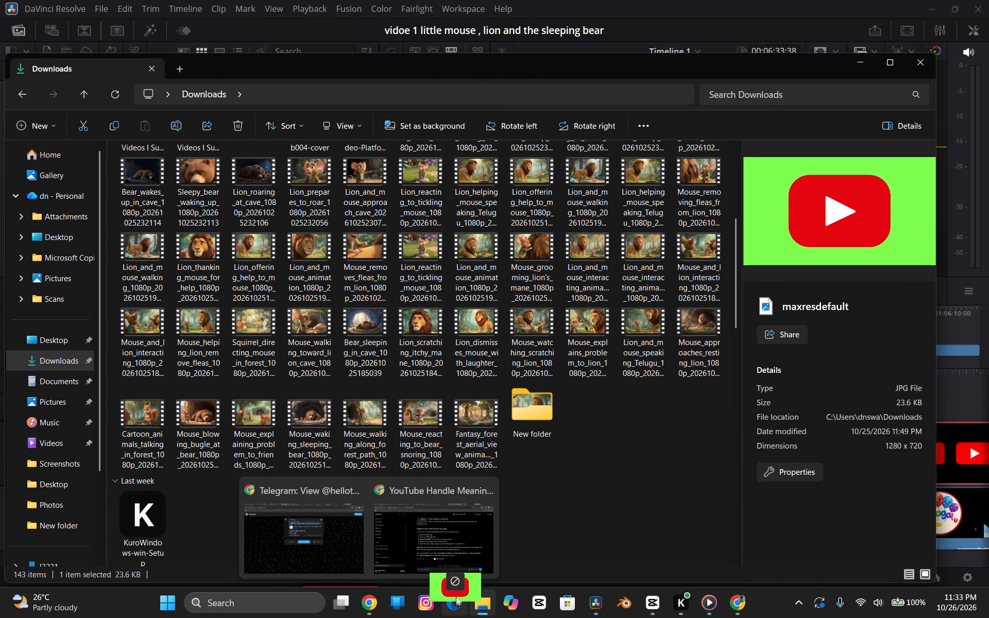
{"action": "left_click_drag", "start_coordinate": [456, 596], "coordinate": [581, 588]}
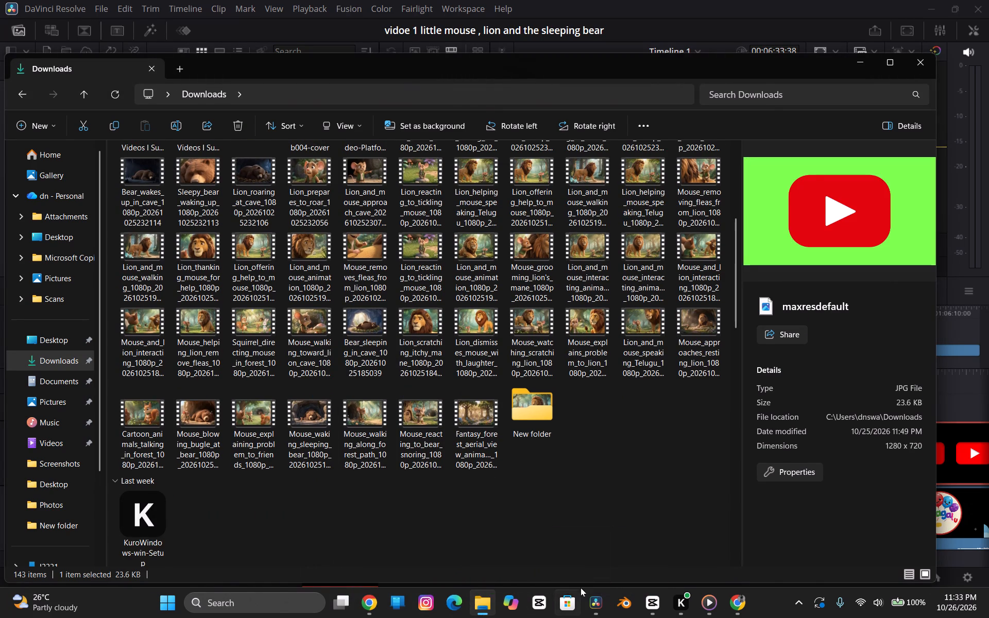
{"action": "left_click_drag", "start_coordinate": [581, 588], "coordinate": [47, 181]}
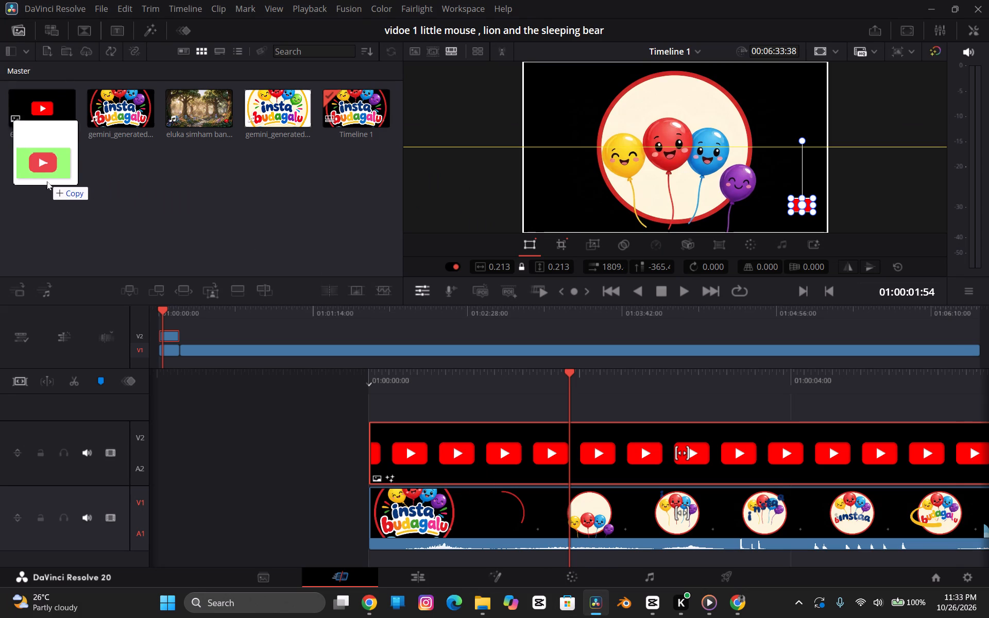
{"action": "left_click_drag", "start_coordinate": [47, 181], "coordinate": [462, 456]}
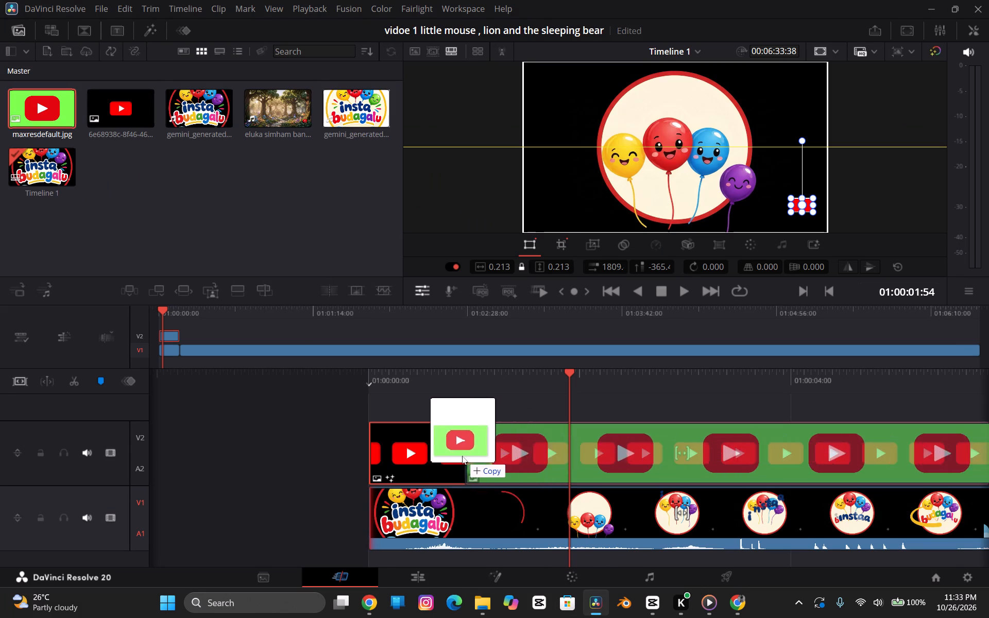
{"action": "left_click_drag", "start_coordinate": [462, 456], "coordinate": [371, 454]}
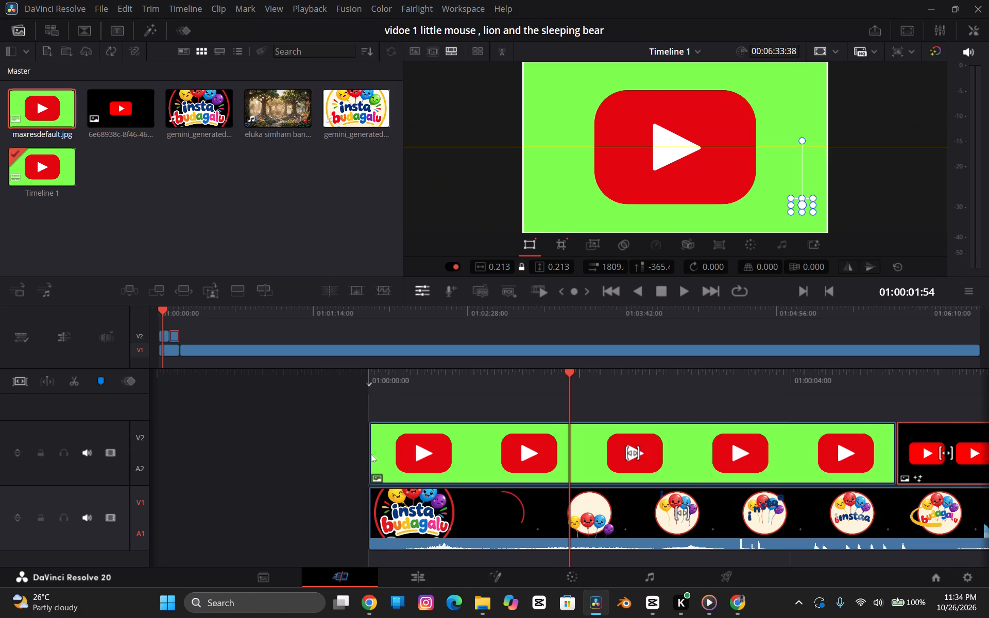
Delete the black-background YouTube logo clip remaining on video track 2.
{"action": "left_click", "coordinate": [938, 465]}
{"action": "key", "text": "Delete"}
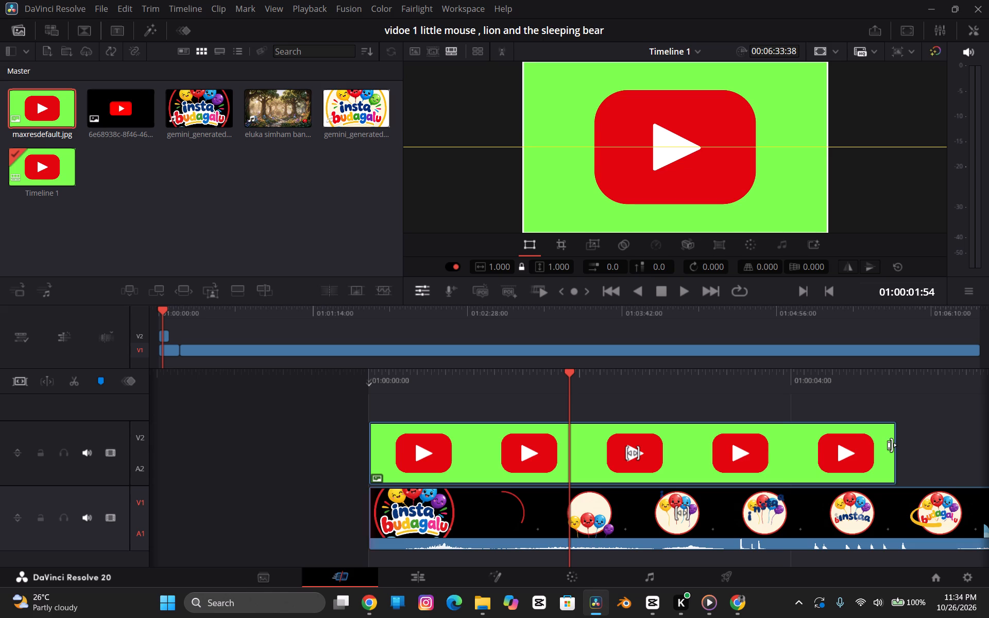
Extend the green-background logo clip to the end of the intro at 01:00:10:00.
{"action": "left_click_drag", "start_coordinate": [893, 445], "coordinate": [912, 456]}
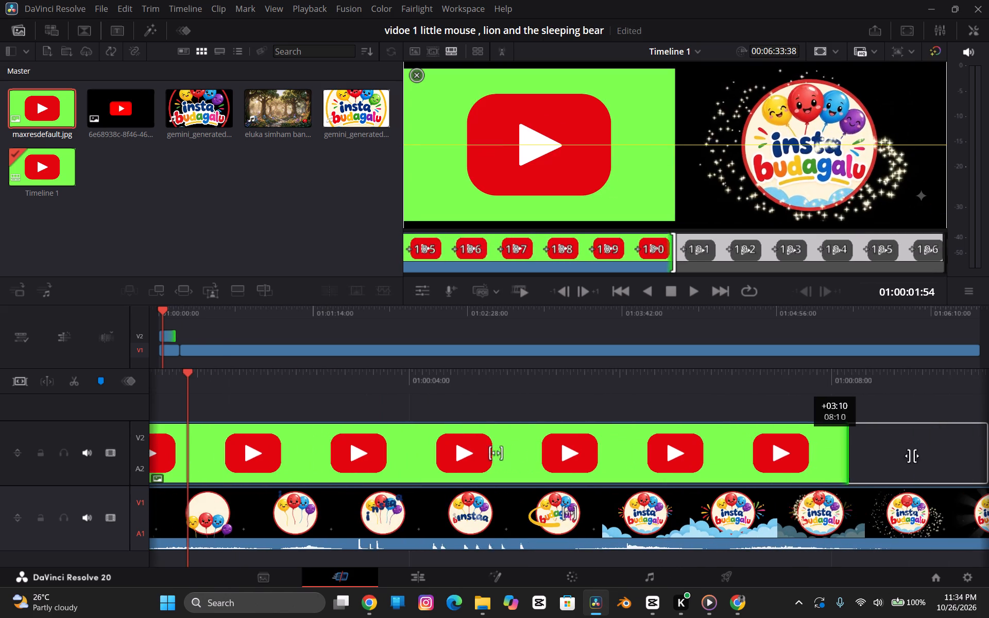
{"action": "left_click_drag", "start_coordinate": [912, 456], "coordinate": [897, 455]}
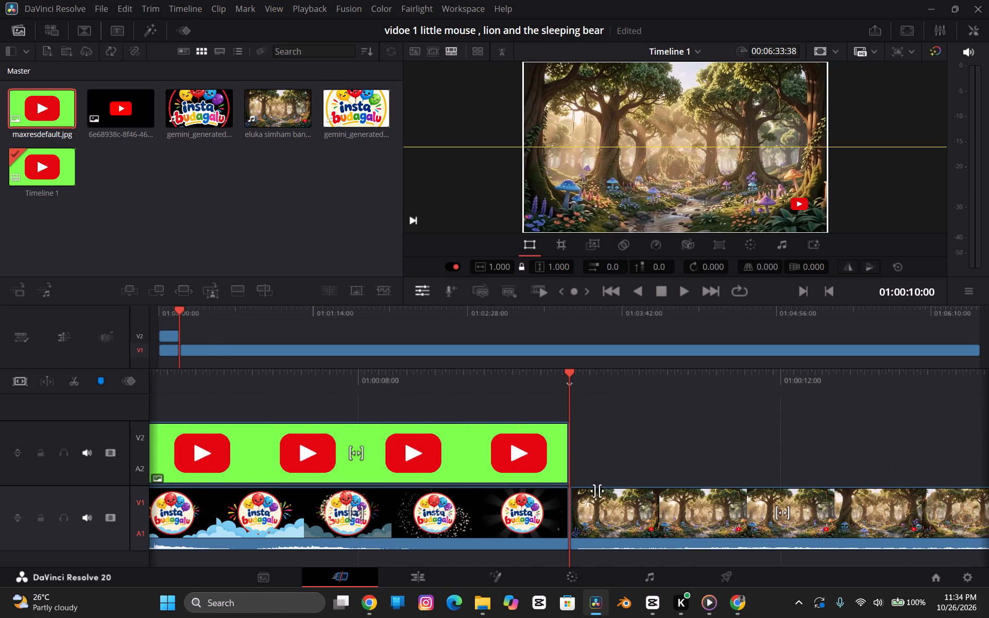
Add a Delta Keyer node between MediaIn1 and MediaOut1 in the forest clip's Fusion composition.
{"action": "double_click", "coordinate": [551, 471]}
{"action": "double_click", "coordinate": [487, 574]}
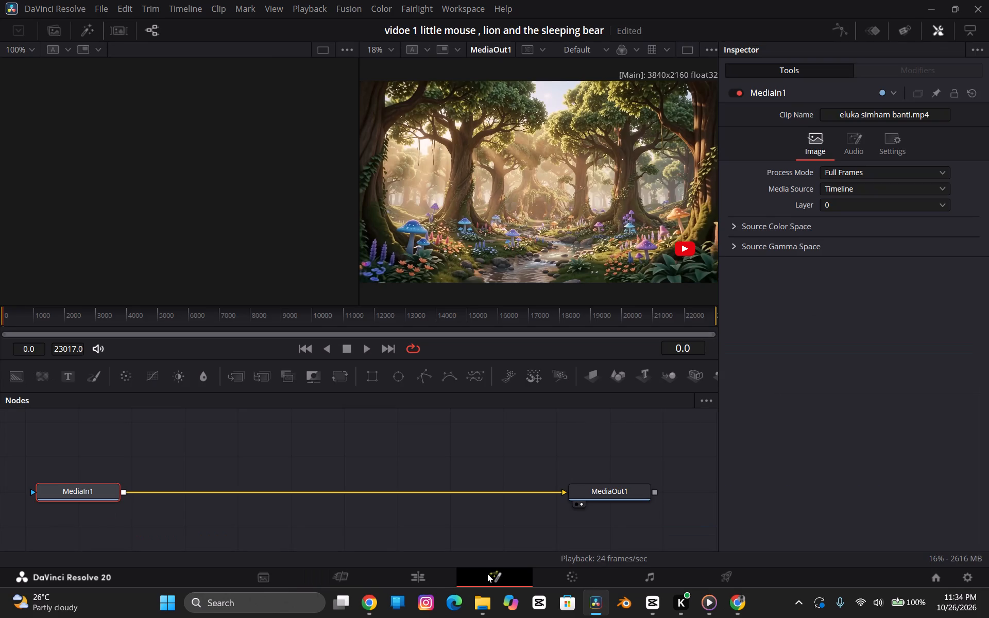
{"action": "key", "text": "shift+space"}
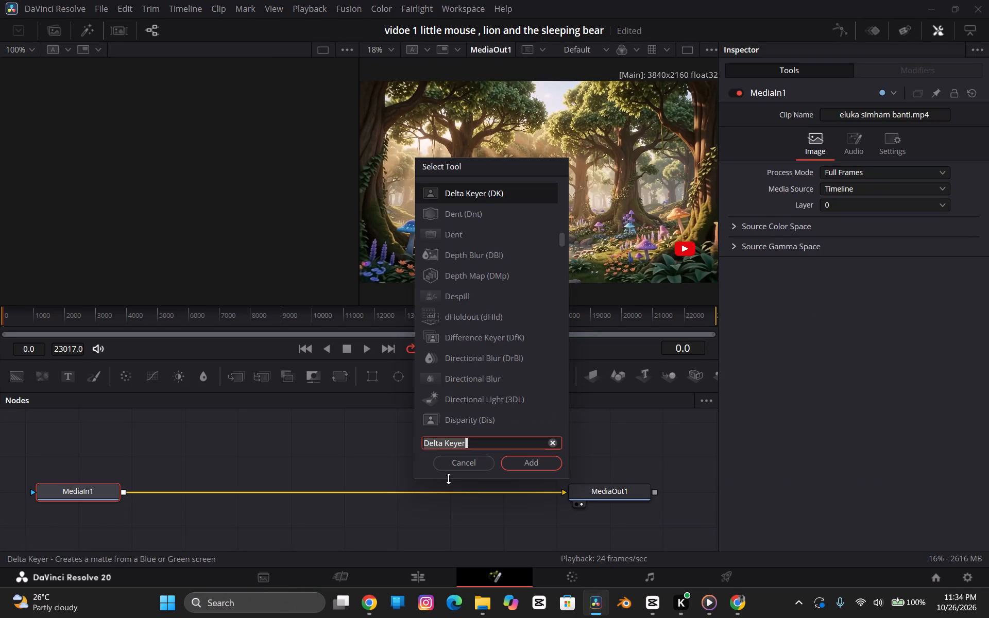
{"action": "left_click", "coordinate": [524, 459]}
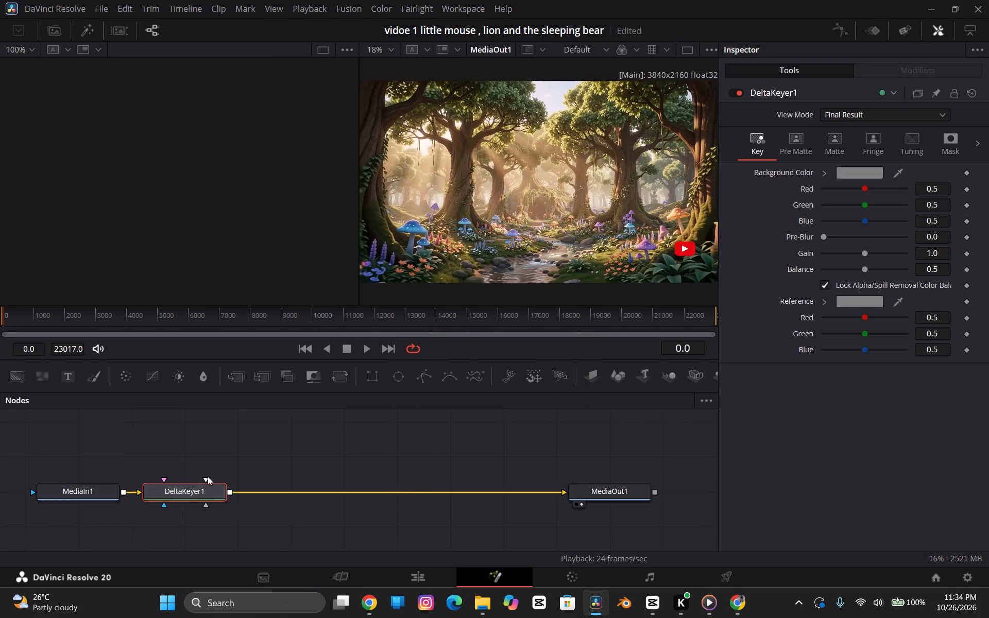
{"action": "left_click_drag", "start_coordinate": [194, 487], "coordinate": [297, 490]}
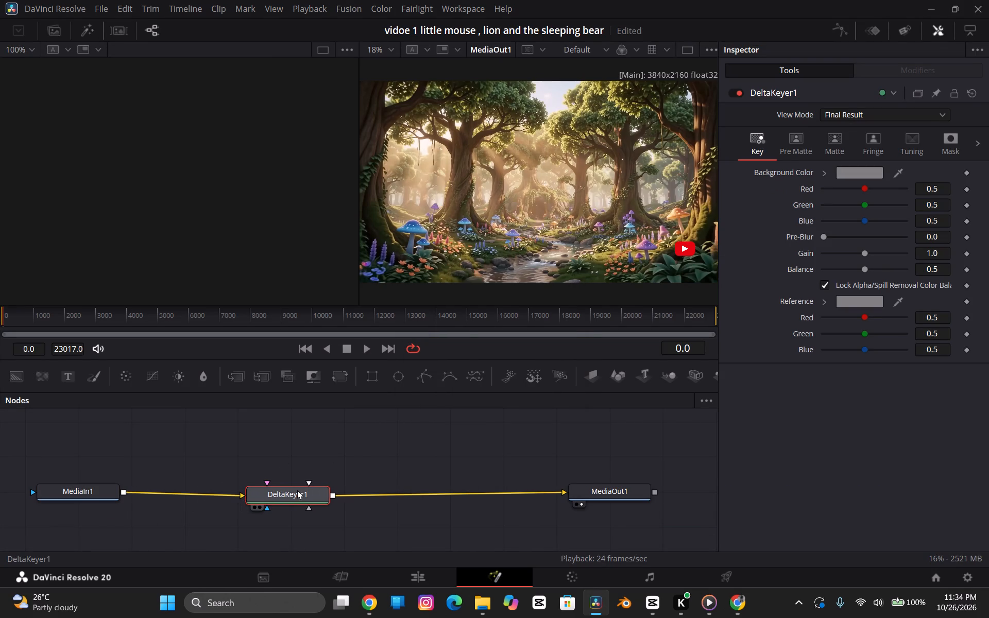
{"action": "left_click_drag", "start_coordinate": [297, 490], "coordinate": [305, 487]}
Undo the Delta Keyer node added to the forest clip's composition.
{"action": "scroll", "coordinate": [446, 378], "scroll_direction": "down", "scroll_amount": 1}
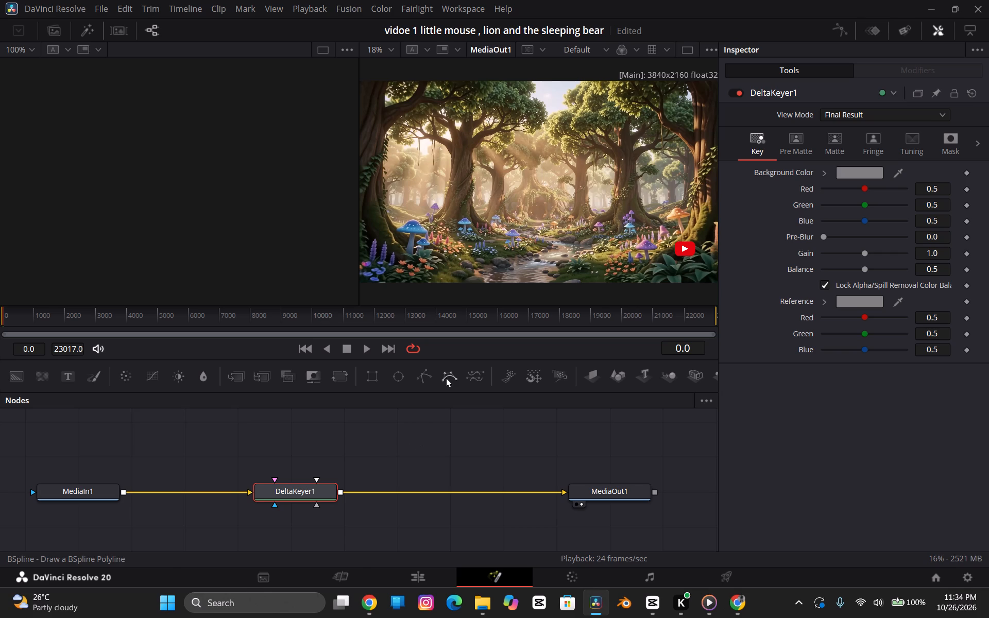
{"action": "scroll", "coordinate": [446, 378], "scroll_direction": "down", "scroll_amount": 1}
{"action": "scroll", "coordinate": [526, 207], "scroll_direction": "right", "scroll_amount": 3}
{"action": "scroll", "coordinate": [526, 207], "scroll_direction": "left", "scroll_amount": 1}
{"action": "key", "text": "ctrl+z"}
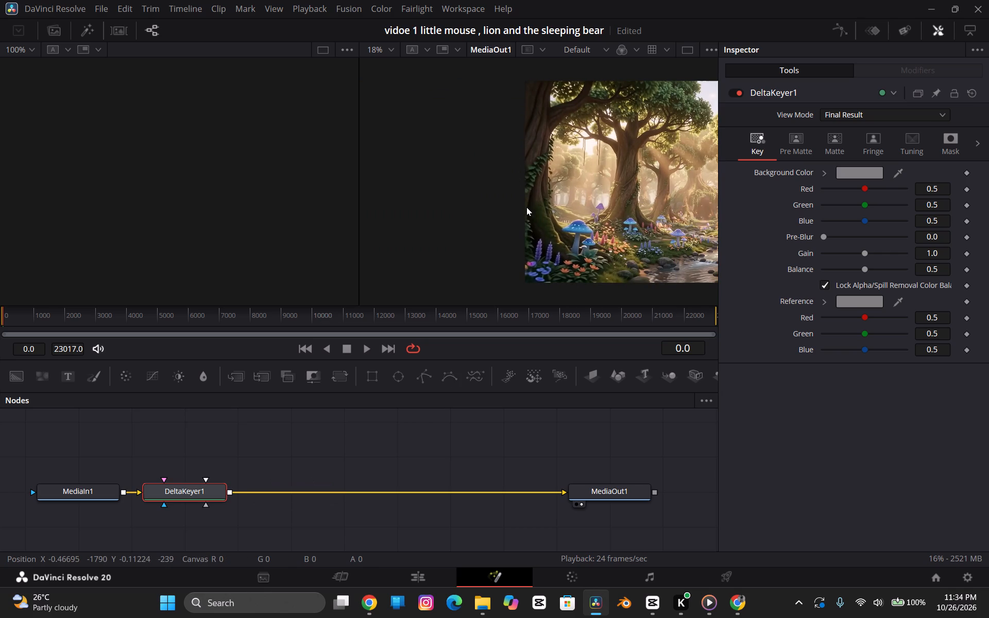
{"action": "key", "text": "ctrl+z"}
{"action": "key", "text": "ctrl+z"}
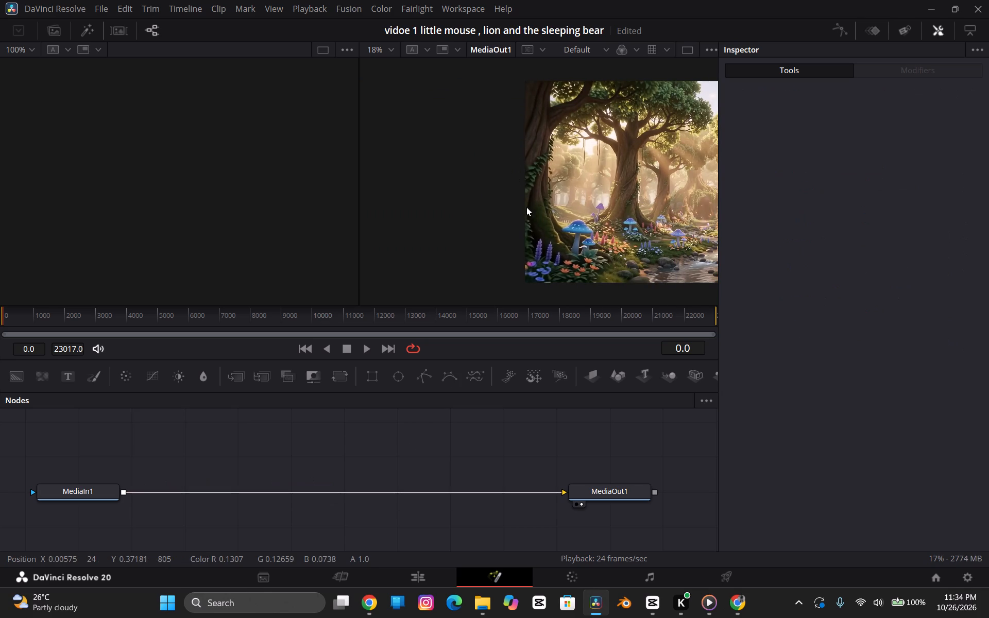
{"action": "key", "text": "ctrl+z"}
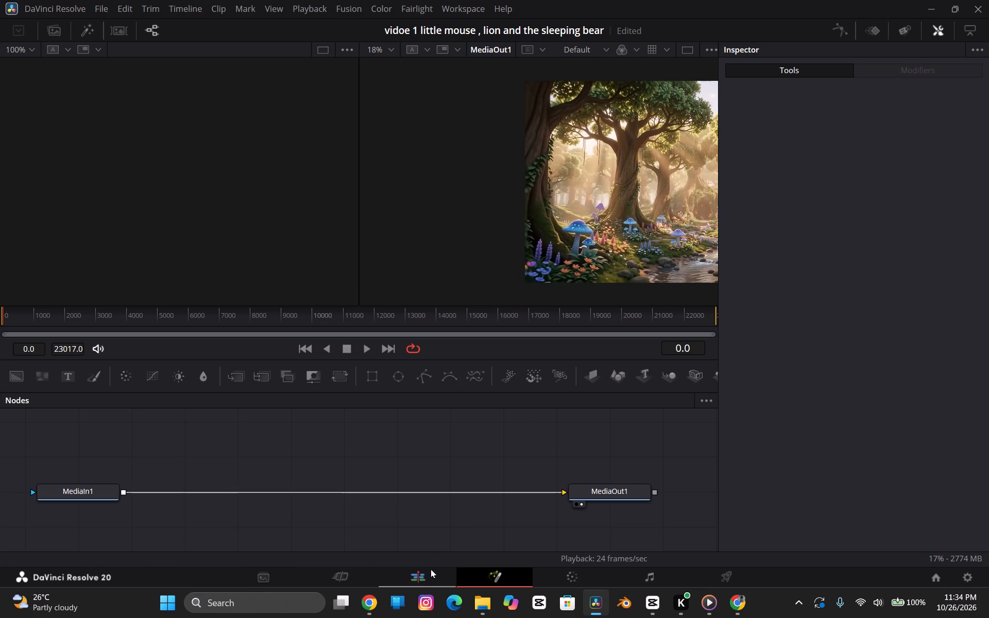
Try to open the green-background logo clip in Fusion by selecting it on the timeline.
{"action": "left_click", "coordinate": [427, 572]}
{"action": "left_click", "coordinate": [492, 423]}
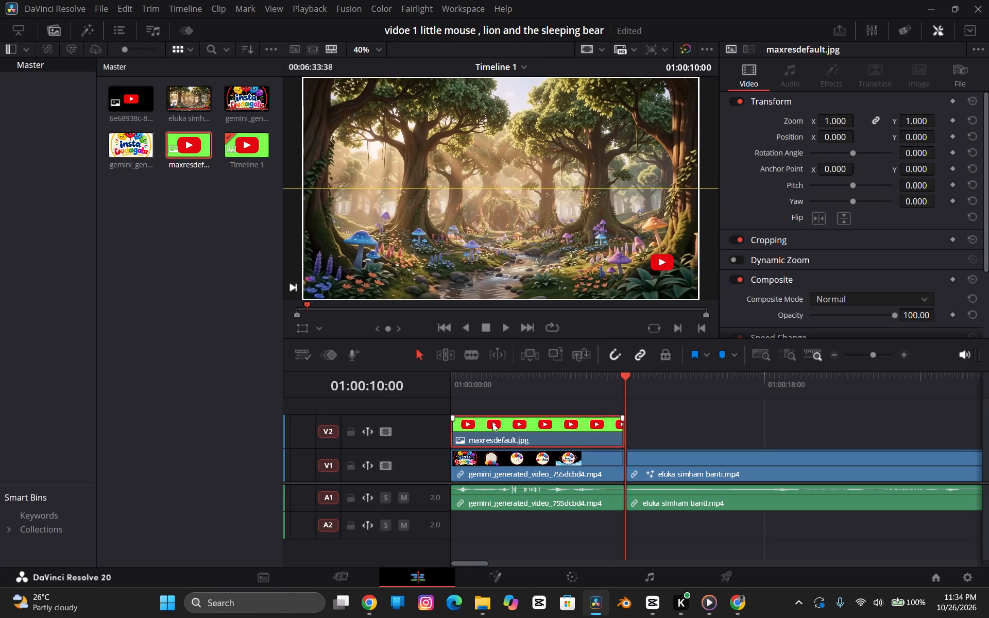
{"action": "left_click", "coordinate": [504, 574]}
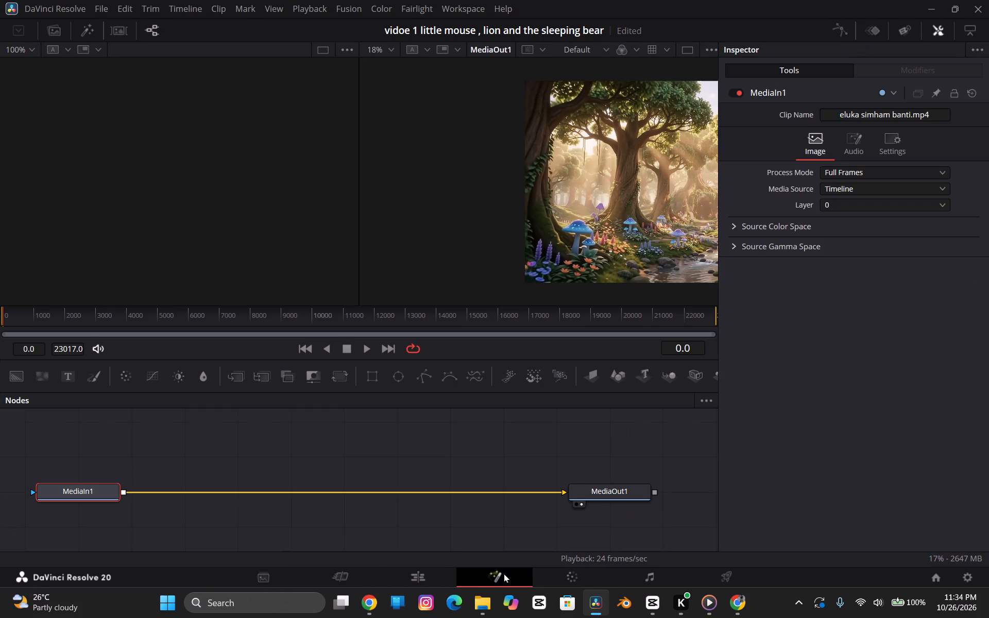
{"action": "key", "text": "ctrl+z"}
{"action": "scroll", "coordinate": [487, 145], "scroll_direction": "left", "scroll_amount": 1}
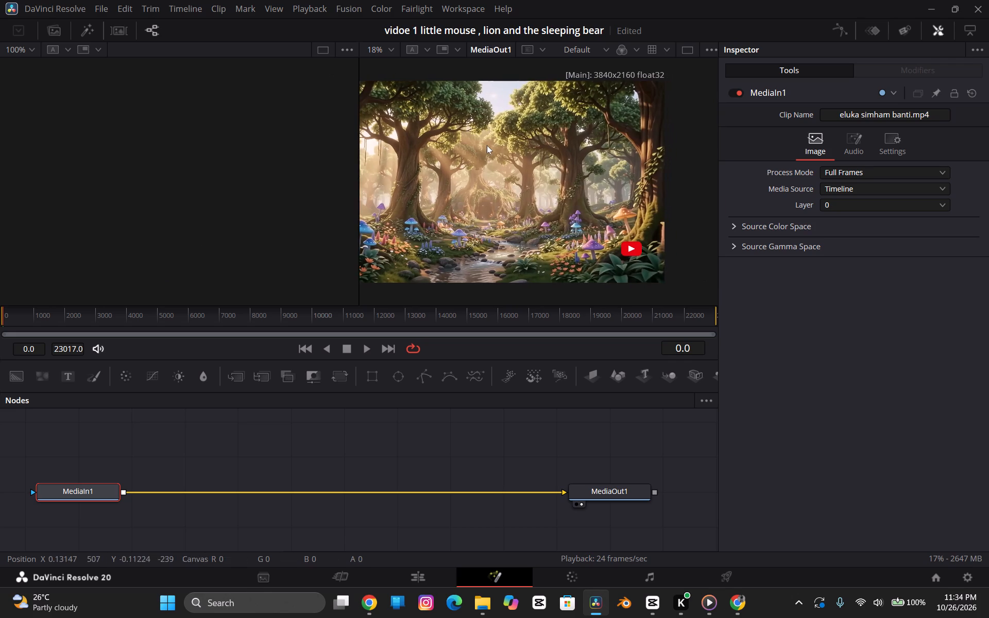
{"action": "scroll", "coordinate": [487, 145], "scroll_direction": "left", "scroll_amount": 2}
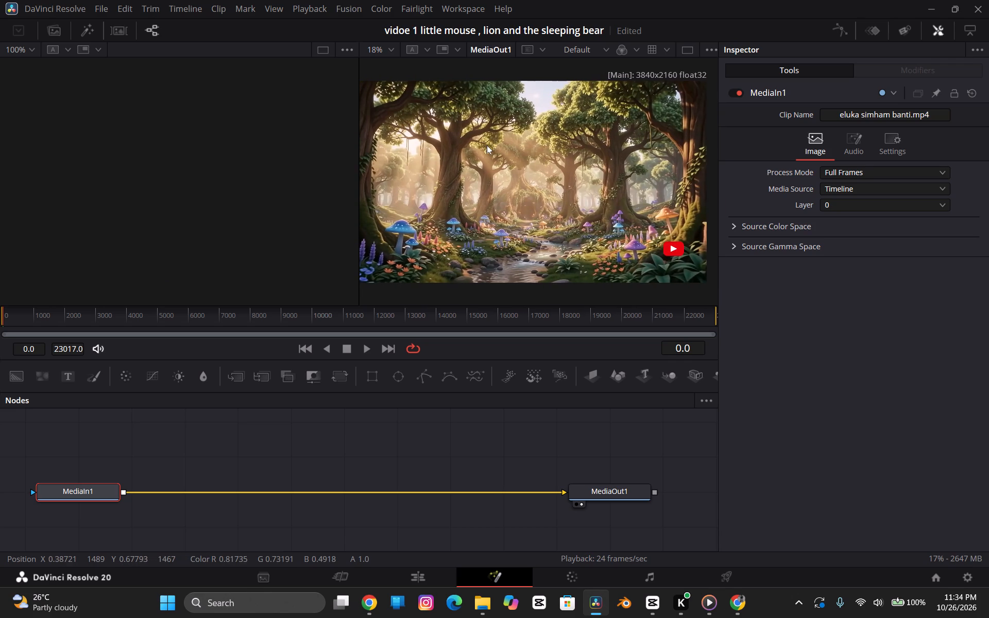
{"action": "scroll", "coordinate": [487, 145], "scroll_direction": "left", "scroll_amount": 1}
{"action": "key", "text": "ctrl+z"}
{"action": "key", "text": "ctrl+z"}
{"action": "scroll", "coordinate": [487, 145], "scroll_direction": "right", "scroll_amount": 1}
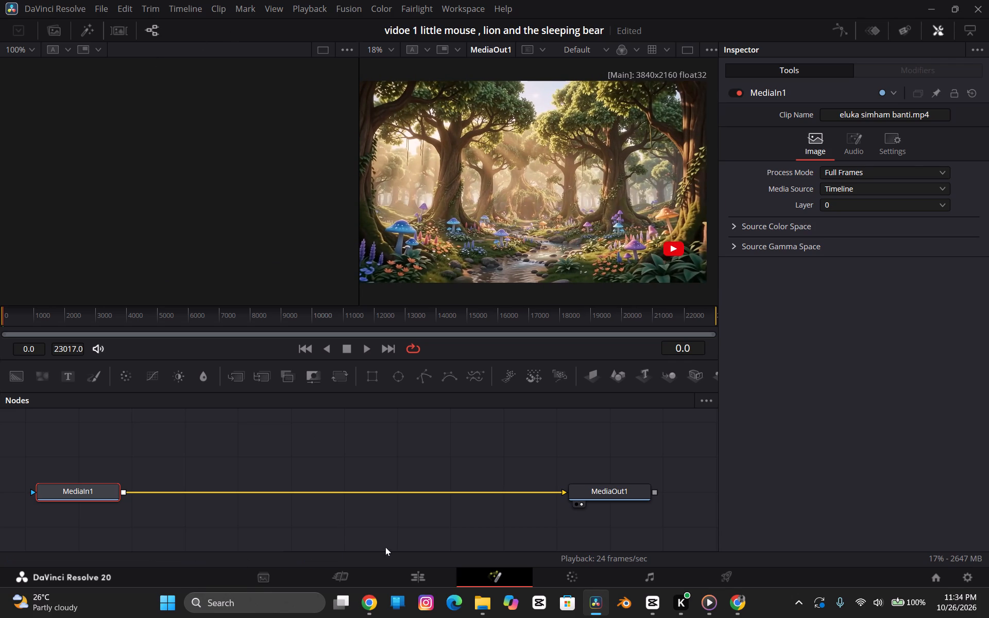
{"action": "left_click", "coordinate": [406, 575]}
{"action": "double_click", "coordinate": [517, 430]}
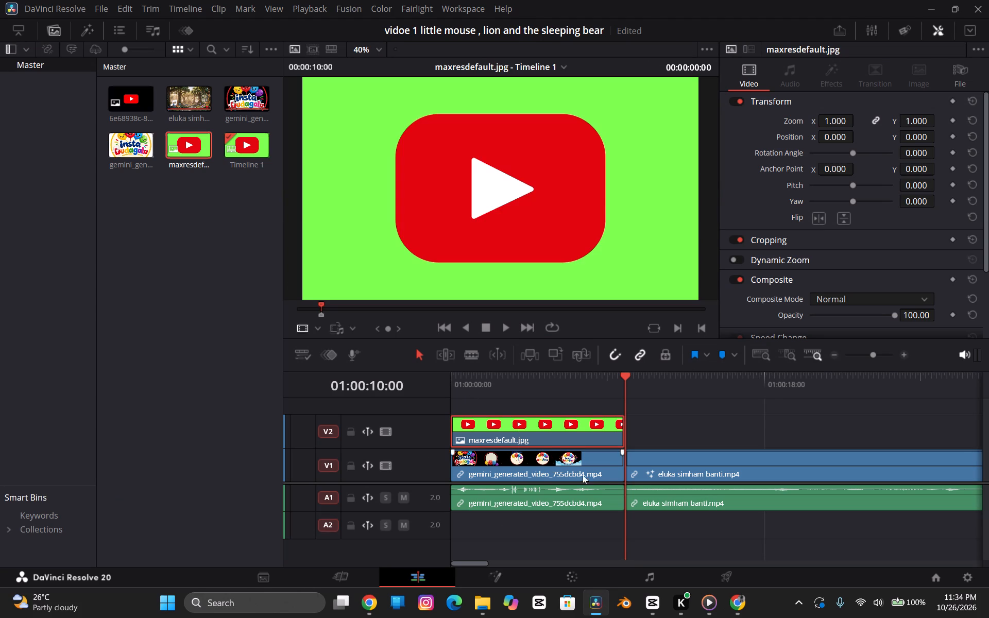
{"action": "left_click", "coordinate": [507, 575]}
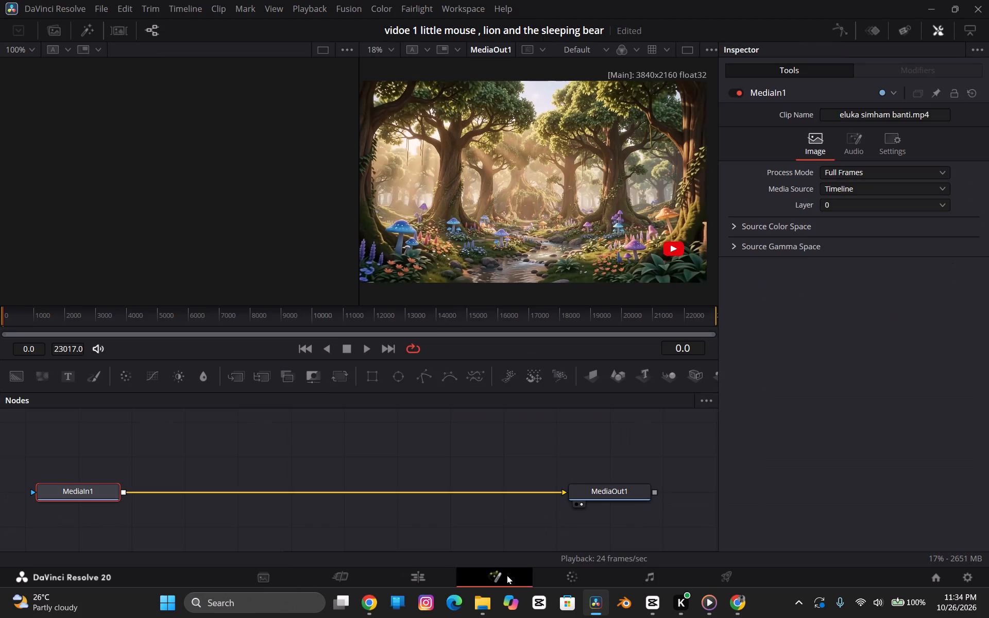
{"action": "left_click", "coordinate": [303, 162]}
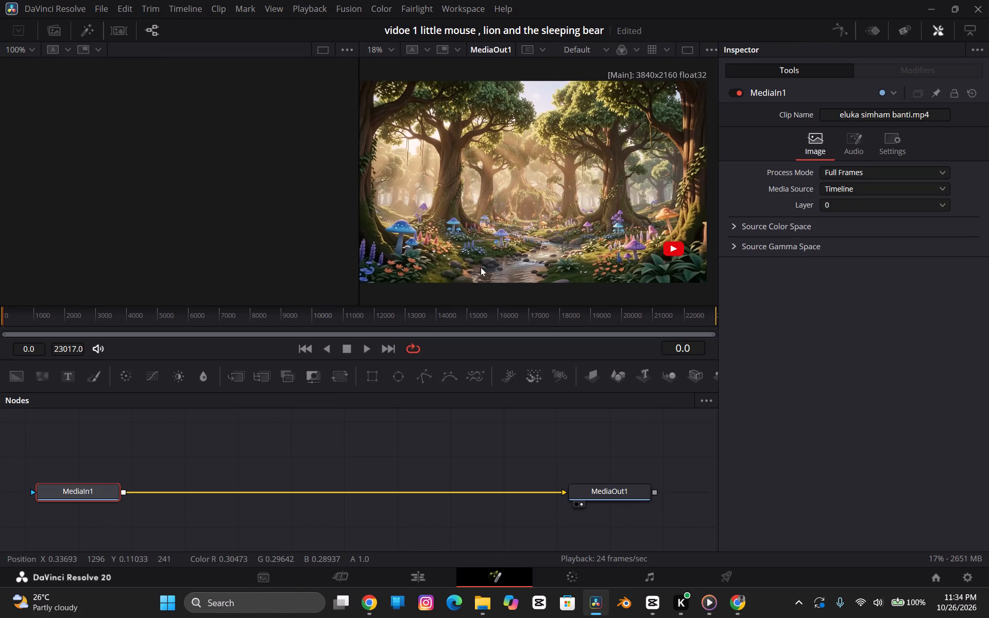
Move the playhead to 01:00:04:26 over the green-background logo clip and open its Fusion composition.
{"action": "left_click", "coordinate": [404, 574]}
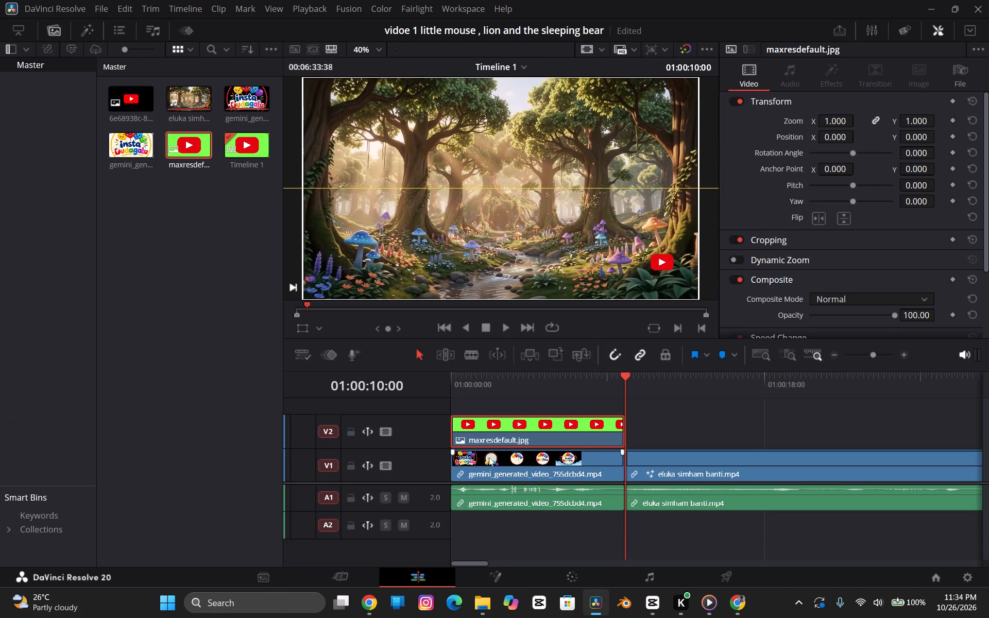
{"action": "left_click", "coordinate": [528, 376]}
{"action": "left_click", "coordinate": [494, 583]}
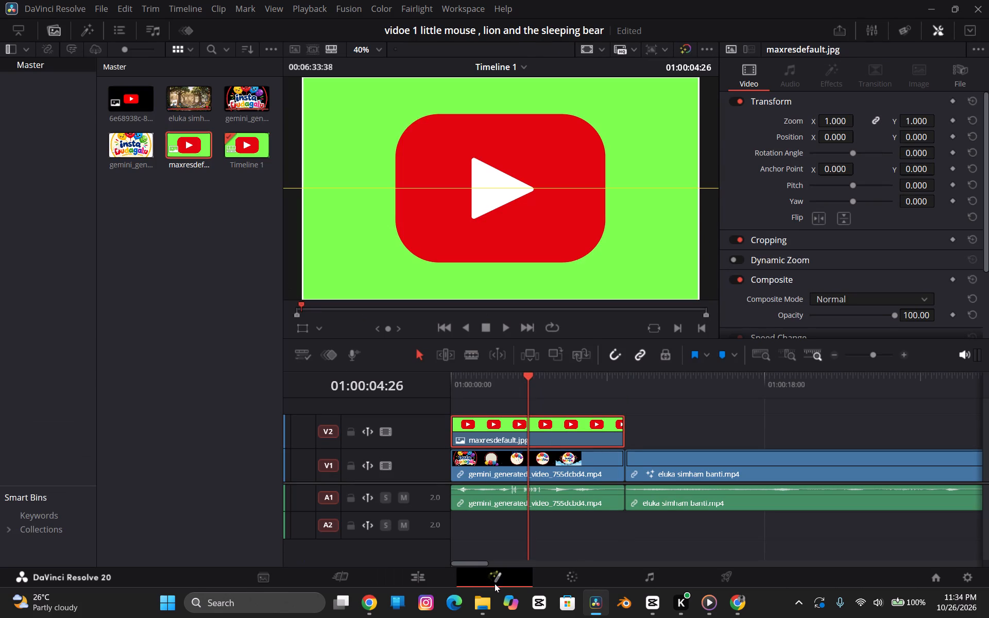
{"action": "left_click", "coordinate": [494, 583]}
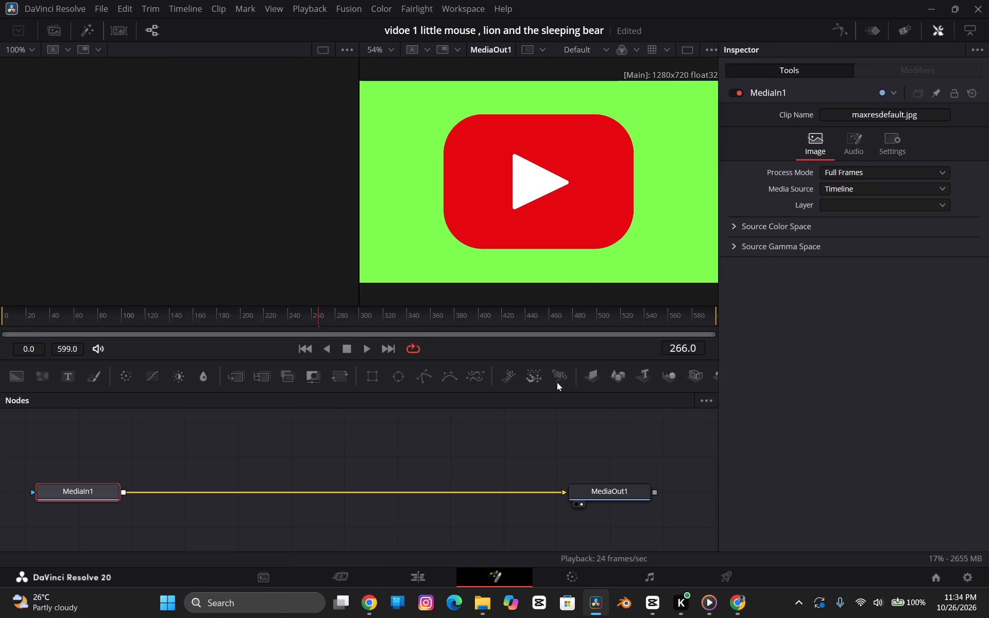
Insert a Delta Keyer node after the logo's MediaIn1 and space it midway toward MediaOut1.
{"action": "key", "text": "shift+space"}
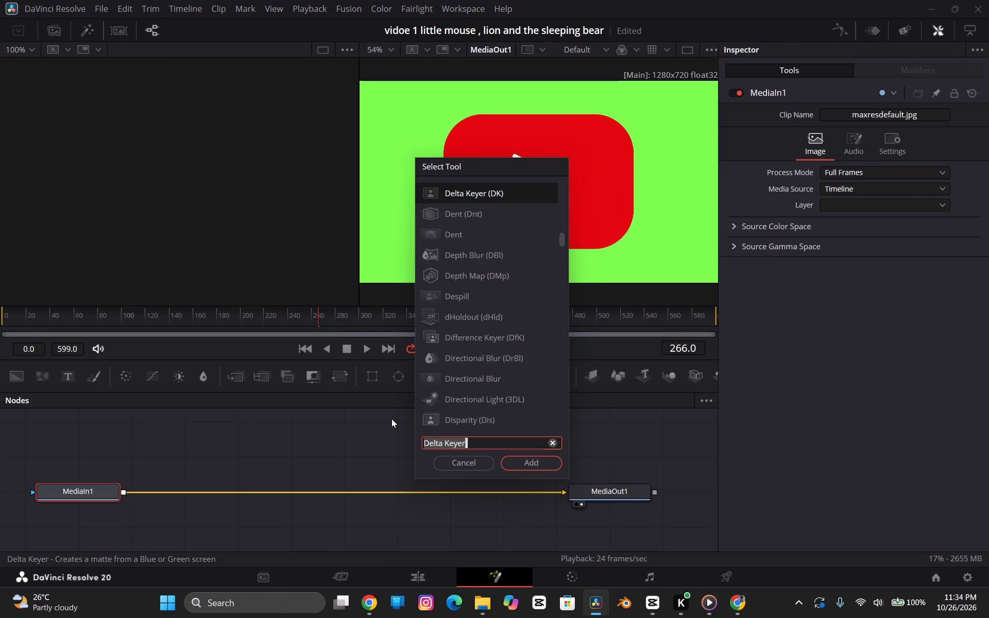
{"action": "key", "text": "Return"}
{"action": "key", "text": "Return"}
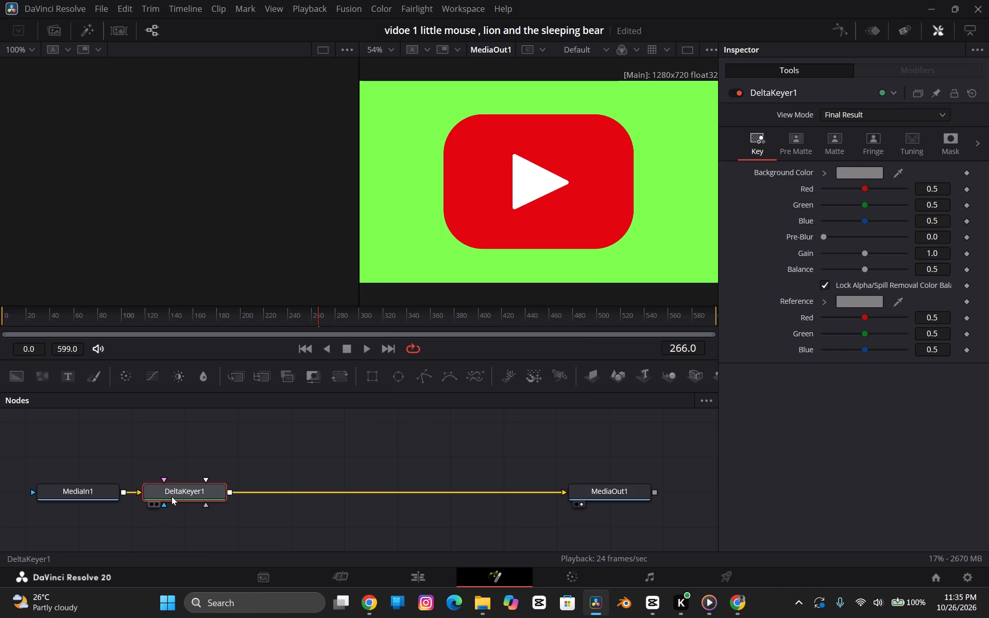
{"action": "left_click_drag", "start_coordinate": [172, 496], "coordinate": [291, 496]}
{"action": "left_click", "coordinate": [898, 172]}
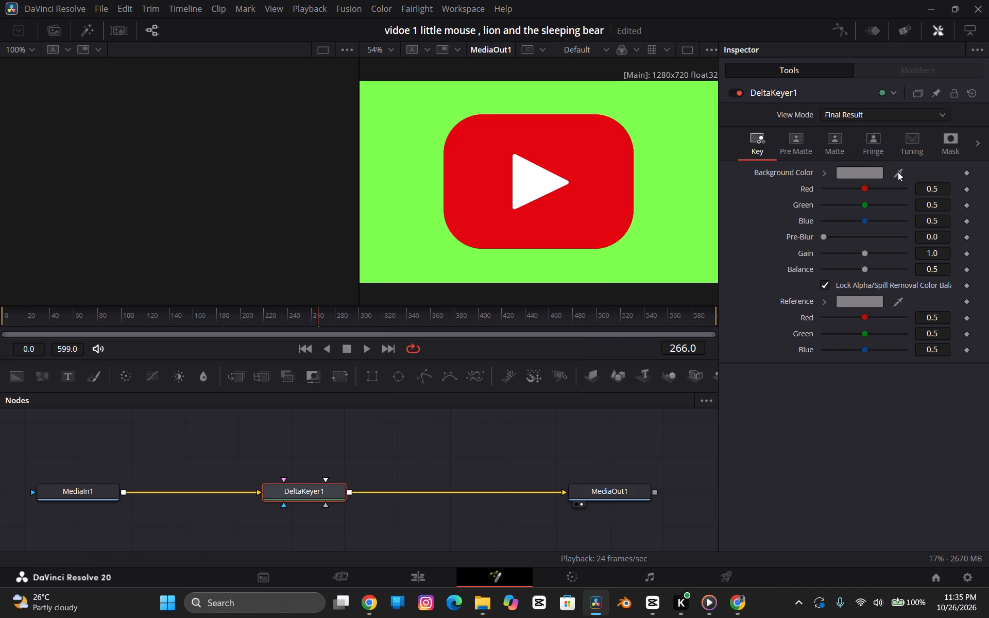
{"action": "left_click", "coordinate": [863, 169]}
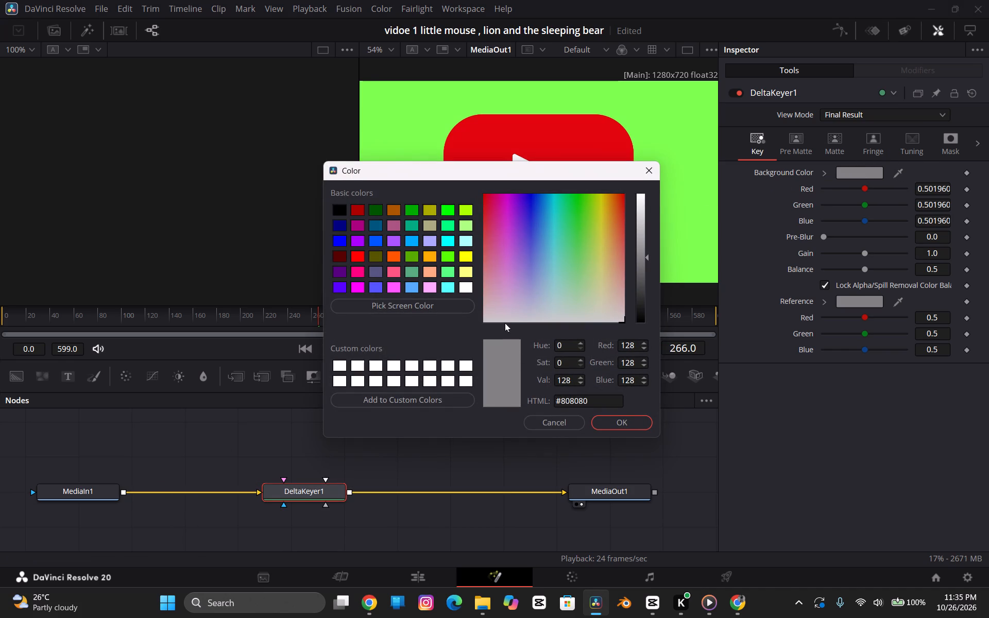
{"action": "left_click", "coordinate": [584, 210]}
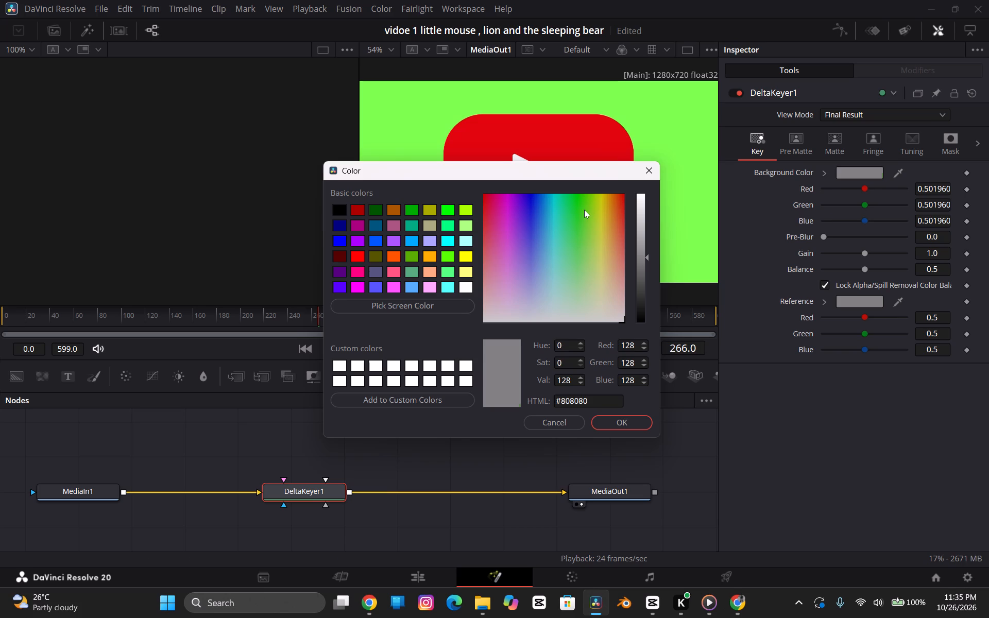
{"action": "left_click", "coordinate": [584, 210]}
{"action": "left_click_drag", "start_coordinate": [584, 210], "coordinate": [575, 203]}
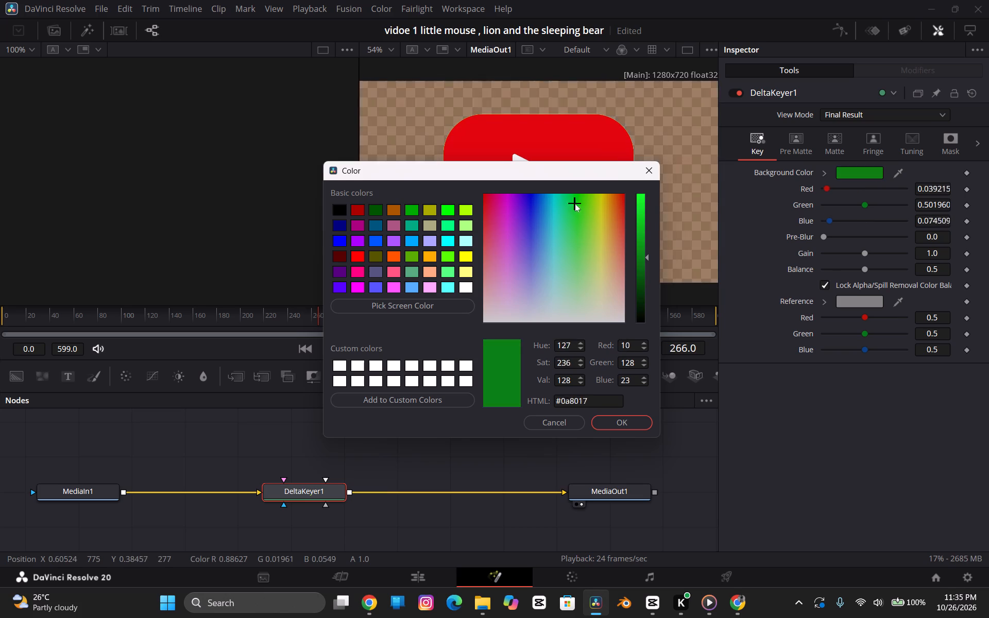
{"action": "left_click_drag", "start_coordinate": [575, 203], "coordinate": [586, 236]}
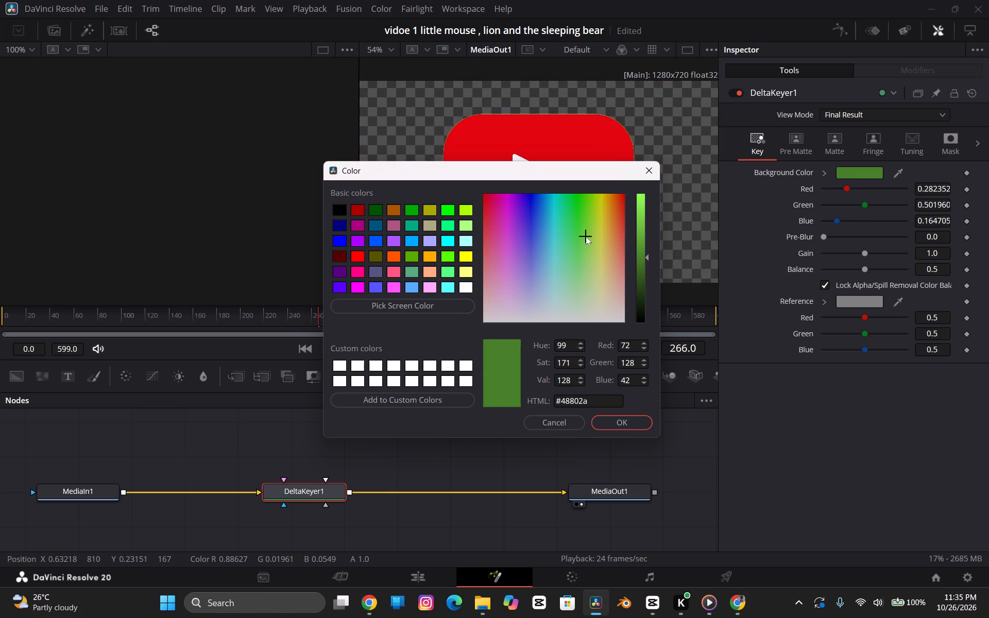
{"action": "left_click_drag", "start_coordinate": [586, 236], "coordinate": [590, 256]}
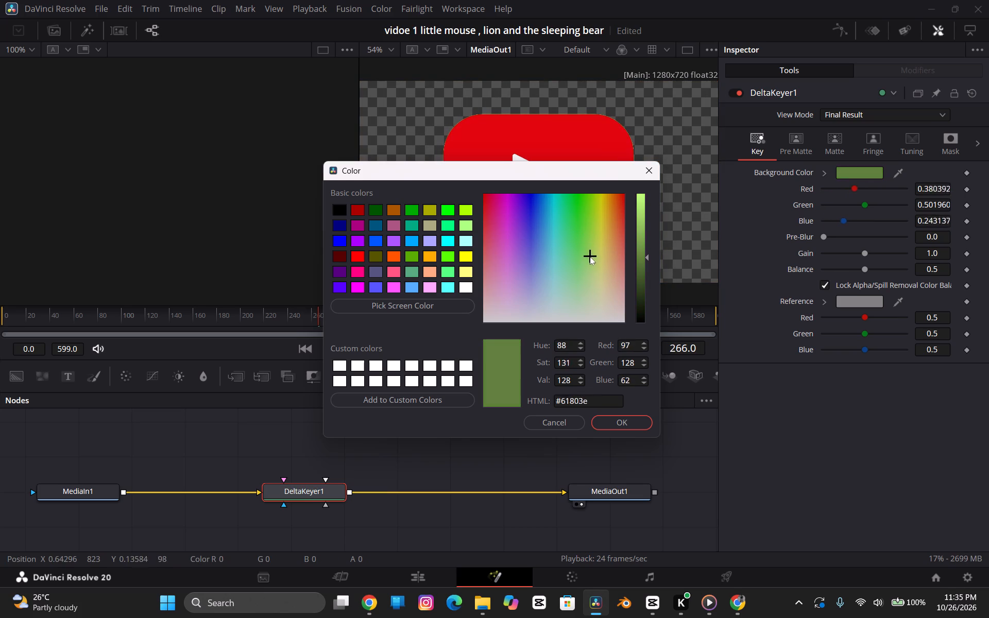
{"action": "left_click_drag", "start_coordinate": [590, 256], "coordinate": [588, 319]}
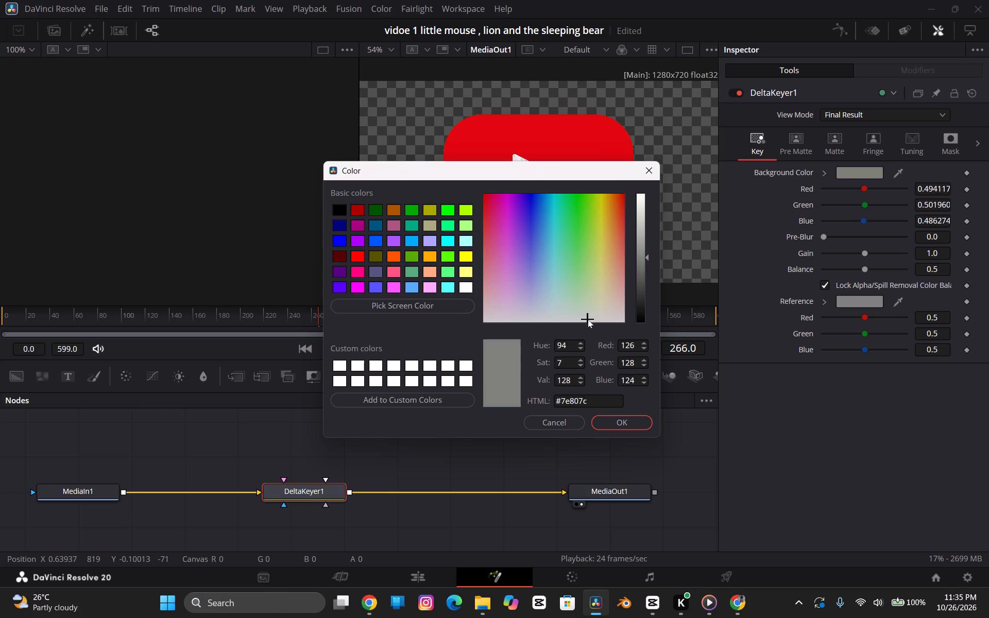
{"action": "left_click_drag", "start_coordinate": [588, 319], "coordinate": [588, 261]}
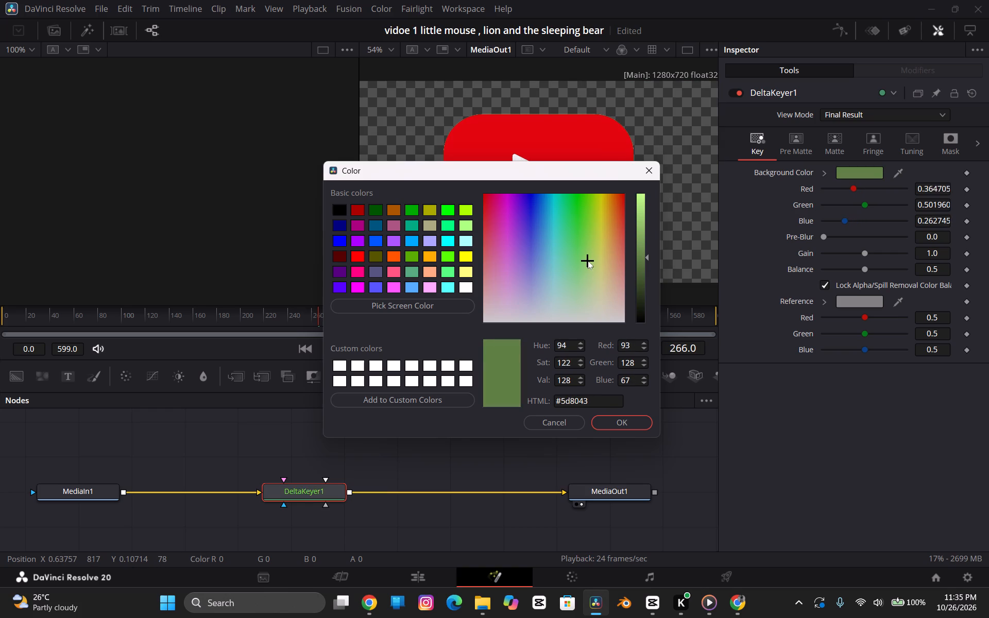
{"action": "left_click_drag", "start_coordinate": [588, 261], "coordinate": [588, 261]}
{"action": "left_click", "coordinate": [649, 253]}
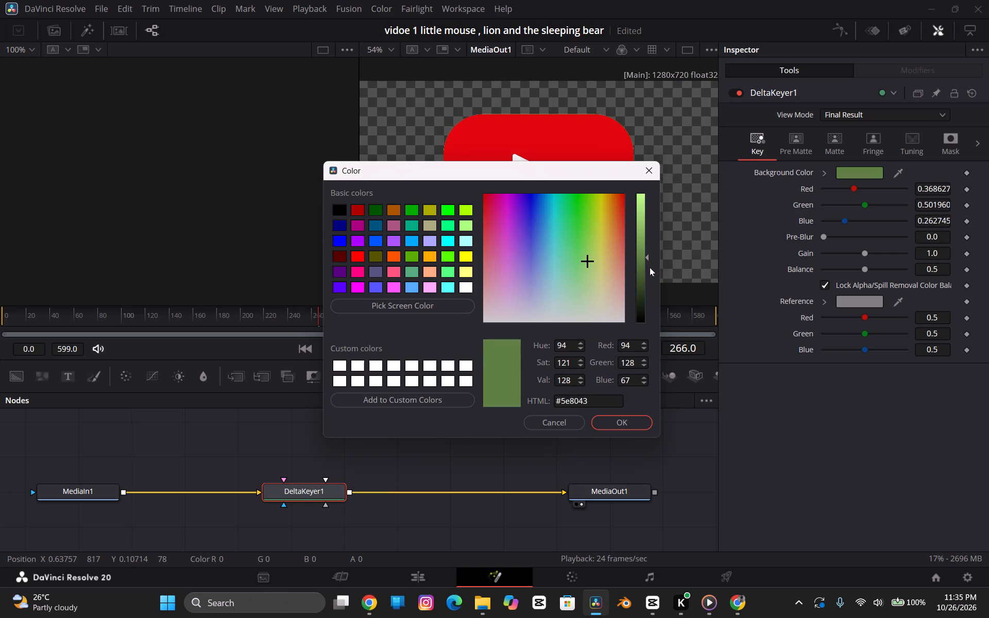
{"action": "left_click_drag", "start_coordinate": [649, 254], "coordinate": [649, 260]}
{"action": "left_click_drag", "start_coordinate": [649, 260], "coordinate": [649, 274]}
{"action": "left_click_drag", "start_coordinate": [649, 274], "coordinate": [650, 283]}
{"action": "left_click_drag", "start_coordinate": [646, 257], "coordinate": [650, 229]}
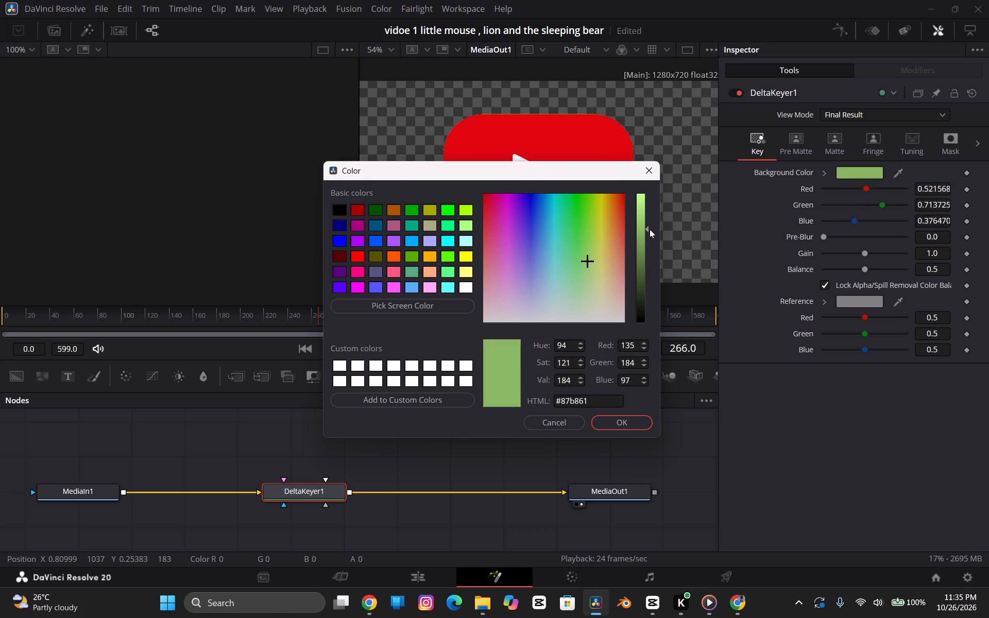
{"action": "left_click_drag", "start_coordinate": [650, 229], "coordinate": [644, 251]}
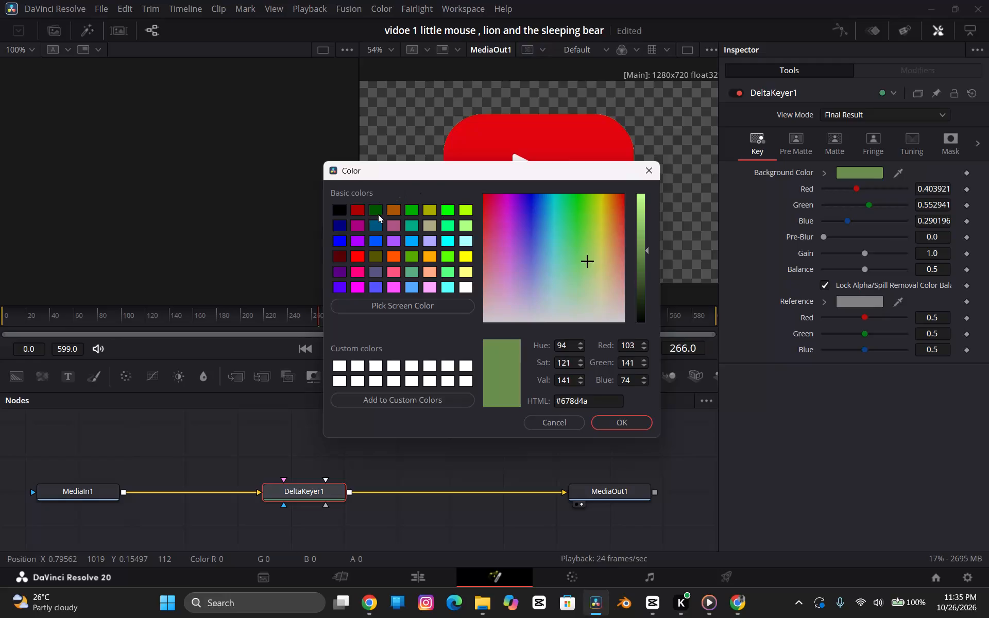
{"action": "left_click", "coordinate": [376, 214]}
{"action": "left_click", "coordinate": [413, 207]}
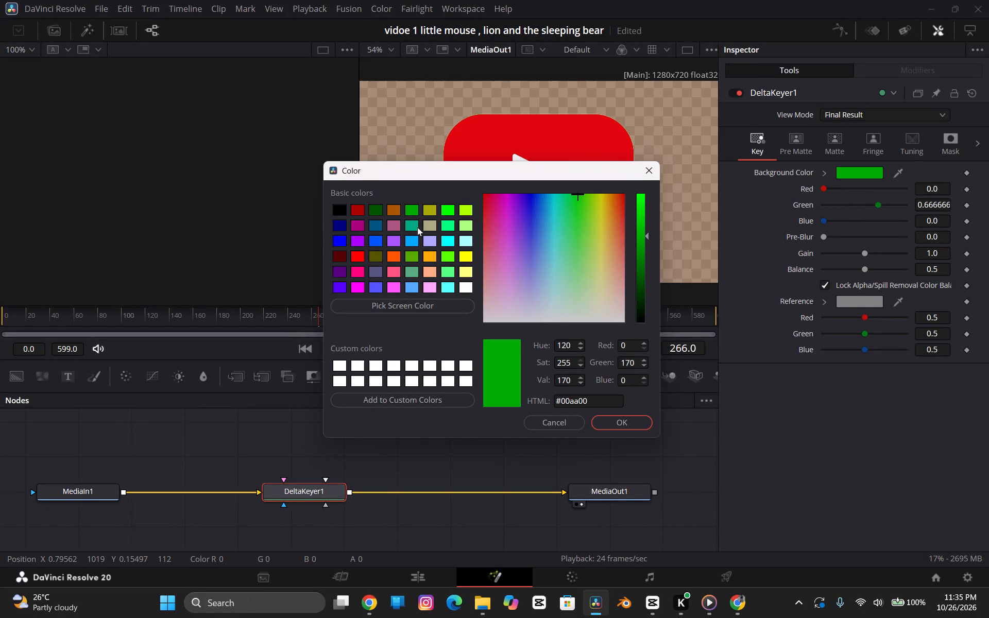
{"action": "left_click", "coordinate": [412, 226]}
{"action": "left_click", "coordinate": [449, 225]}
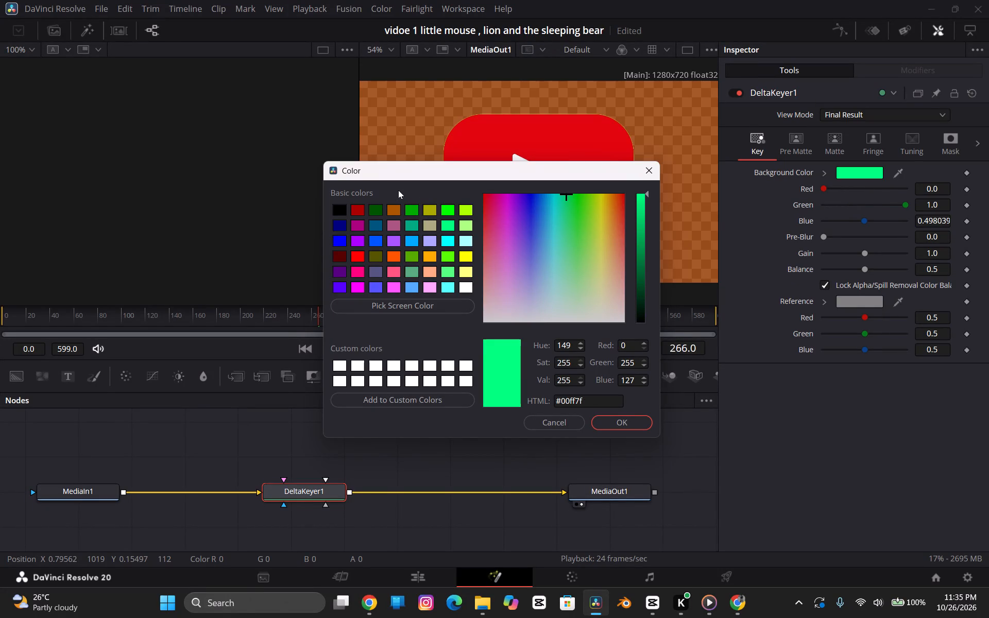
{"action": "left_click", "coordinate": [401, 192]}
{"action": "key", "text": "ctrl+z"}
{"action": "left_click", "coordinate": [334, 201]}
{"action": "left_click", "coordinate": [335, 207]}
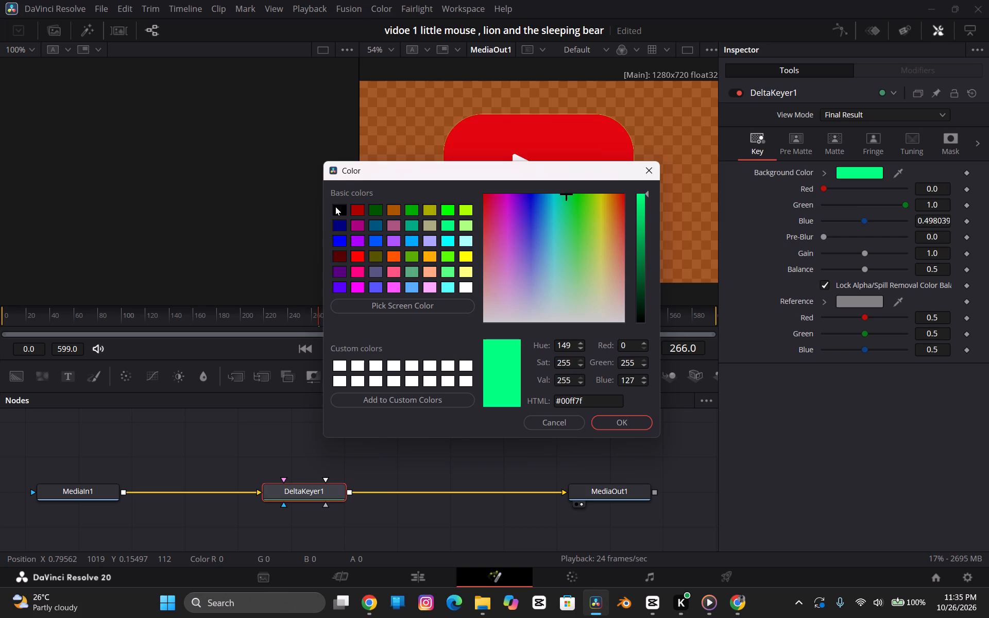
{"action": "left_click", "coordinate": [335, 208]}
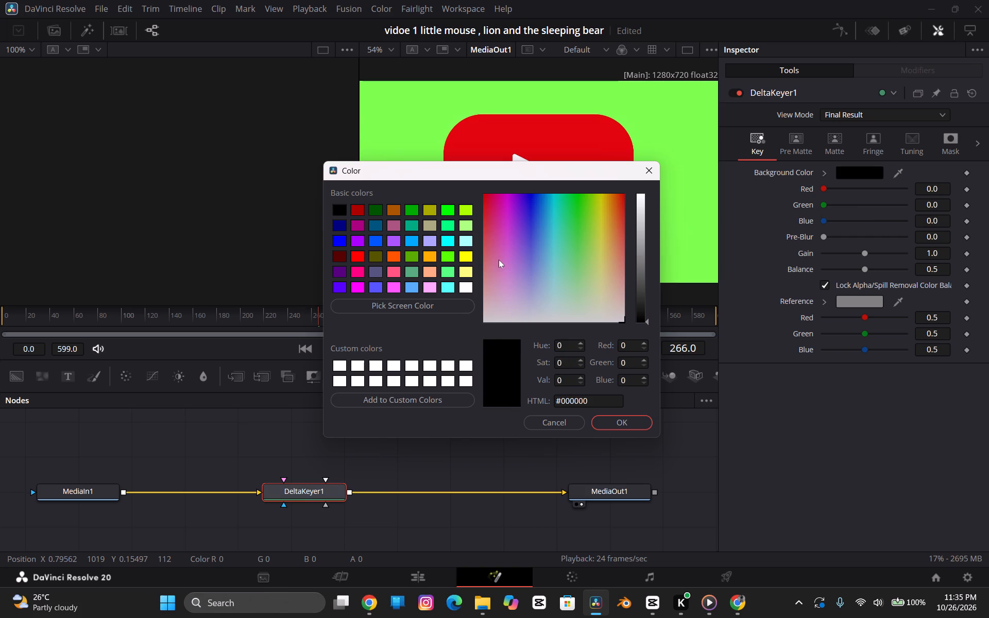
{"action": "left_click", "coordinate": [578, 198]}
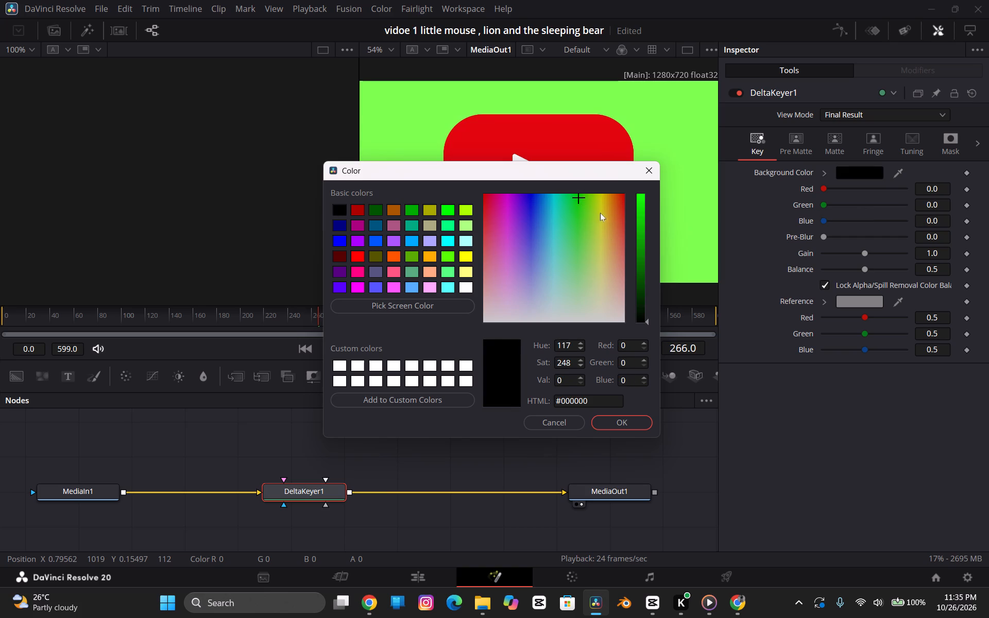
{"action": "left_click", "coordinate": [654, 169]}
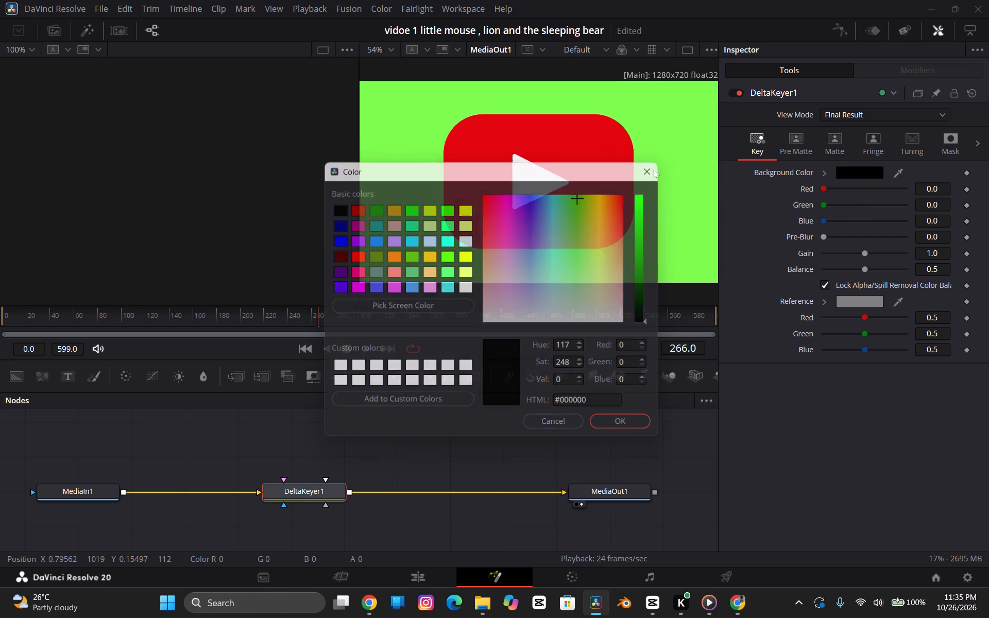
Set DeltaKeyer1's background colour to green #3d801f to key out the logo's green background.
{"action": "left_click", "coordinate": [850, 175]}
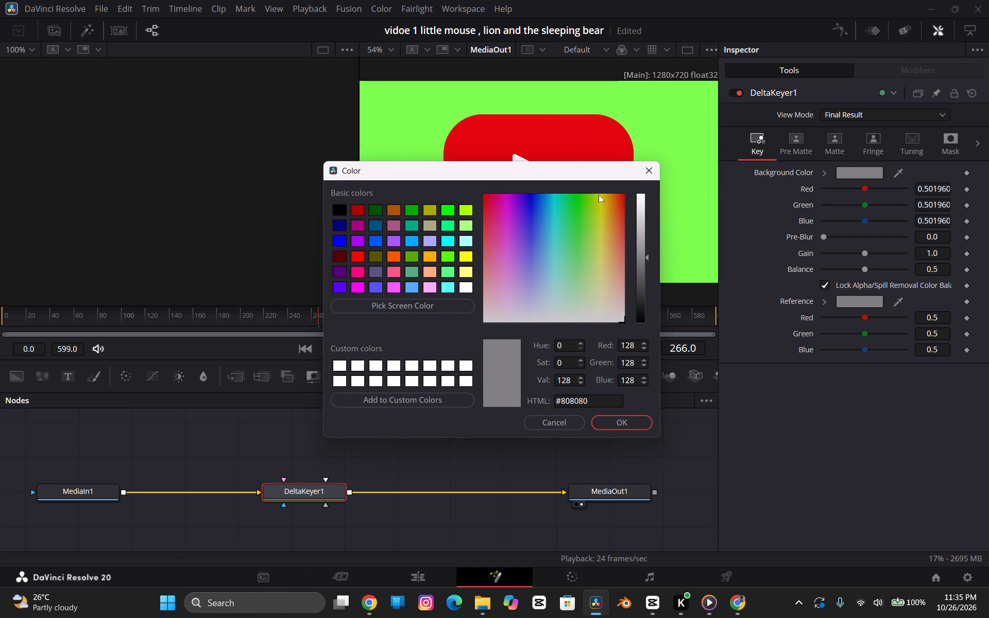
{"action": "left_click", "coordinate": [583, 200]}
{"action": "left_click", "coordinate": [579, 216]}
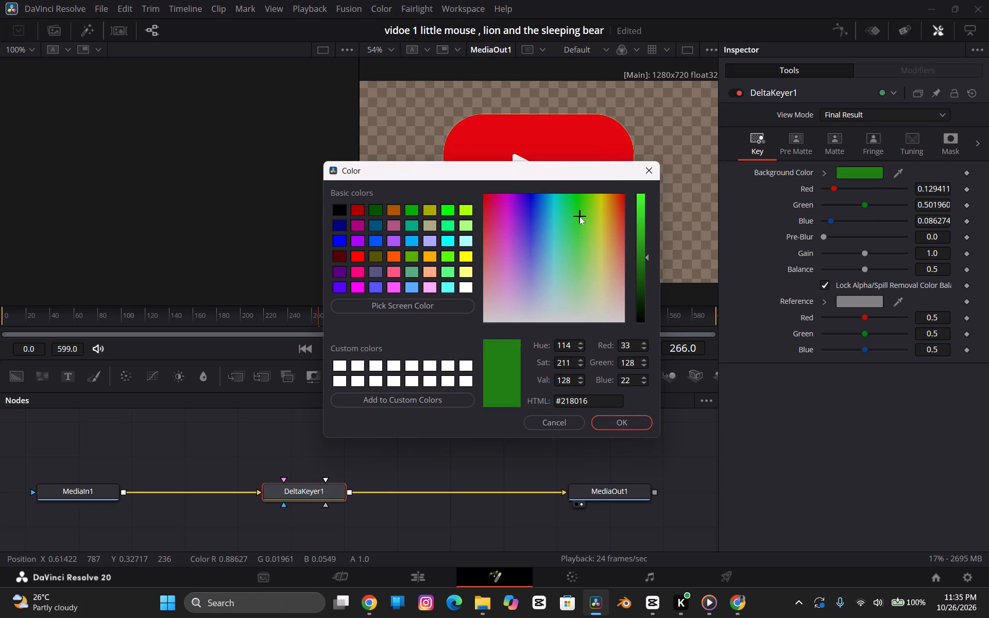
{"action": "left_click", "coordinate": [579, 221]}
{"action": "left_click", "coordinate": [585, 225]}
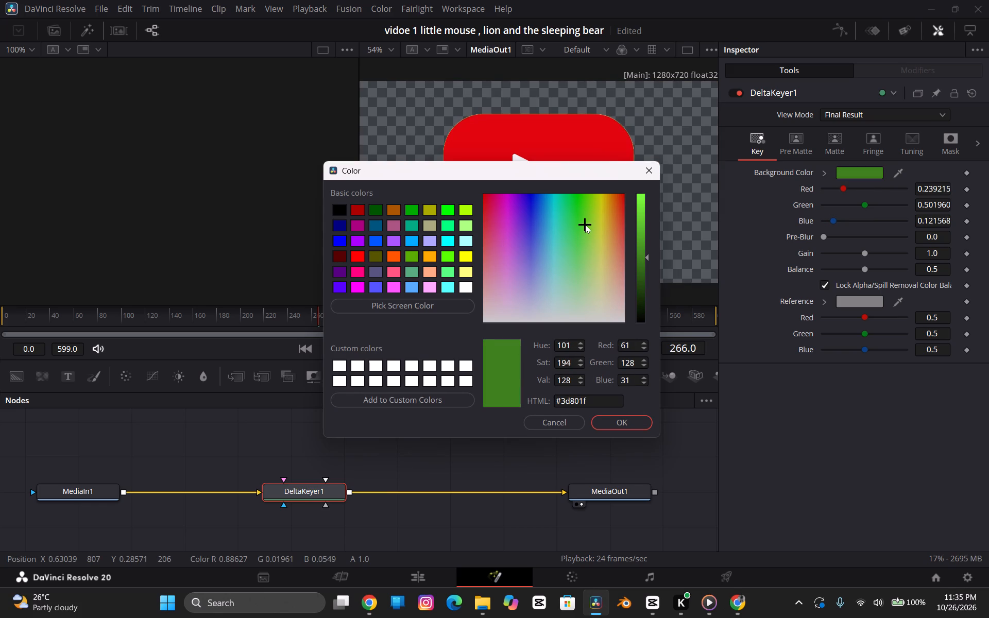
{"action": "left_click", "coordinate": [622, 420]}
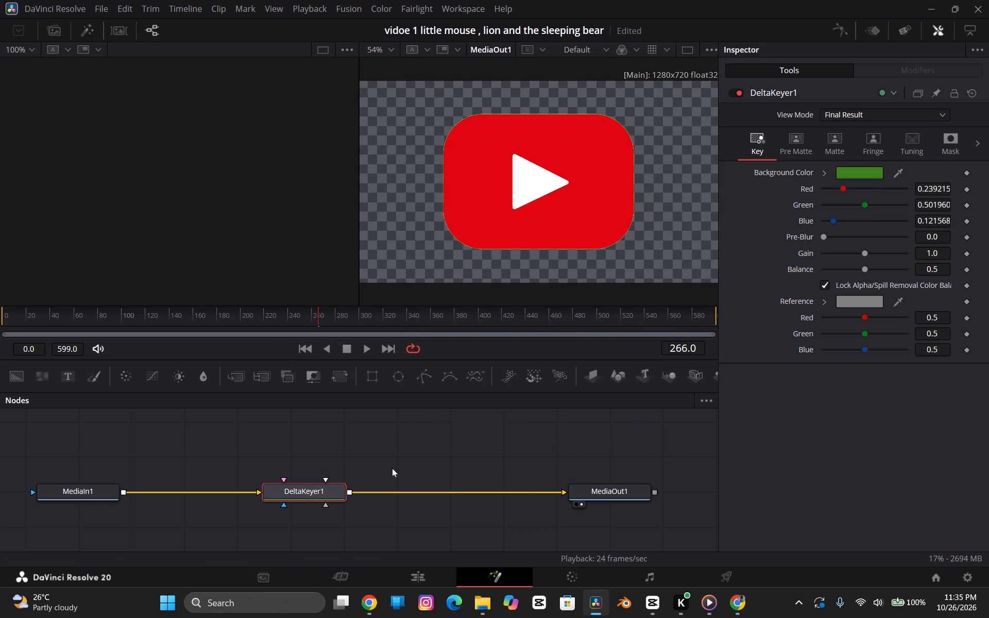
{"action": "scroll", "coordinate": [600, 166], "scroll_direction": "down", "scroll_amount": 2, "text": "ctrl"}
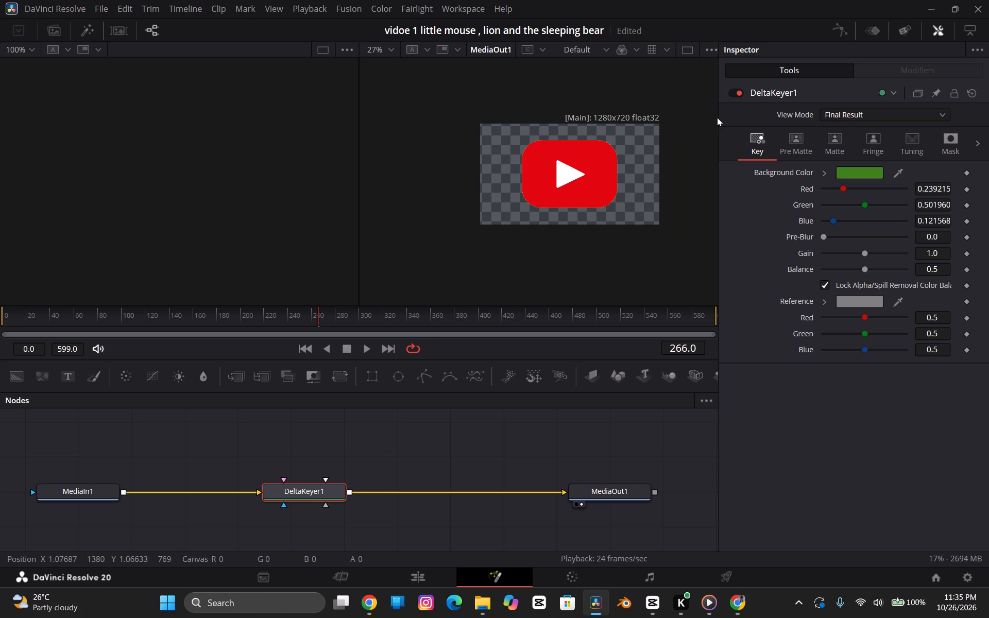
On the Edit page, scale the keyed YouTube logo to about 0.096 and place it over the Gemini logo at about X 771, Y -359.
{"action": "left_click", "coordinate": [411, 581]}
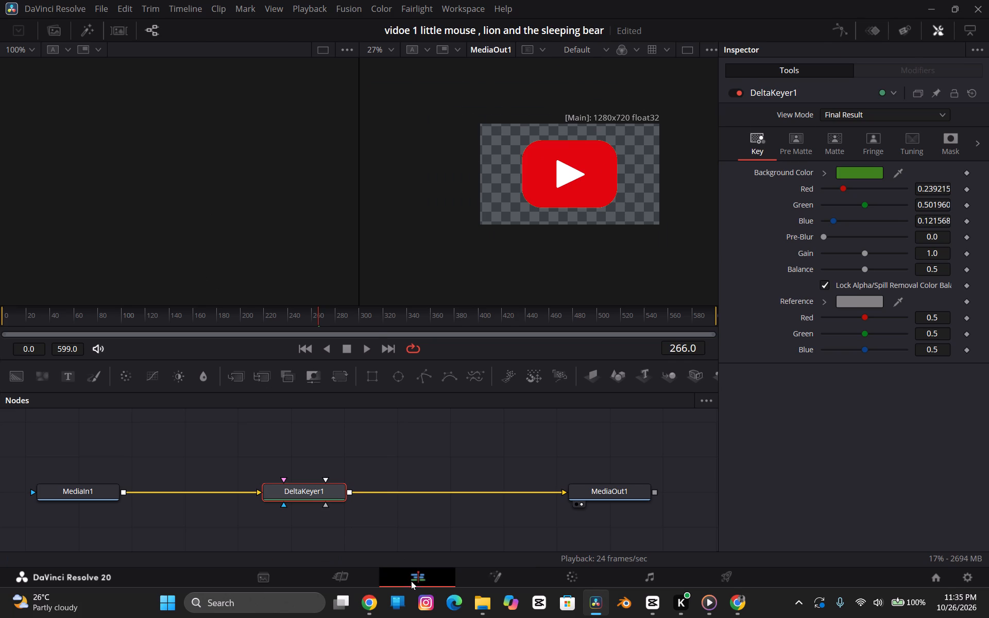
{"action": "left_click_drag", "start_coordinate": [506, 198], "coordinate": [596, 257]}
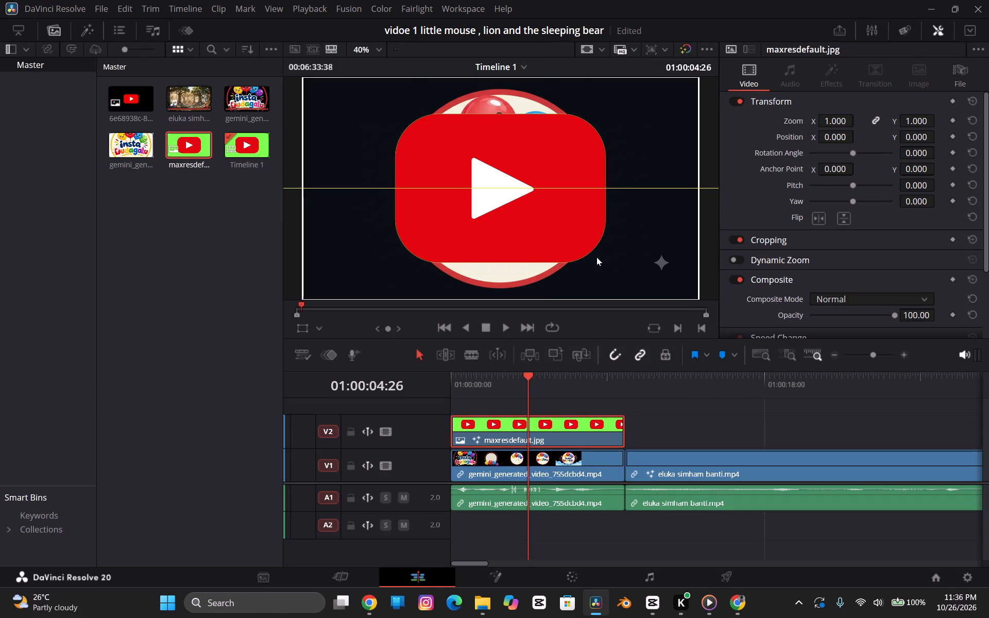
{"action": "left_click_drag", "start_coordinate": [596, 257], "coordinate": [467, 191]}
{"action": "left_click", "coordinate": [299, 331]}
{"action": "left_click_drag", "start_coordinate": [427, 199], "coordinate": [509, 215]}
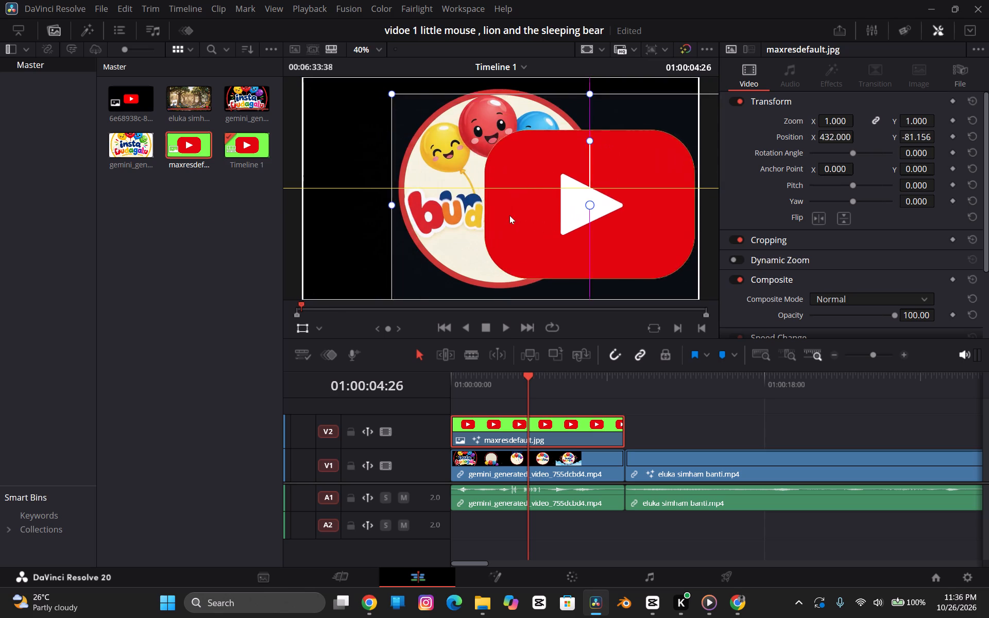
{"action": "left_click_drag", "start_coordinate": [509, 215], "coordinate": [429, 193]}
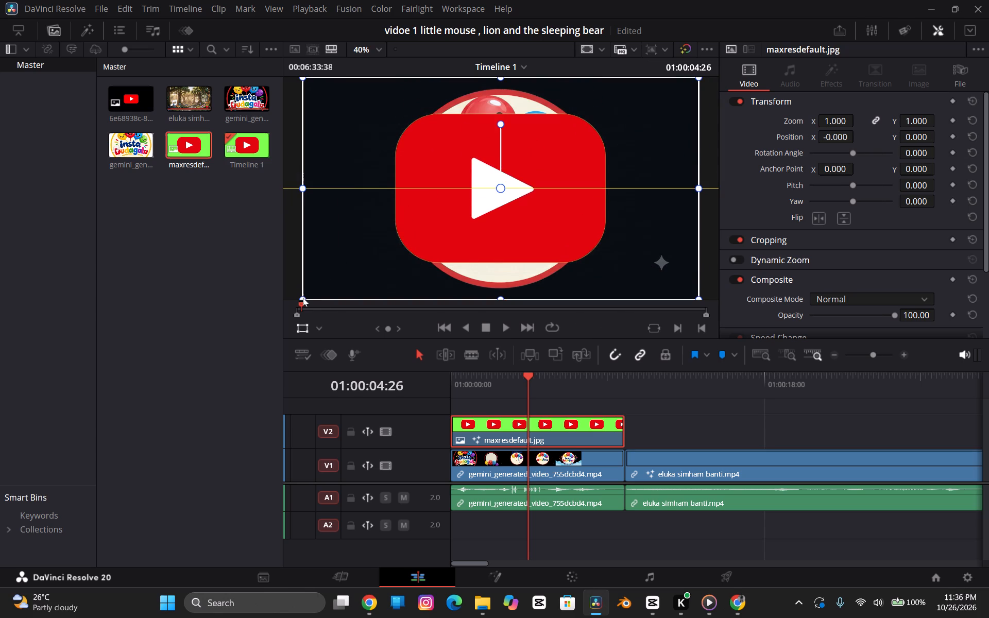
{"action": "left_click_drag", "start_coordinate": [303, 298], "coordinate": [462, 226]}
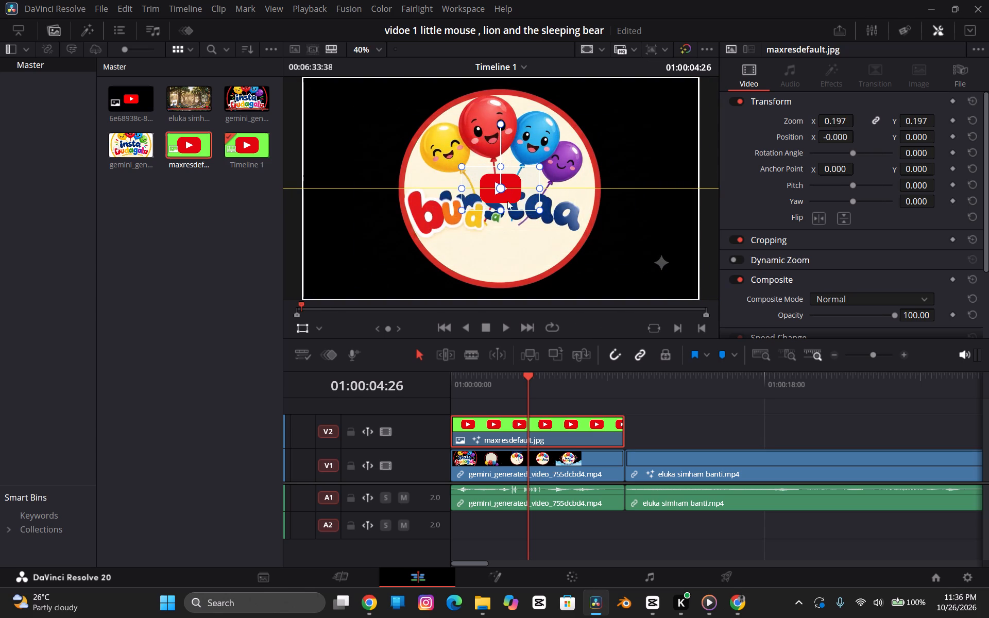
{"action": "left_click_drag", "start_coordinate": [508, 199], "coordinate": [715, 276]}
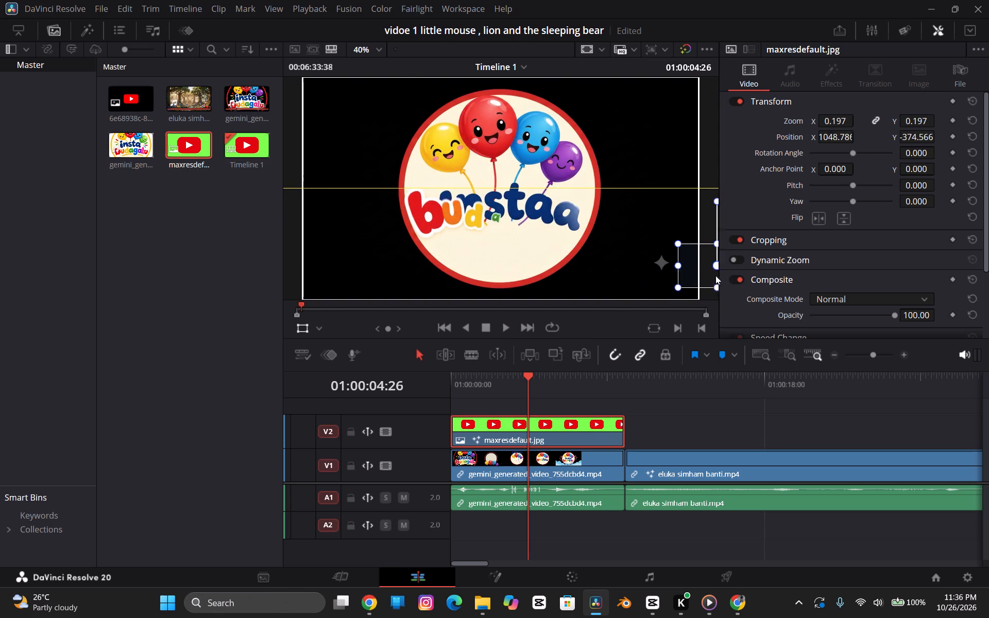
{"action": "left_click_drag", "start_coordinate": [715, 276], "coordinate": [663, 273]}
{"action": "left_click_drag", "start_coordinate": [619, 286], "coordinate": [641, 279]}
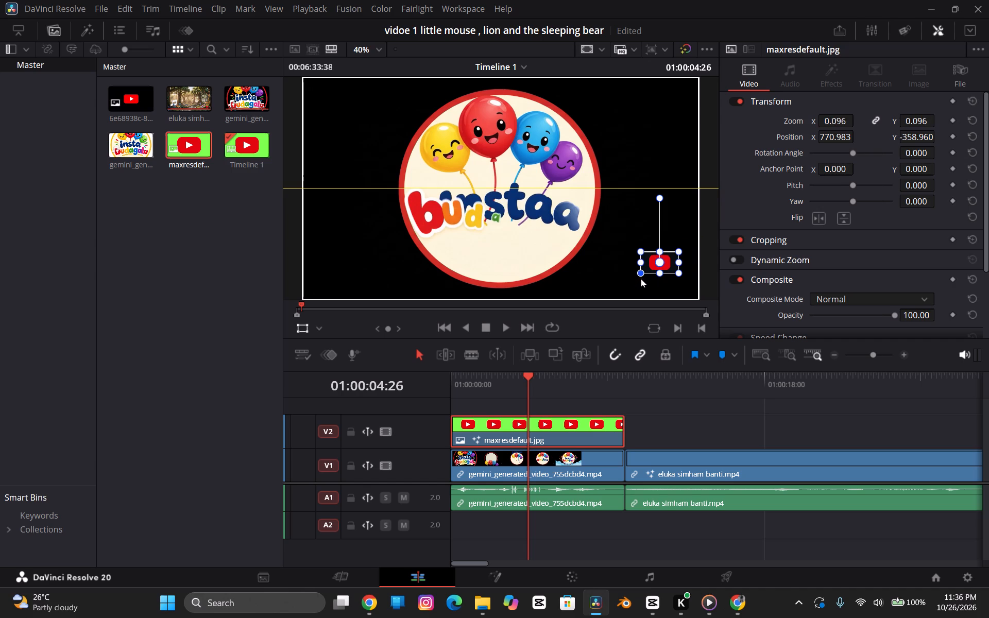
{"action": "left_click_drag", "start_coordinate": [641, 279], "coordinate": [641, 278]}
Move the playhead to 01:00:09:20 near the end of the intro to check the logo cover.
{"action": "left_click", "coordinate": [614, 386]}
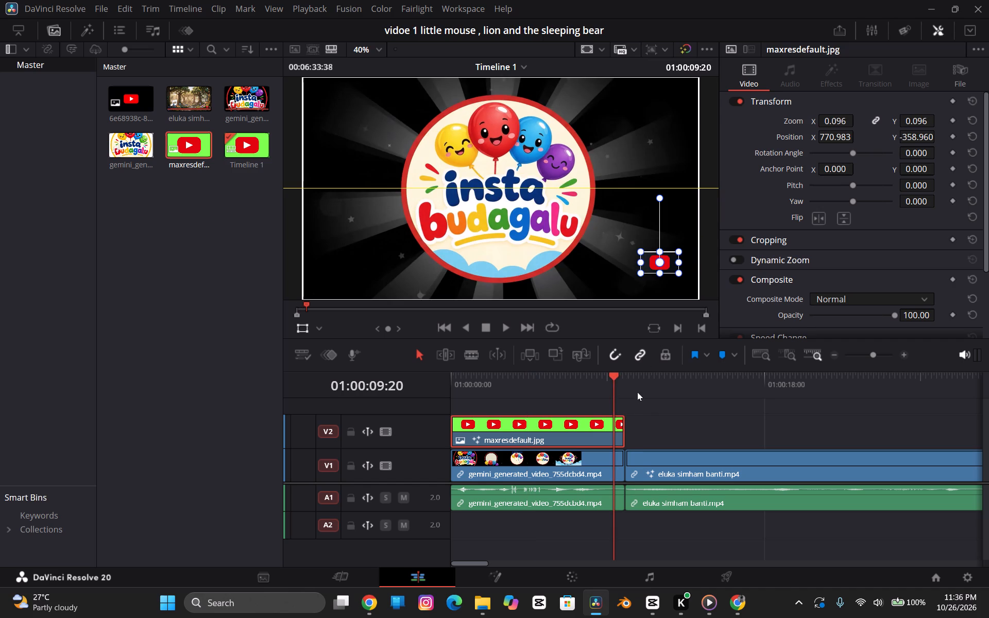
Extend the V2 logo clip to about 01:00:10:56 so it overlaps the start of the forest clip.
{"action": "left_click_drag", "start_coordinate": [635, 387], "coordinate": [641, 394]}
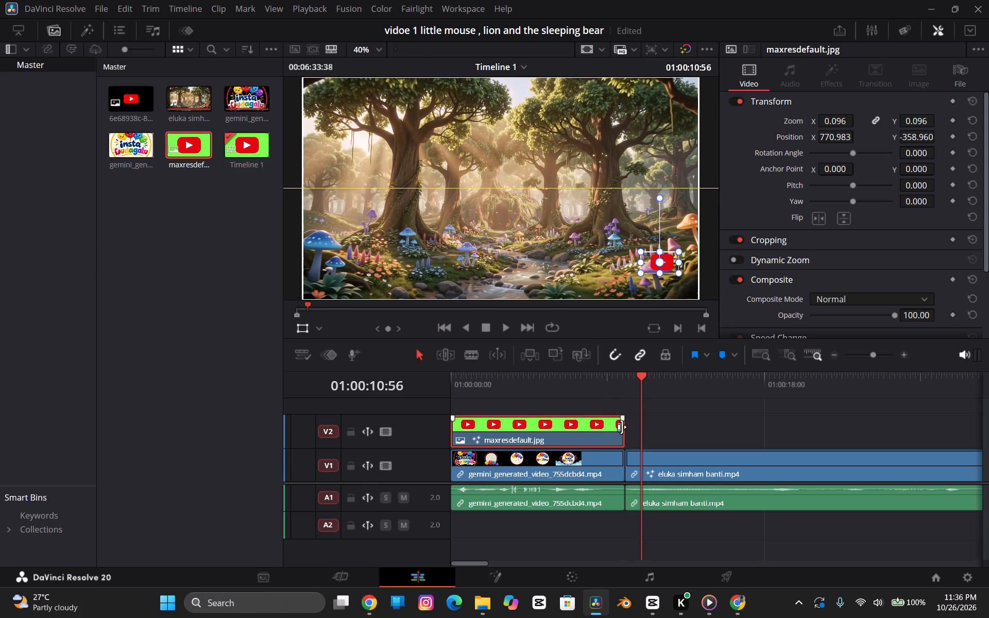
{"action": "left_click_drag", "start_coordinate": [623, 430], "coordinate": [638, 430]}
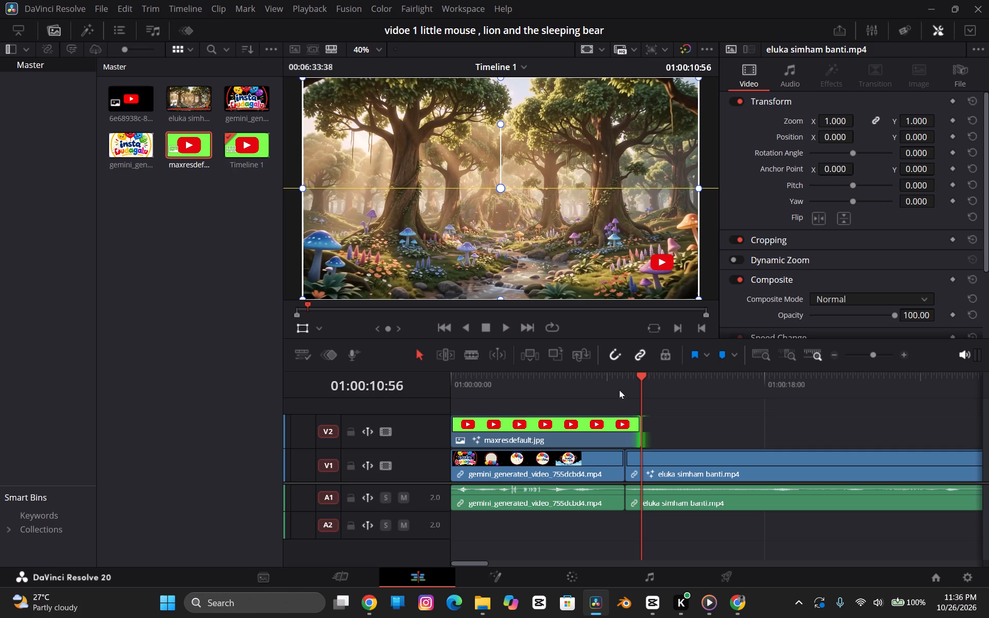
At 01:00:10:00, shift the logo overlay's anchor point to about X -17, Y 159.
{"action": "left_click", "coordinate": [625, 381]}
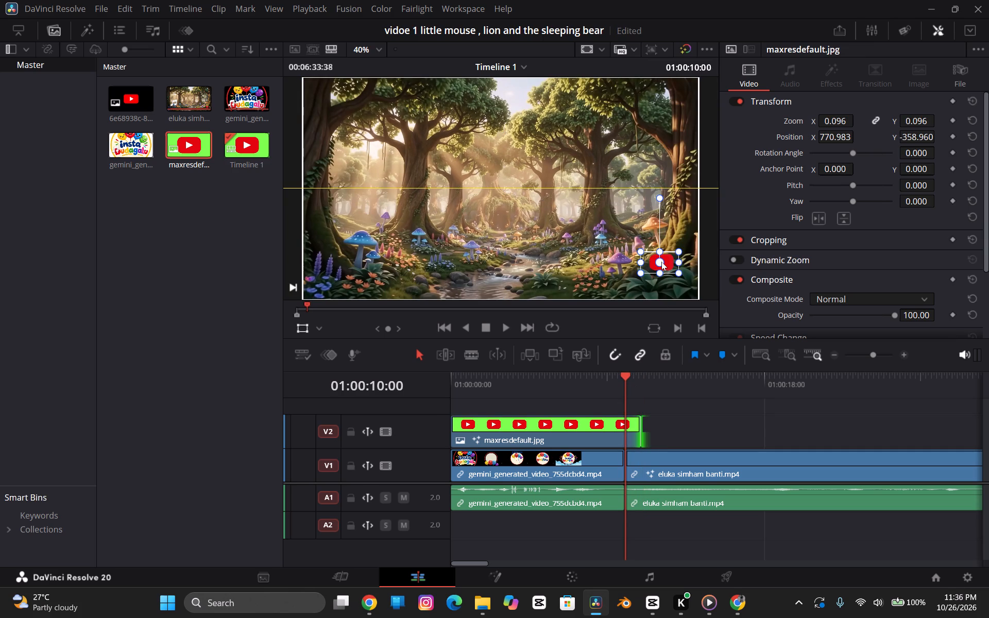
{"action": "left_click_drag", "start_coordinate": [664, 262], "coordinate": [663, 257]}
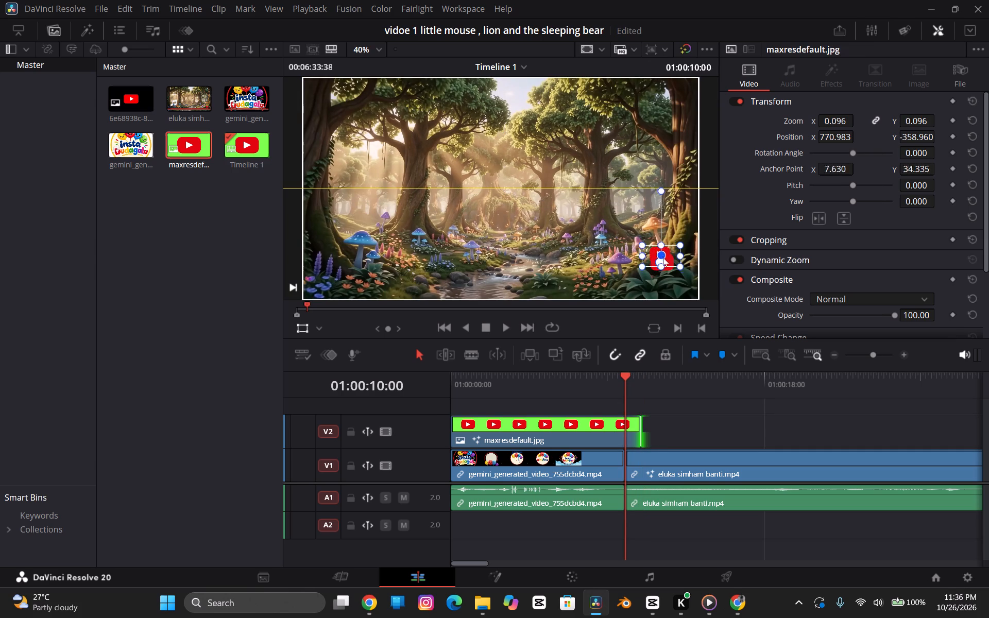
{"action": "left_click_drag", "start_coordinate": [663, 257], "coordinate": [658, 235]}
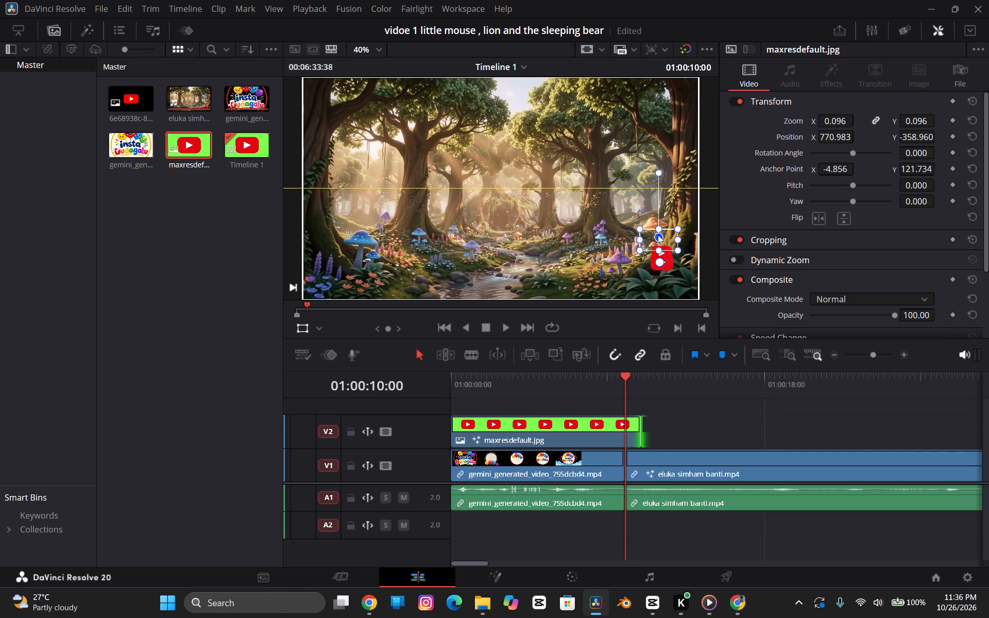
{"action": "left_click_drag", "start_coordinate": [658, 235], "coordinate": [656, 229]}
Scale the logo overlay to about 0.109 by 0.107 and align it with the forest clip's logo at about X 799, Y -499.
{"action": "left_click_drag", "start_coordinate": [667, 255], "coordinate": [667, 273]}
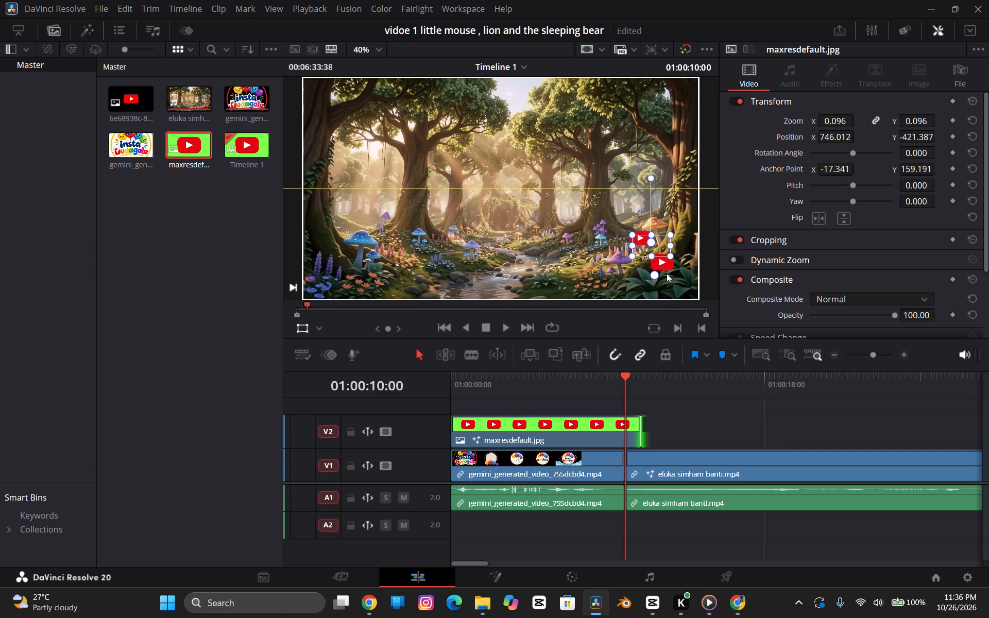
{"action": "left_click_drag", "start_coordinate": [667, 273], "coordinate": [673, 284]}
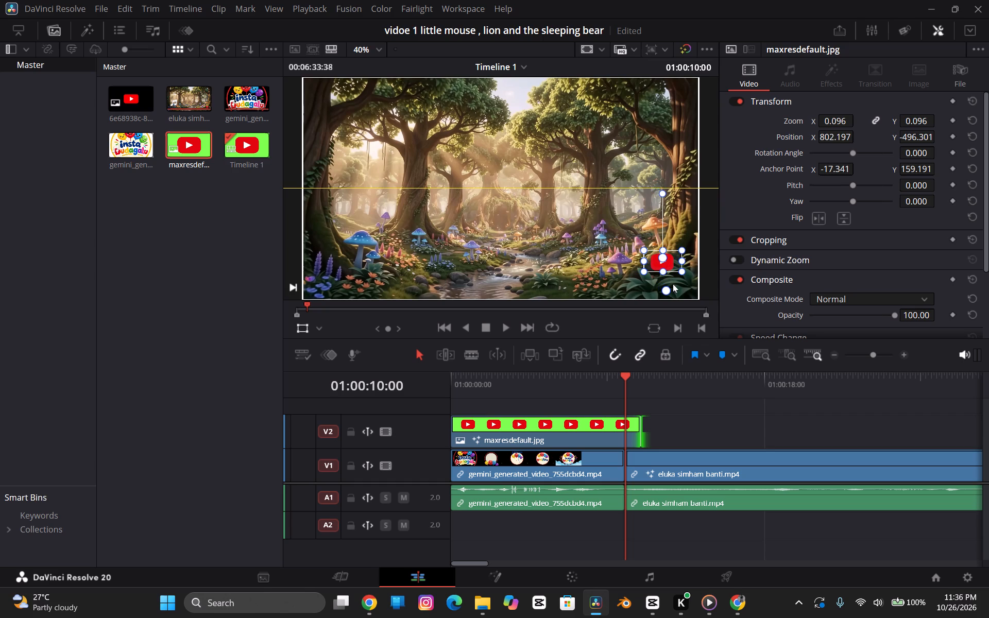
{"action": "left_click_drag", "start_coordinate": [673, 284], "coordinate": [672, 272]}
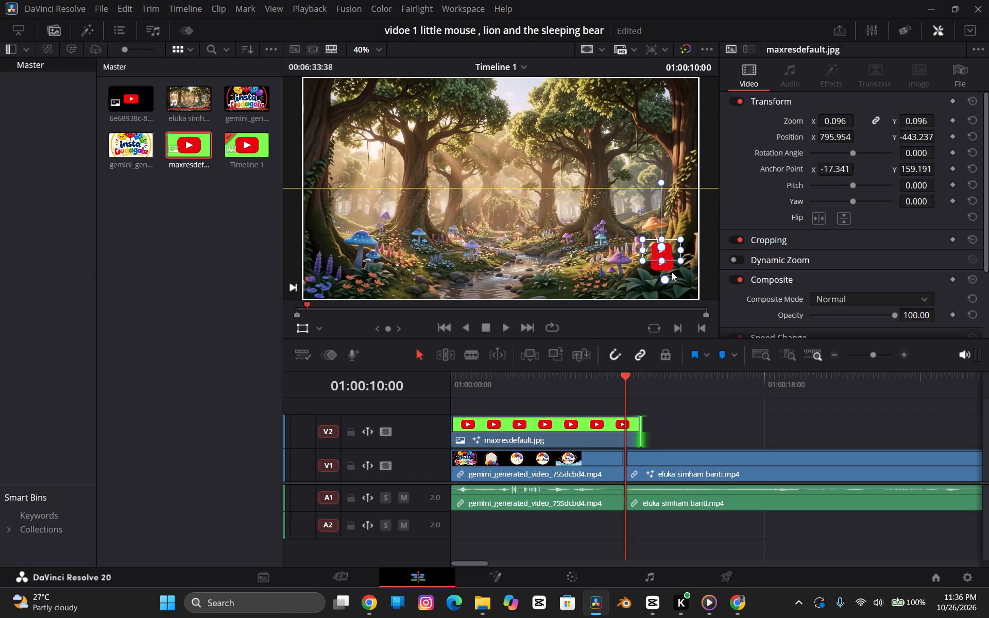
{"action": "left_click_drag", "start_coordinate": [672, 272], "coordinate": [672, 270]}
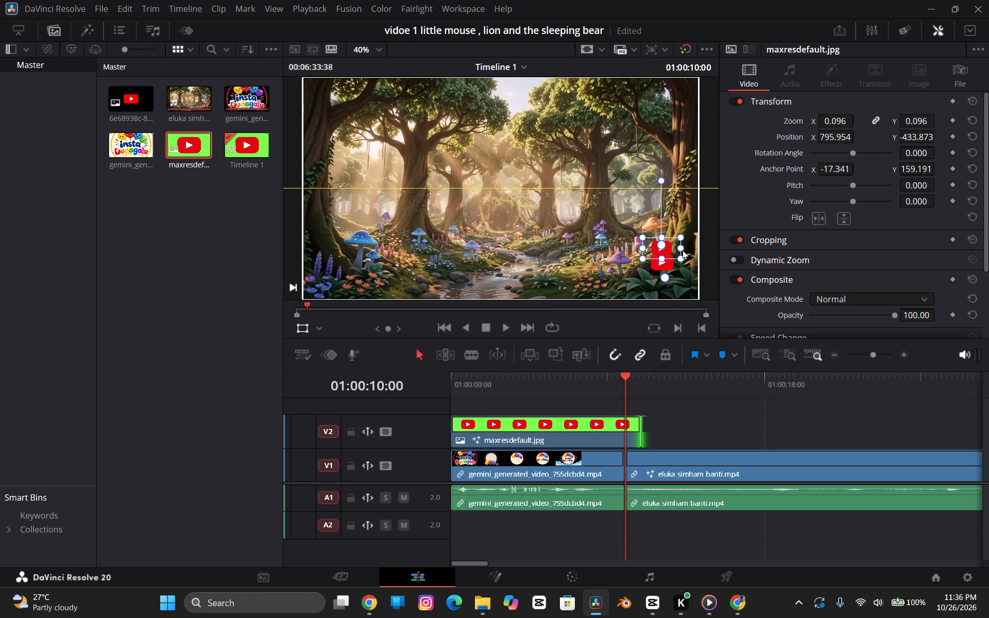
{"action": "left_click_drag", "start_coordinate": [678, 246], "coordinate": [680, 246]}
{"action": "left_click_drag", "start_coordinate": [680, 246], "coordinate": [683, 246]}
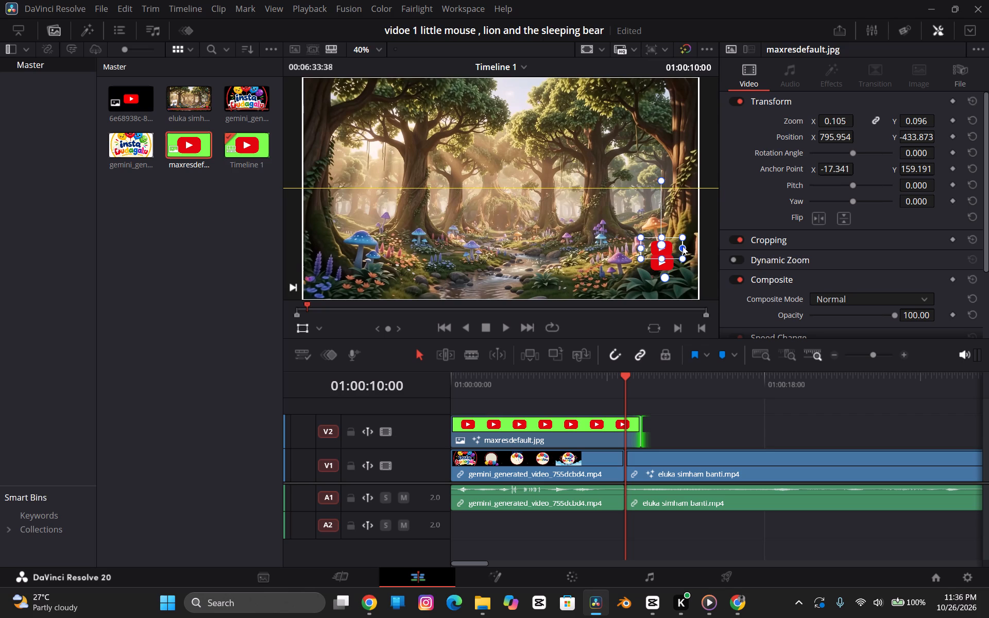
{"action": "left_click_drag", "start_coordinate": [683, 246], "coordinate": [684, 246]}
{"action": "left_click", "coordinate": [661, 237]}
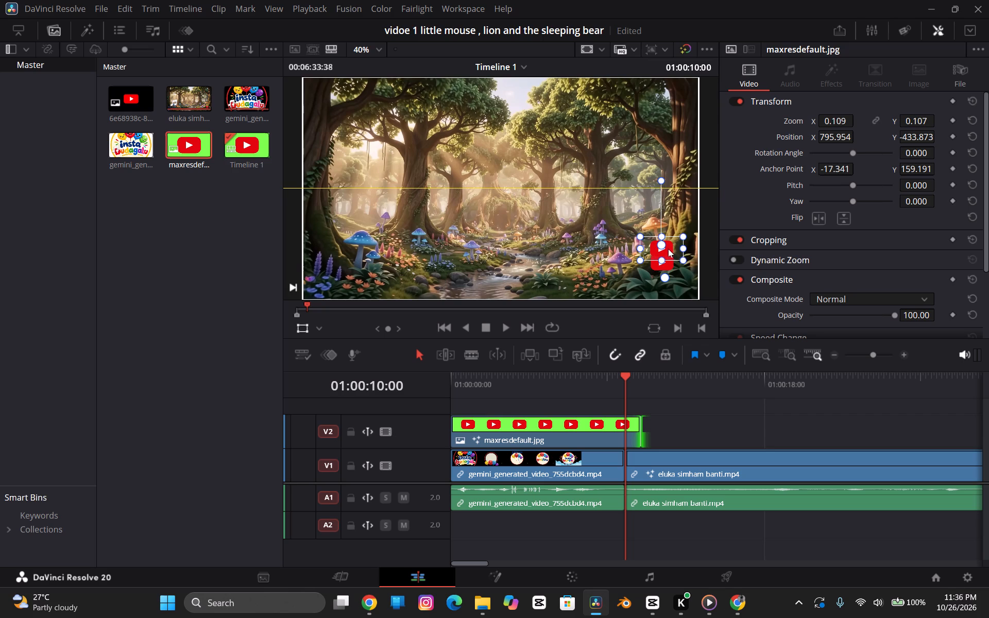
{"action": "left_click_drag", "start_coordinate": [669, 249], "coordinate": [669, 261]}
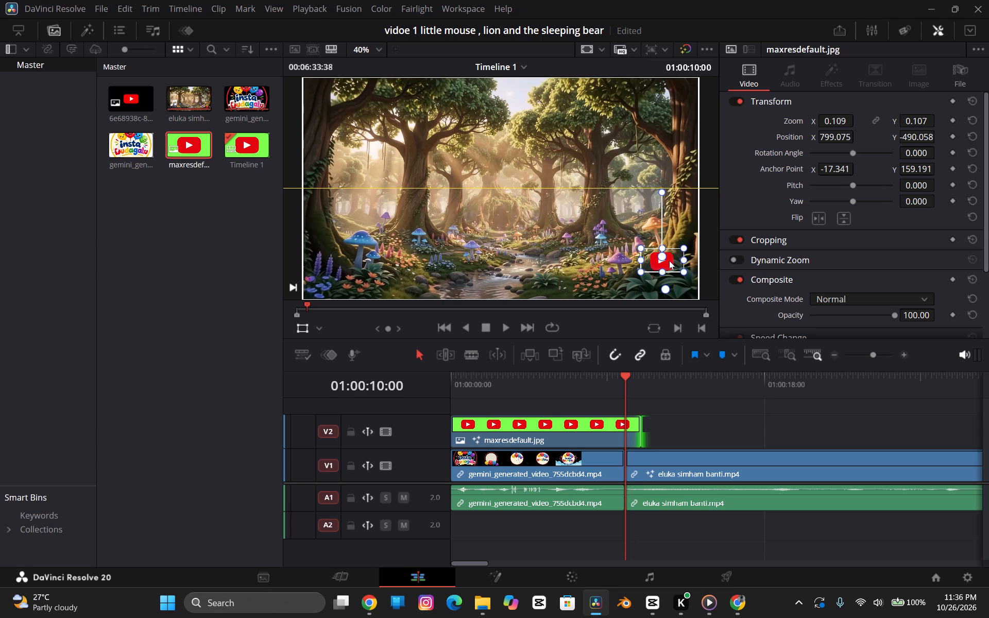
{"action": "left_click_drag", "start_coordinate": [669, 261], "coordinate": [669, 262]}
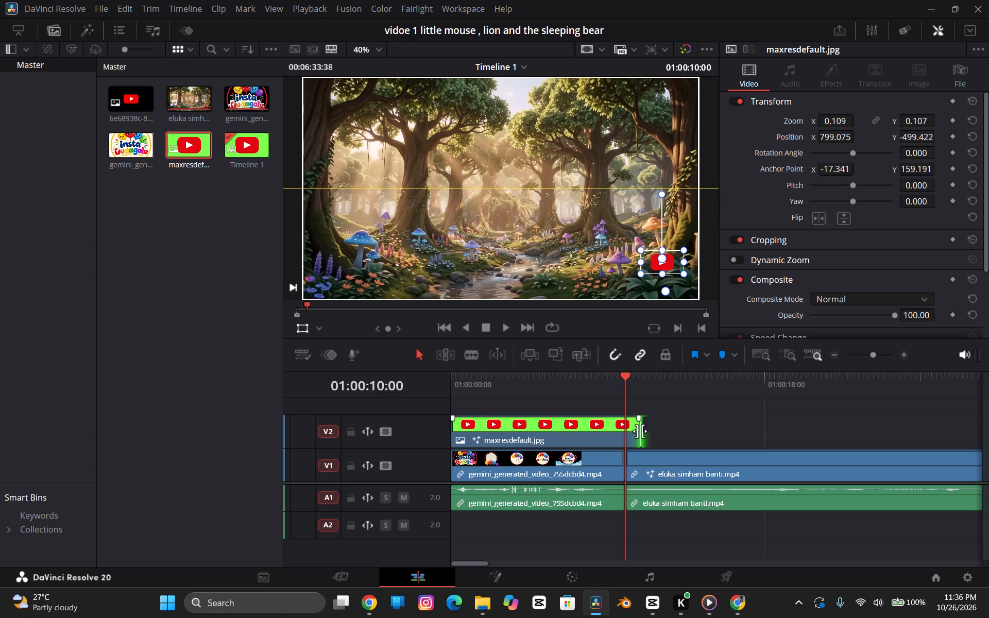
Trim the end of the V2 logo clip back to the end of the intro at 01:00:10:00.
{"action": "left_click_drag", "start_coordinate": [641, 431], "coordinate": [626, 433]}
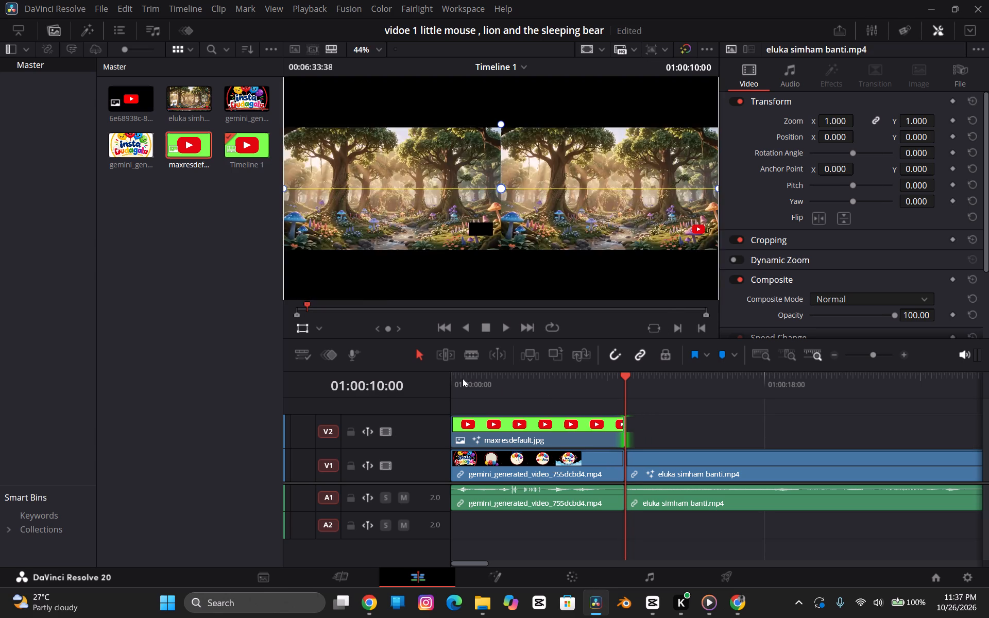
Play the intro from its start to check the resized logo cover.
{"action": "left_click_drag", "start_coordinate": [461, 381], "coordinate": [432, 381]}
{"action": "key", "text": "space"}
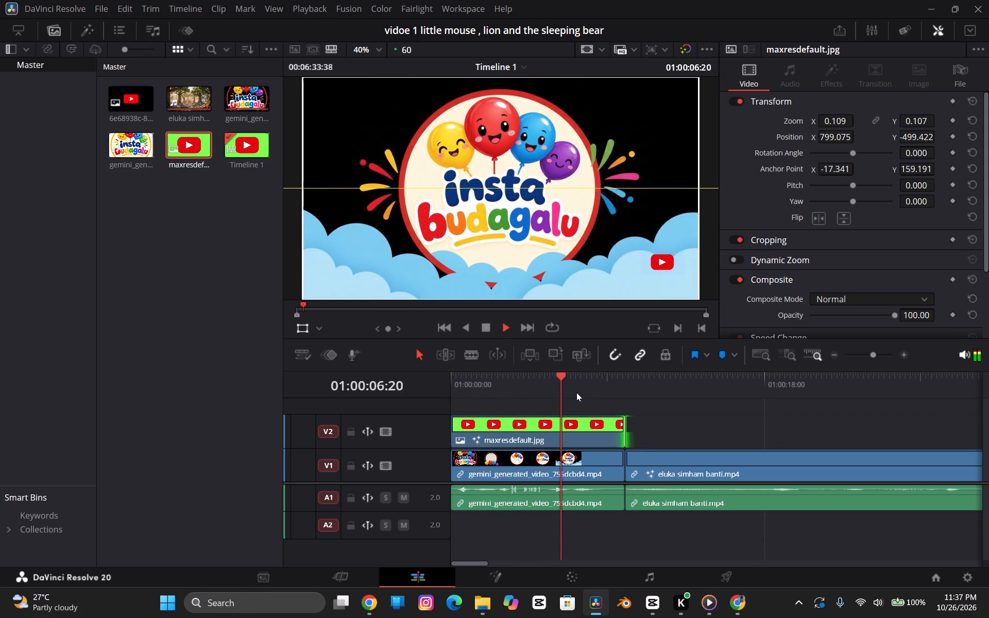
{"action": "key", "text": "space"}
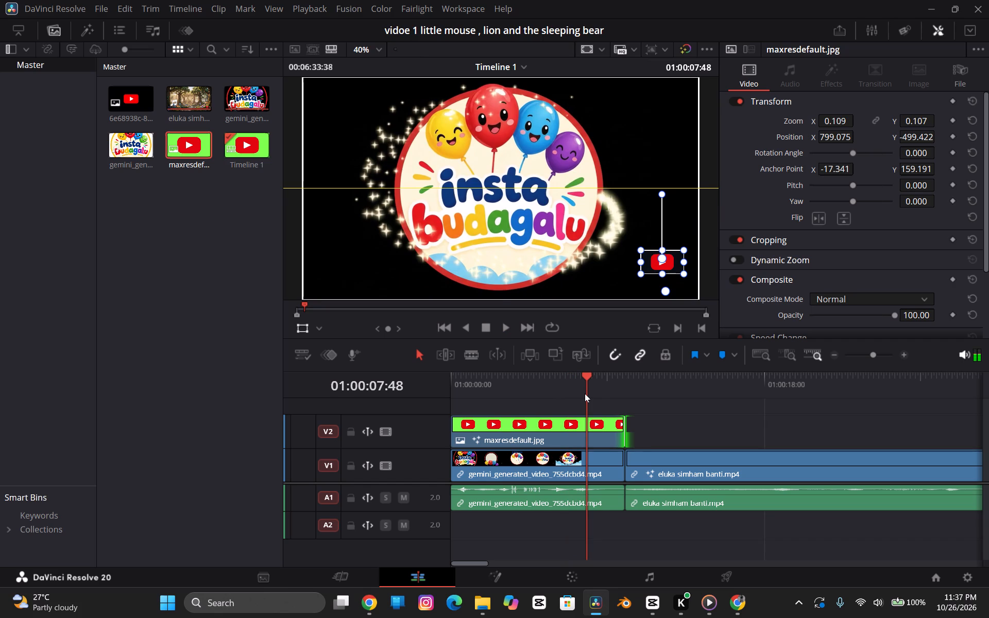
On the logo clip's Fusion page, adjust DeltaKeyer1's background colour to red 0.331, green 0.5 and blue 0.22.
{"action": "left_click", "coordinate": [579, 450]}
{"action": "left_click", "coordinate": [579, 437]}
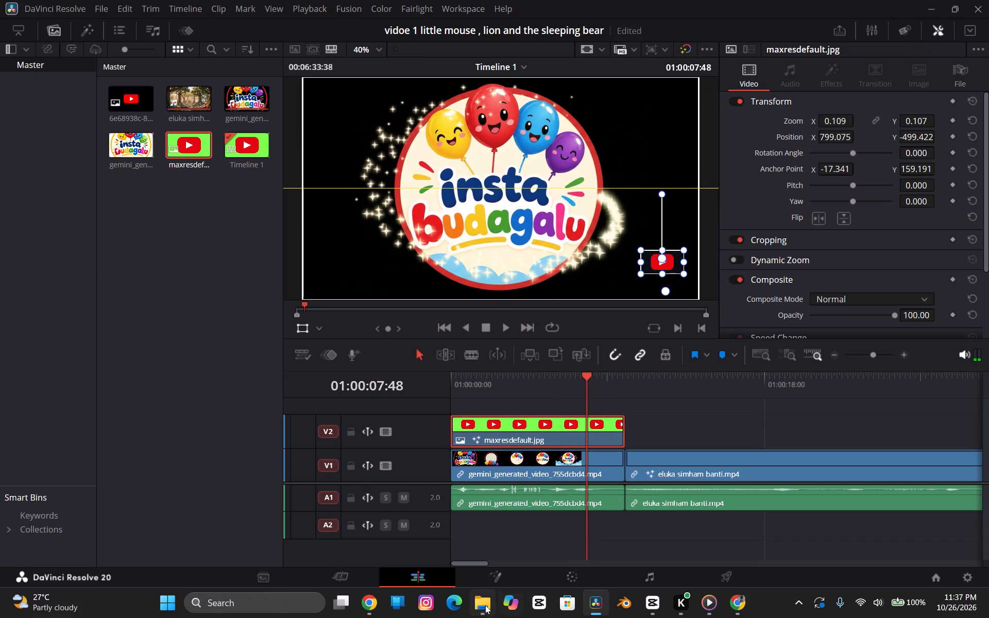
{"action": "left_click", "coordinate": [493, 576]}
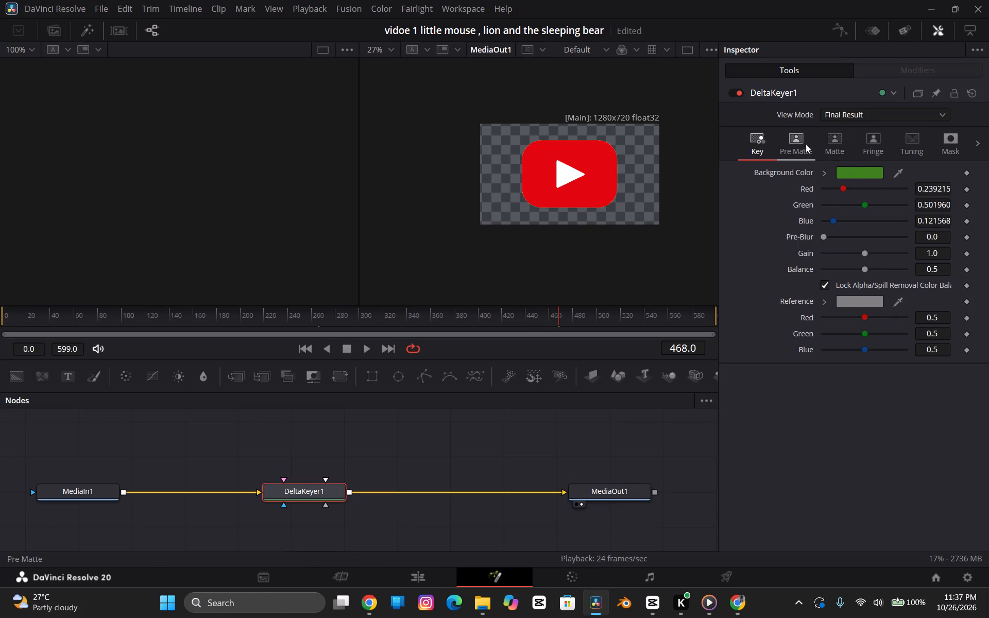
{"action": "left_click", "coordinate": [897, 175]}
{"action": "left_click_drag", "start_coordinate": [864, 204], "coordinate": [904, 204]}
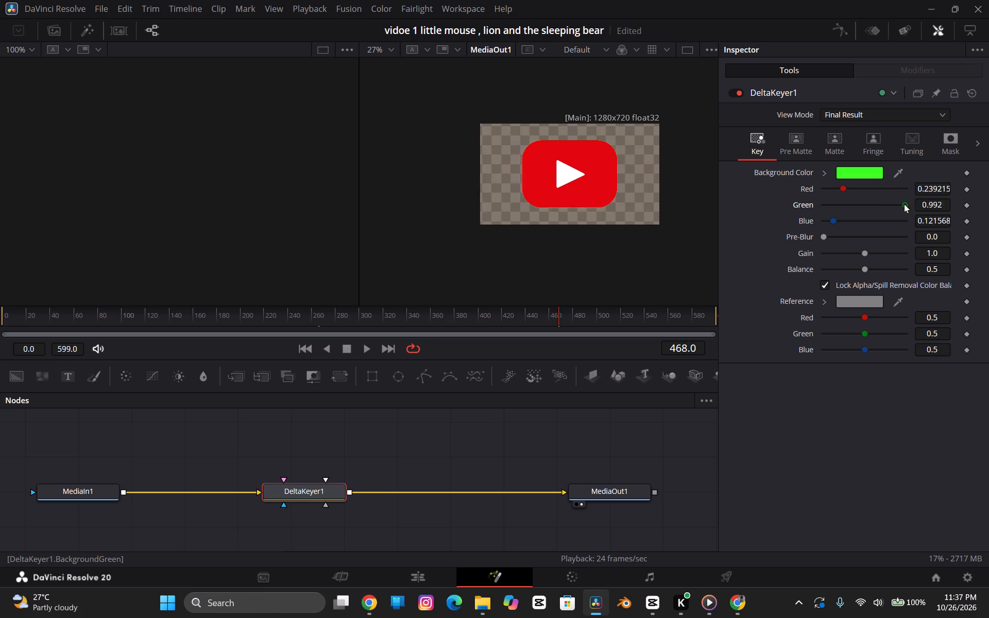
{"action": "left_click_drag", "start_coordinate": [904, 204], "coordinate": [851, 210]}
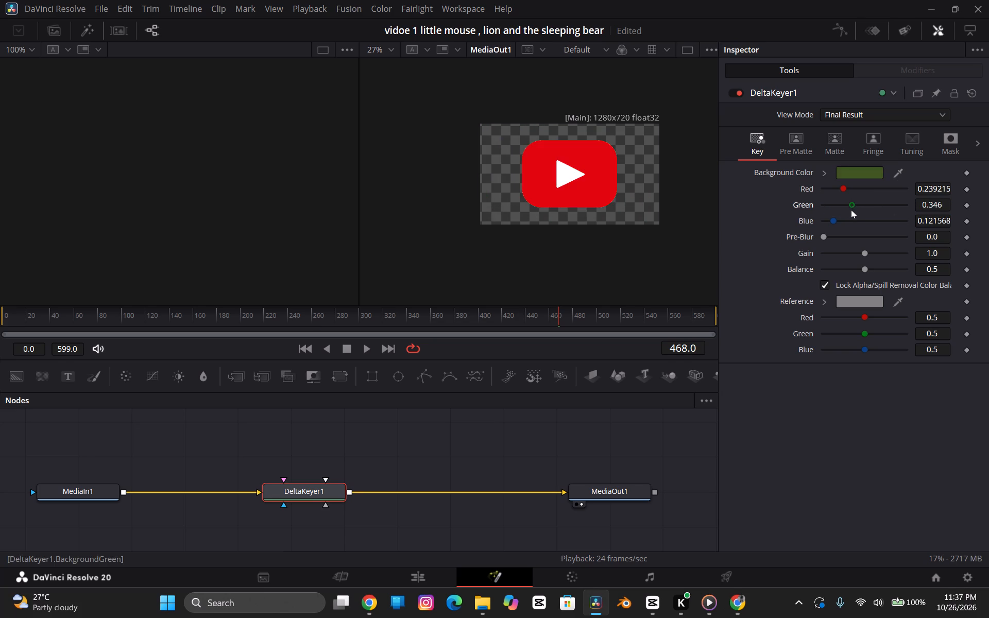
{"action": "left_click_drag", "start_coordinate": [851, 210], "coordinate": [863, 210]}
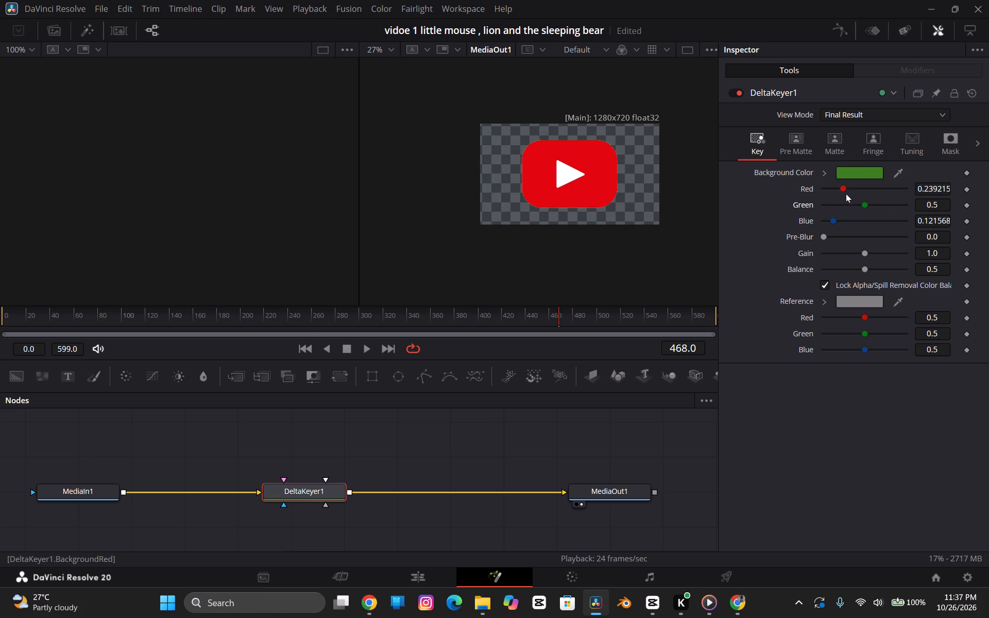
{"action": "left_click_drag", "start_coordinate": [843, 191], "coordinate": [856, 193]}
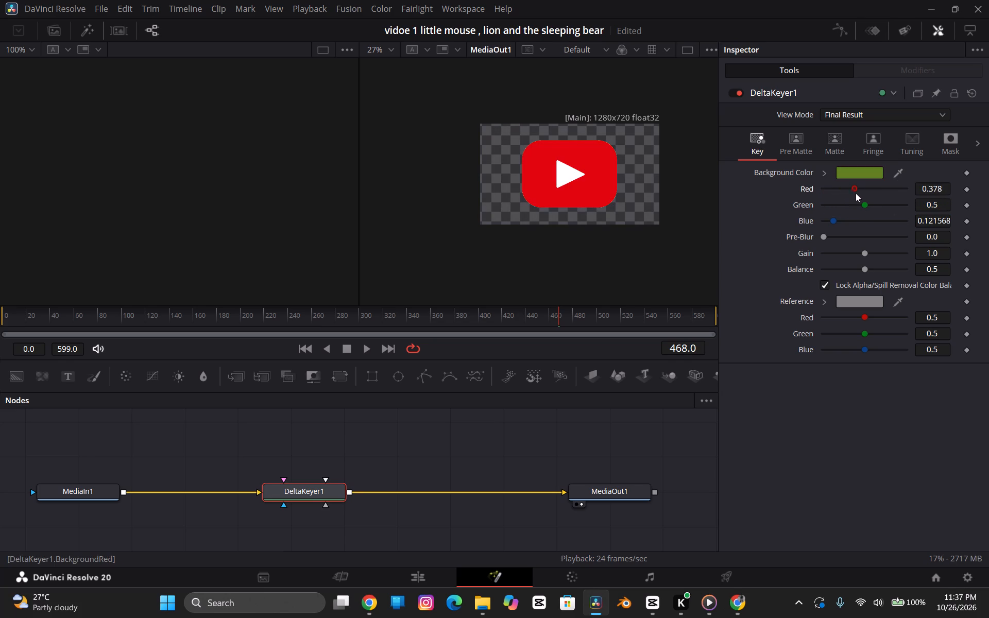
{"action": "left_click_drag", "start_coordinate": [856, 193], "coordinate": [843, 198]}
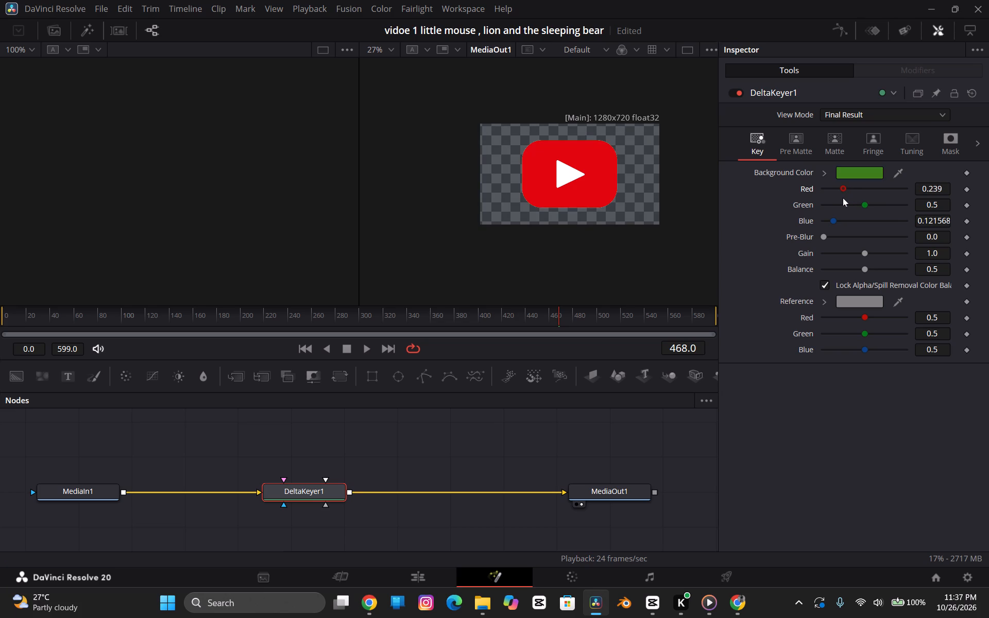
{"action": "left_click_drag", "start_coordinate": [843, 198], "coordinate": [850, 198]}
{"action": "left_click_drag", "start_coordinate": [835, 226], "coordinate": [833, 226]}
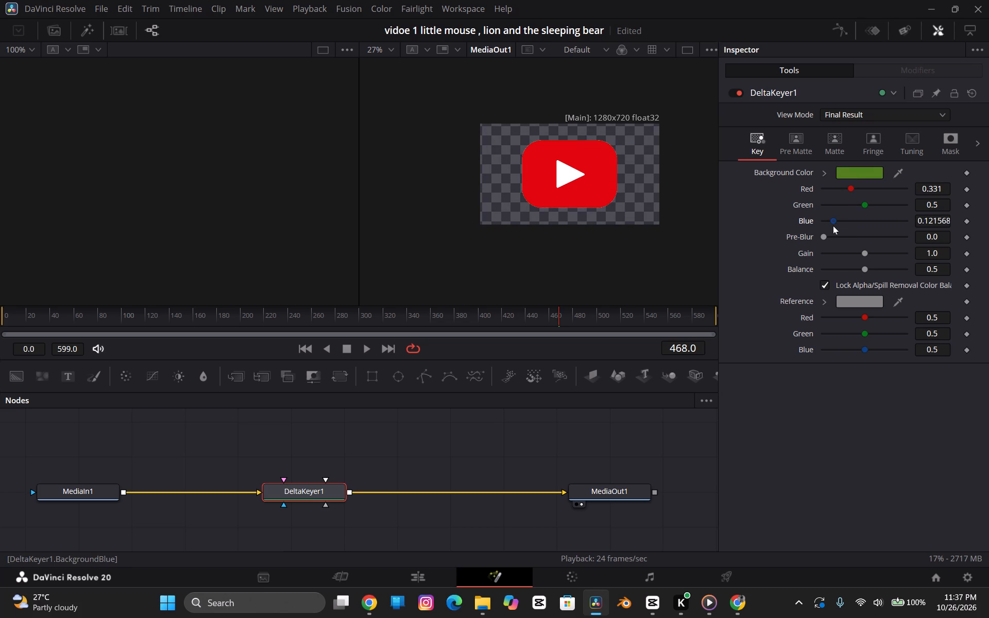
{"action": "left_click_drag", "start_coordinate": [833, 226], "coordinate": [855, 225]}
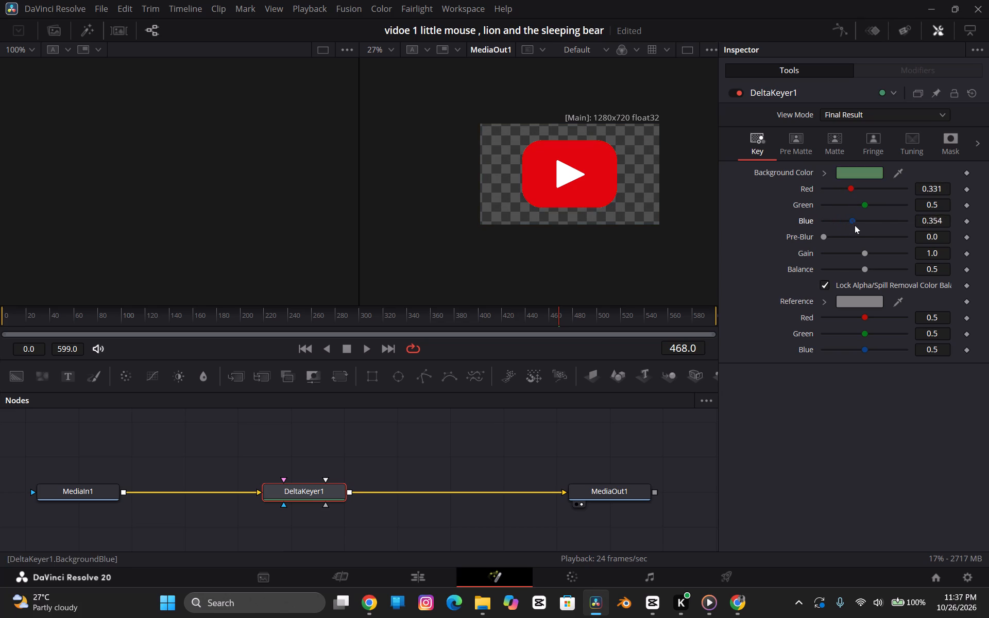
{"action": "left_click_drag", "start_coordinate": [855, 225], "coordinate": [858, 224]}
{"action": "left_click_drag", "start_coordinate": [858, 224], "coordinate": [844, 224]}
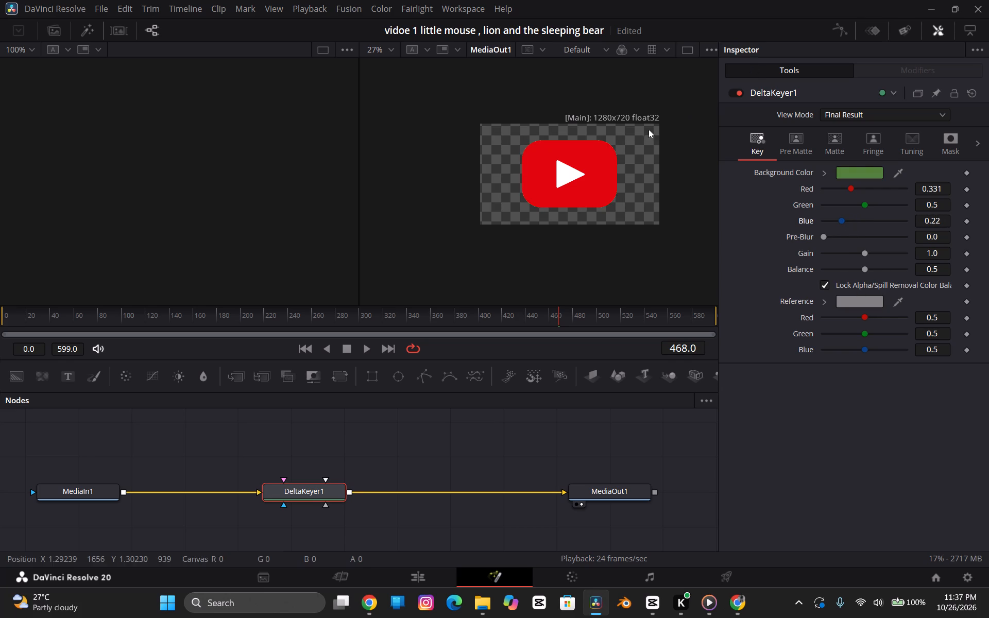
Return to the Edit page and play the intro through into the forest clip to check the logo's continuity.
{"action": "left_click", "coordinate": [401, 578]}
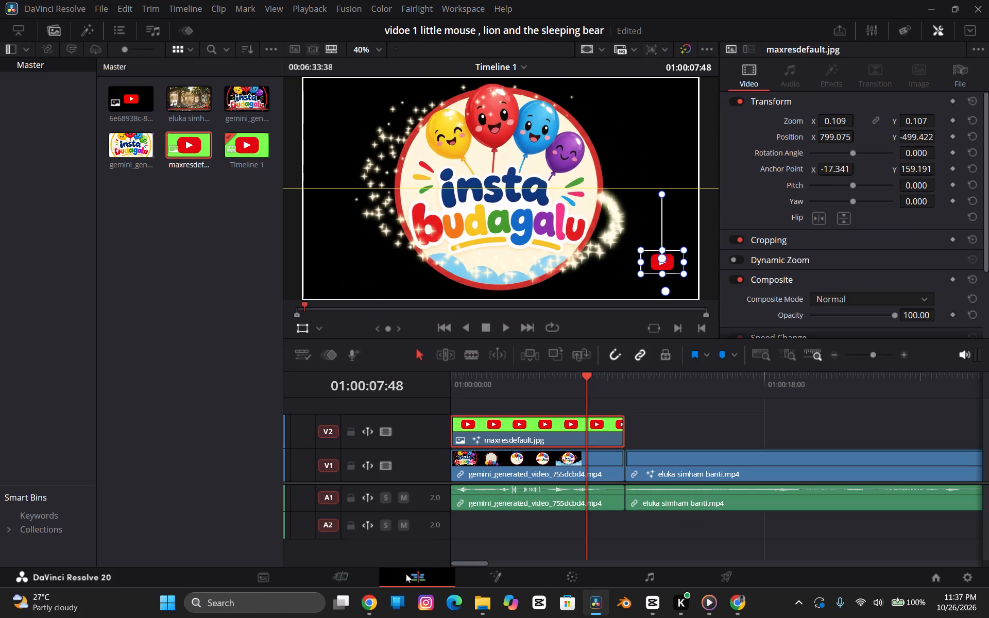
{"action": "left_click", "coordinate": [565, 388]}
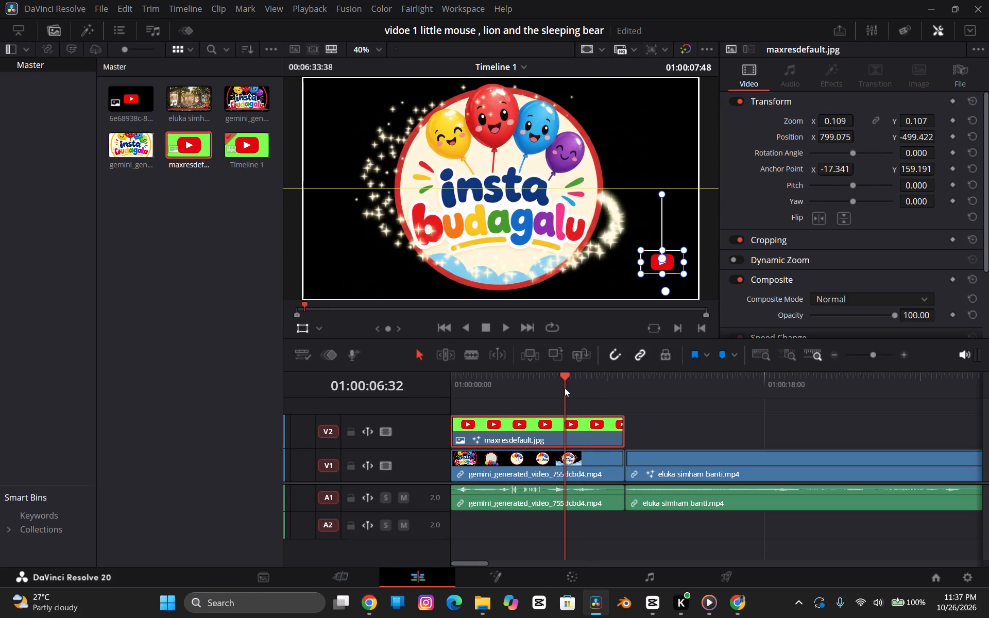
{"action": "key", "text": "space"}
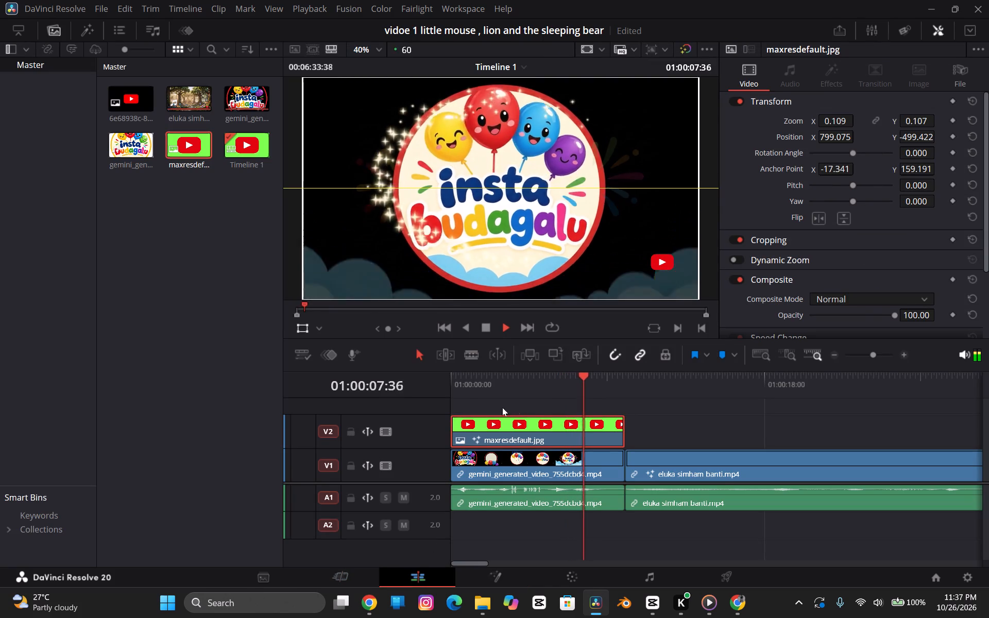
{"action": "left_click", "coordinate": [475, 385]}
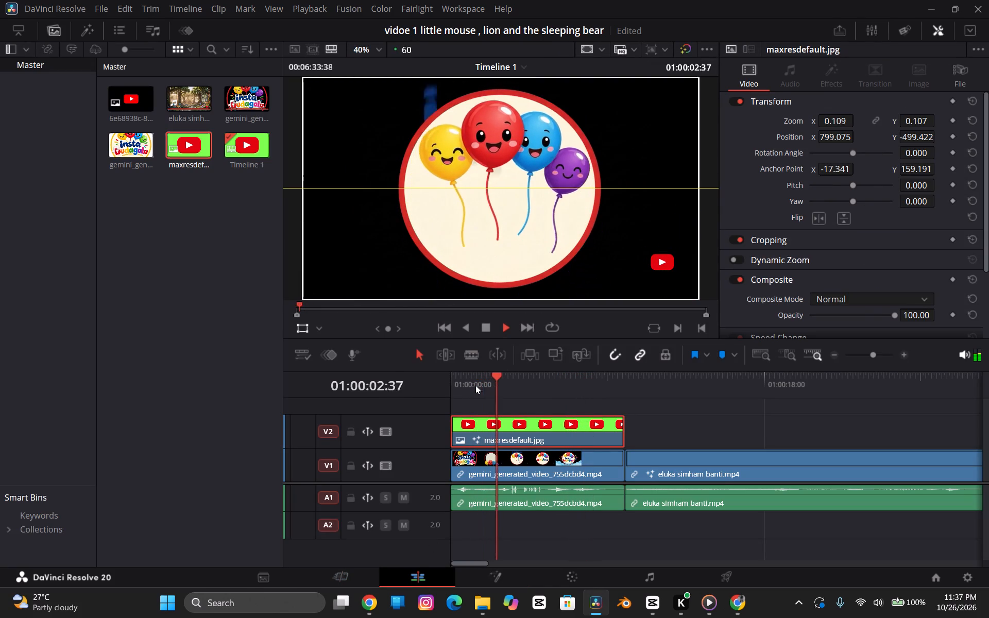
{"action": "left_click_drag", "start_coordinate": [452, 374], "coordinate": [444, 374]}
{"action": "key", "text": "space"}
{"action": "key", "text": "space"}
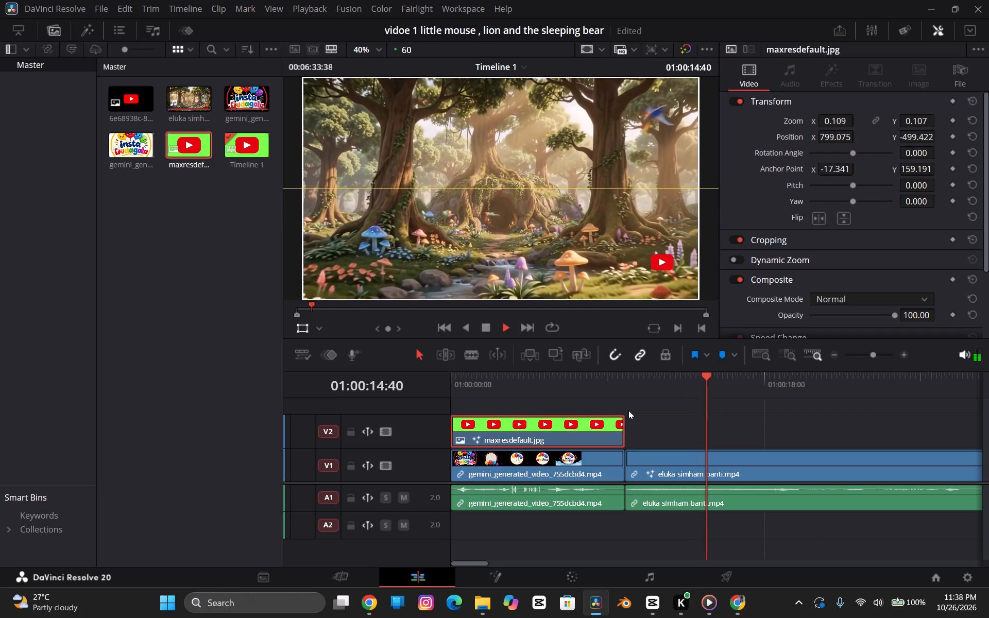
{"action": "scroll", "coordinate": [628, 410], "scroll_direction": "right", "scroll_amount": 2}
{"action": "left_click", "coordinate": [554, 488]}
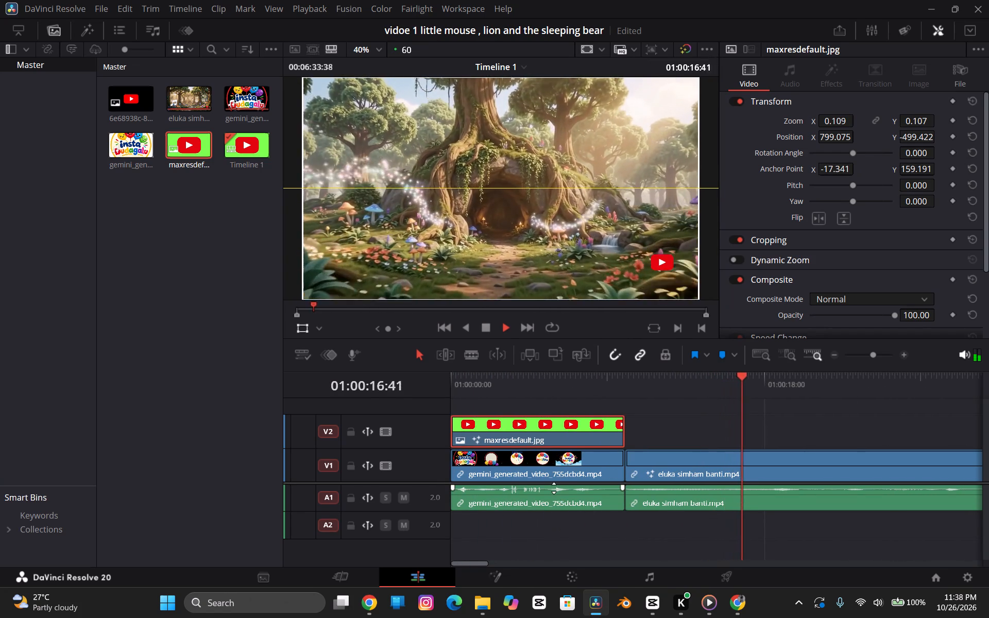
Play further into the forest clip to check its audio level against the intro's.
{"action": "left_click", "coordinate": [553, 495]}
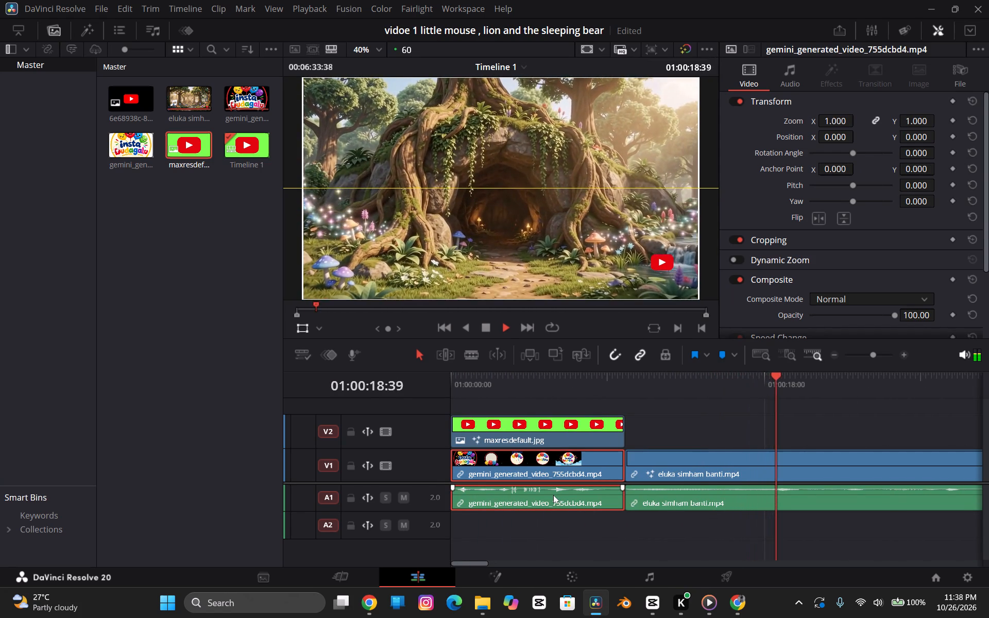
{"action": "key", "text": "space"}
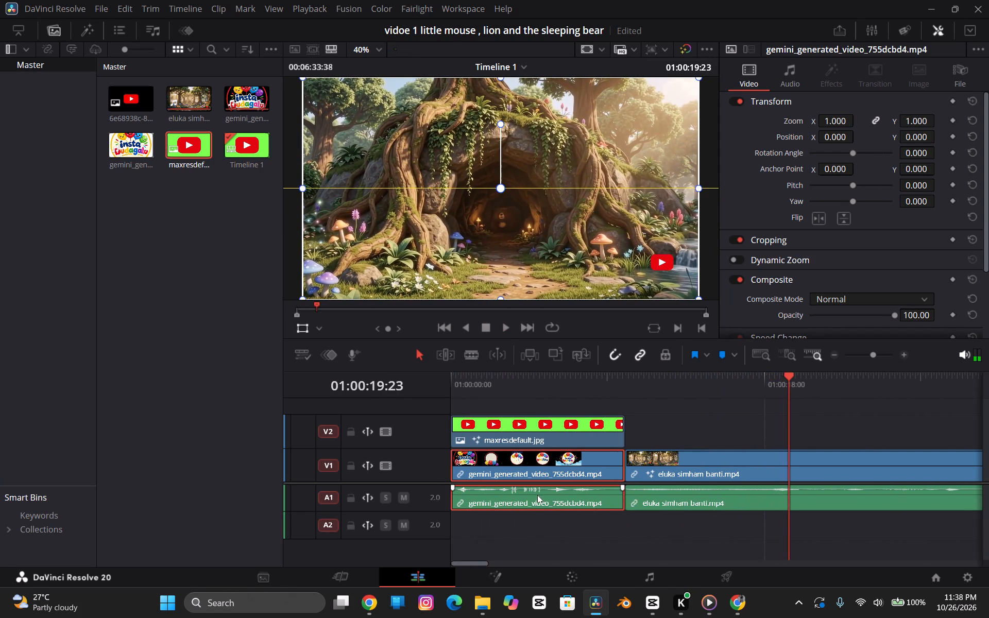
{"action": "left_click", "coordinate": [538, 501]}
{"action": "key", "text": "space"}
{"action": "key", "text": "space"}
{"action": "key", "text": "space"}
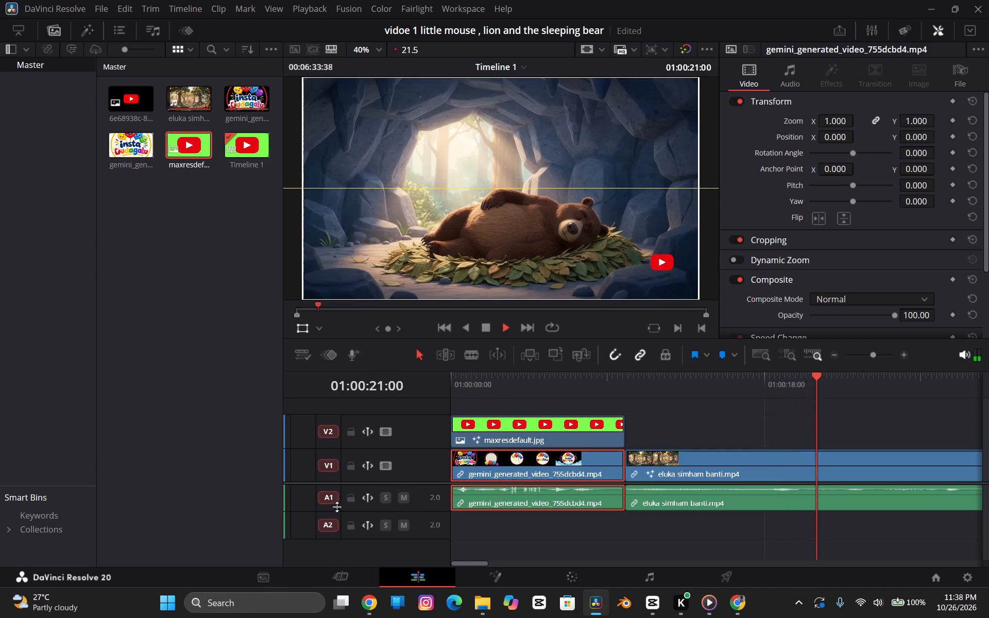
{"action": "key", "text": "space"}
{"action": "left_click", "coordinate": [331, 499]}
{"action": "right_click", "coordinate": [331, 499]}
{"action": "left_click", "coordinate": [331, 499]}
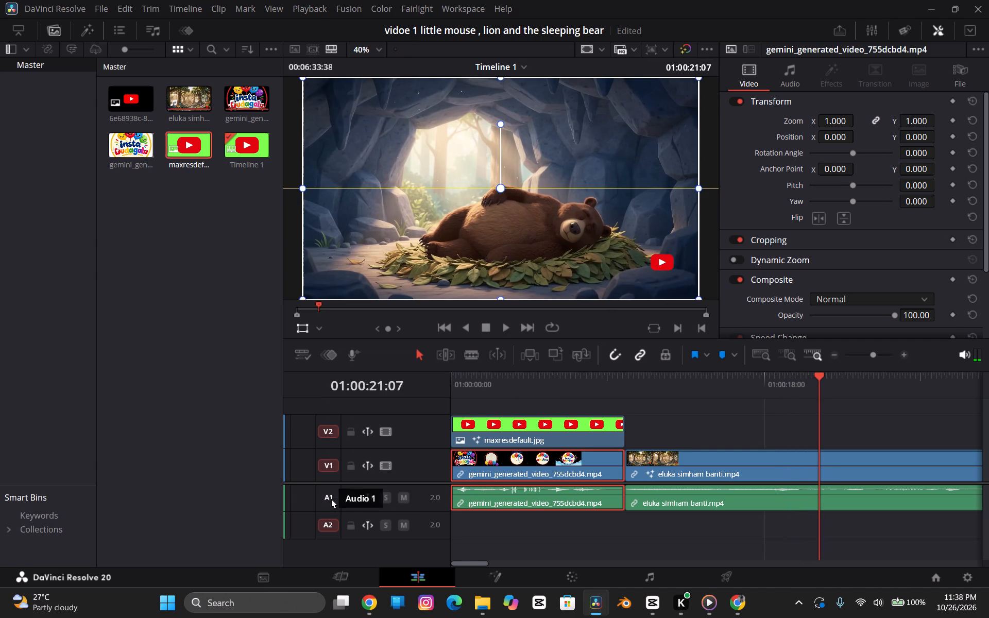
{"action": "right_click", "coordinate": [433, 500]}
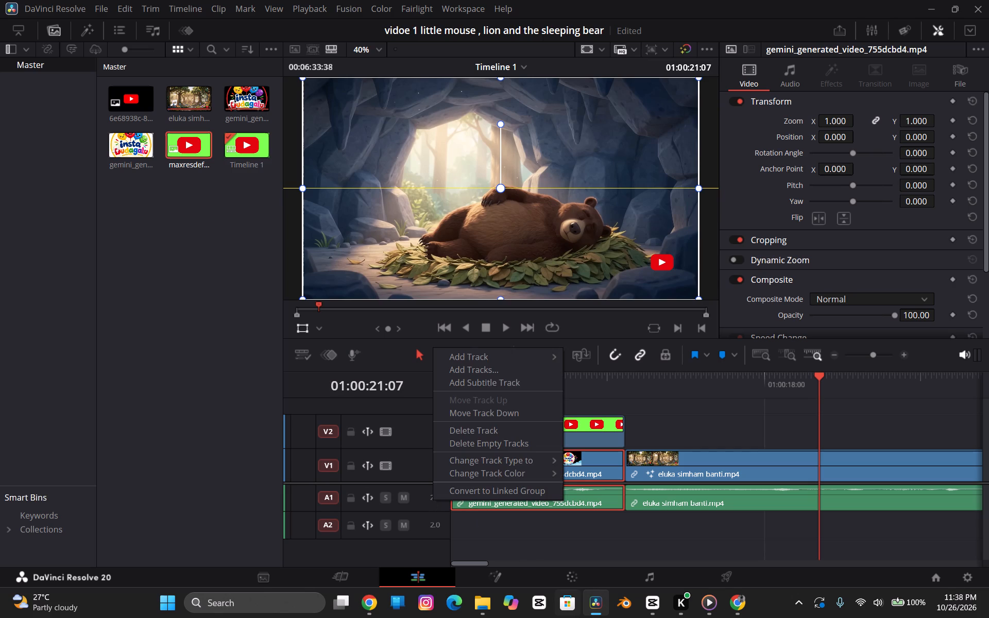
{"action": "left_click", "coordinate": [360, 599]}
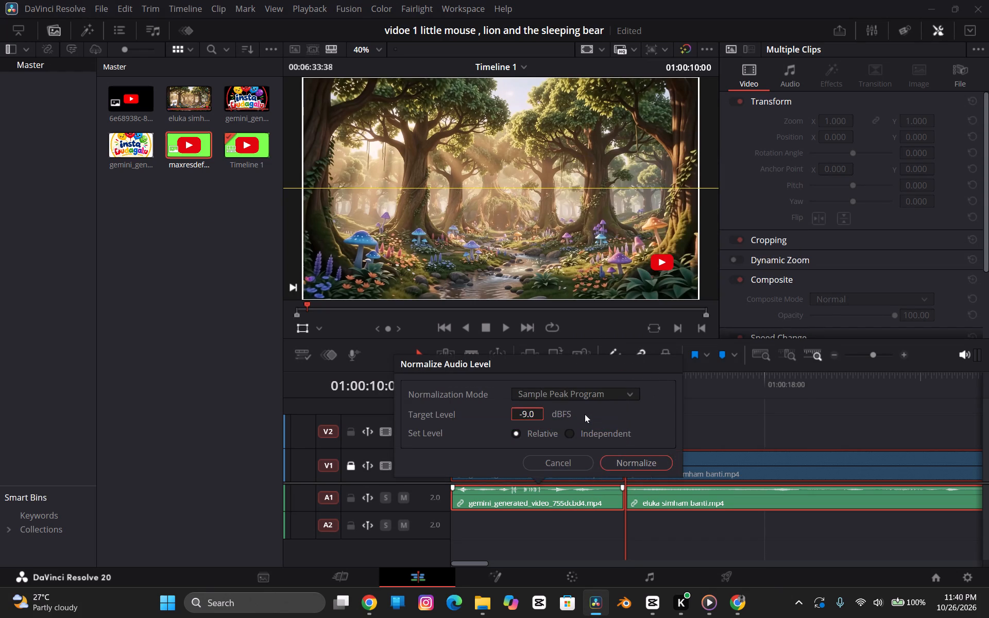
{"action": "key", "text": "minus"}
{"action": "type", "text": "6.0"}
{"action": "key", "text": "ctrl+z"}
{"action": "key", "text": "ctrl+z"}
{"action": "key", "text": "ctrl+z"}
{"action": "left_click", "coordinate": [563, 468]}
Normalize the audio levels of the intro and forest clips with Sample Peak Program mode and a -6.0 dBFS target level, set to Relative.
{"action": "left_click", "coordinate": [551, 493]}
{"action": "right_click", "coordinate": [551, 493]}
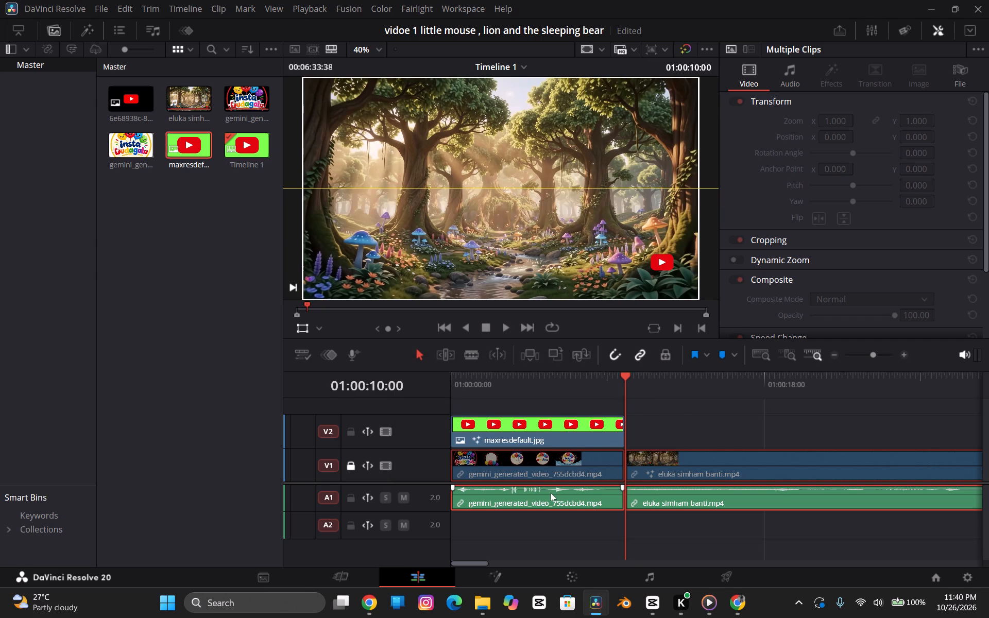
{"action": "left_click", "coordinate": [584, 336]}
{"action": "double_click", "coordinate": [530, 413]}
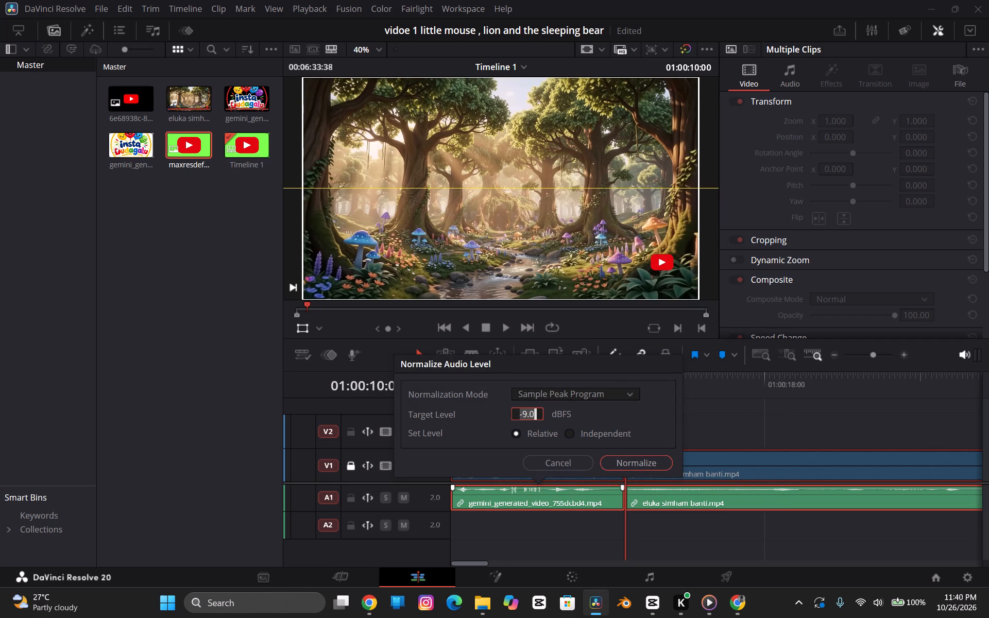
{"action": "key", "text": "minus"}
{"action": "type", "text": "6.0"}
{"action": "left_click", "coordinate": [583, 394]}
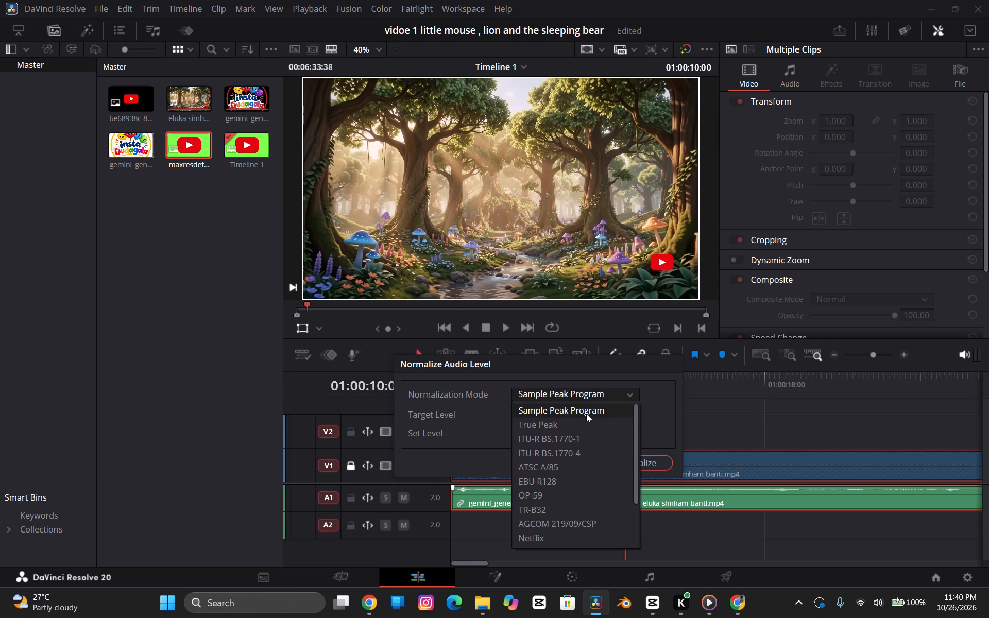
{"action": "scroll", "coordinate": [586, 414], "scroll_direction": "down", "scroll_amount": 3}
{"action": "scroll", "coordinate": [586, 414], "scroll_direction": "up", "scroll_amount": 1}
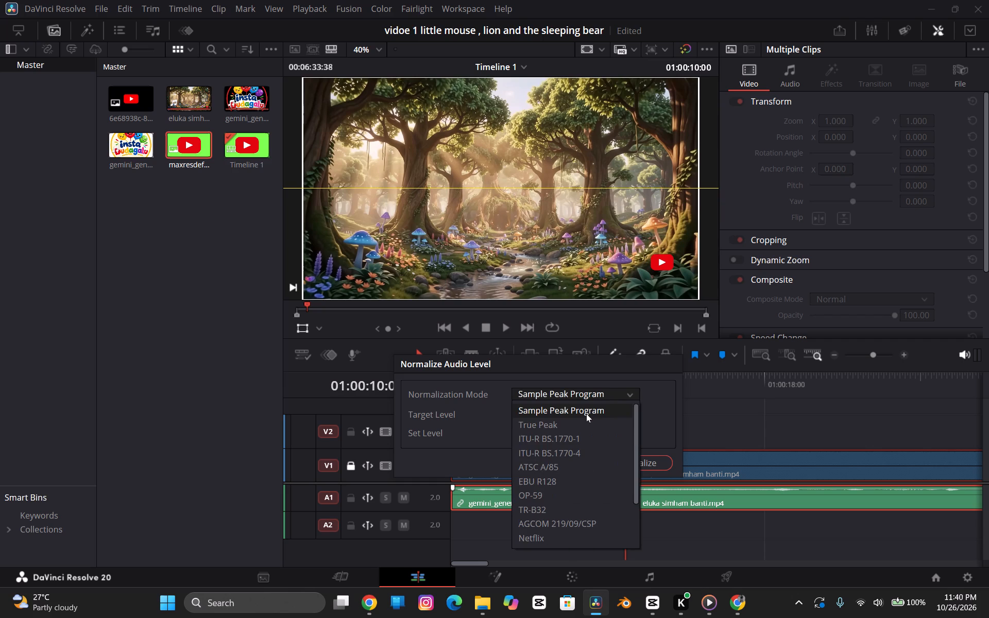
{"action": "left_click", "coordinate": [586, 414]}
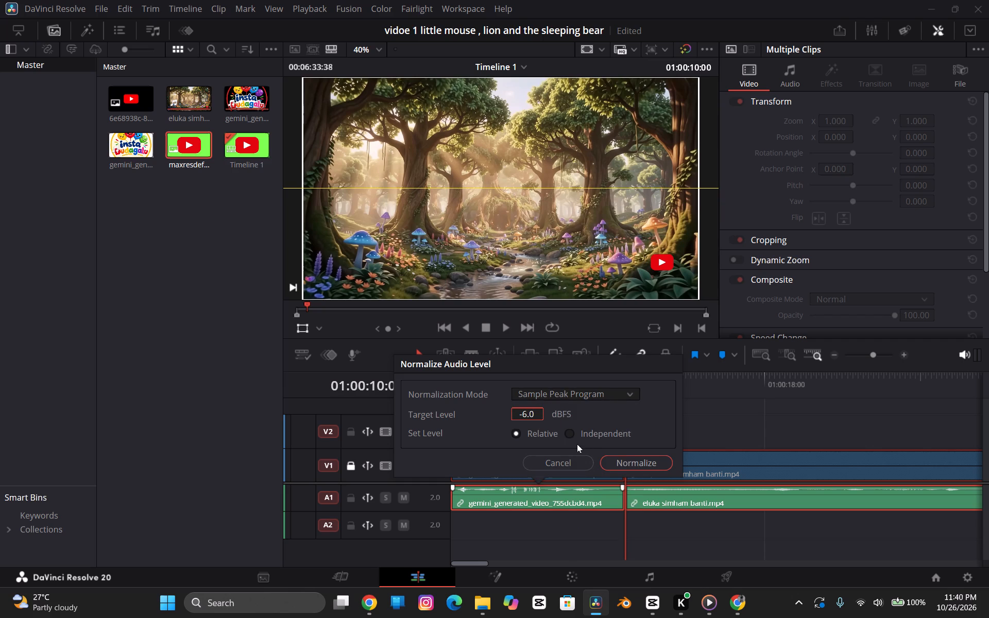
{"action": "left_click", "coordinate": [619, 460]}
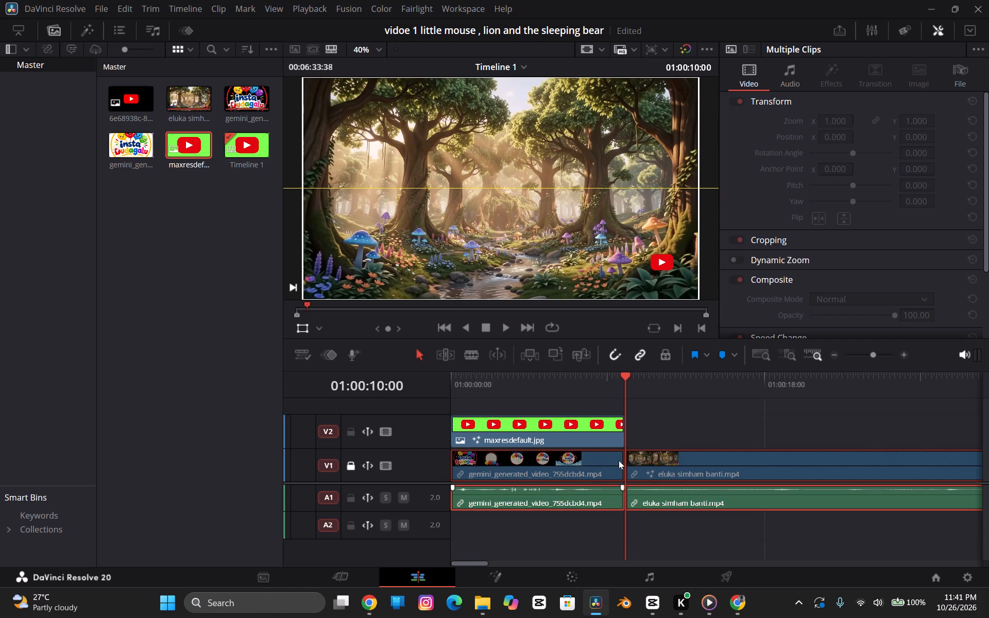
Move the playhead back to the start of the timeline and unlock the V1 track.
{"action": "key", "text": "Down"}
{"action": "key", "text": "Up"}
{"action": "key", "text": "Left"}
{"action": "left_click", "coordinate": [453, 379]}
{"action": "left_click", "coordinate": [349, 471]}
Play the timeline from the start through the intro into the forest clip to check the normalized audio levels.
{"action": "key", "text": "space"}
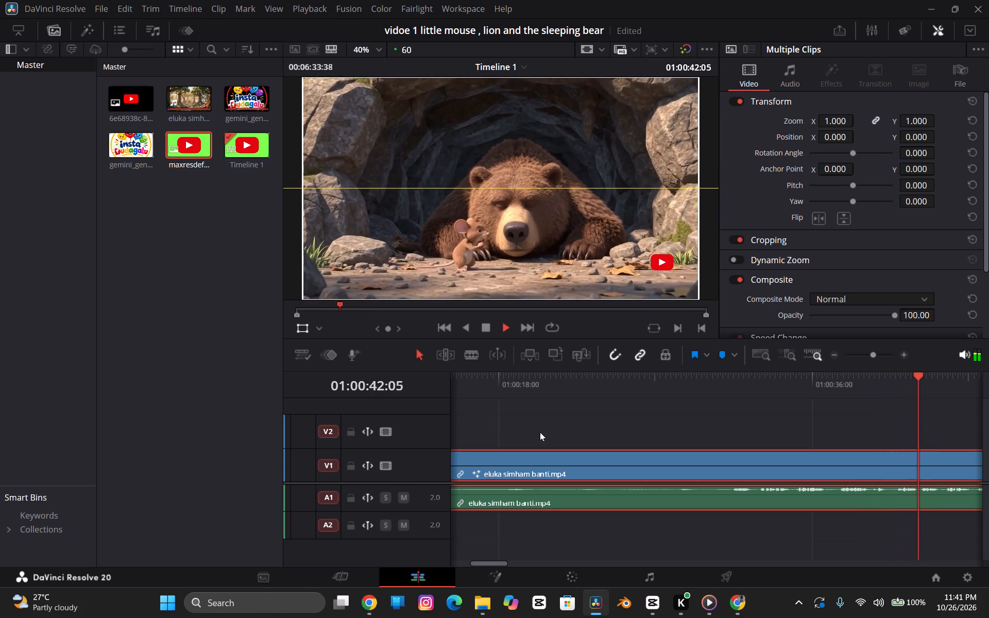
{"action": "scroll", "coordinate": [598, 432], "scroll_direction": "right", "scroll_amount": 11}
{"action": "scroll", "coordinate": [598, 432], "scroll_direction": "left", "scroll_amount": 1}
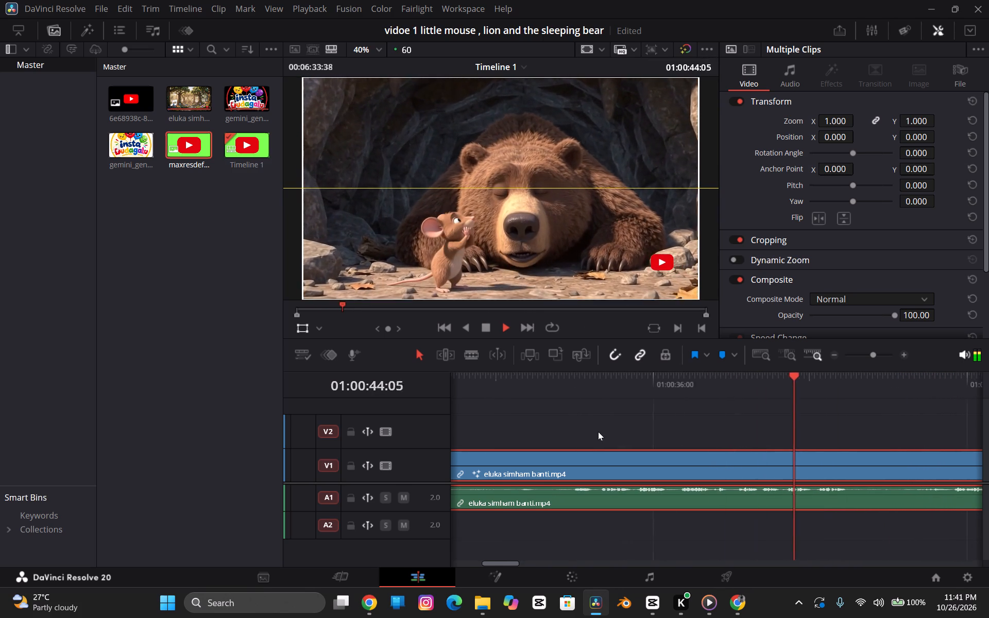
{"action": "scroll", "coordinate": [598, 432], "scroll_direction": "left", "scroll_amount": 1}
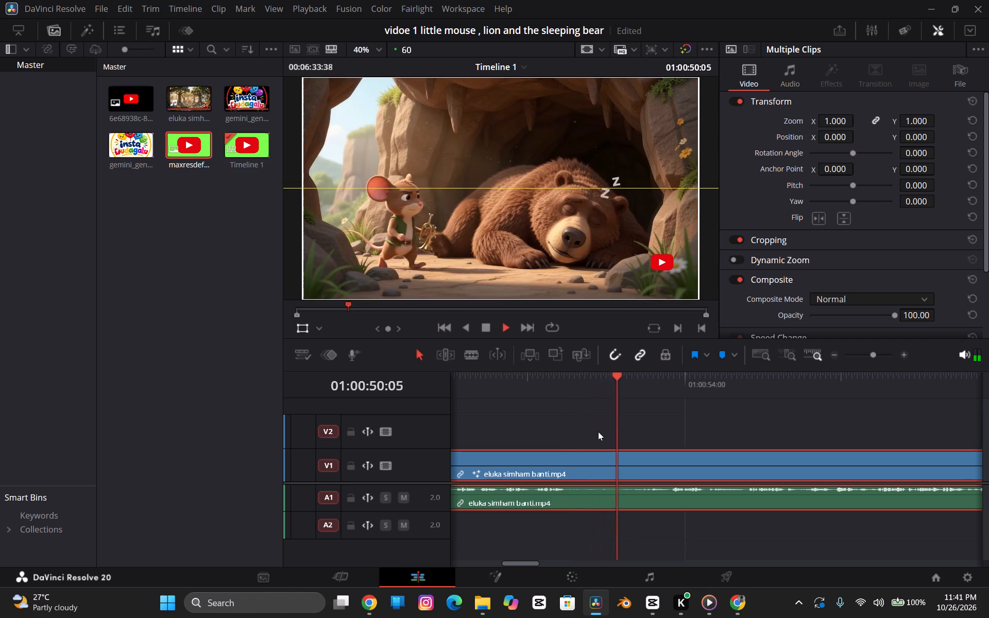
{"action": "scroll", "coordinate": [598, 432], "scroll_direction": "right", "scroll_amount": 4}
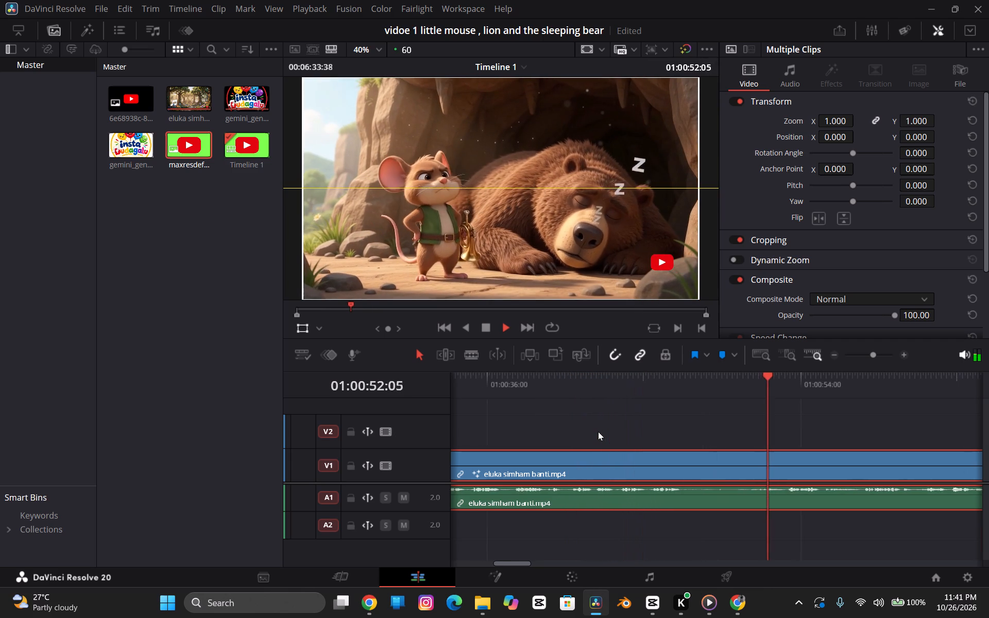
{"action": "scroll", "coordinate": [598, 432], "scroll_direction": "right", "scroll_amount": 2}
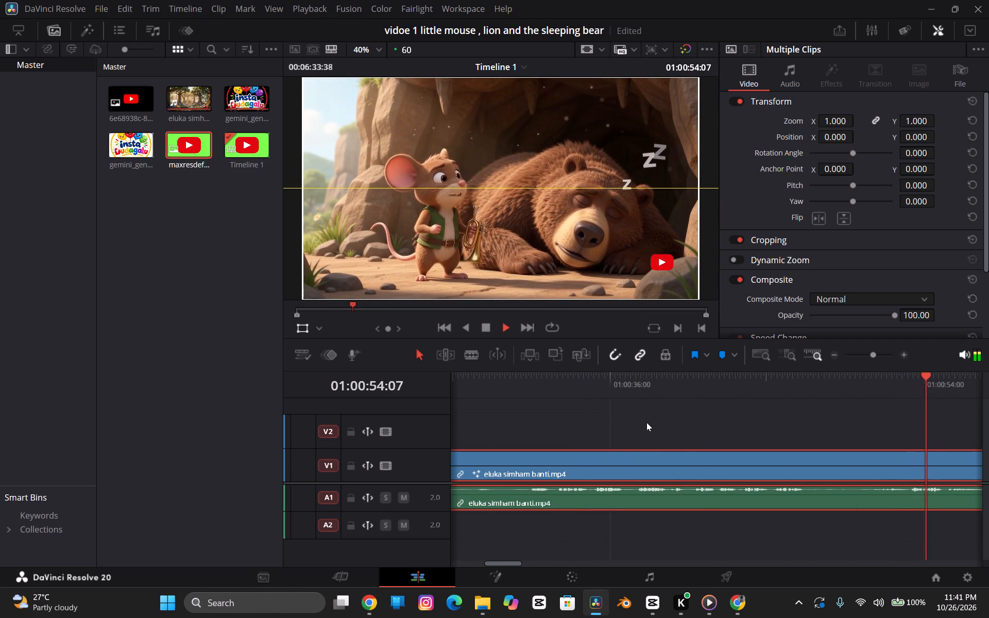
Sample several points of the forest clip and replay it from about 01:00:58 to check the audio level.
{"action": "left_click", "coordinate": [484, 389]}
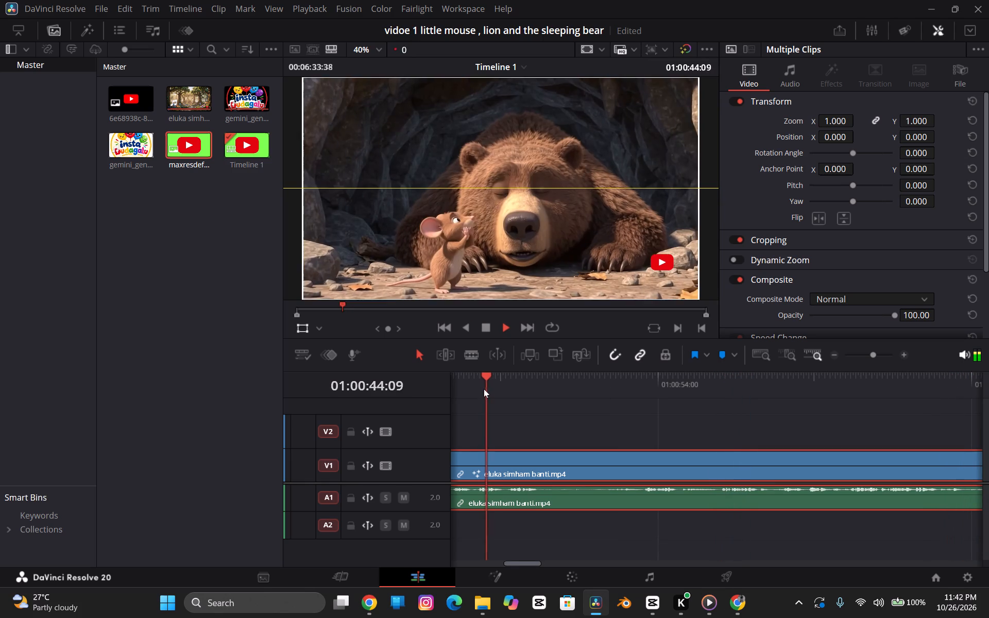
{"action": "left_click", "coordinate": [740, 384]}
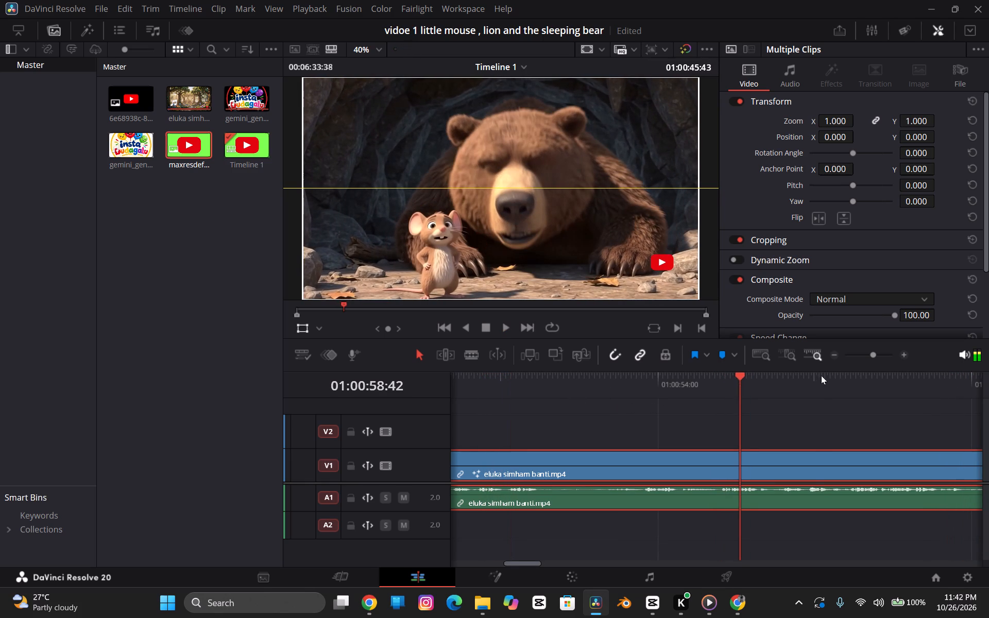
{"action": "left_click", "coordinate": [816, 375]}
{"action": "left_click", "coordinate": [861, 371]}
{"action": "left_click", "coordinate": [727, 394]}
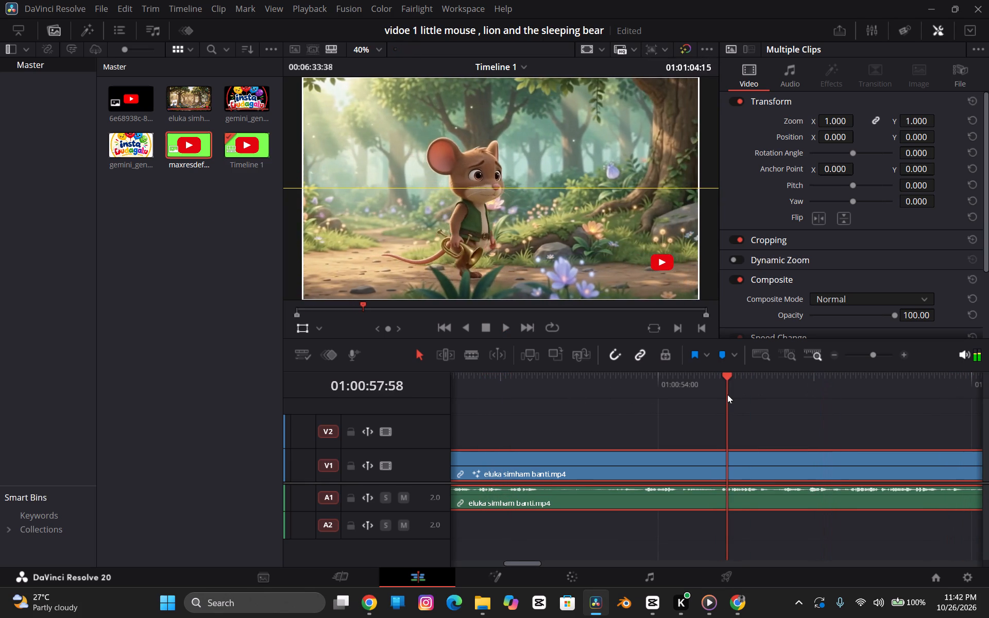
{"action": "left_click", "coordinate": [727, 392]}
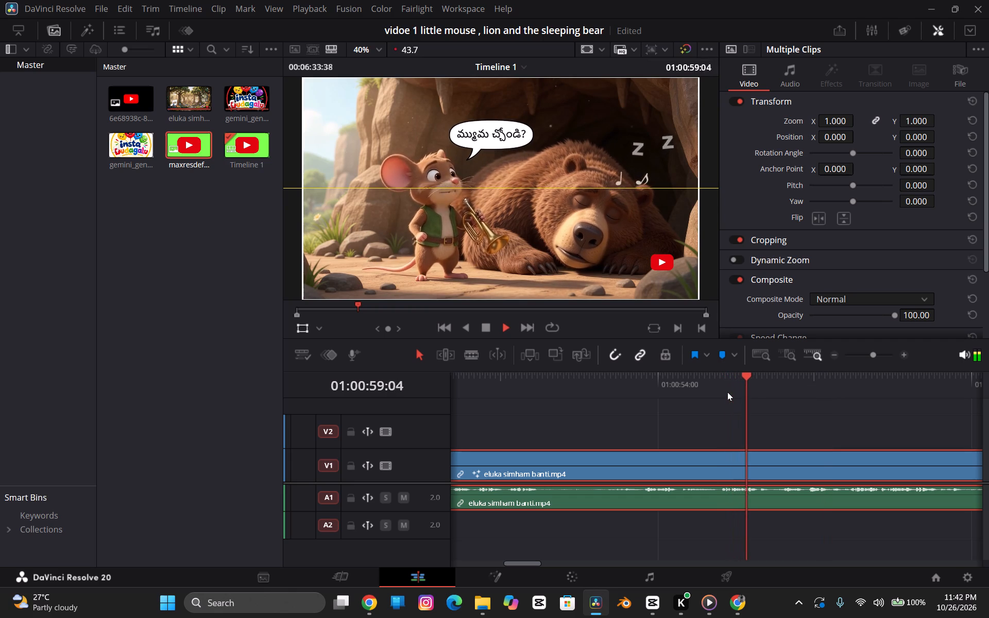
{"action": "key", "text": "space"}
{"action": "left_click", "coordinate": [727, 392]}
{"action": "left_click", "coordinate": [727, 392]}
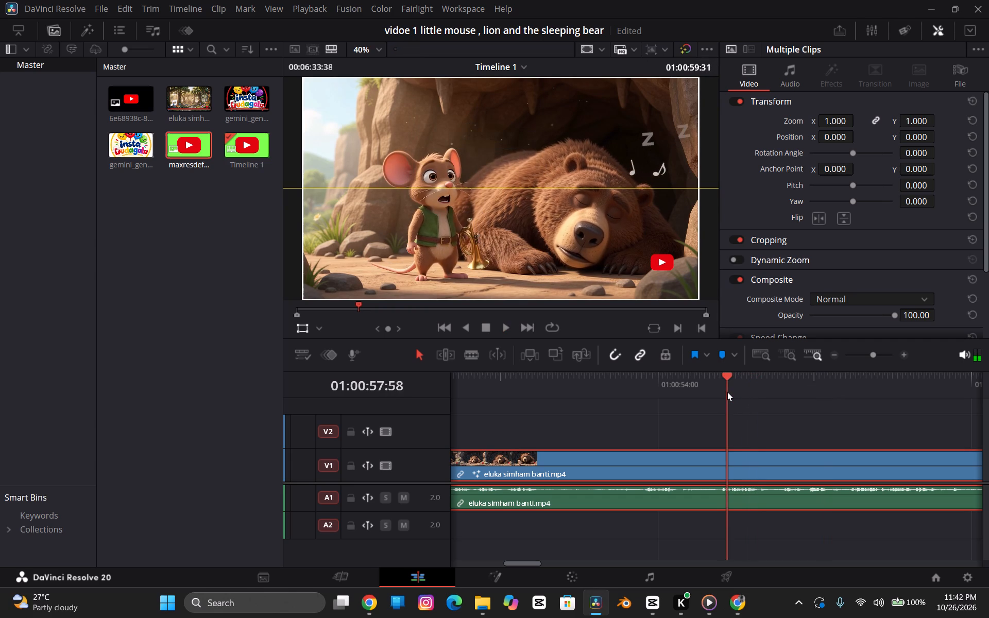
{"action": "key", "text": "space"}
{"action": "key", "text": "space"}
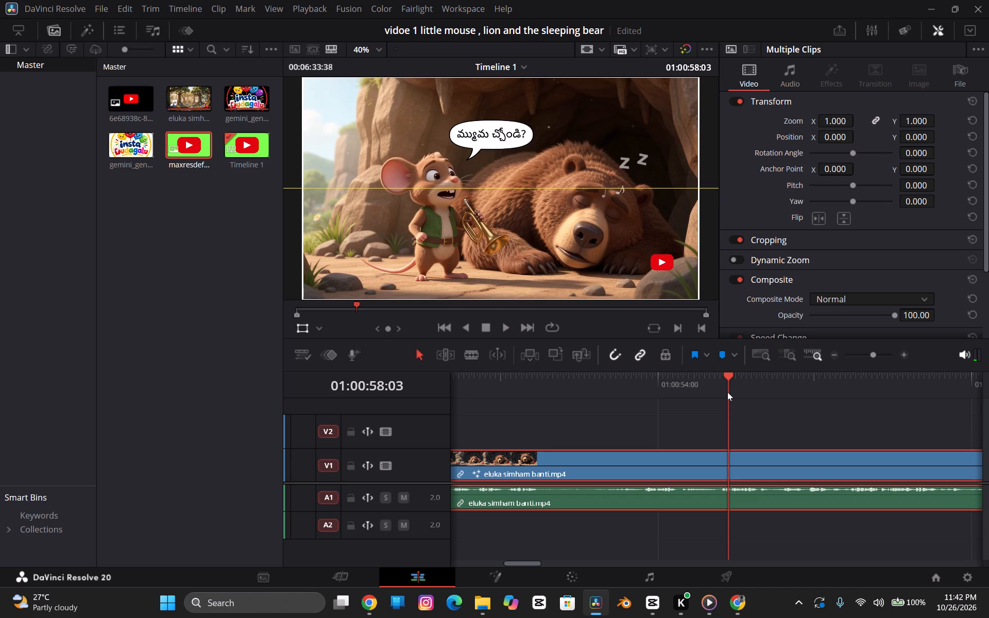
{"action": "key", "text": "space"}
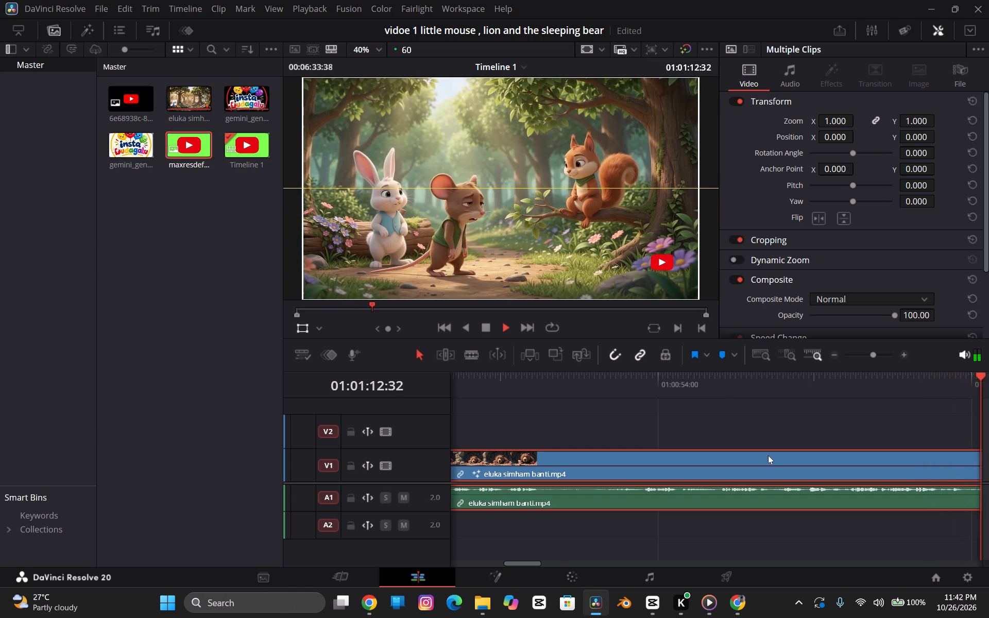
Stop playback in the squirrel scene and examine the A1 waveforms across the intro and the rest of the forest clip.
{"action": "scroll", "coordinate": [596, 459], "scroll_direction": "right", "scroll_amount": 14}
{"action": "scroll", "coordinate": [596, 459], "scroll_direction": "left", "scroll_amount": 14}
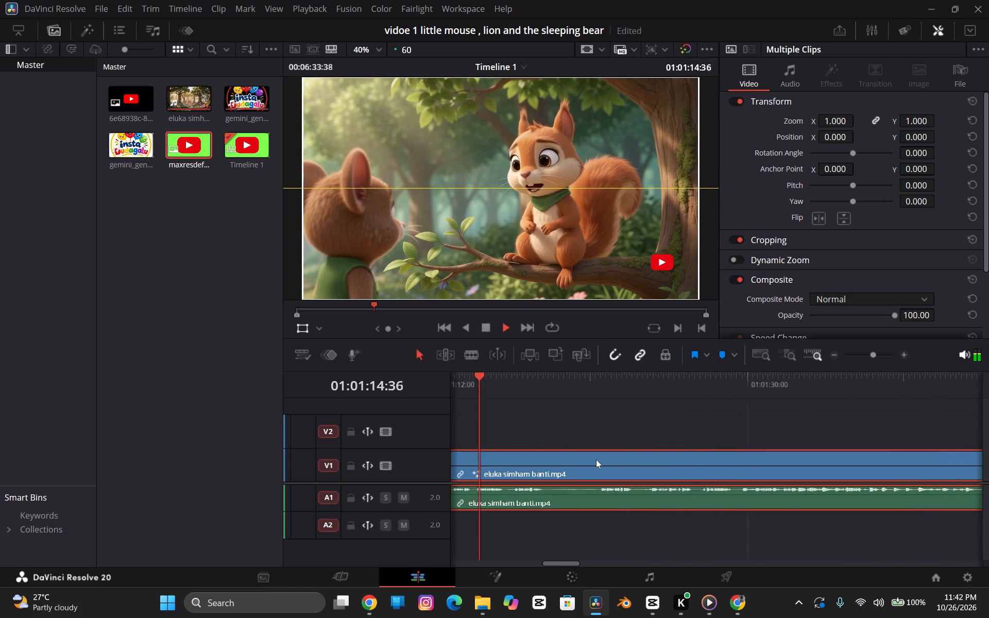
{"action": "scroll", "coordinate": [596, 459], "scroll_direction": "left", "scroll_amount": 4}
{"action": "key", "text": "space"}
{"action": "scroll", "coordinate": [598, 457], "scroll_direction": "right", "scroll_amount": 6}
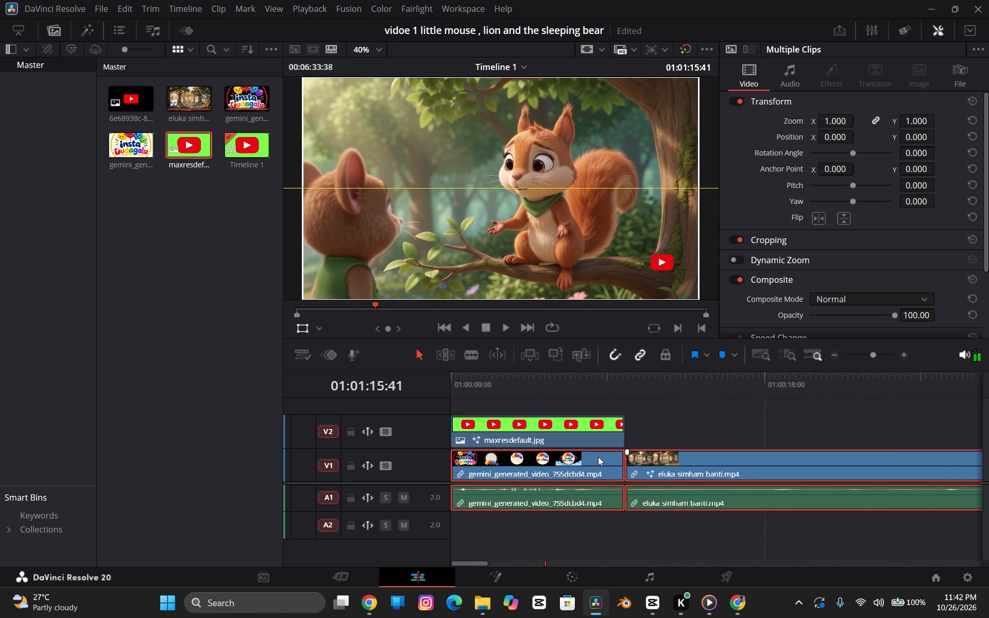
{"action": "scroll", "coordinate": [598, 457], "scroll_direction": "left", "scroll_amount": 16}
{"action": "scroll", "coordinate": [654, 446], "scroll_direction": "right", "scroll_amount": 1}
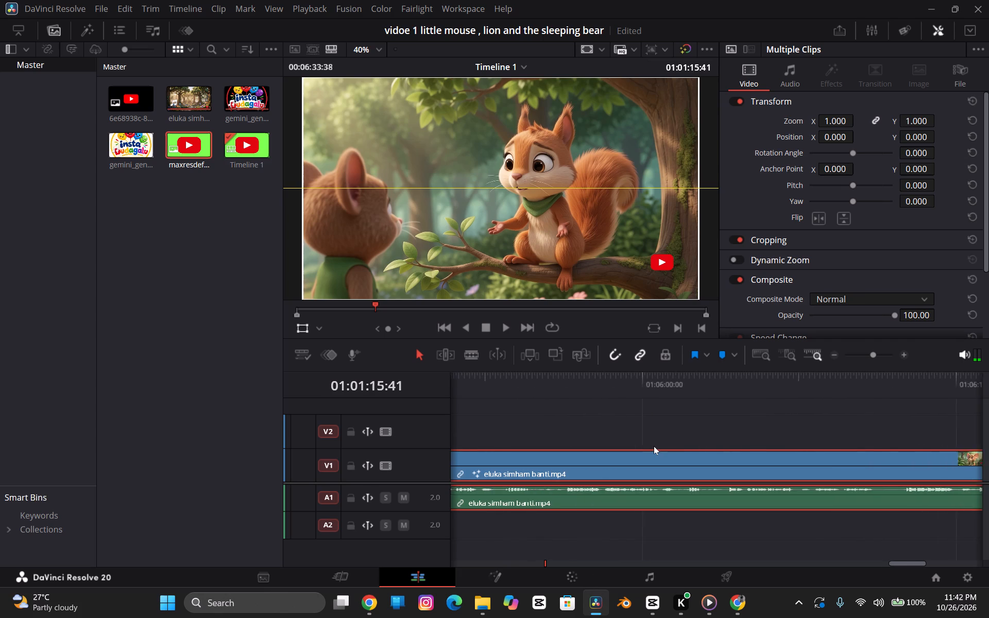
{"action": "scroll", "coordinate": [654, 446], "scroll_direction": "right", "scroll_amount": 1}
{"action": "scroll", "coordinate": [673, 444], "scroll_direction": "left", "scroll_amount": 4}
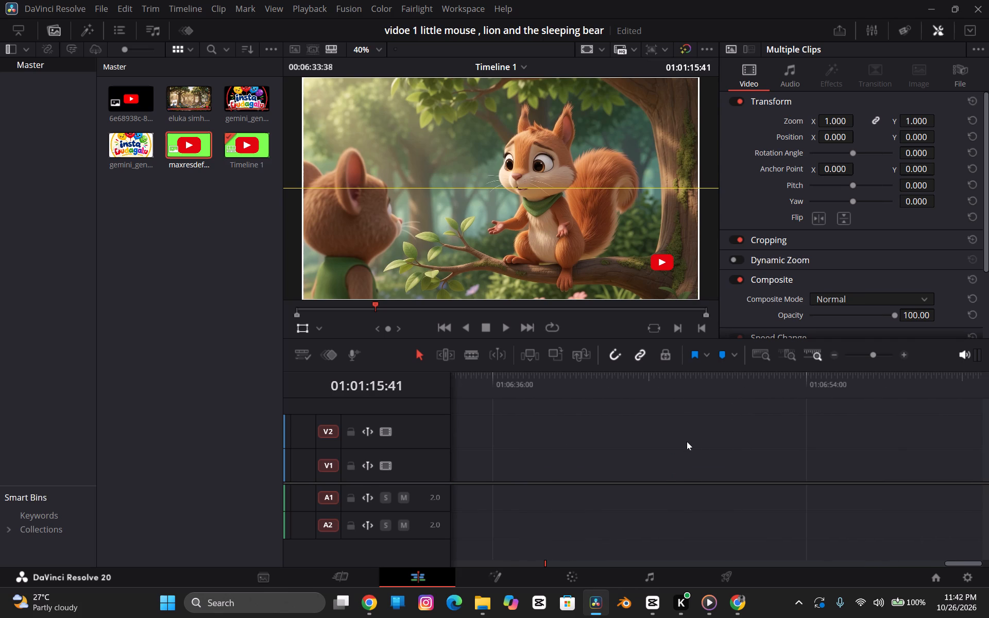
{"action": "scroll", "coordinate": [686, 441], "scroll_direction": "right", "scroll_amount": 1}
Switch to Chrome and search Google for "google flow" in a new tab.
{"action": "left_click", "coordinate": [738, 608]}
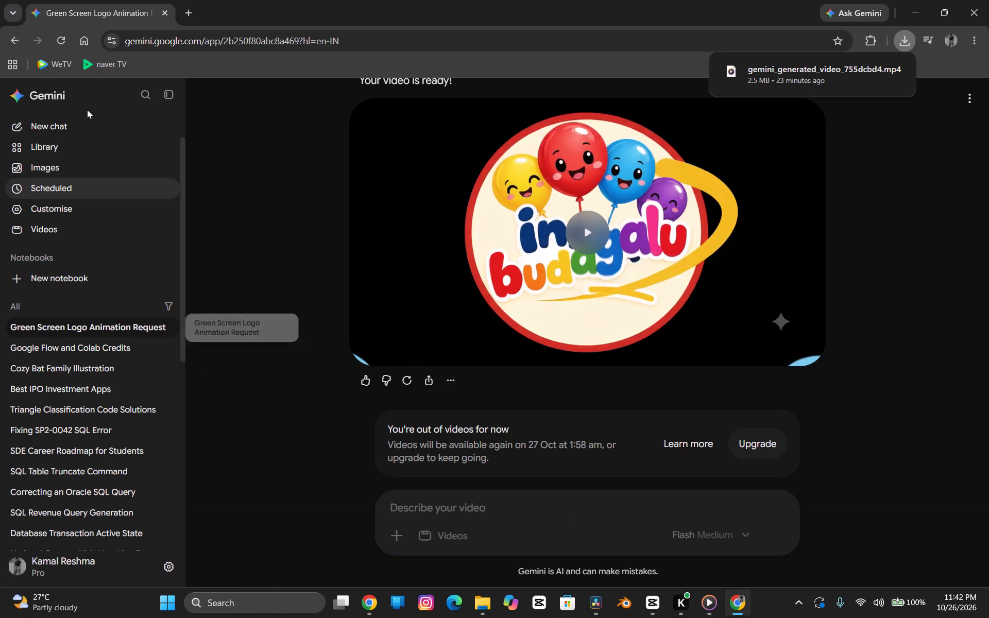
{"action": "left_click_drag", "start_coordinate": [197, 5], "coordinate": [189, 8]}
{"action": "double_click", "coordinate": [189, 8]}
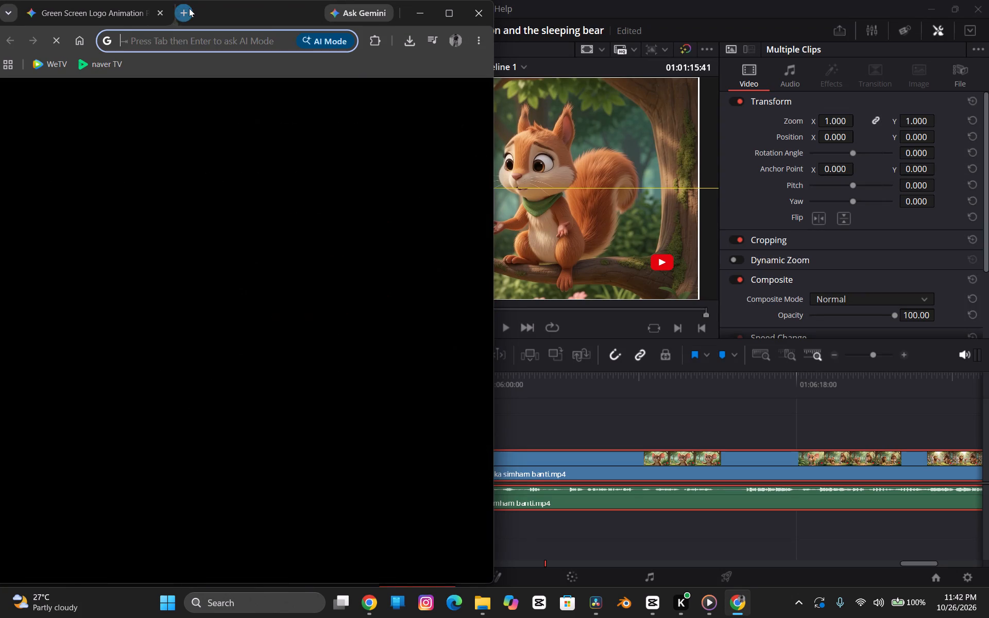
{"action": "left_click", "coordinate": [442, 16]}
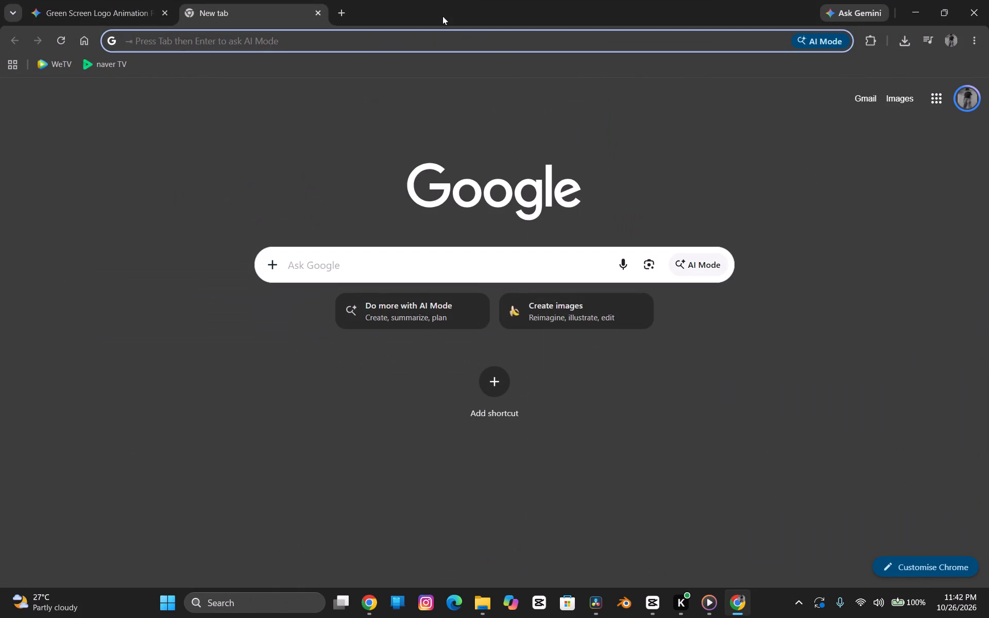
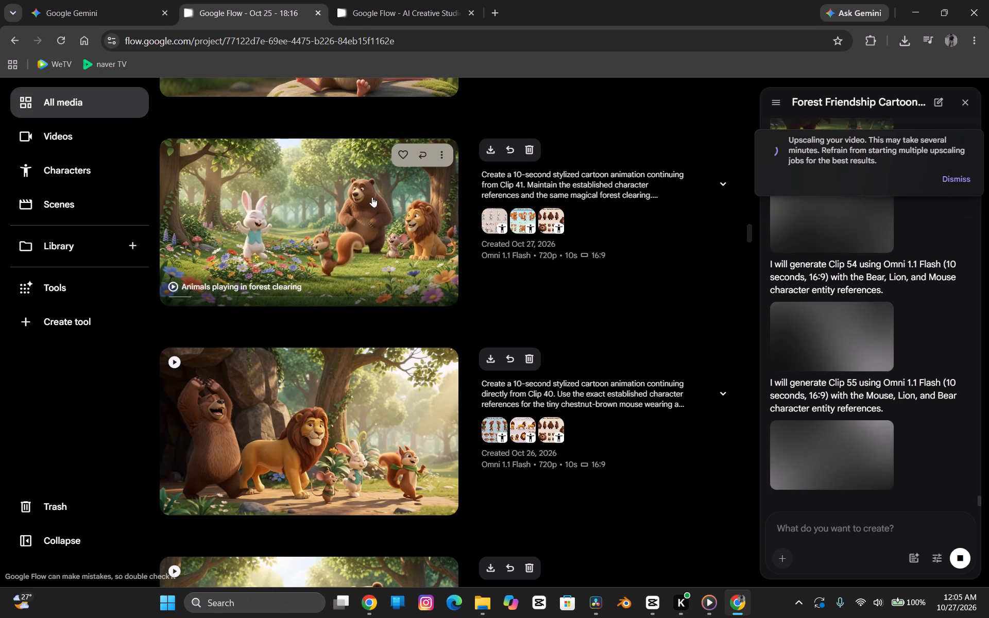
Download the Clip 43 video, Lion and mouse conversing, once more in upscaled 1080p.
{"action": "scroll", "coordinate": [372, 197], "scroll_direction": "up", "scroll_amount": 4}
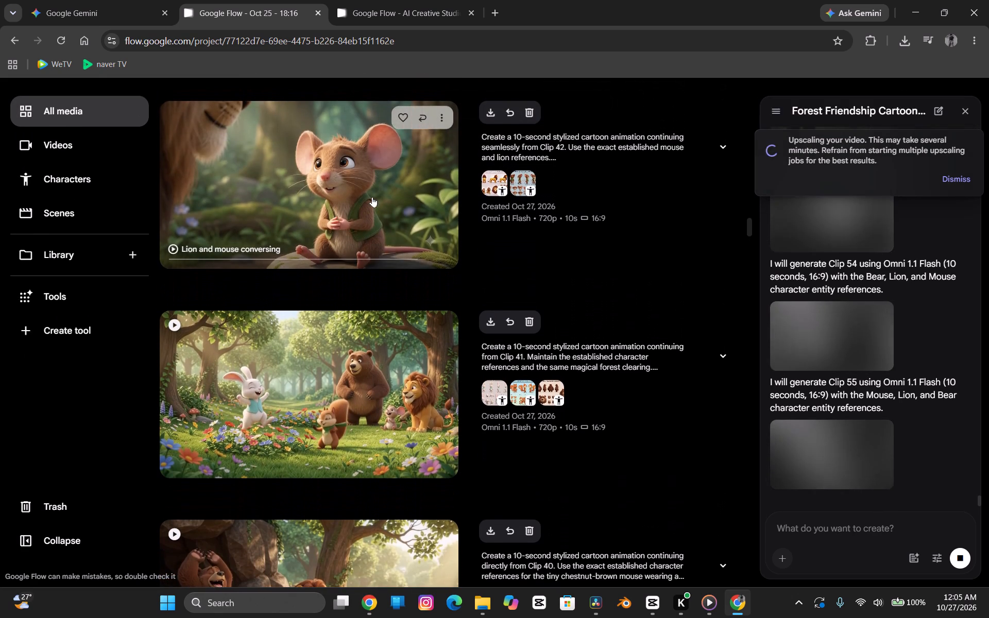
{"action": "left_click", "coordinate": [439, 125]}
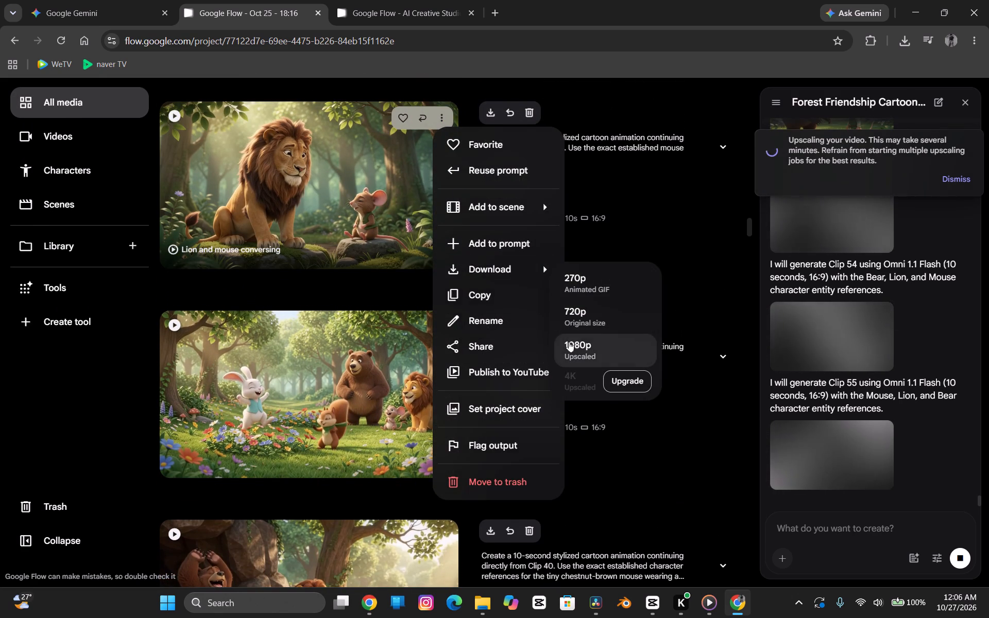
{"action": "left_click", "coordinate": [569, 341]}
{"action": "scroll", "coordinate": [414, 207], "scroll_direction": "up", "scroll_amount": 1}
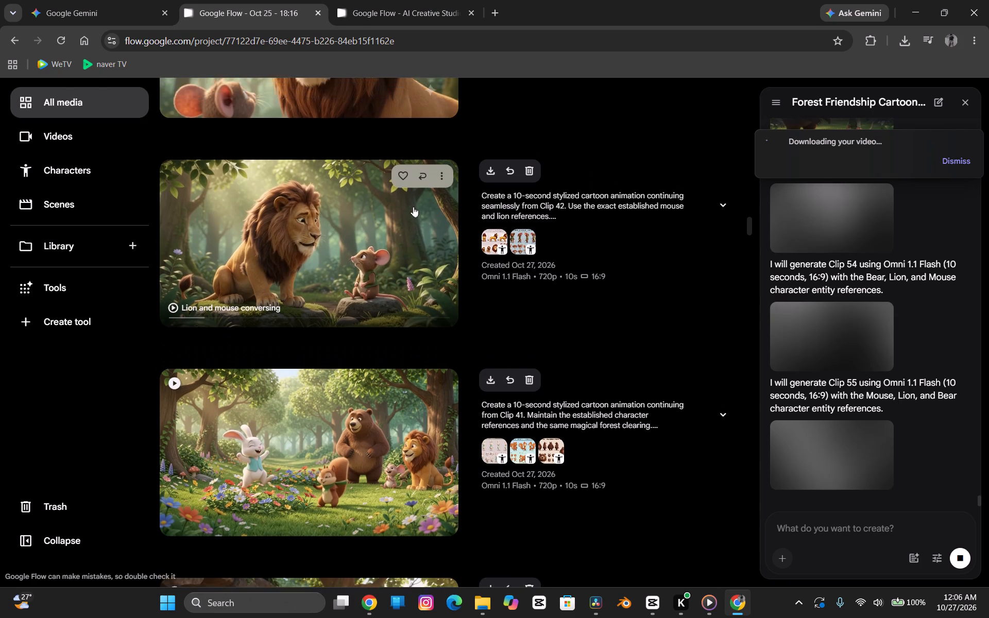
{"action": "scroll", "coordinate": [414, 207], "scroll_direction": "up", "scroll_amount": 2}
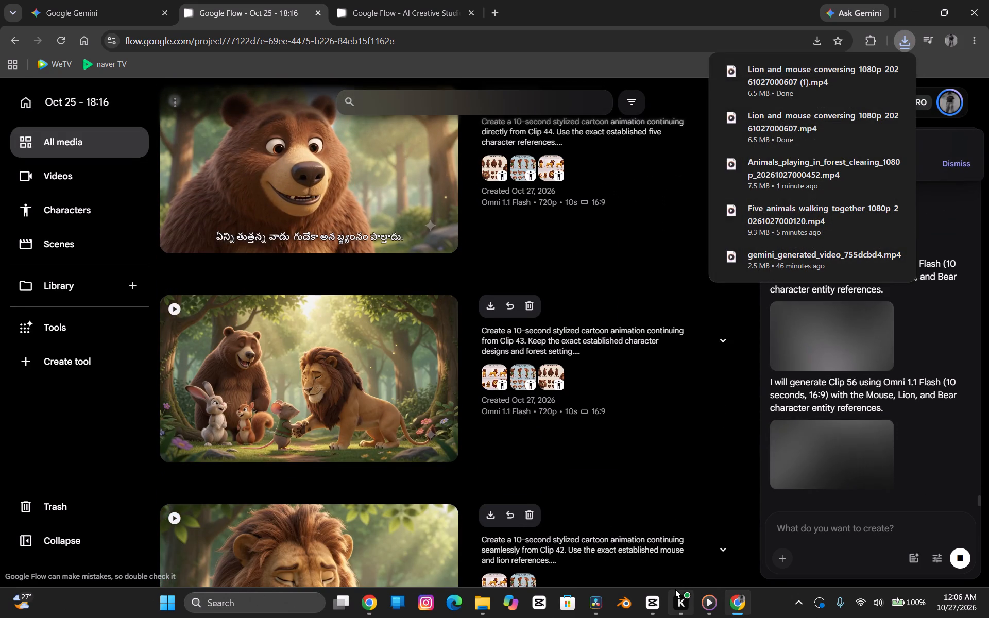
{"action": "left_click", "coordinate": [658, 606]}
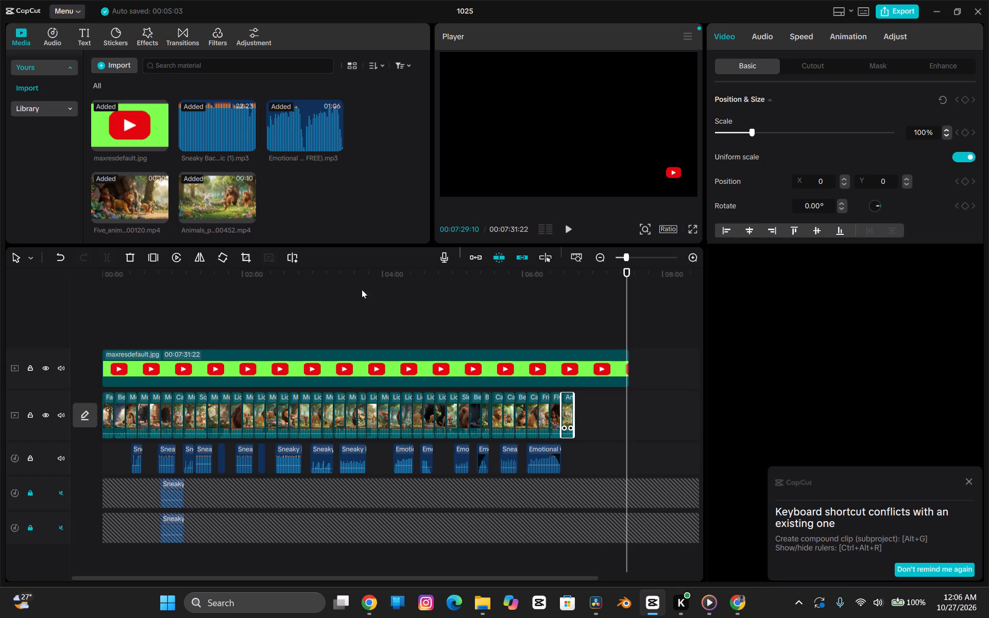
{"action": "left_click", "coordinate": [130, 57]}
{"action": "left_click", "coordinate": [123, 63]}
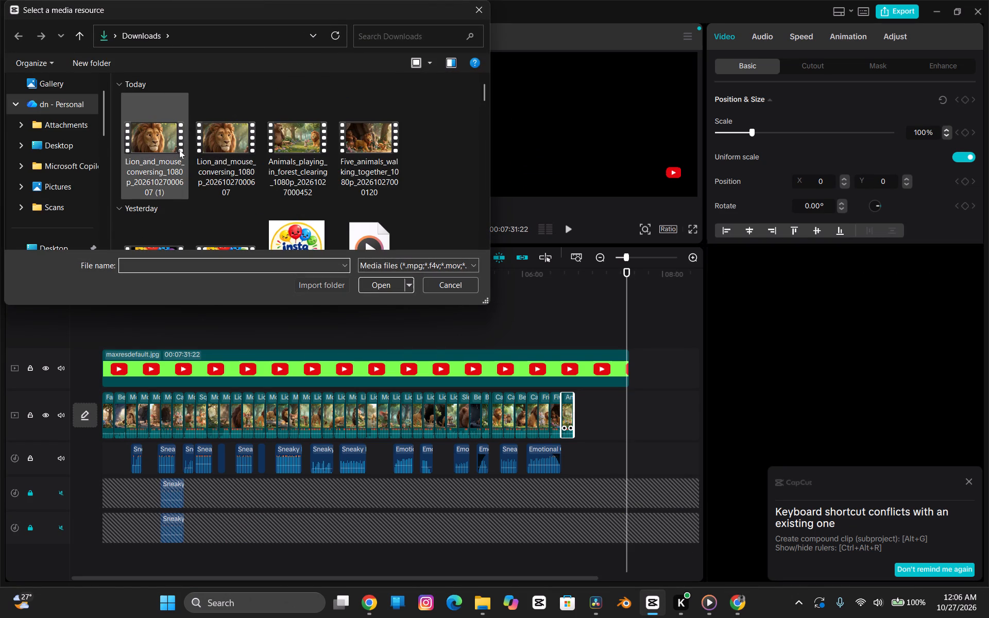
{"action": "double_click", "coordinate": [231, 131]}
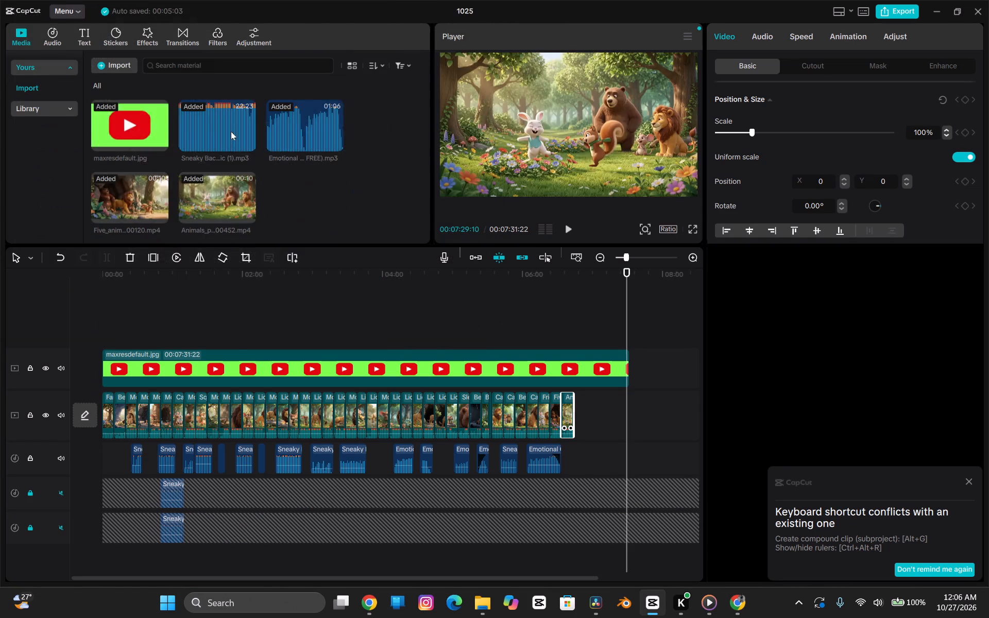
Add the Lion and mouse conversing clip to the main video track, directly after the Animals playing clip.
{"action": "left_click_drag", "start_coordinate": [305, 190], "coordinate": [564, 362]}
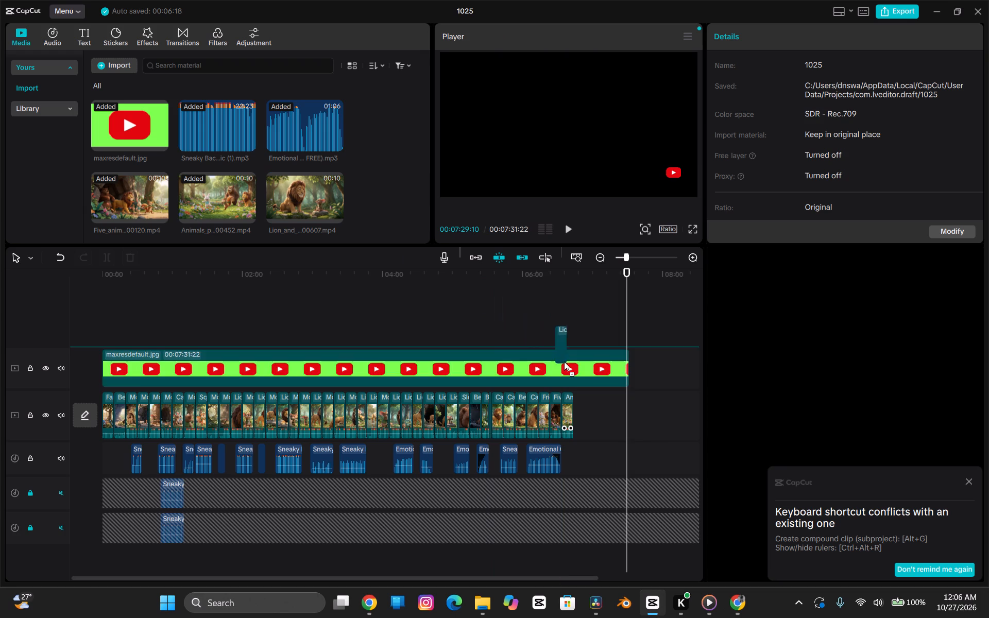
{"action": "left_click_drag", "start_coordinate": [564, 362], "coordinate": [571, 424]}
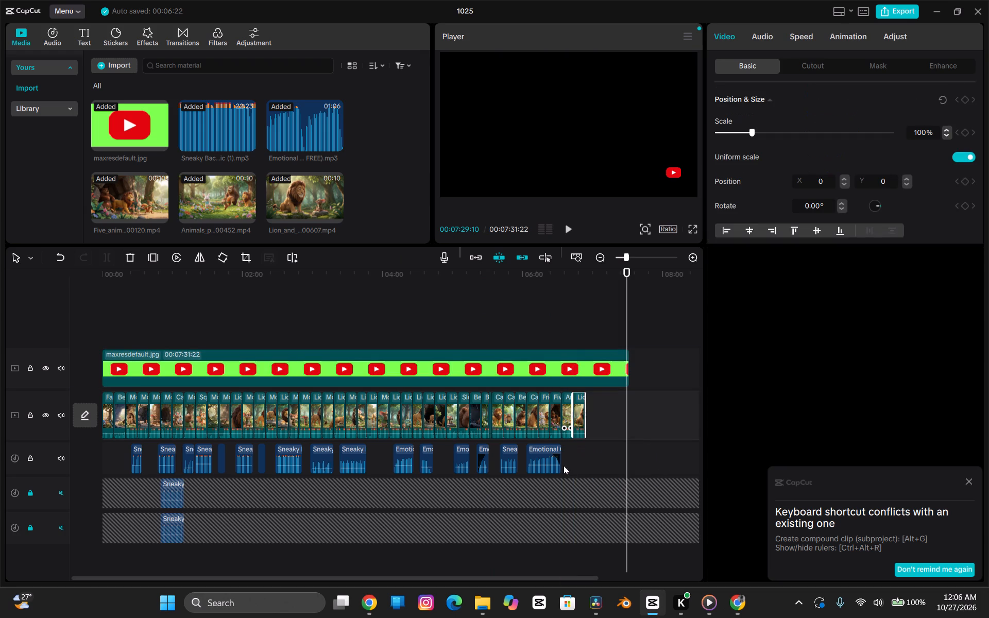
Play the timeline from the Five animals clip to preview the newly added clips.
{"action": "left_click", "coordinate": [554, 271]}
{"action": "key", "text": "space"}
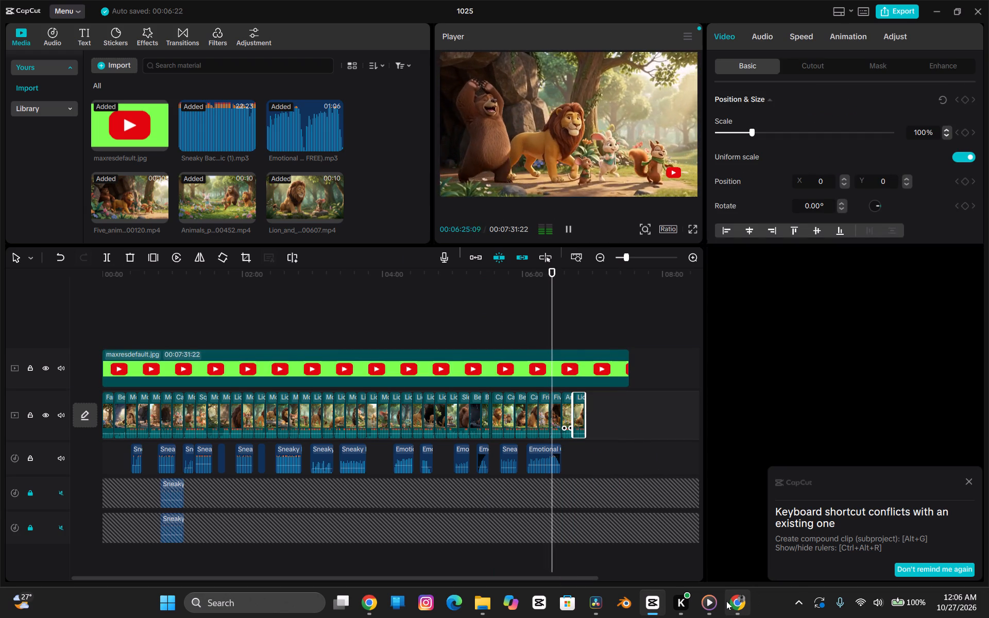
Delete the duplicate Lion_and_mouse_conversing video marked (1) from Downloads through the import dialog, then close the dialog without importing.
{"action": "left_click", "coordinate": [119, 68]}
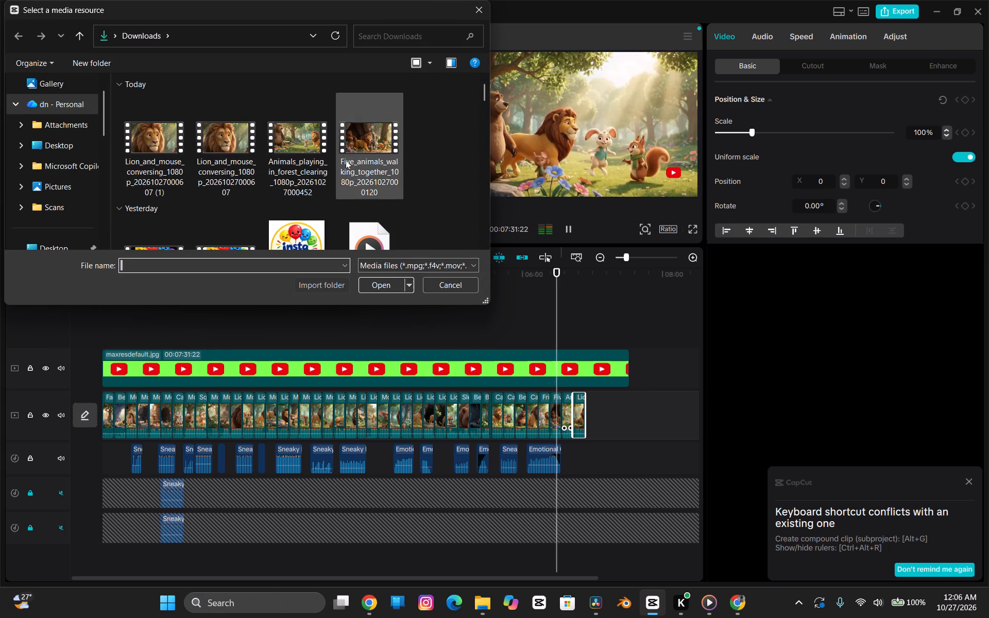
{"action": "left_click", "coordinate": [147, 102]}
{"action": "key", "text": "Delete"}
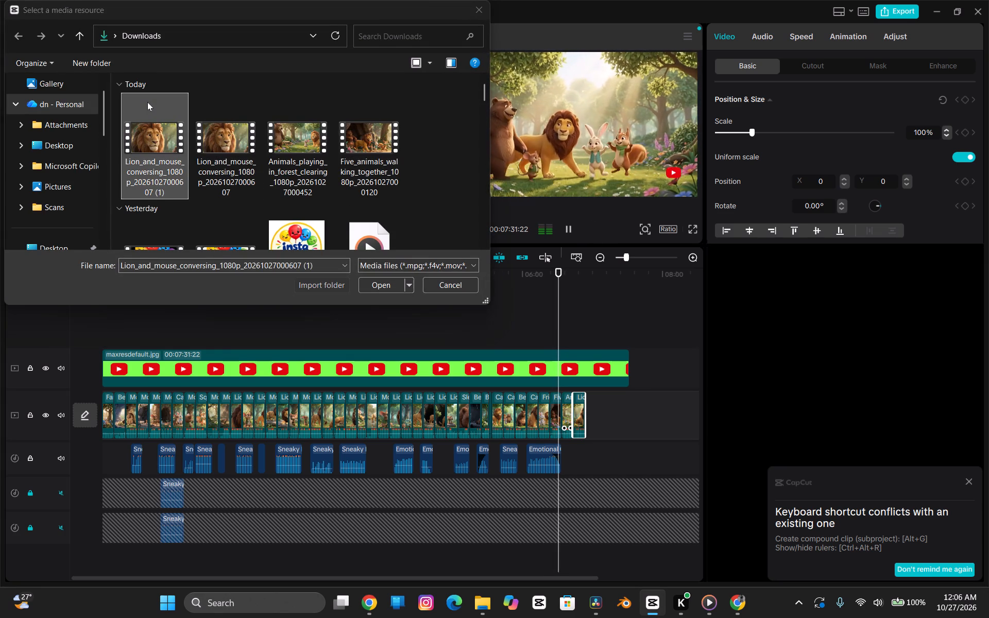
{"action": "left_click", "coordinate": [488, 12]}
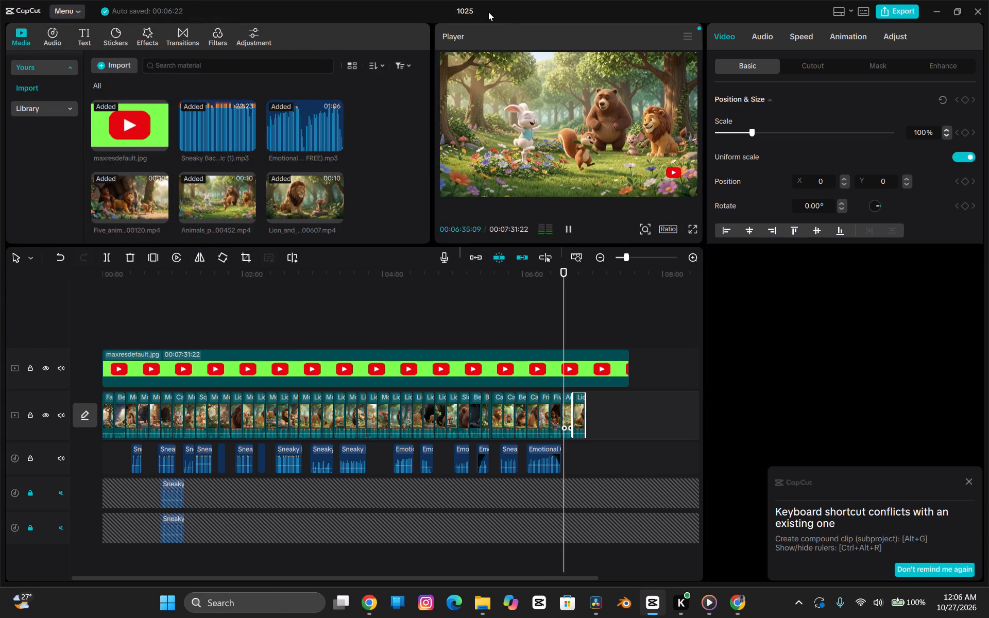
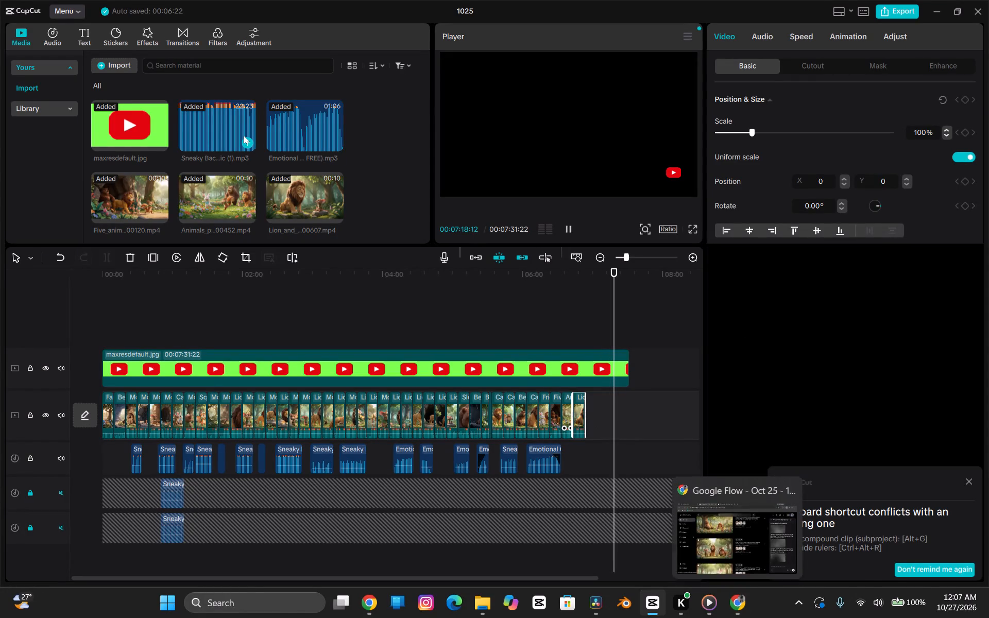
{"action": "left_click", "coordinate": [109, 66]}
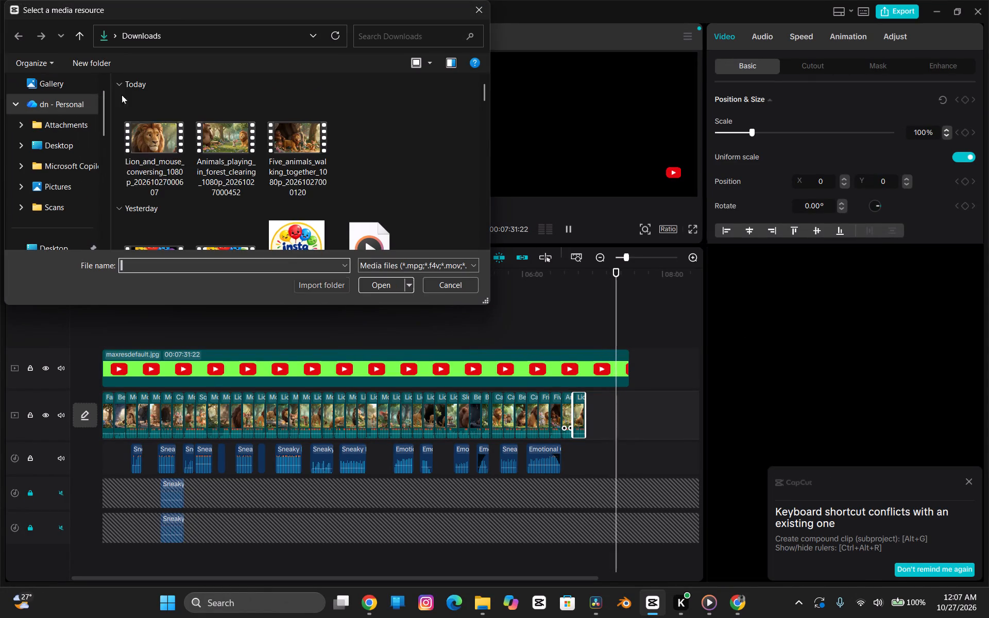
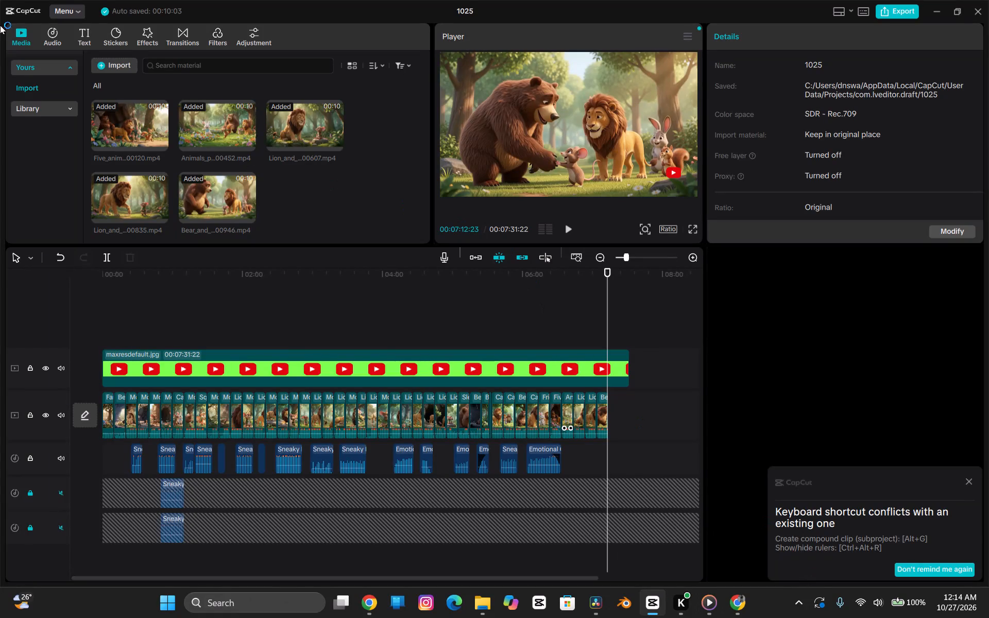
{"action": "left_click", "coordinate": [109, 64]}
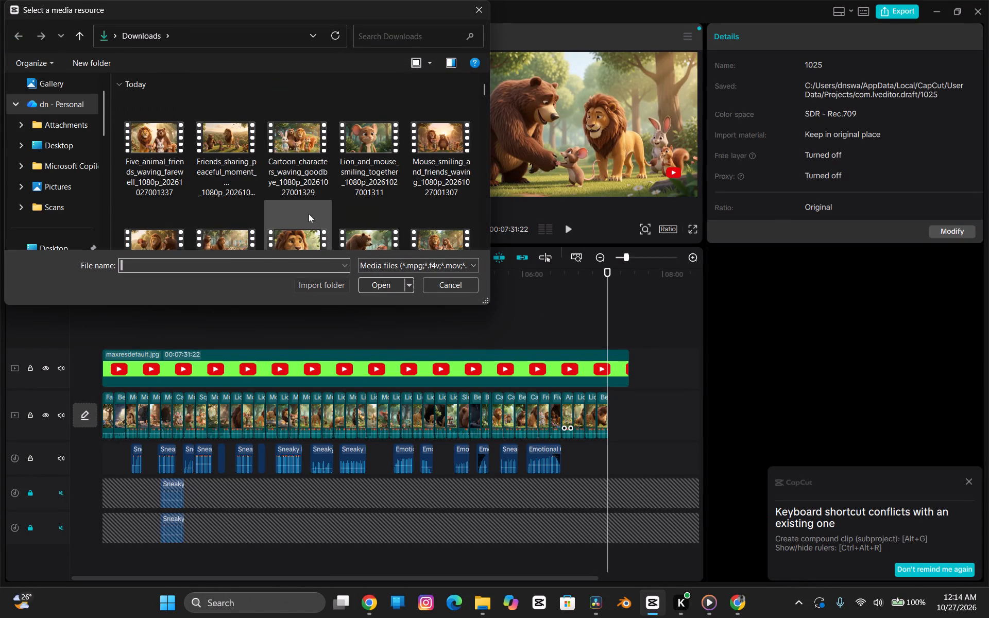
{"action": "scroll", "coordinate": [328, 211], "scroll_direction": "down", "scroll_amount": 2}
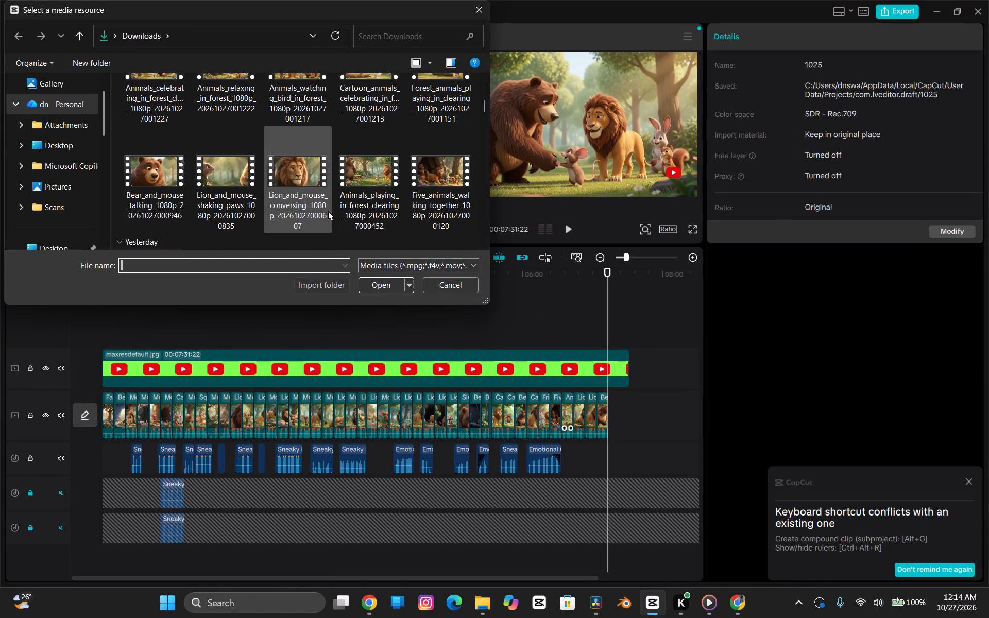
{"action": "scroll", "coordinate": [328, 211], "scroll_direction": "down", "scroll_amount": 2}
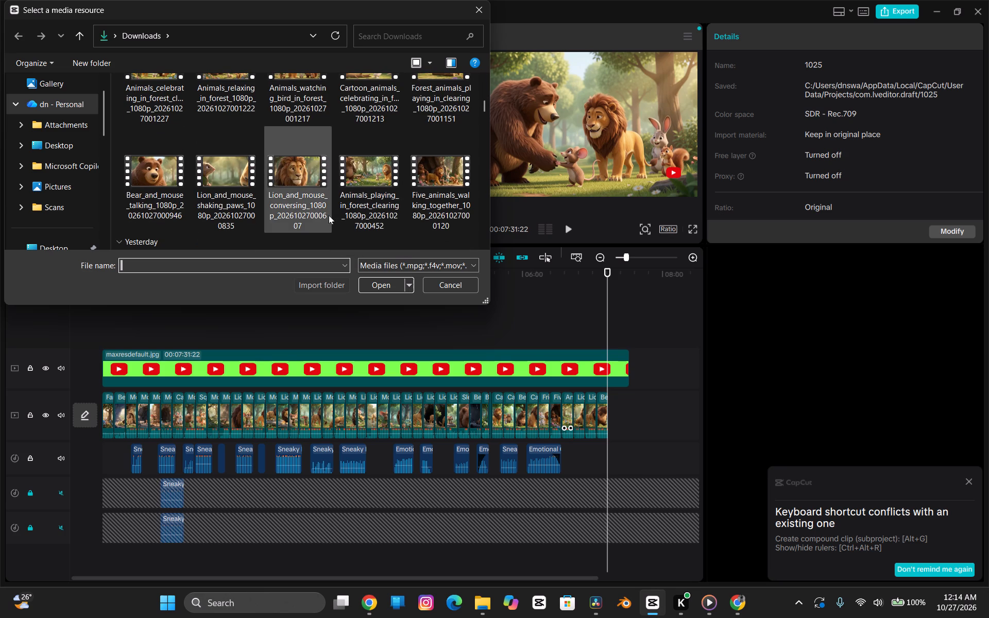
{"action": "left_click_drag", "start_coordinate": [387, 9], "coordinate": [776, 45]}
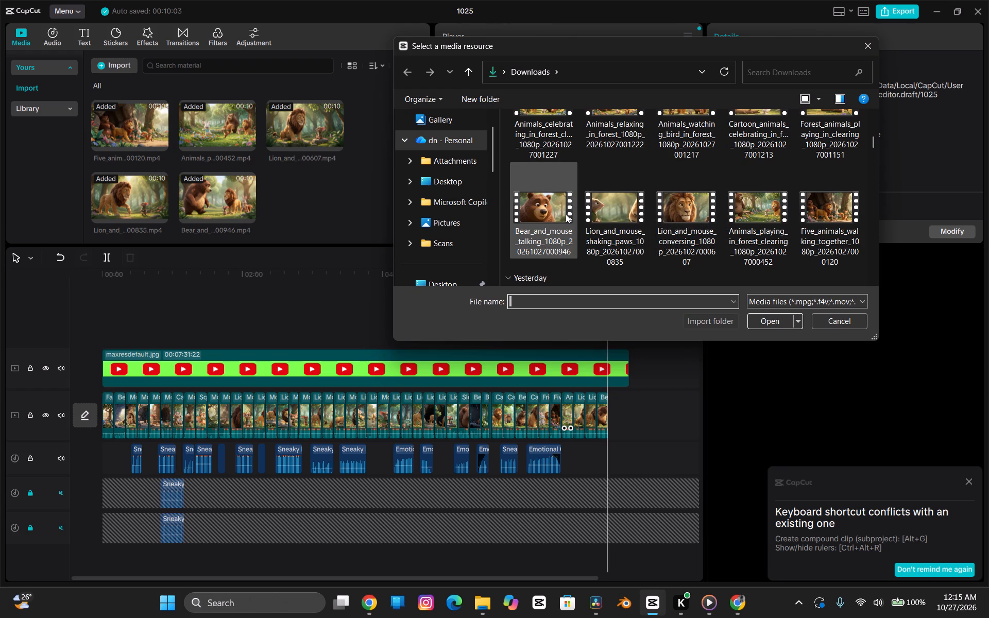
{"action": "key", "text": "Up"}
{"action": "key", "text": "Up"}
{"action": "left_click", "coordinate": [870, 140]}
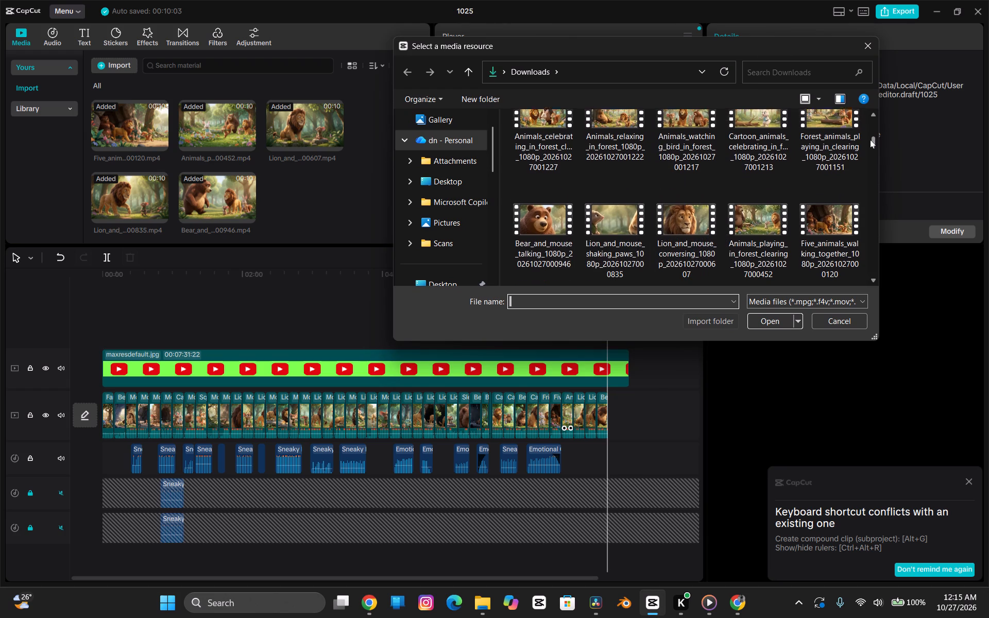
{"action": "double_click", "coordinate": [826, 169]}
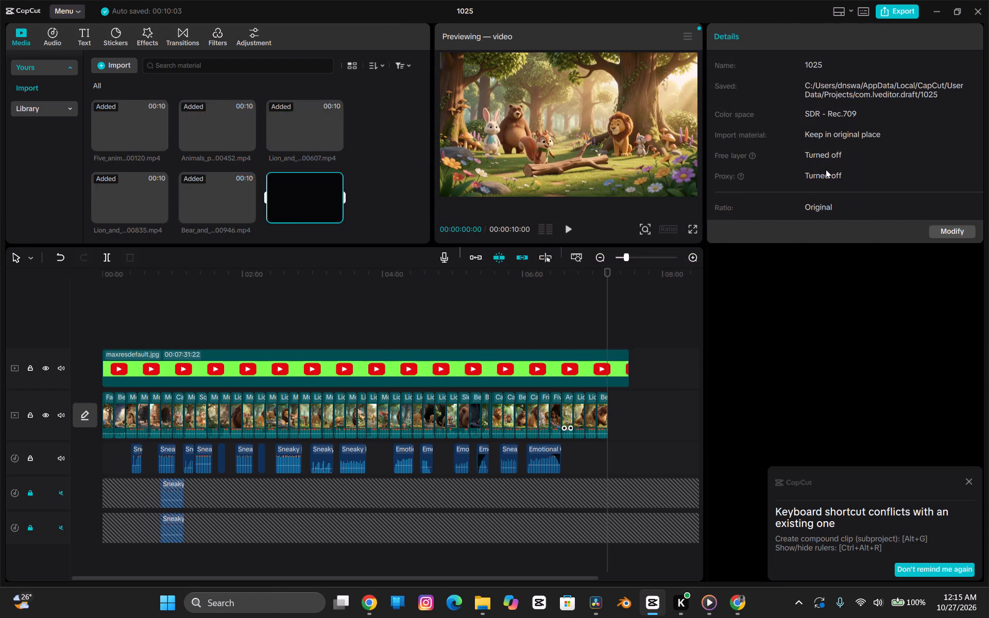
Import the 1080p Cartoon_animals_celebrating video from Downloads into the project media.
{"action": "left_click", "coordinate": [118, 58]}
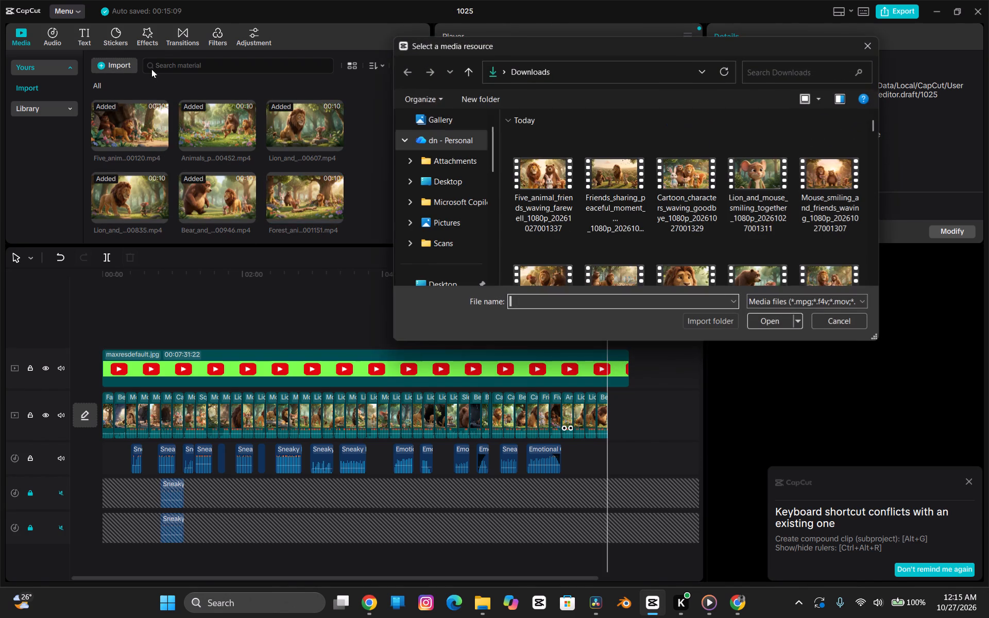
{"action": "double_click", "coordinate": [289, 195]}
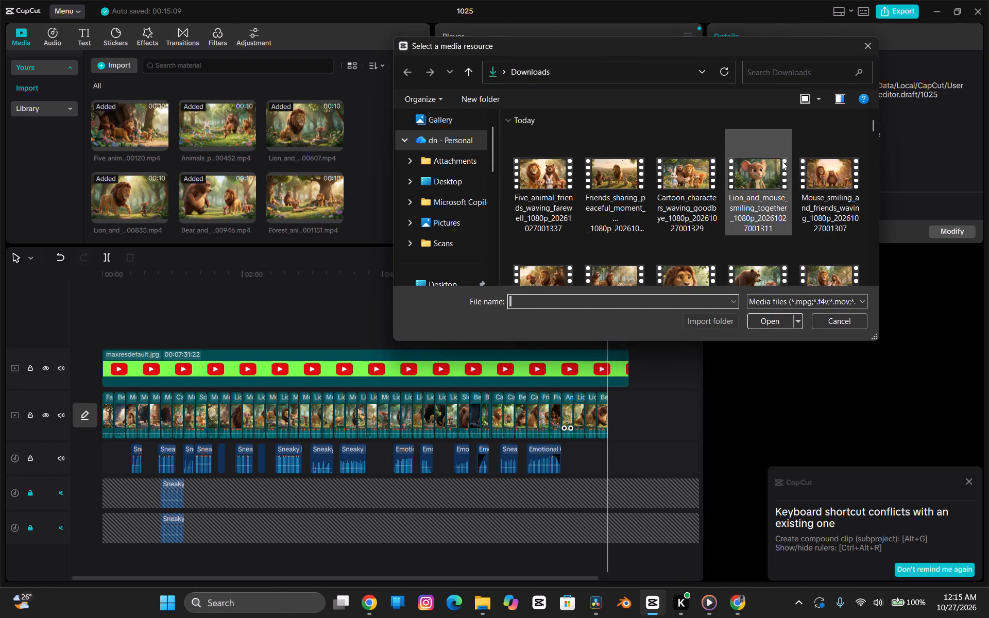
{"action": "scroll", "coordinate": [790, 194], "scroll_direction": "down", "scroll_amount": 1}
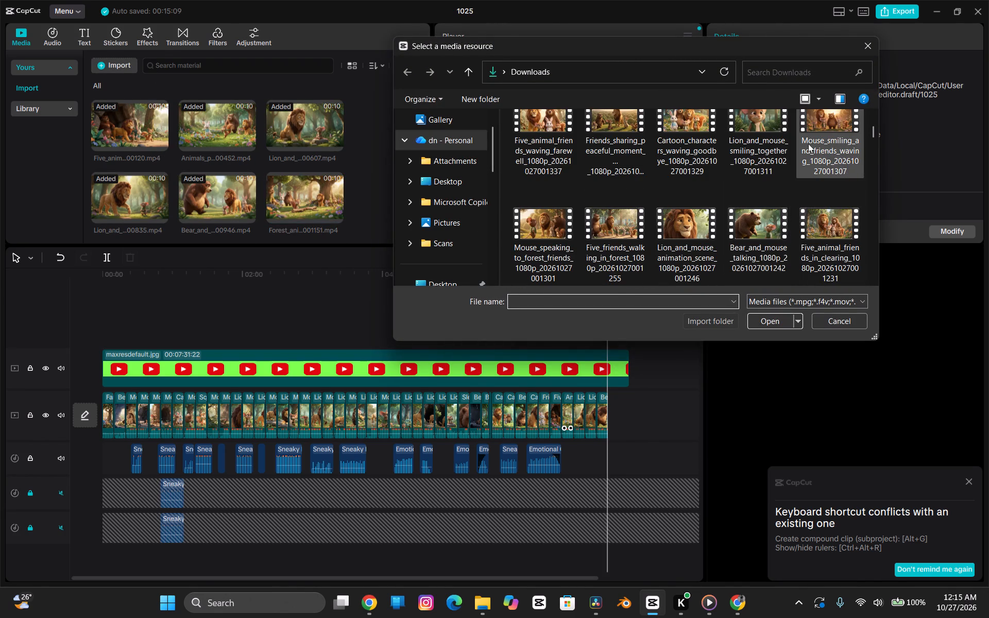
{"action": "left_click_drag", "start_coordinate": [875, 130], "coordinate": [875, 132]}
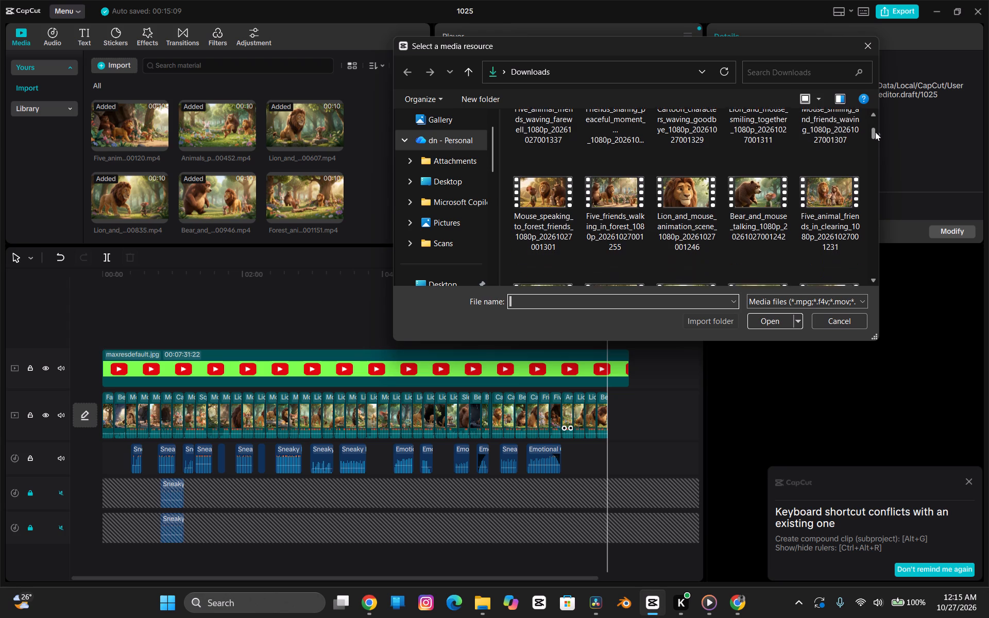
{"action": "left_click_drag", "start_coordinate": [875, 132], "coordinate": [875, 136]}
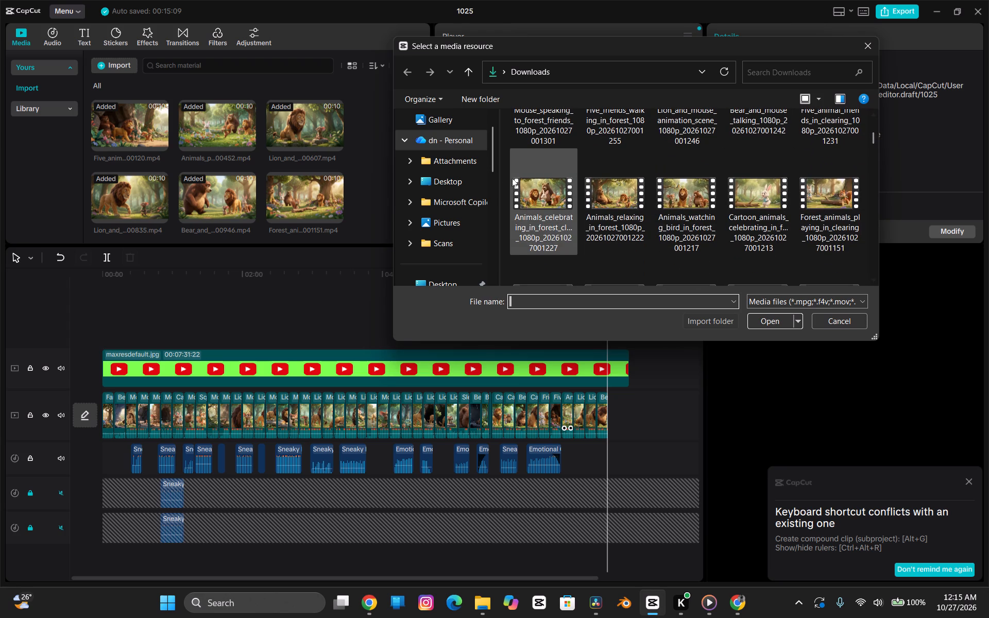
{"action": "left_click_drag", "start_coordinate": [504, 174], "coordinate": [760, 192]}
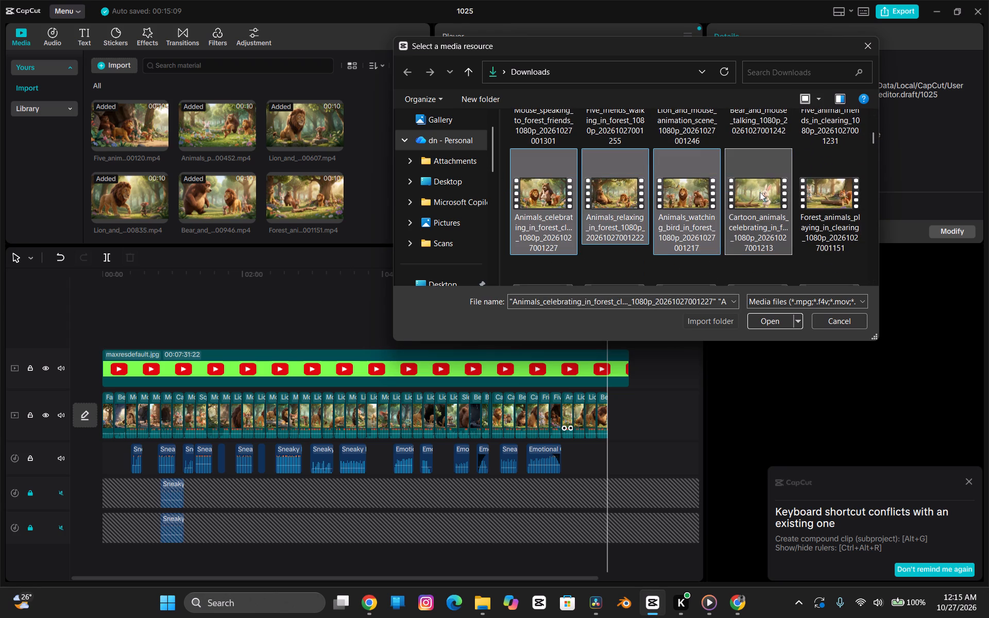
{"action": "double_click", "coordinate": [760, 192]}
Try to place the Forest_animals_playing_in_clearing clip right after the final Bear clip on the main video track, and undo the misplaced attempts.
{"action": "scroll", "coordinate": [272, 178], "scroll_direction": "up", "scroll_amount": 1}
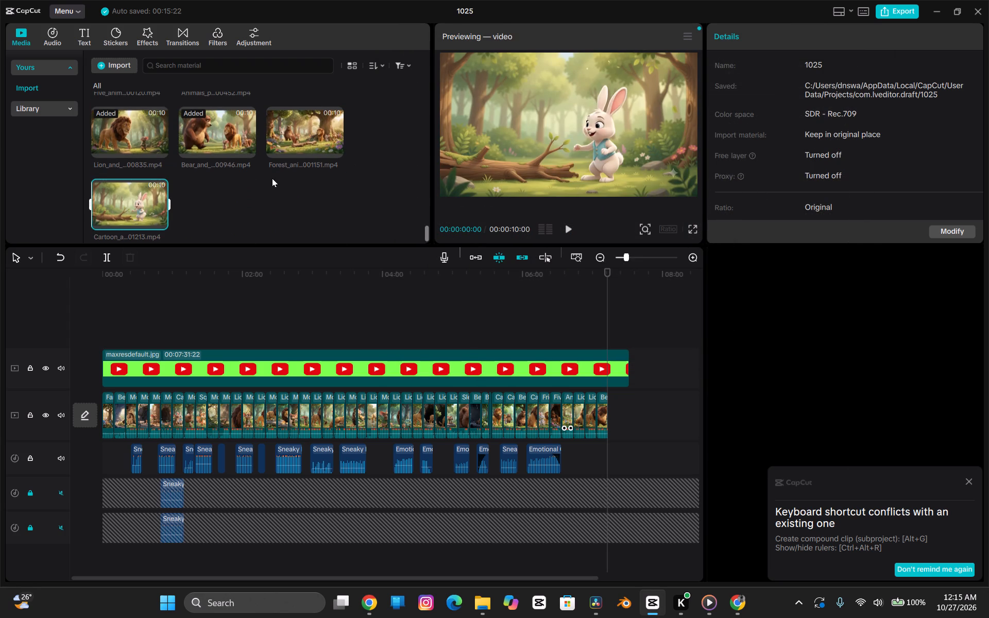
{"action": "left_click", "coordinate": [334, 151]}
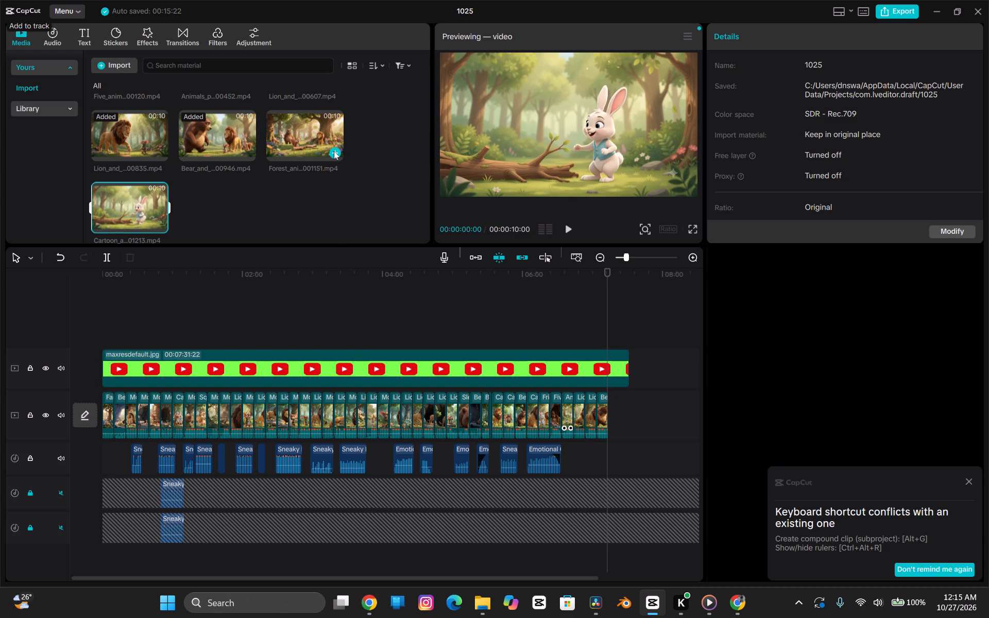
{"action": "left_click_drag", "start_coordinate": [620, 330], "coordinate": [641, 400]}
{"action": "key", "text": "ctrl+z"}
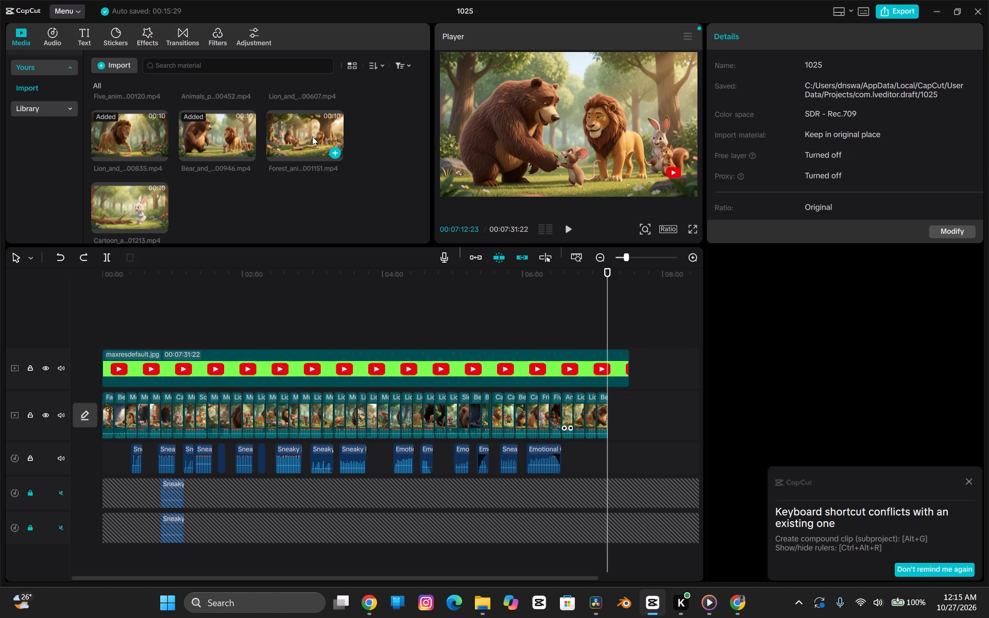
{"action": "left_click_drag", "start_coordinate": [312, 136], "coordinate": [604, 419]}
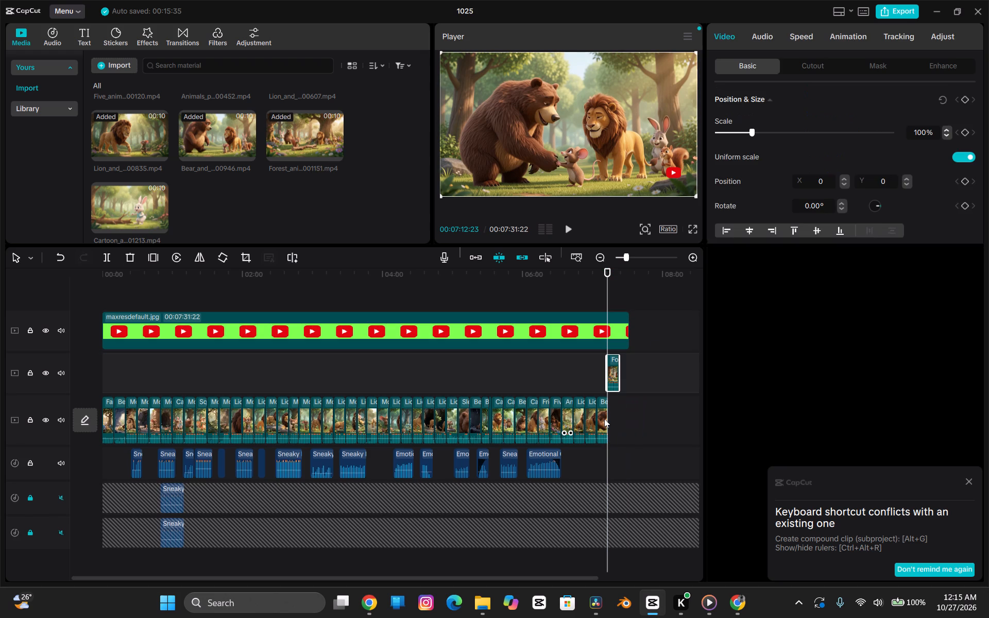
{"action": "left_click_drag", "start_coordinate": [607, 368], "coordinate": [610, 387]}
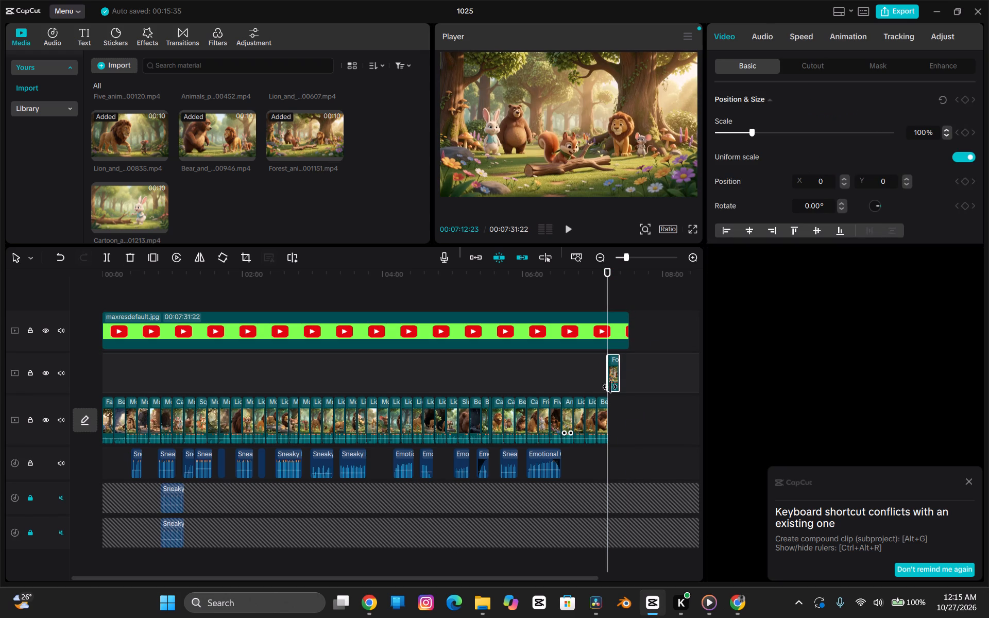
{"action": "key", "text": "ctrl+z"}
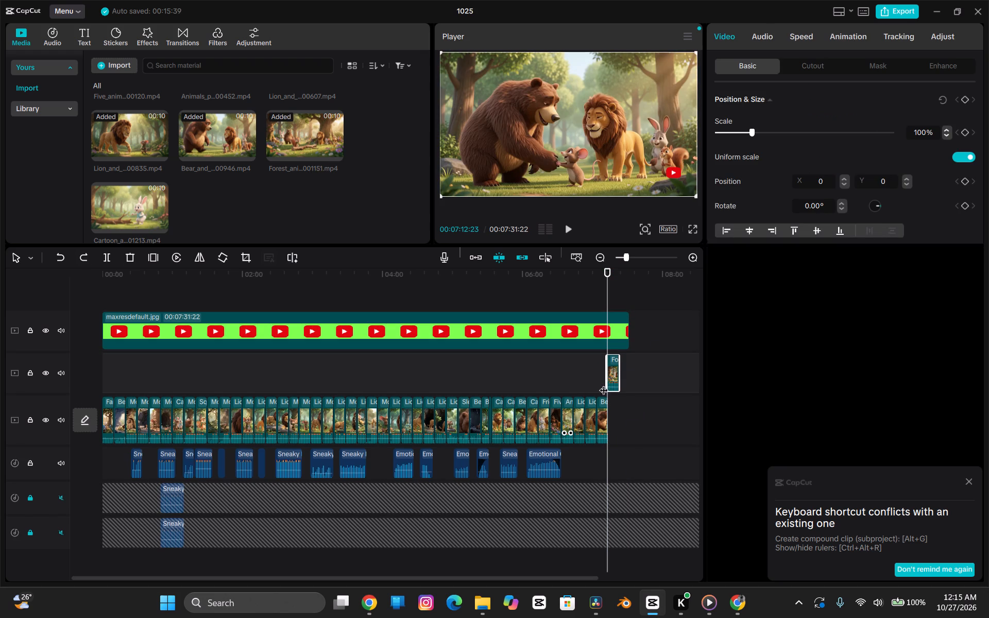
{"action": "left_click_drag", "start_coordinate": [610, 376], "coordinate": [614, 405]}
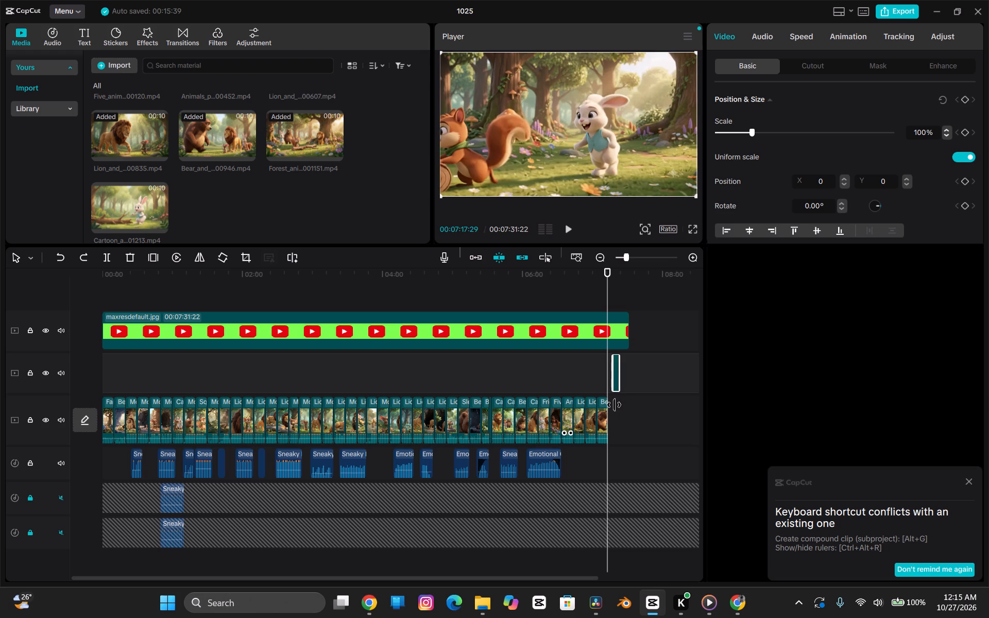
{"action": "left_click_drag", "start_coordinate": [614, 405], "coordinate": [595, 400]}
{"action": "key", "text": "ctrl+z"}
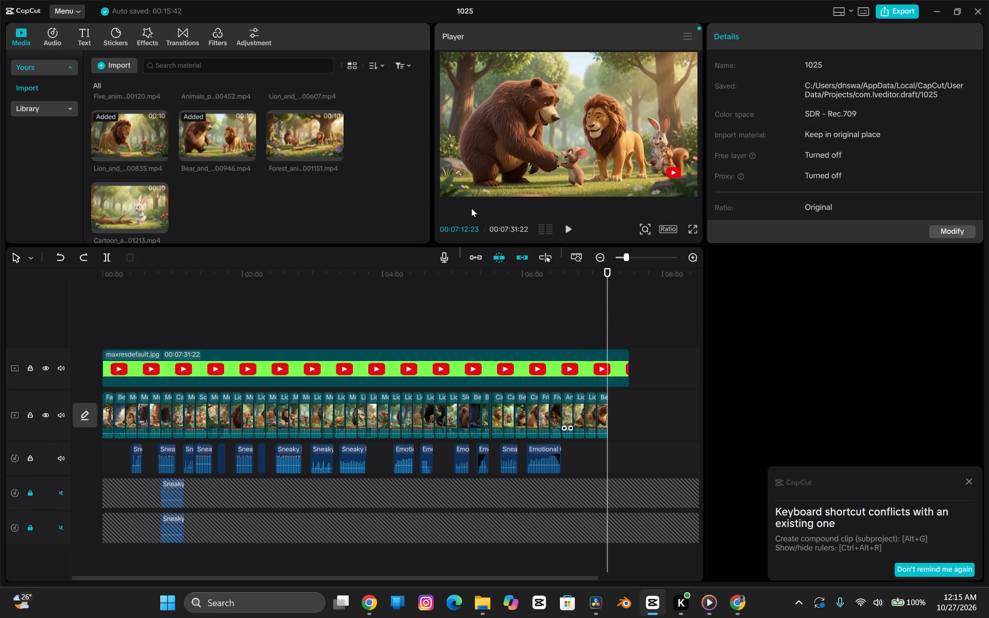
Play and step through the end of the timeline from about 6:53 to review the last Lion clips.
{"action": "left_click_drag", "start_coordinate": [606, 419], "coordinate": [618, 419]}
{"action": "left_click", "coordinate": [618, 419]}
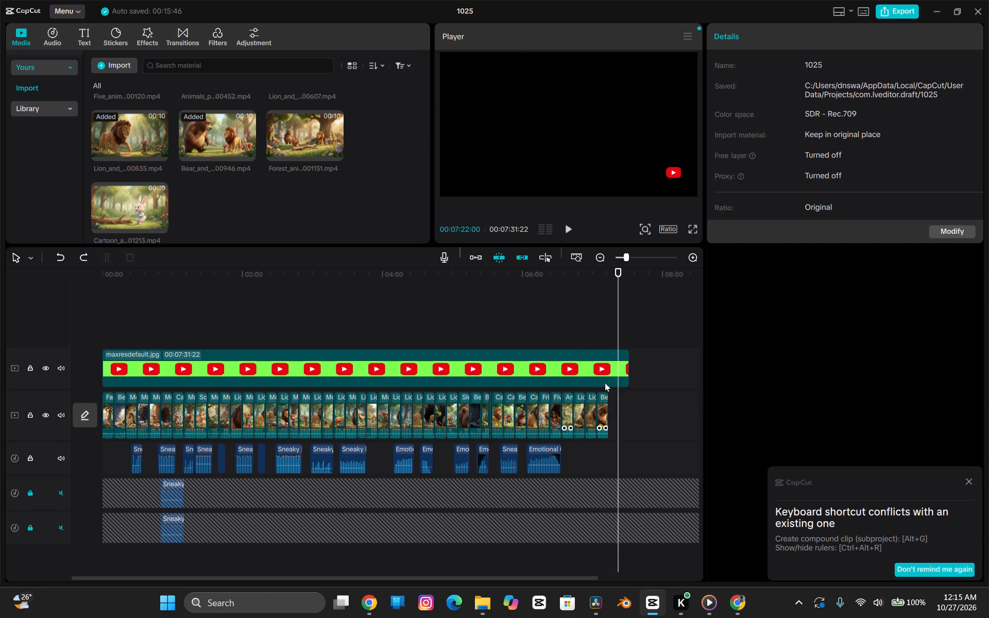
{"action": "double_click", "coordinate": [589, 310]}
{"action": "key", "text": "space"}
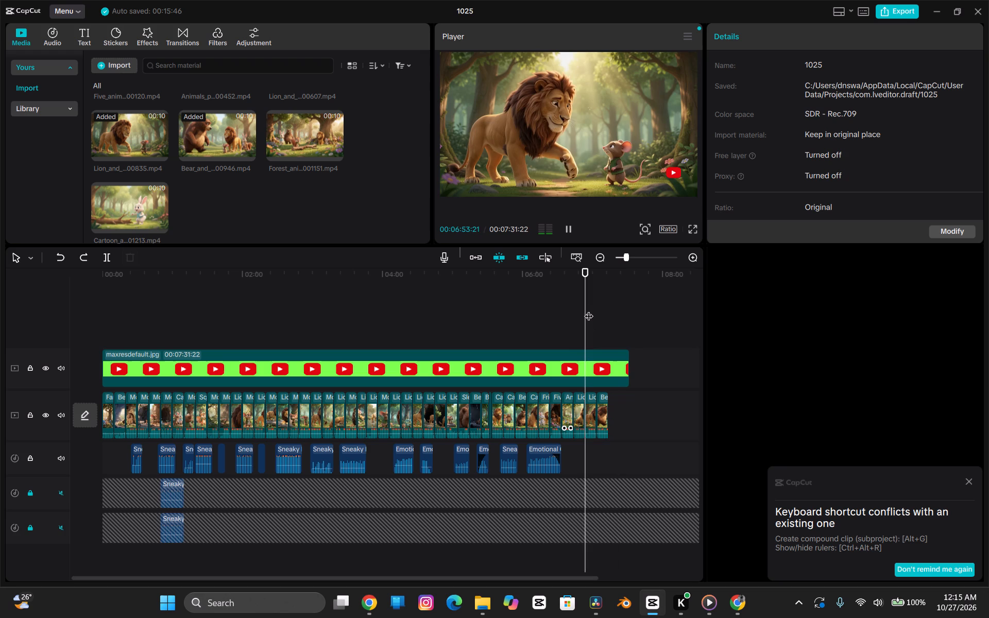
{"action": "key", "text": "space"}
{"action": "key", "text": "space"}
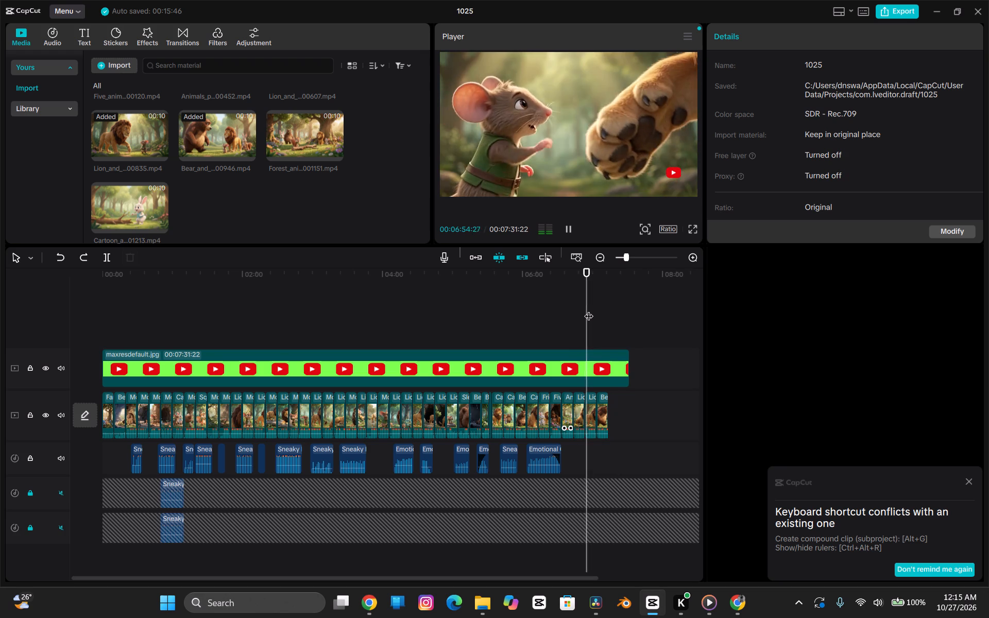
{"action": "key", "text": "Right"}
{"action": "key", "text": "Right"}
{"action": "key", "text": "Right"}
{"action": "key", "text": "Right"}
{"action": "key", "text": "Right"}
{"action": "key", "text": "Right"}
{"action": "key", "text": "Right"}
{"action": "key", "text": "Right"}
{"action": "key", "text": "Right"}
{"action": "key", "text": "Right"}
{"action": "key", "text": "Right"}
{"action": "key", "text": "Right"}
{"action": "key", "text": "Right"}
{"action": "key", "text": "Right"}
{"action": "key", "text": "Right"}
{"action": "key", "text": "Right"}
{"action": "key", "text": "Right"}
{"action": "key", "text": "Right"}
{"action": "key", "text": "Right"}
{"action": "key", "text": "Right"}
{"action": "key", "text": "Right"}
{"action": "key", "text": "Right"}
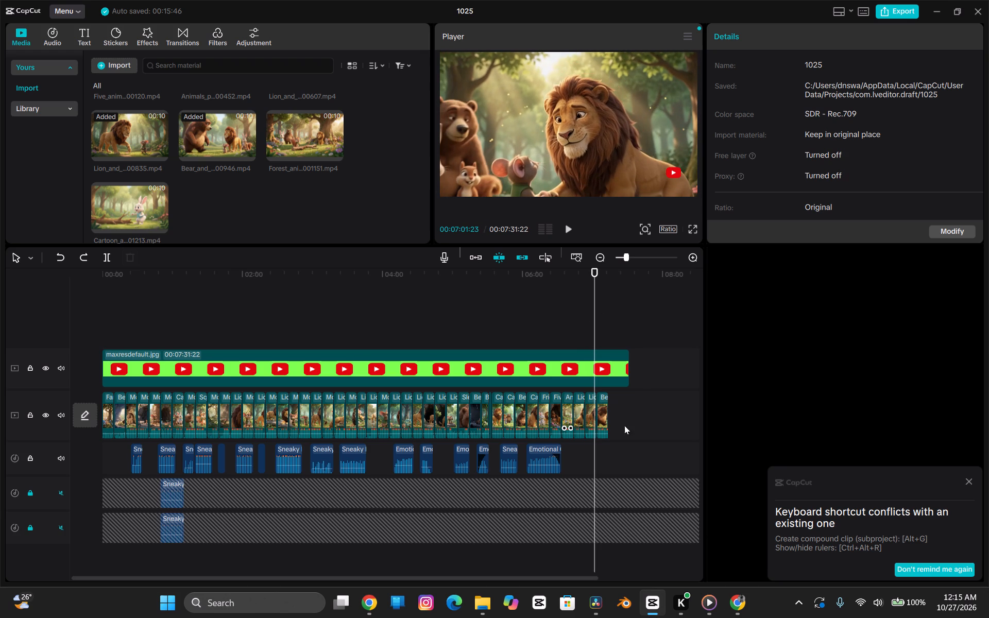
Add the Forest_animals_playing_in_clearing clip to the main video track and butt it against the end of the final Bear clip.
{"action": "left_click", "coordinate": [605, 266]}
{"action": "double_click", "coordinate": [622, 412]}
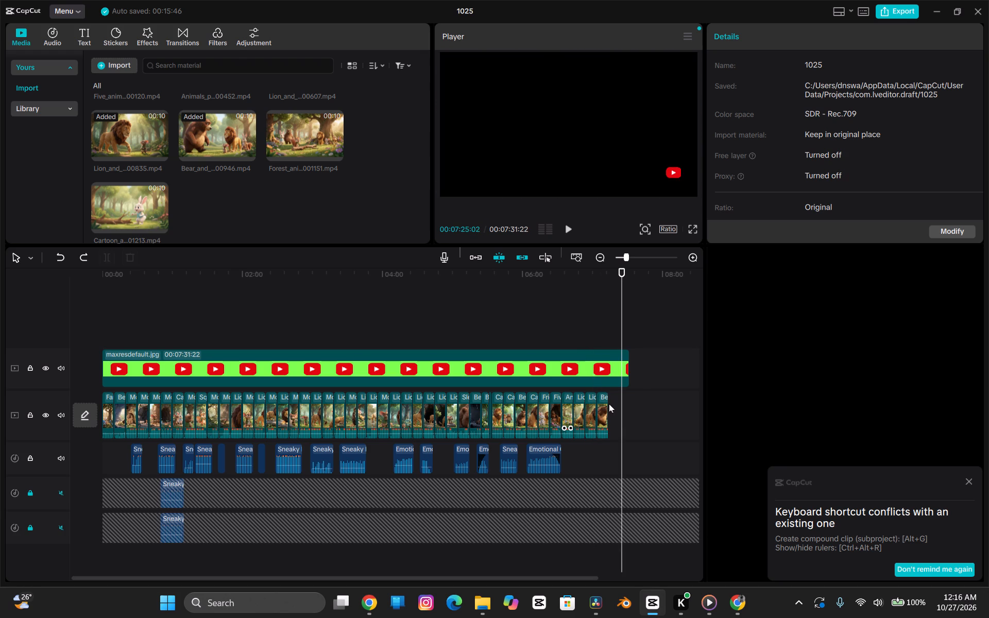
{"action": "left_click", "coordinate": [335, 150]}
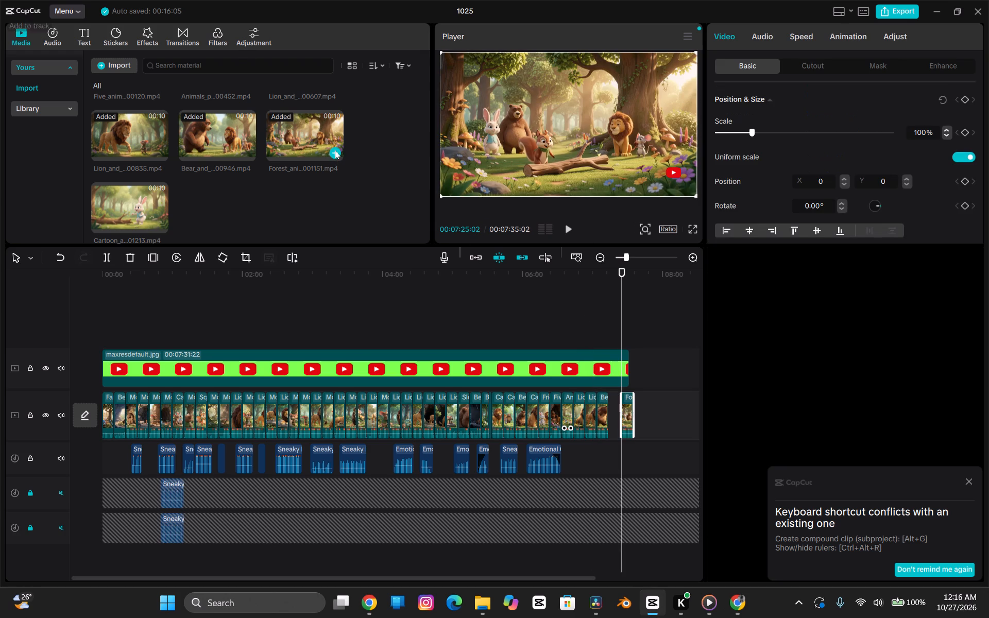
{"action": "left_click", "coordinate": [612, 400]}
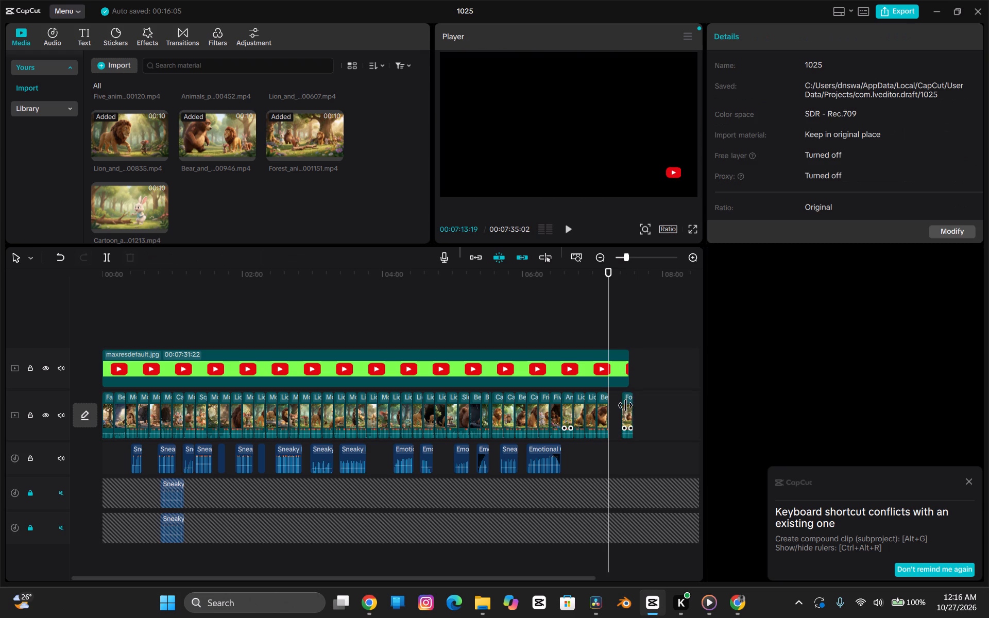
{"action": "left_click_drag", "start_coordinate": [625, 405], "coordinate": [624, 415]}
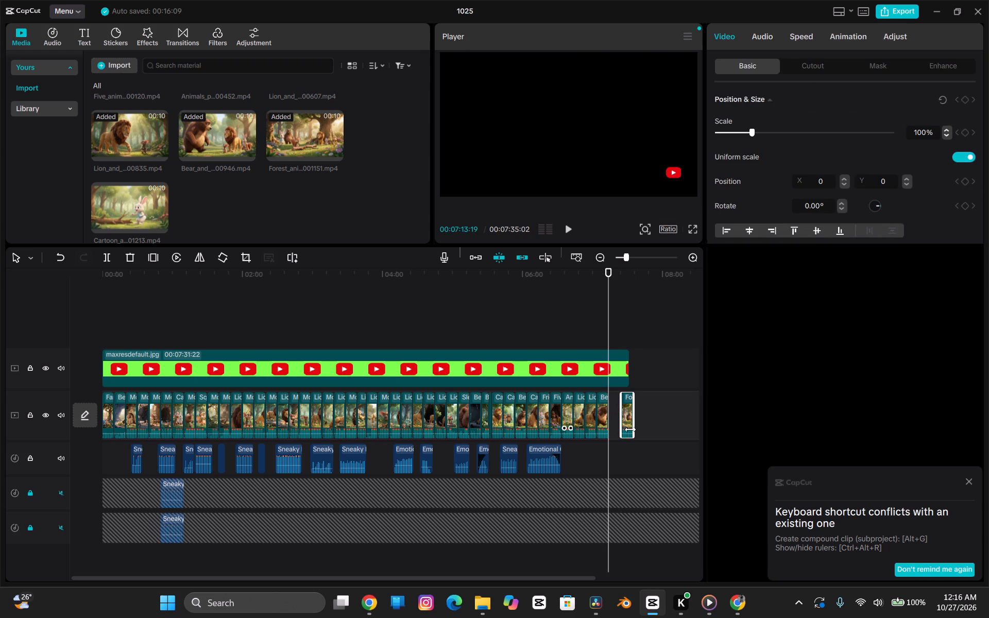
{"action": "key", "text": "a"}
{"action": "left_click_drag", "start_coordinate": [628, 418], "coordinate": [612, 420]}
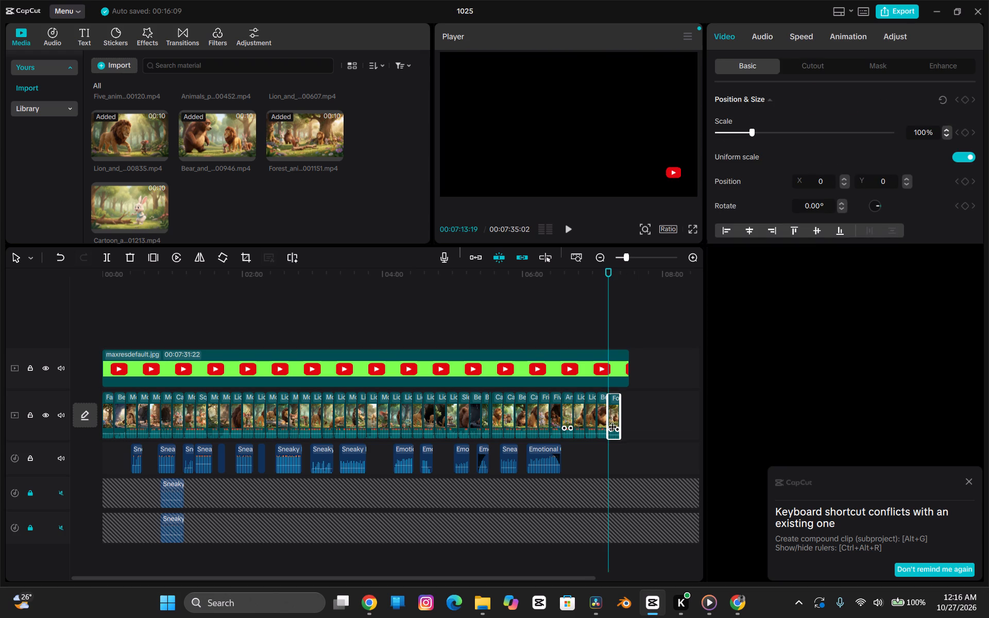
Add the Cartoon_animals_celebrating clip to the main video track and butt it against the end of the Forest_animals_playing_in_clearing clip.
{"action": "left_click", "coordinate": [651, 427]}
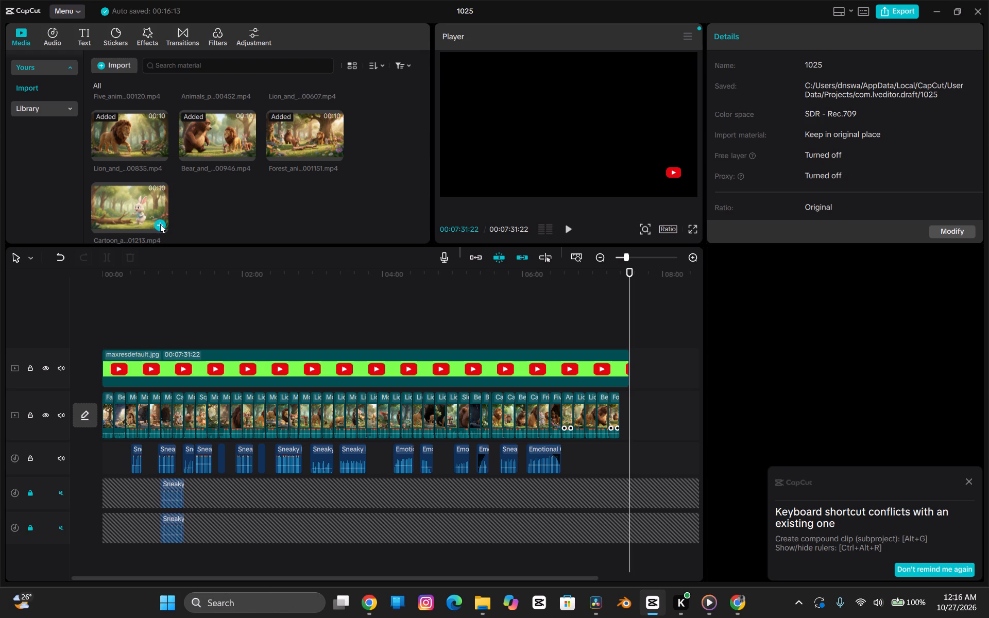
{"action": "left_click", "coordinate": [161, 224]}
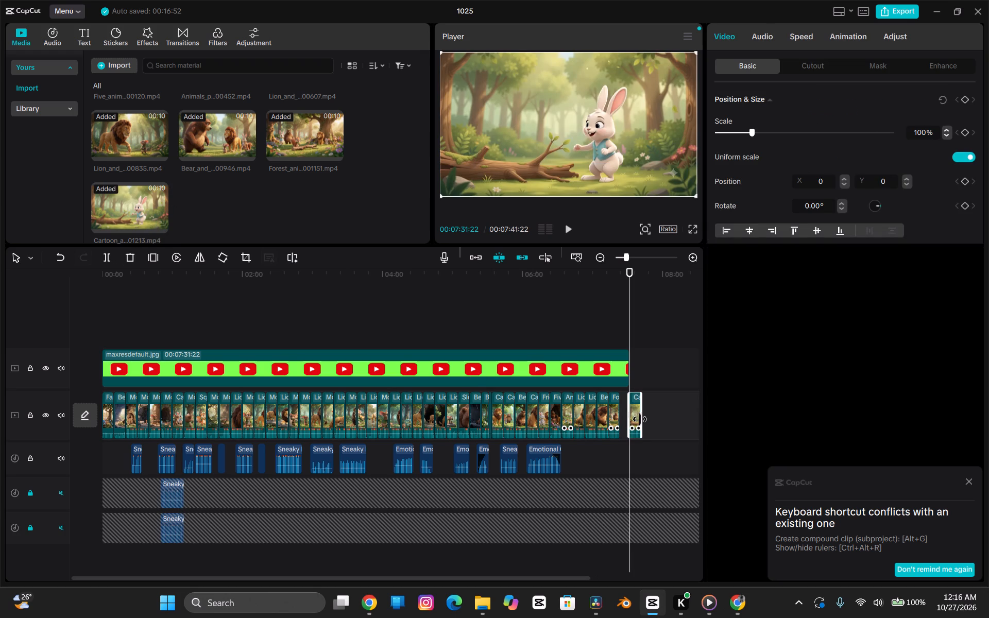
{"action": "left_click_drag", "start_coordinate": [636, 419], "coordinate": [629, 420]}
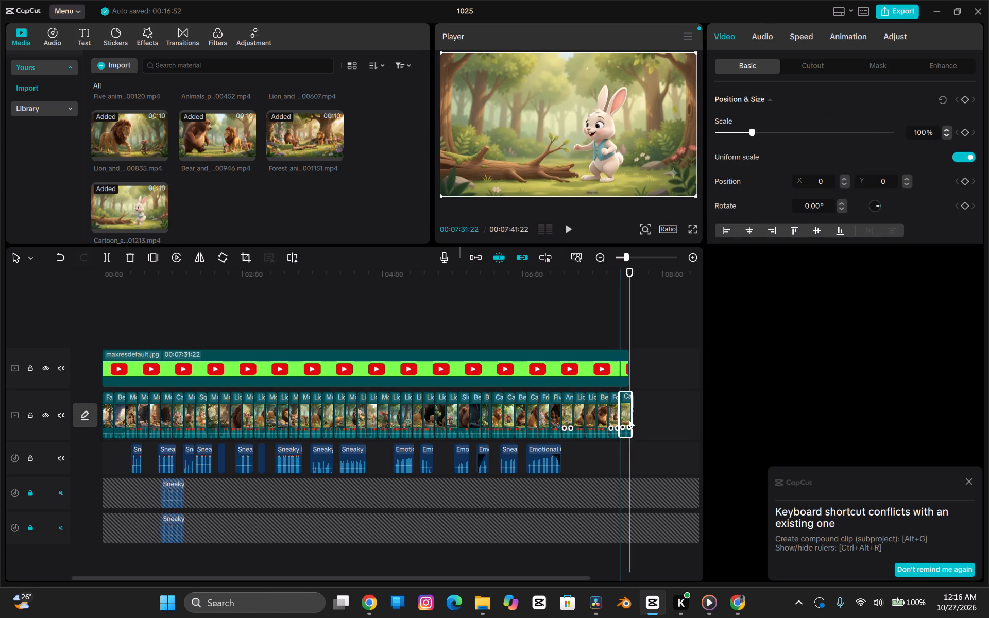
{"action": "left_click_drag", "start_coordinate": [627, 420], "coordinate": [621, 420]}
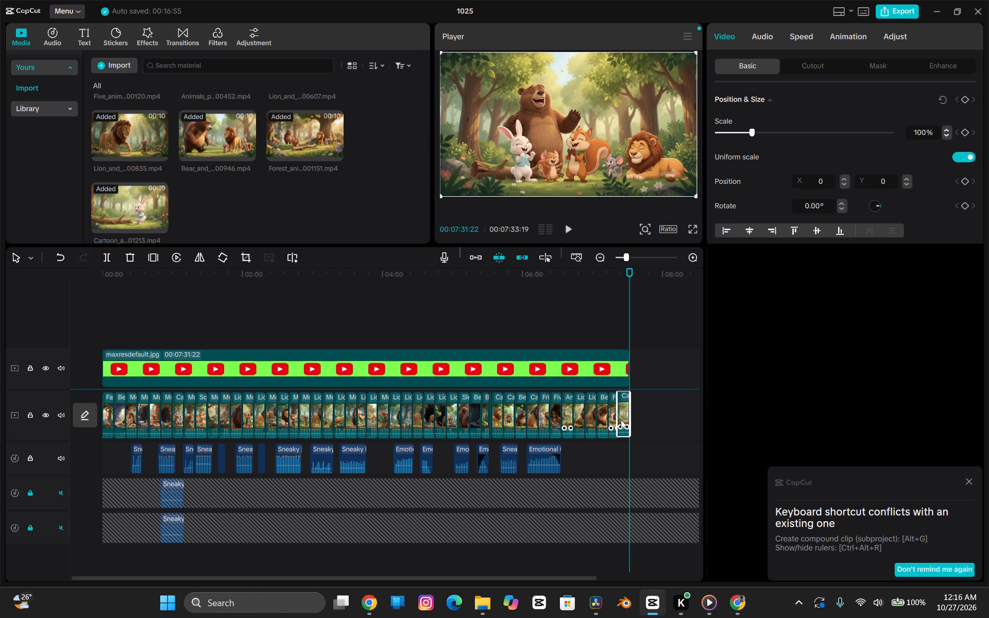
{"action": "left_click_drag", "start_coordinate": [620, 380], "coordinate": [620, 405]}
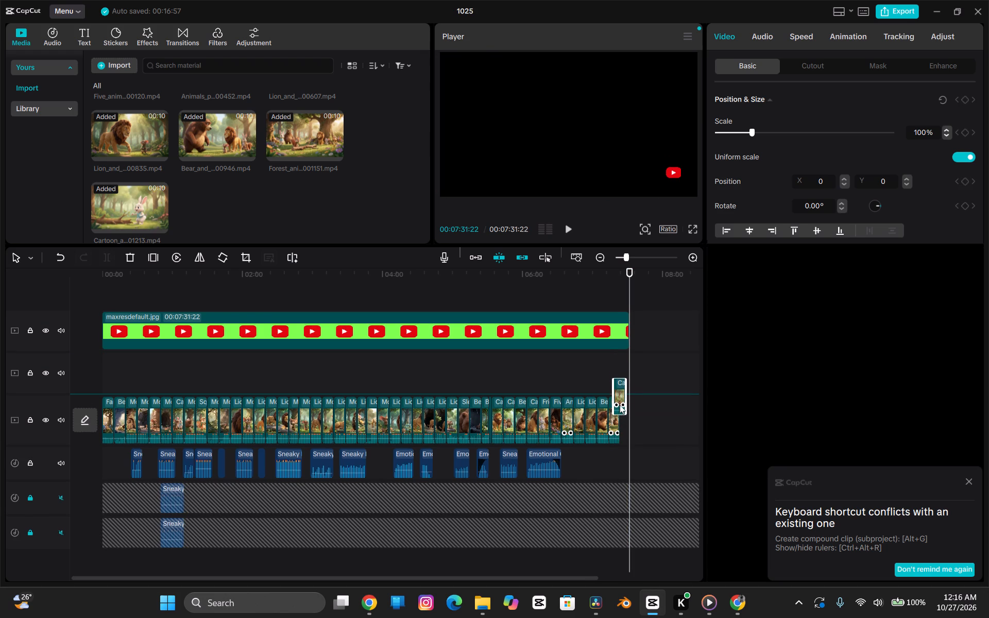
{"action": "left_click_drag", "start_coordinate": [620, 405], "coordinate": [618, 431]}
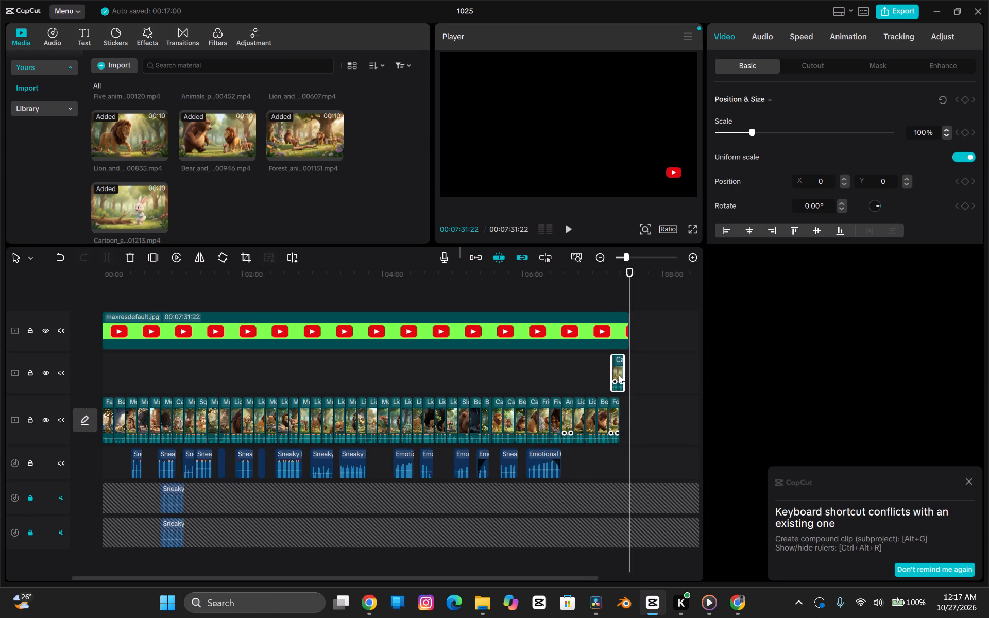
{"action": "left_click_drag", "start_coordinate": [617, 374], "coordinate": [625, 428]}
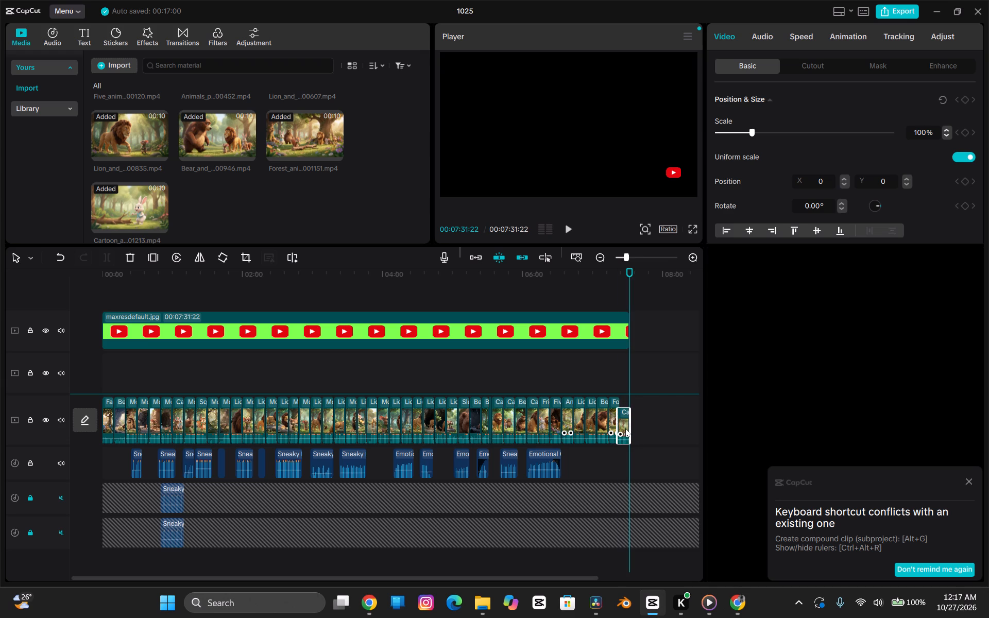
{"action": "left_click_drag", "start_coordinate": [625, 428], "coordinate": [627, 423]}
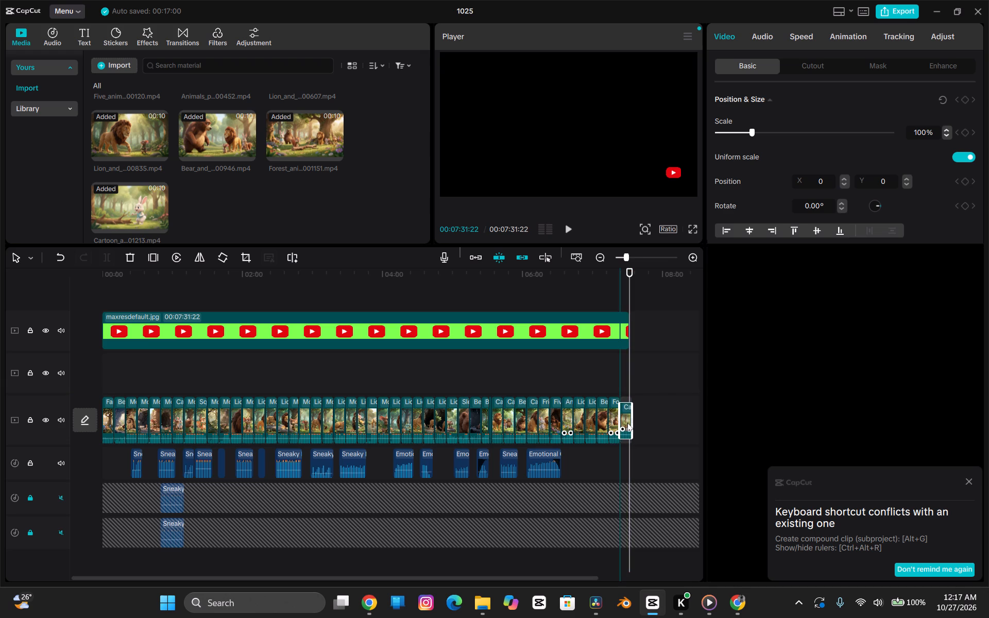
{"action": "left_click_drag", "start_coordinate": [627, 423], "coordinate": [626, 422]}
{"action": "left_click", "coordinate": [626, 382]}
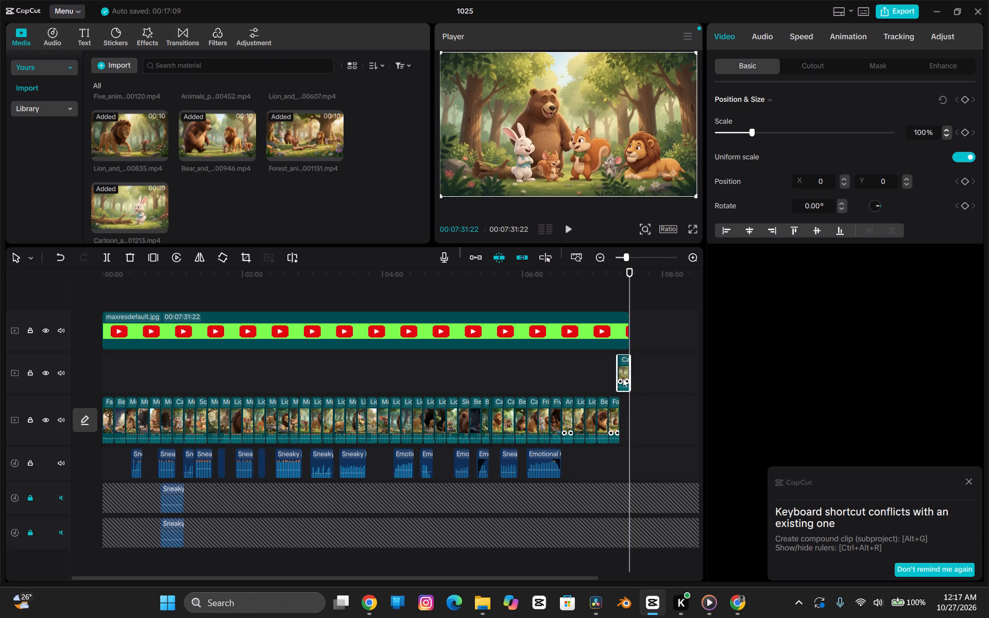
{"action": "left_click_drag", "start_coordinate": [623, 378], "coordinate": [622, 423]}
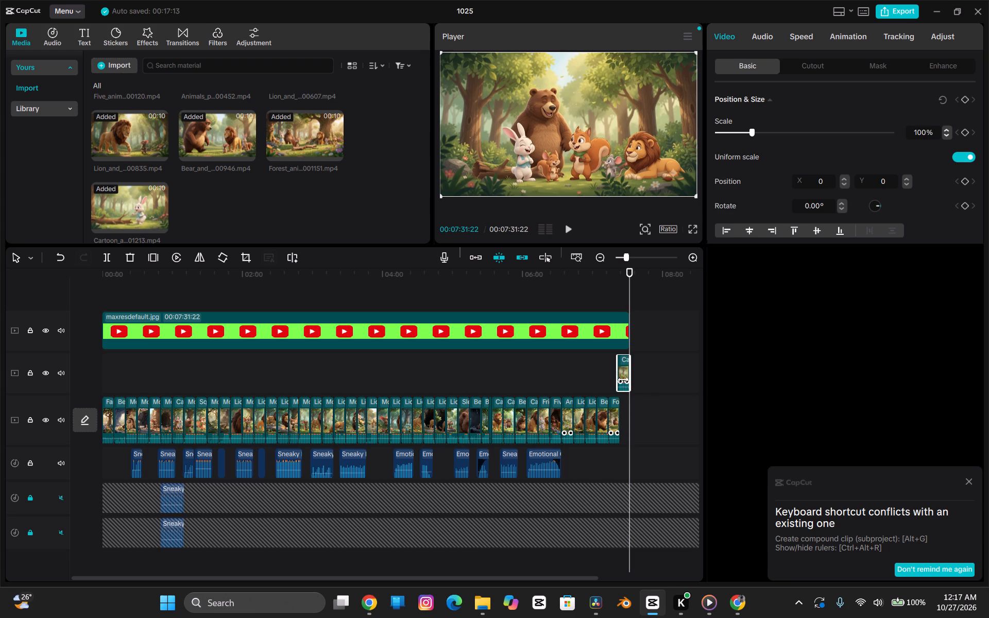
{"action": "left_click", "coordinate": [623, 380]}
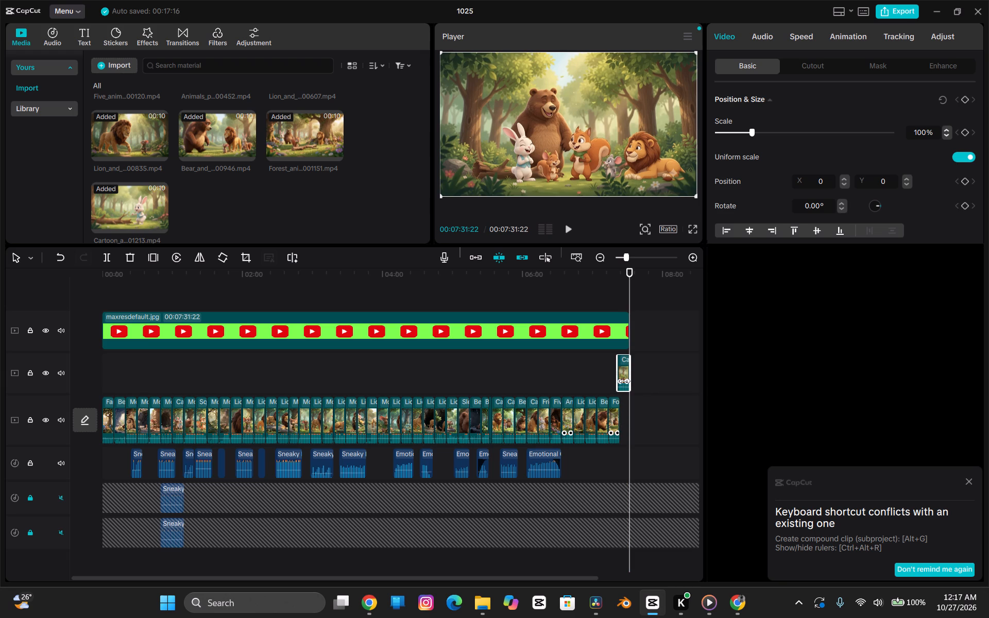
{"action": "left_click", "coordinate": [625, 381]}
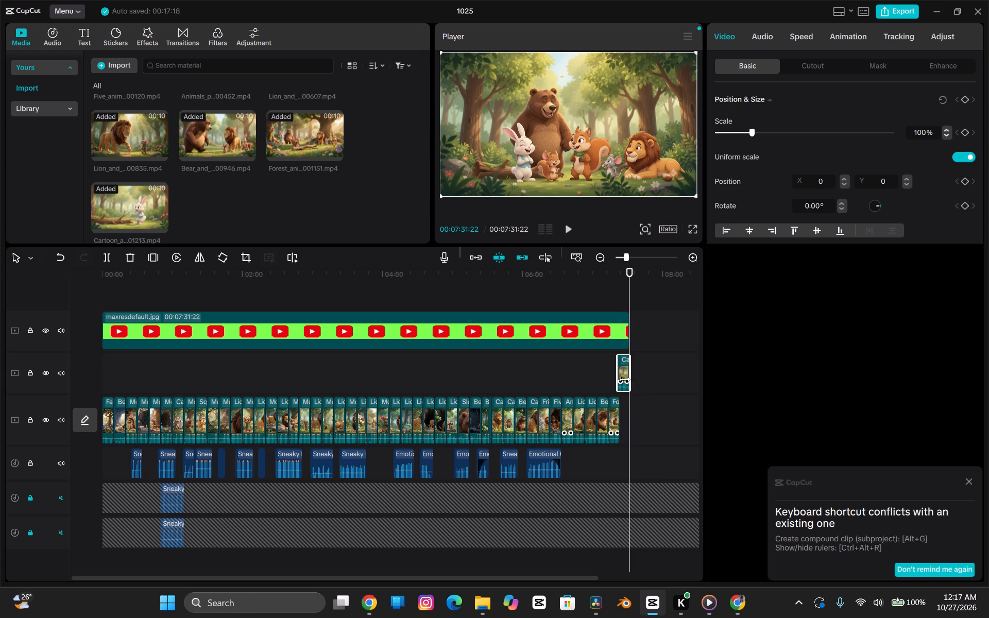
{"action": "left_click", "coordinate": [624, 378]}
{"action": "left_click_drag", "start_coordinate": [624, 378], "coordinate": [632, 431]}
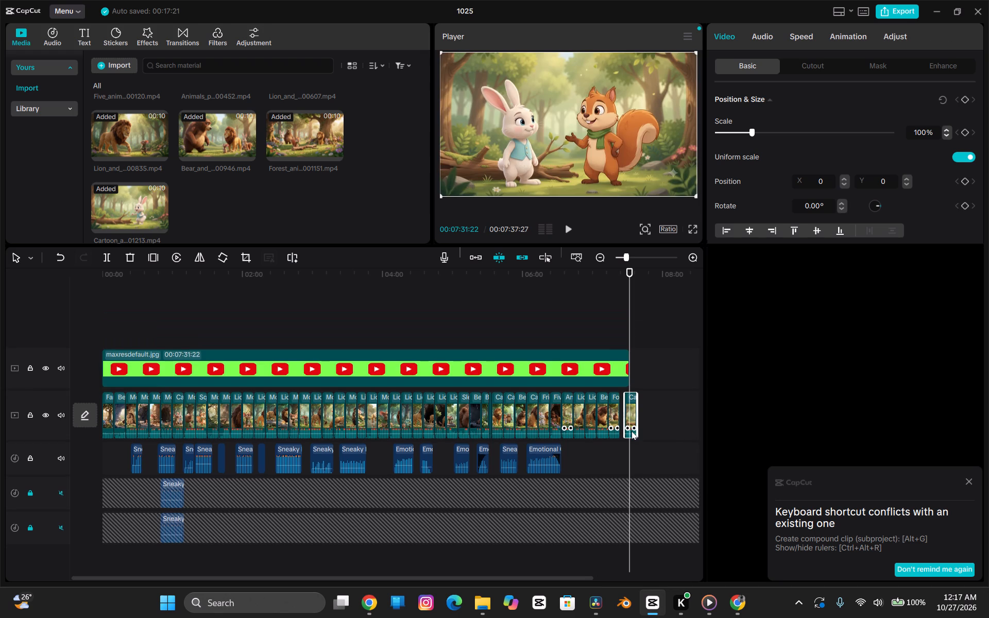
{"action": "left_click", "coordinate": [630, 421]}
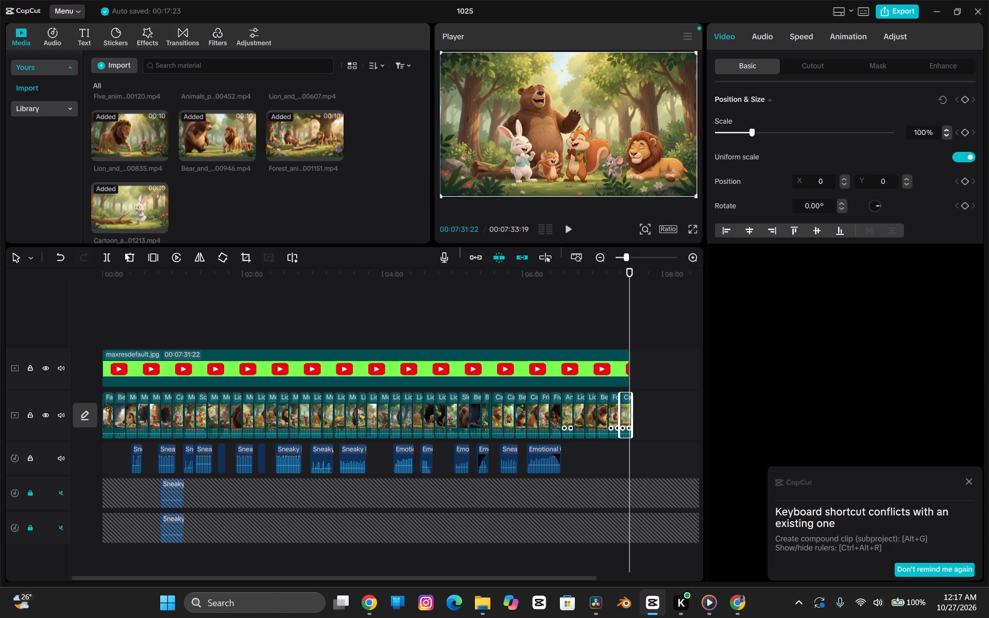
Import the newest 1080p clips from Downloads, from Five_animal_friends_waving_farewell through Animals_watching_bird_in_forest, into the project media.
{"action": "left_click", "coordinate": [117, 68]}
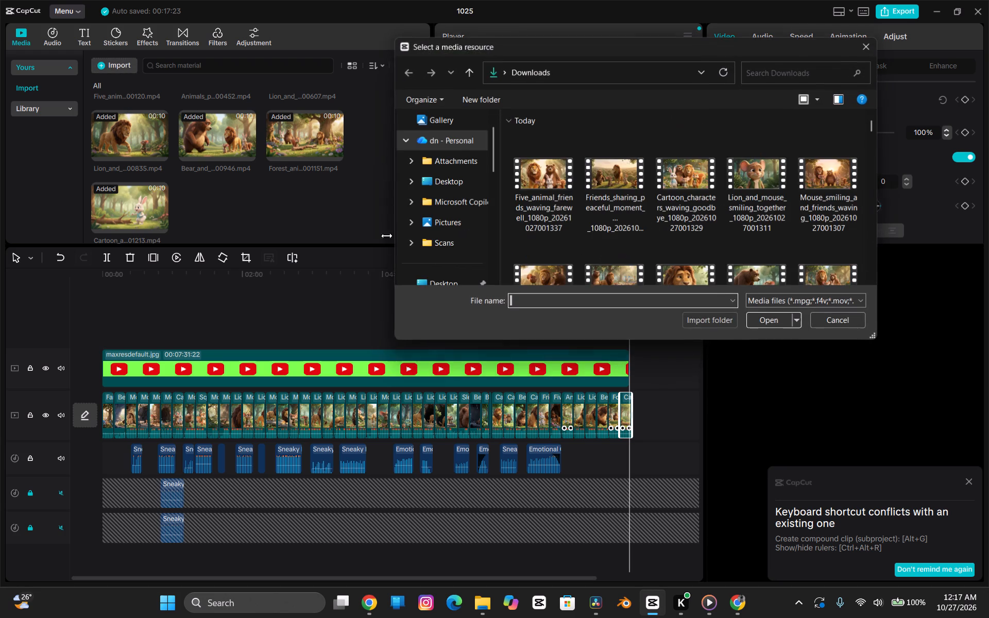
{"action": "left_click_drag", "start_coordinate": [506, 133], "coordinate": [713, 268]}
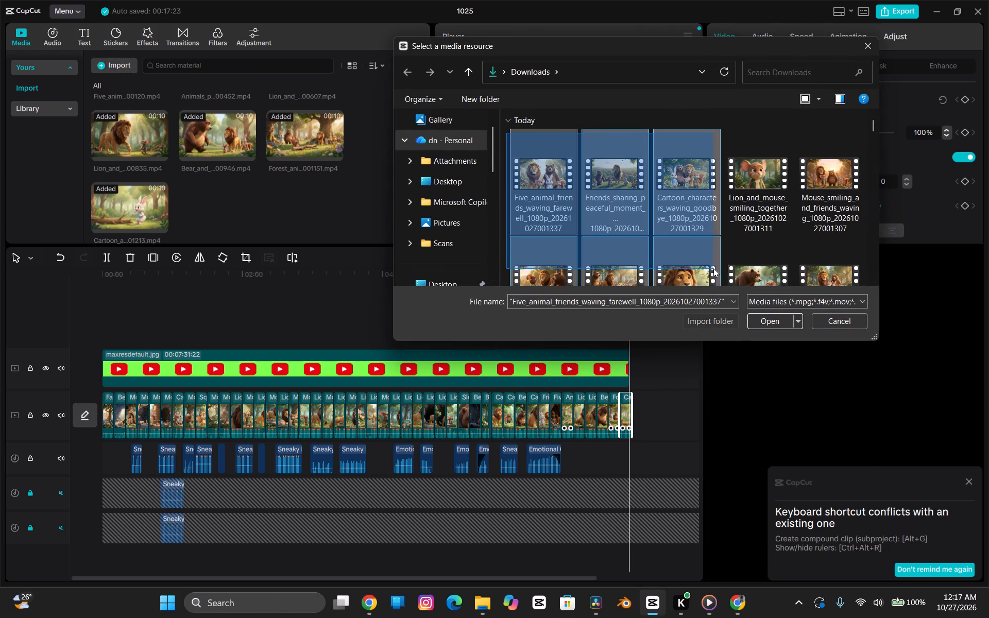
{"action": "left_click_drag", "start_coordinate": [713, 268], "coordinate": [854, 247]}
{"action": "left_click", "coordinate": [780, 321]}
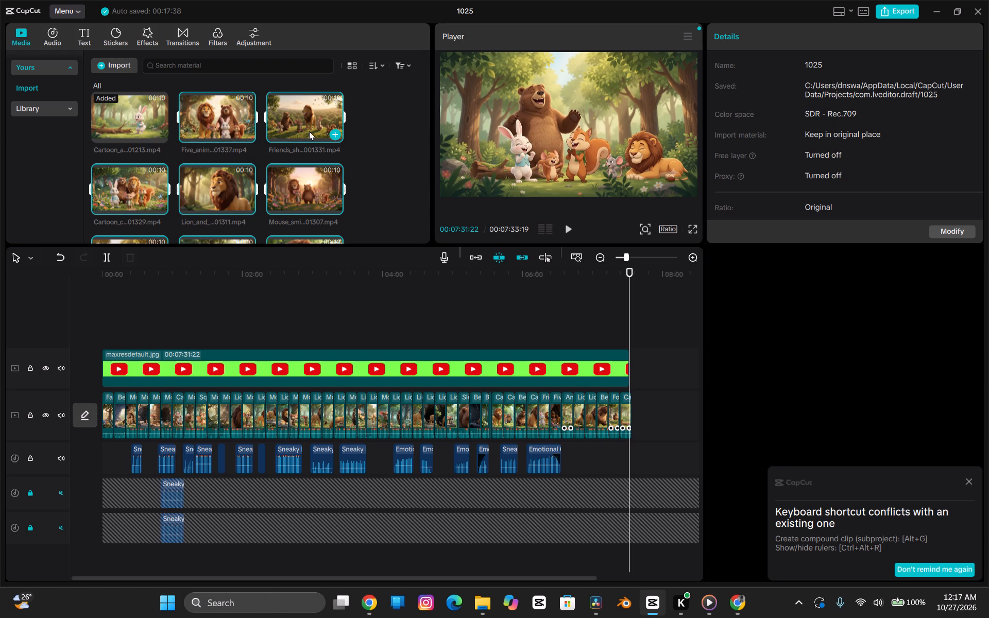
{"action": "scroll", "coordinate": [211, 182], "scroll_direction": "down", "scroll_amount": 1}
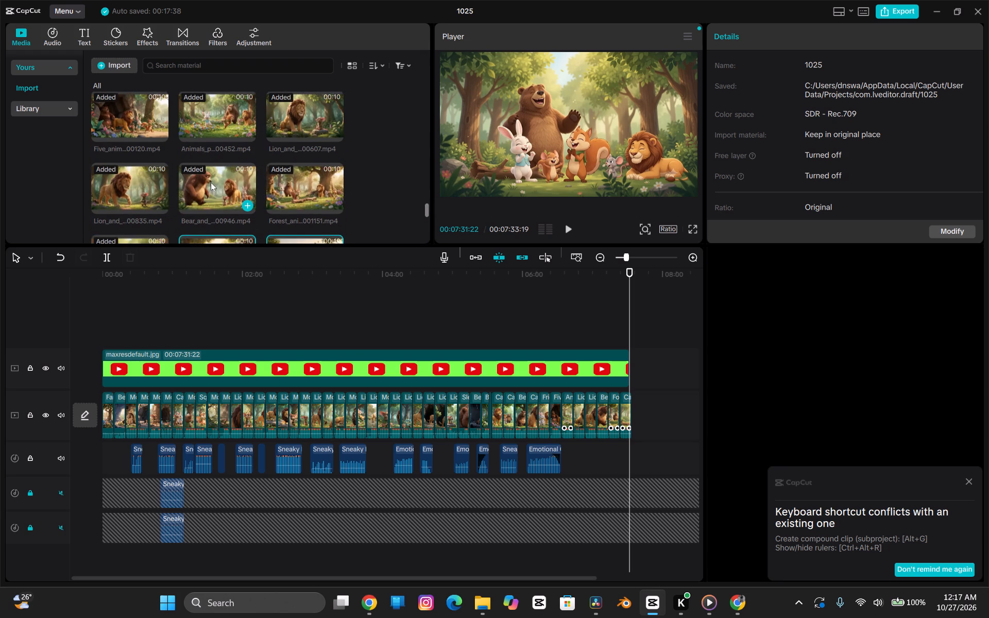
{"action": "left_click", "coordinate": [133, 63]}
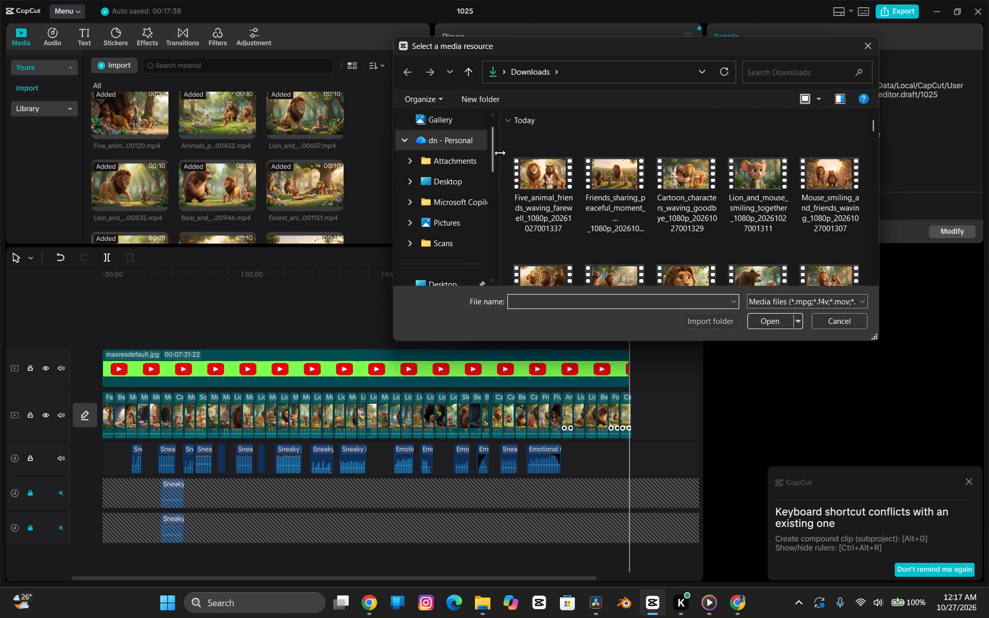
{"action": "left_click_drag", "start_coordinate": [508, 135], "coordinate": [842, 245]}
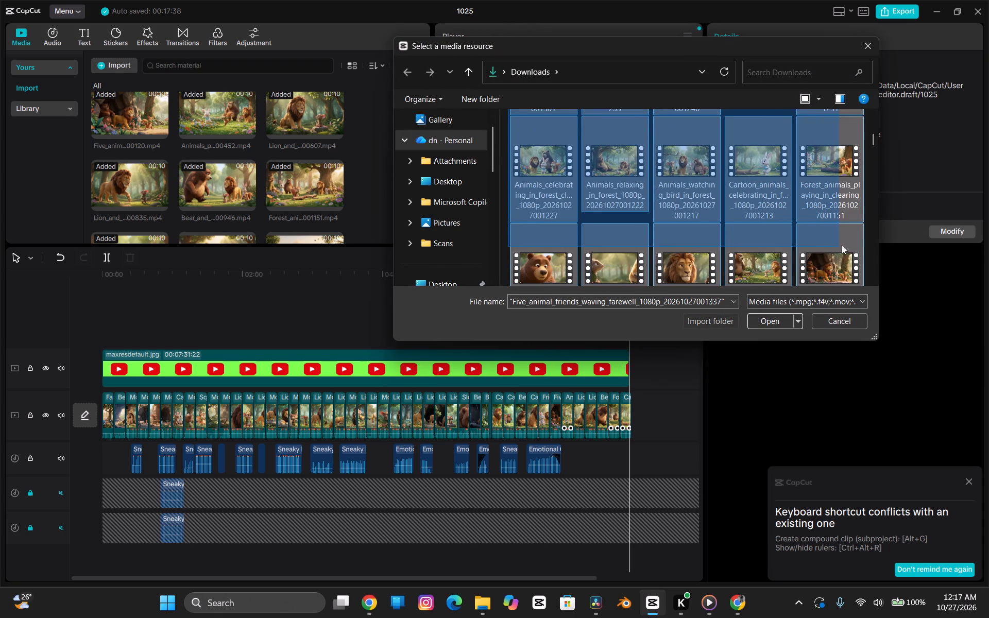
{"action": "left_click_drag", "start_coordinate": [842, 245], "coordinate": [869, 282]}
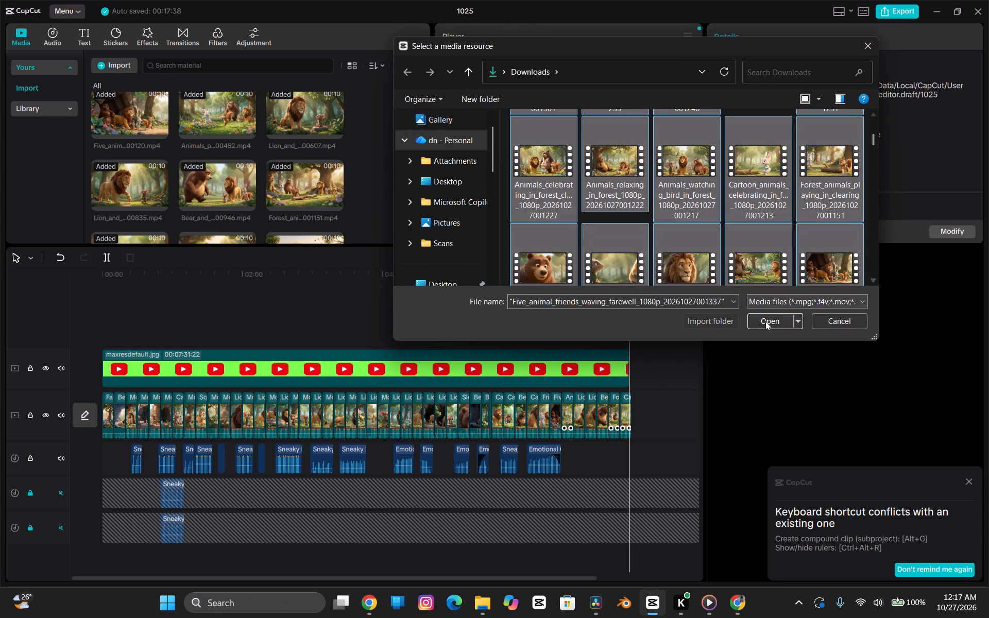
{"action": "left_click", "coordinate": [764, 321]}
{"action": "scroll", "coordinate": [301, 138], "scroll_direction": "down", "scroll_amount": 4}
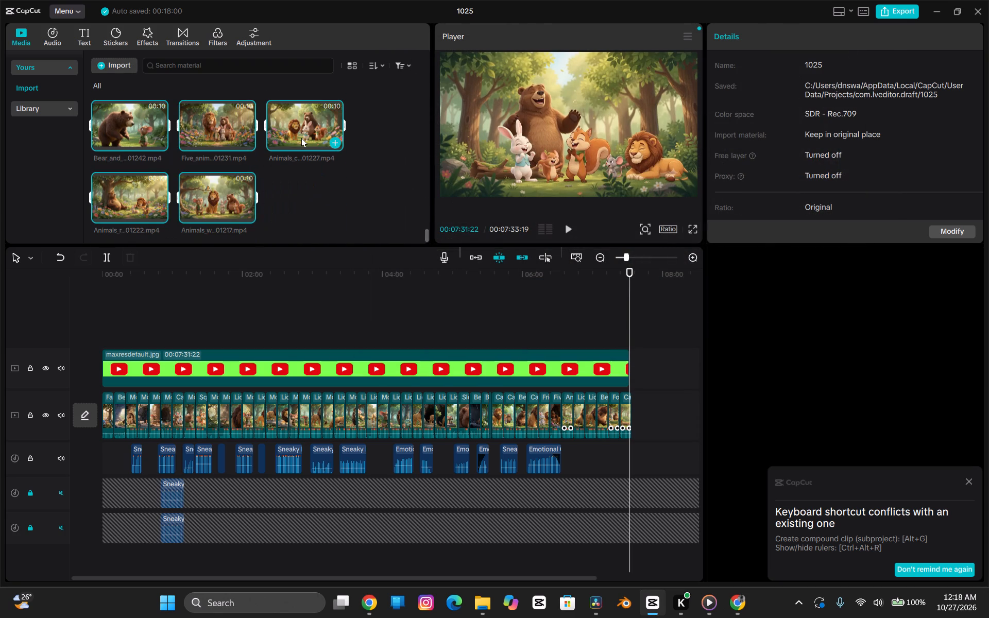
Search the project media for "animal" and preview the Animals_celebrating_in_forest clip.
{"action": "left_click", "coordinate": [221, 67]}
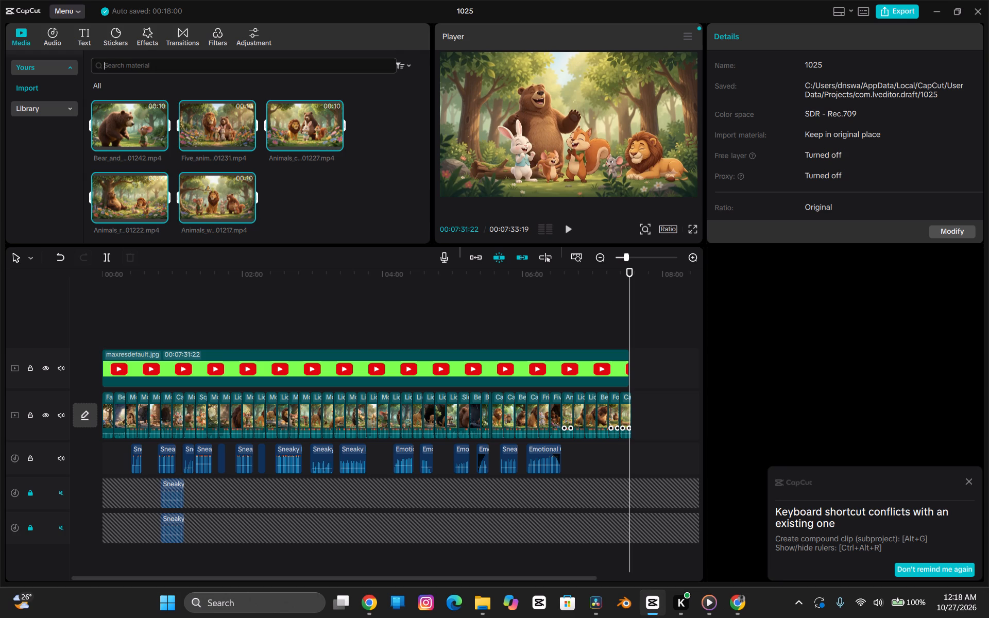
{"action": "type", "text": "anima"}
{"action": "key", "text": "l"}
{"action": "left_click", "coordinate": [293, 127]}
{"action": "double_click", "coordinate": [293, 127]}
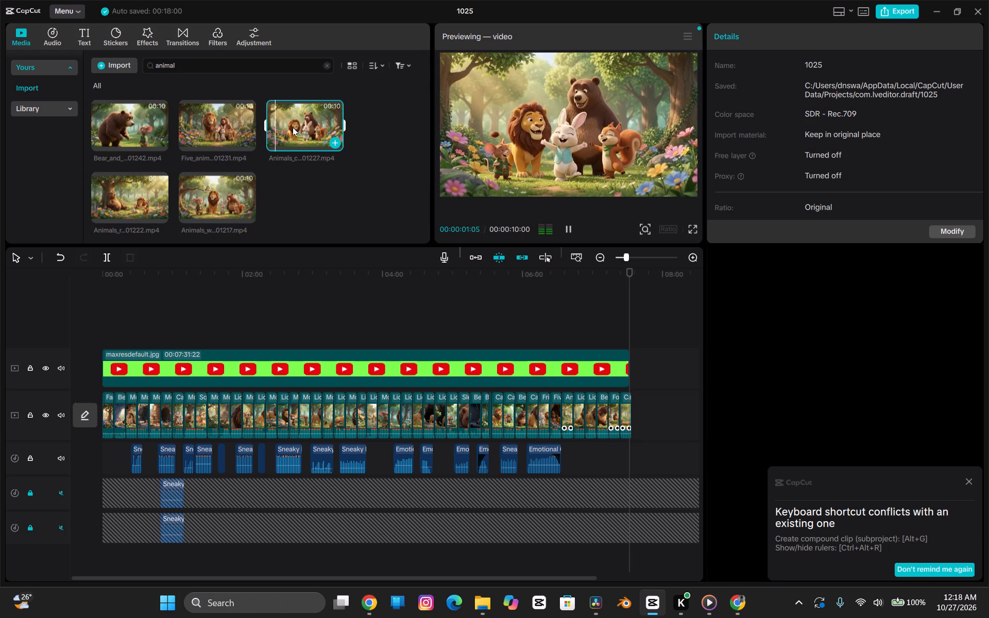
Add the Animals_celebrating_in_forest clip to the timeline and move it onto the main video track after the Cartoon_animals_celebrating clip.
{"action": "left_click", "coordinate": [335, 141]}
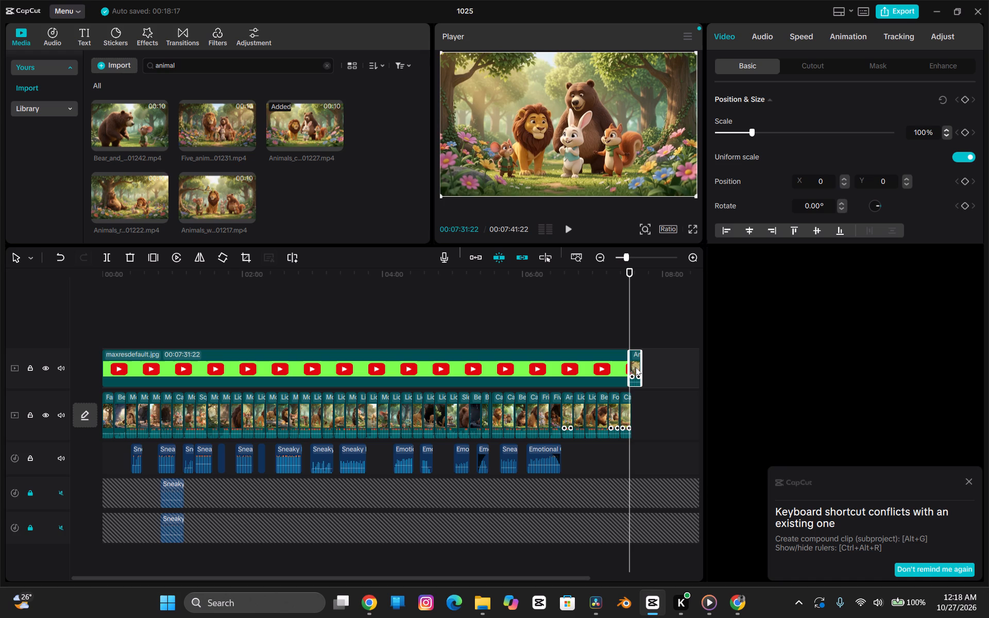
{"action": "left_click_drag", "start_coordinate": [636, 367], "coordinate": [639, 417]}
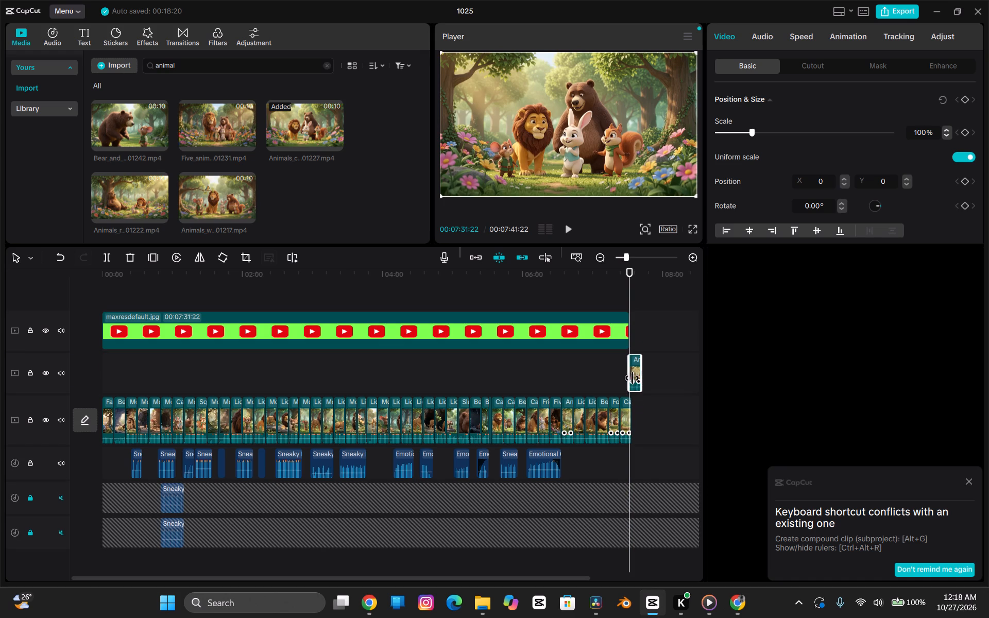
{"action": "left_click_drag", "start_coordinate": [636, 377], "coordinate": [638, 434]}
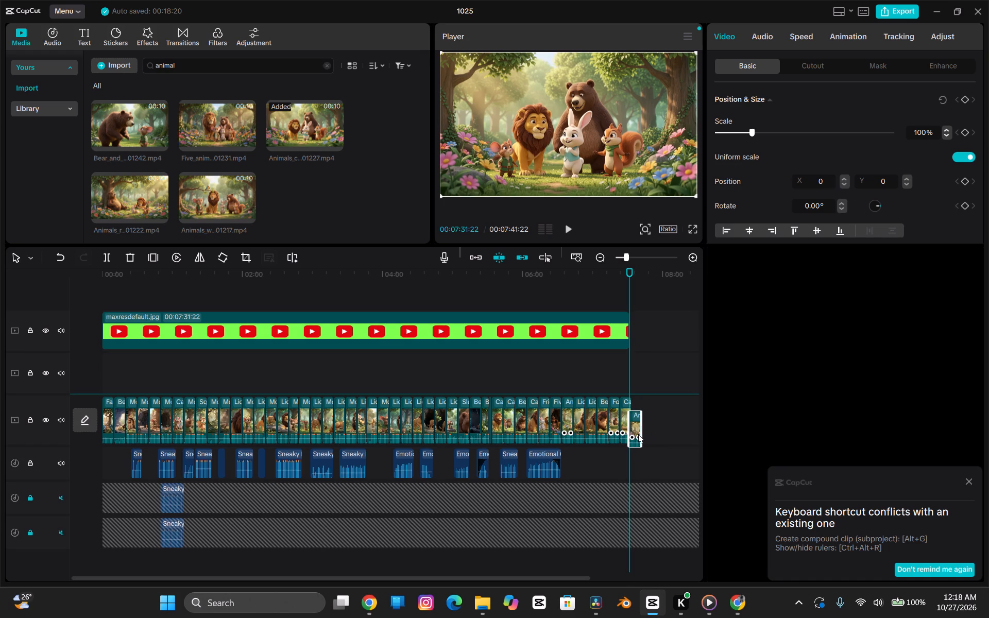
{"action": "left_click_drag", "start_coordinate": [638, 434], "coordinate": [639, 434]}
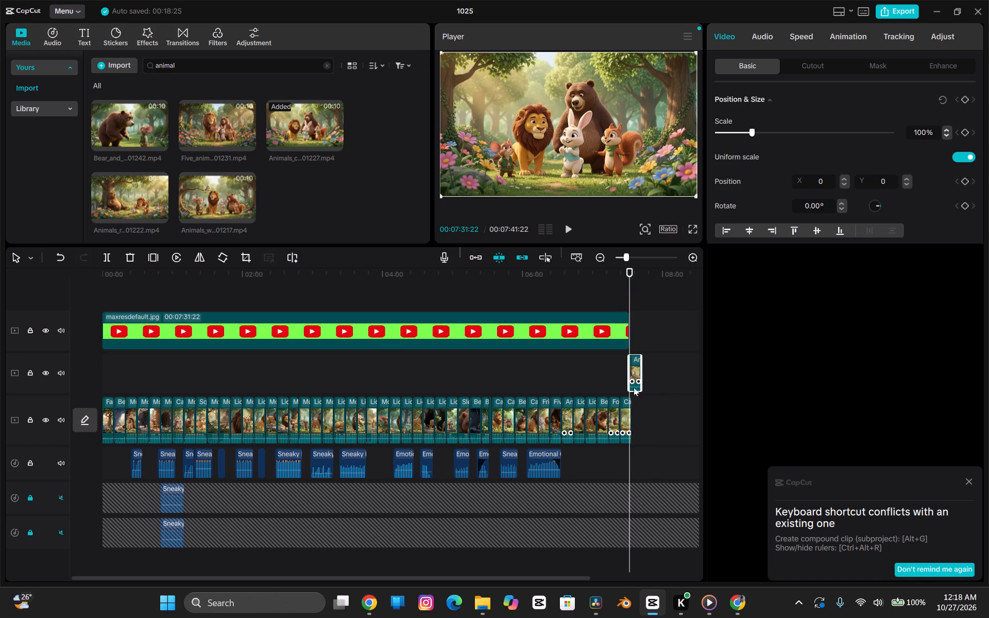
{"action": "left_click", "coordinate": [632, 385]}
{"action": "left_click_drag", "start_coordinate": [635, 379], "coordinate": [644, 426]}
Extend the maxresdefault.jpg overlay far past the last video clip, to a duration of about 01:47:32.
{"action": "left_click_drag", "start_coordinate": [627, 377], "coordinate": [682, 370]}
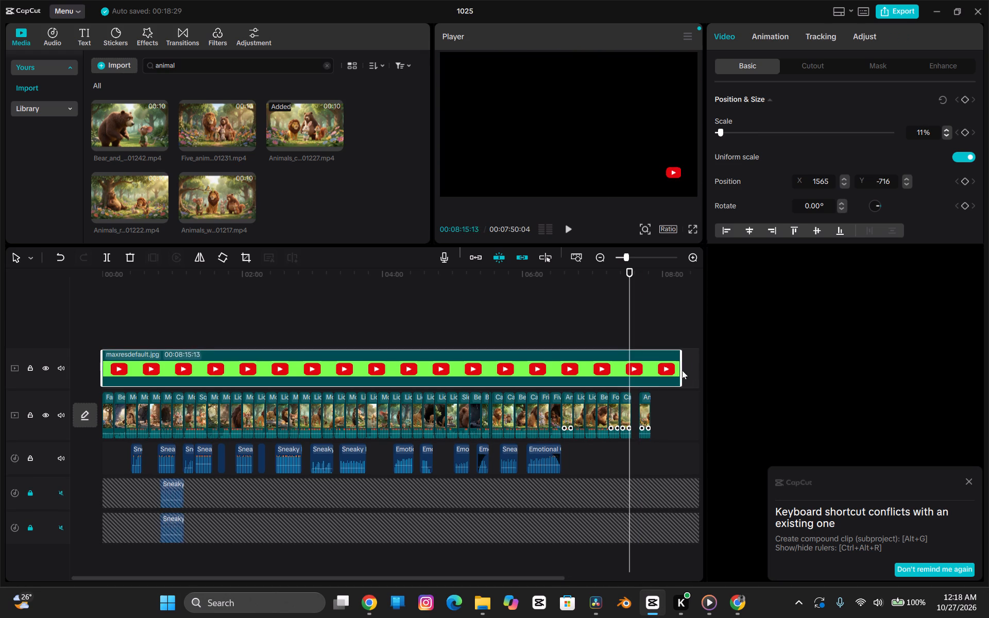
{"action": "left_click_drag", "start_coordinate": [682, 370], "coordinate": [694, 370]}
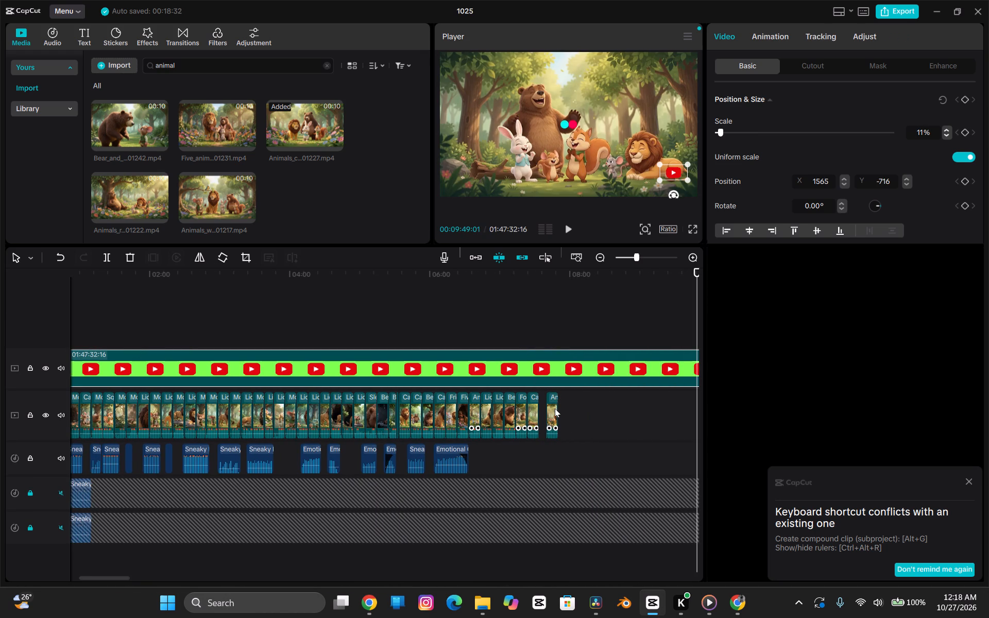
Close the gap on the main video track by butting the Animals_celebrating_in_forest clip against the Cartoon_animals_celebrating clip.
{"action": "left_click_drag", "start_coordinate": [555, 408], "coordinate": [562, 409]}
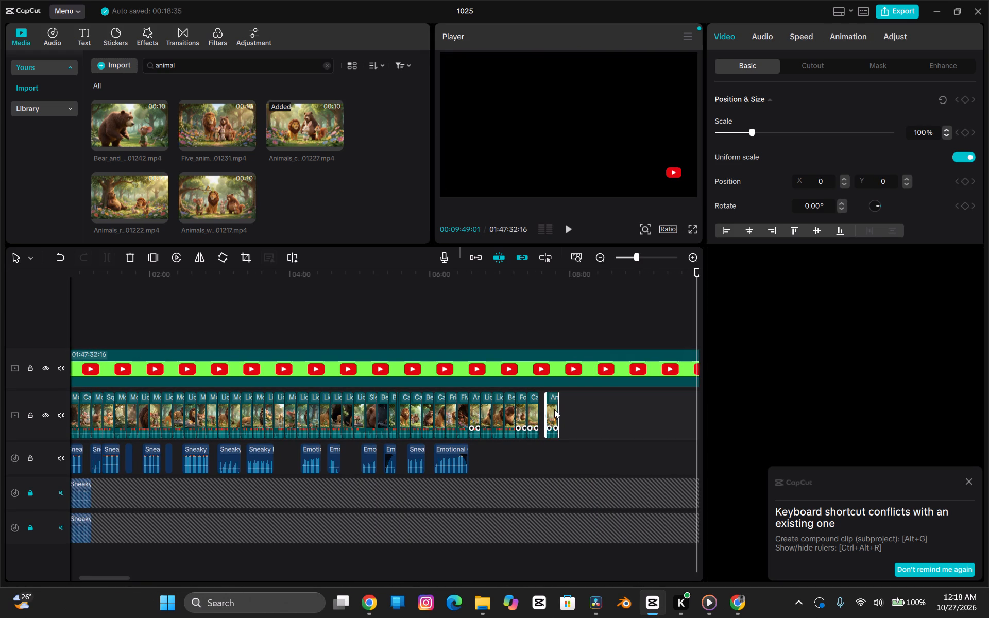
{"action": "left_click_drag", "start_coordinate": [552, 411], "coordinate": [544, 413]}
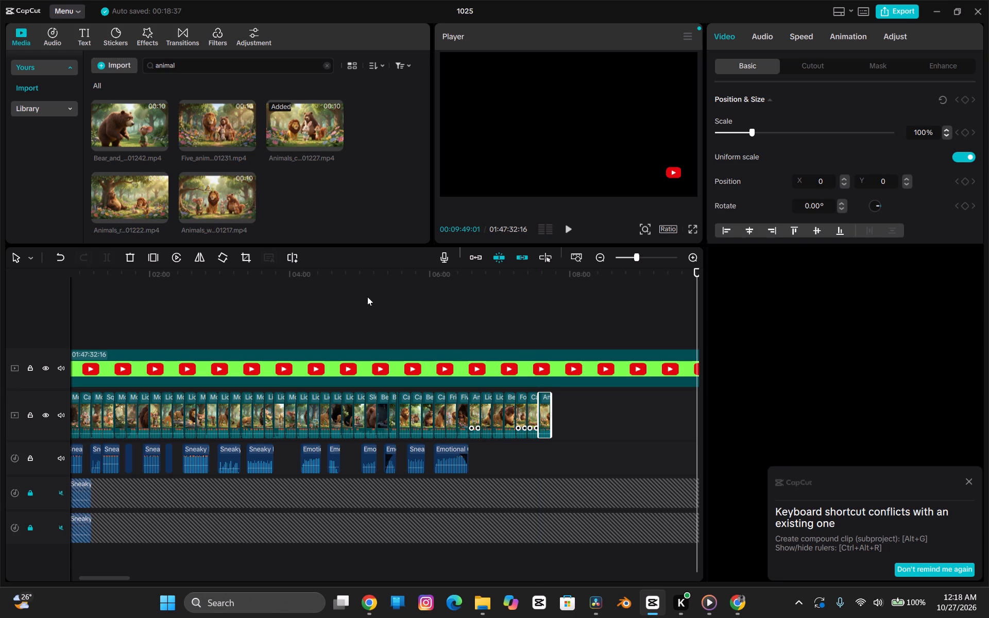
{"action": "left_click", "coordinate": [348, 212]}
{"action": "left_click", "coordinate": [348, 212]}
Add the Animals_watching clip to the main video track and butt it against the end of the Animals_celebrating clip.
{"action": "left_click", "coordinate": [583, 393]}
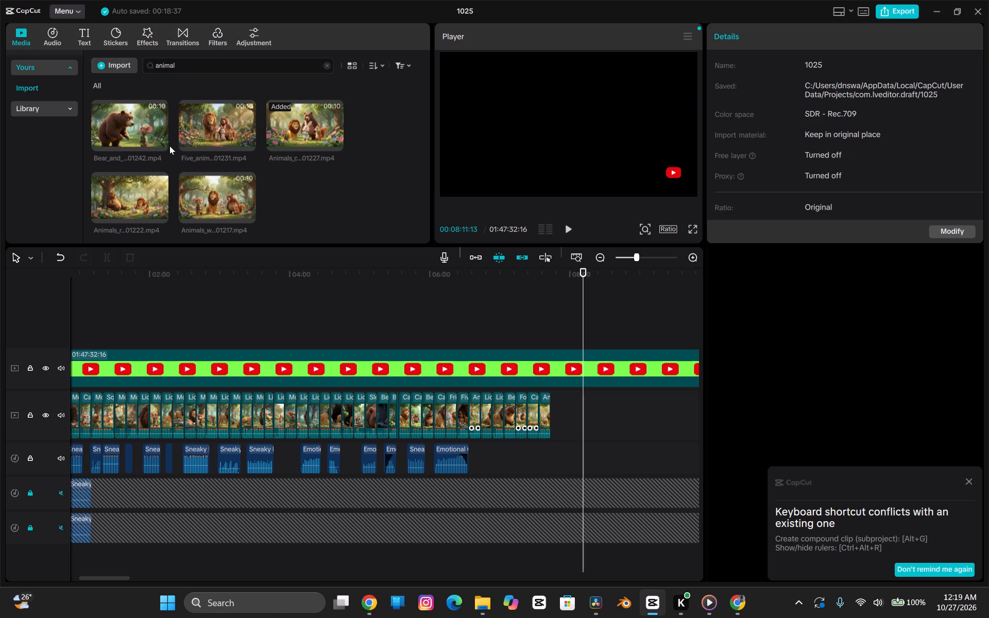
{"action": "double_click", "coordinate": [211, 202]}
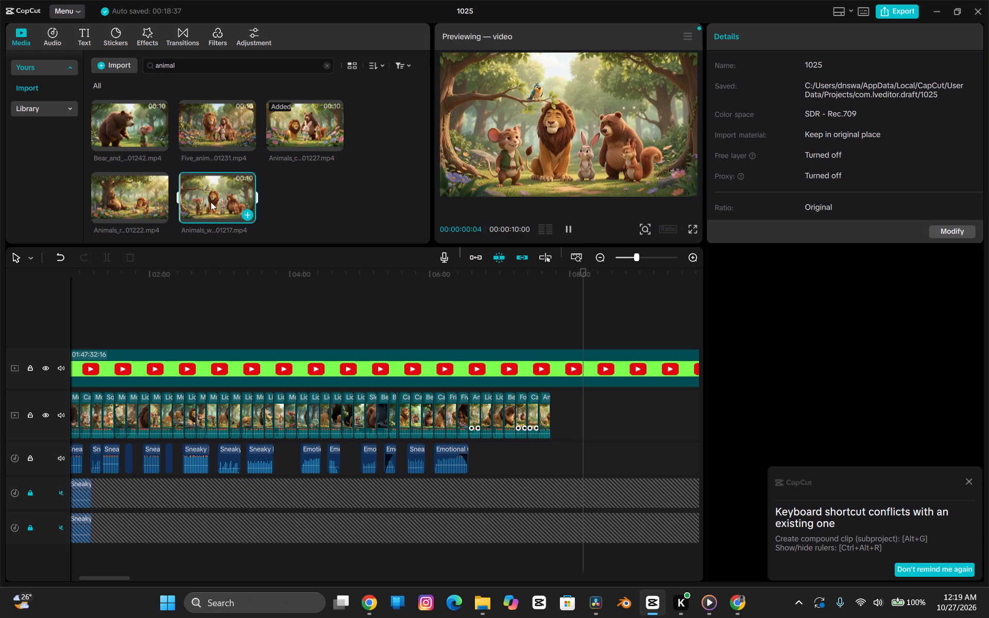
{"action": "left_click", "coordinate": [246, 216]}
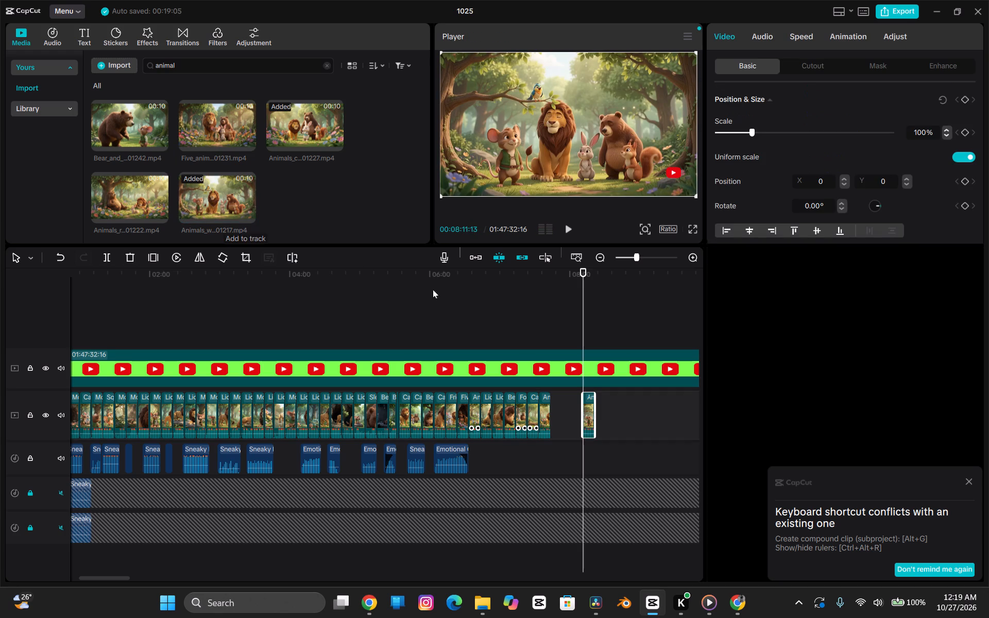
{"action": "left_click", "coordinate": [627, 406]}
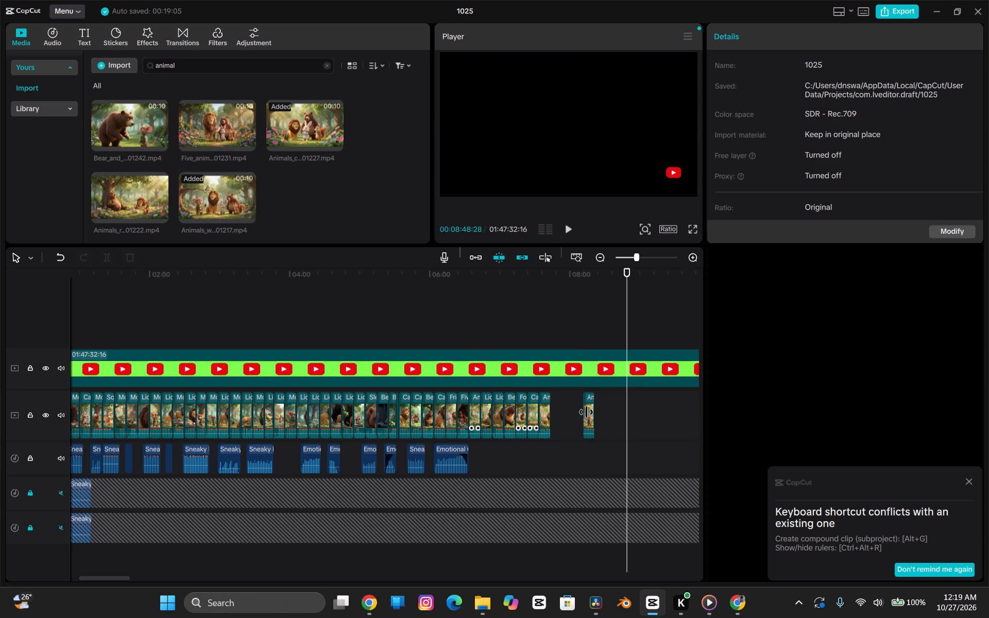
{"action": "left_click", "coordinate": [586, 412]}
{"action": "left_click_drag", "start_coordinate": [590, 415], "coordinate": [572, 418]}
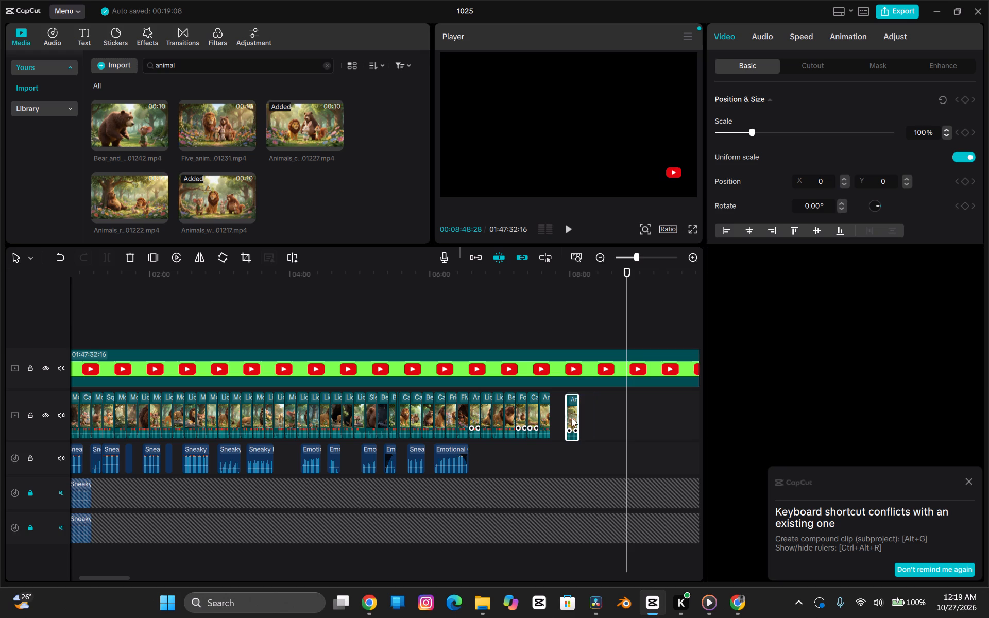
{"action": "left_click_drag", "start_coordinate": [572, 418], "coordinate": [561, 417]}
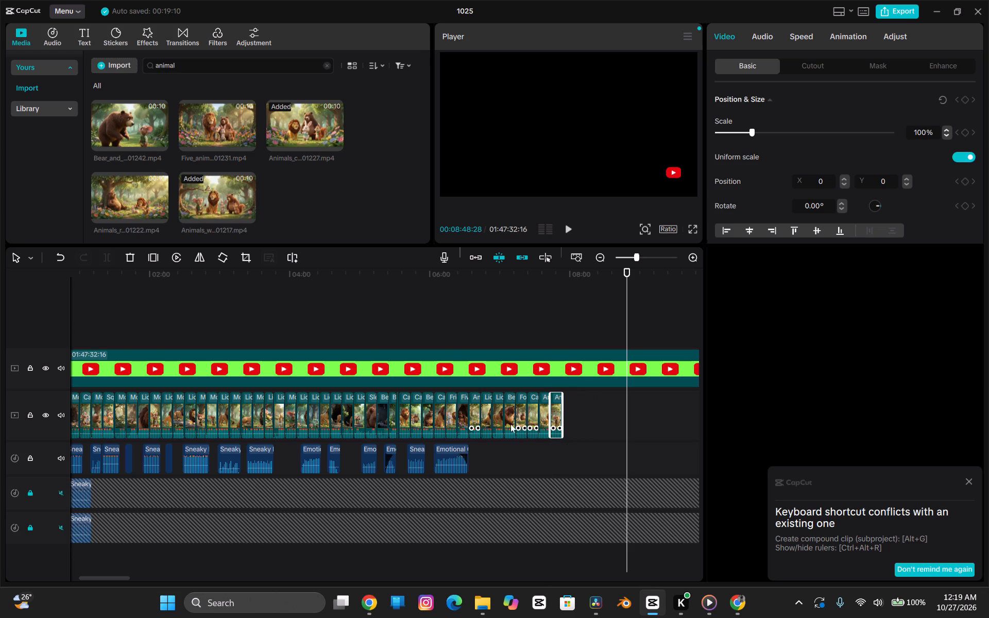
Add the Animals_relaxing clip to the main video track and butt it against the end of the Animals_watching clip.
{"action": "left_click", "coordinate": [160, 214]}
{"action": "left_click_drag", "start_coordinate": [630, 419], "coordinate": [618, 418]}
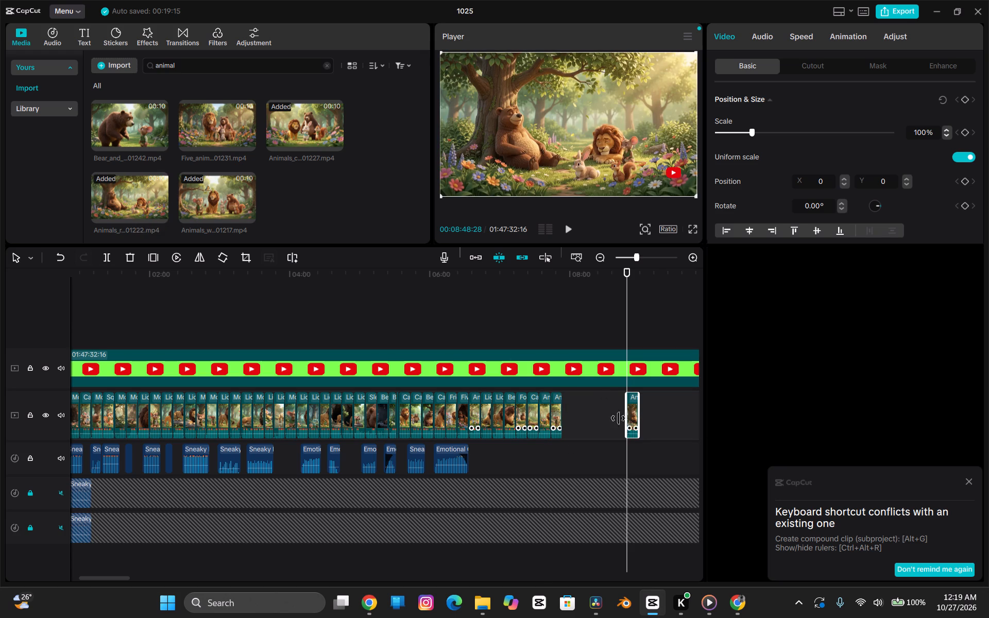
{"action": "left_click_drag", "start_coordinate": [618, 418], "coordinate": [594, 420]}
{"action": "left_click_drag", "start_coordinate": [634, 422], "coordinate": [571, 424]}
{"action": "left_click", "coordinate": [611, 425]}
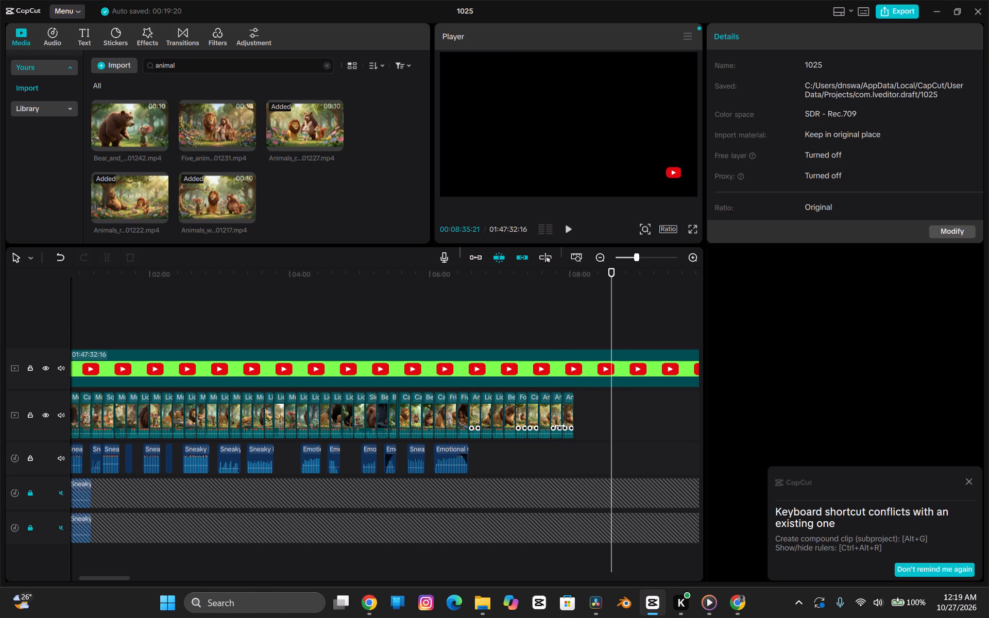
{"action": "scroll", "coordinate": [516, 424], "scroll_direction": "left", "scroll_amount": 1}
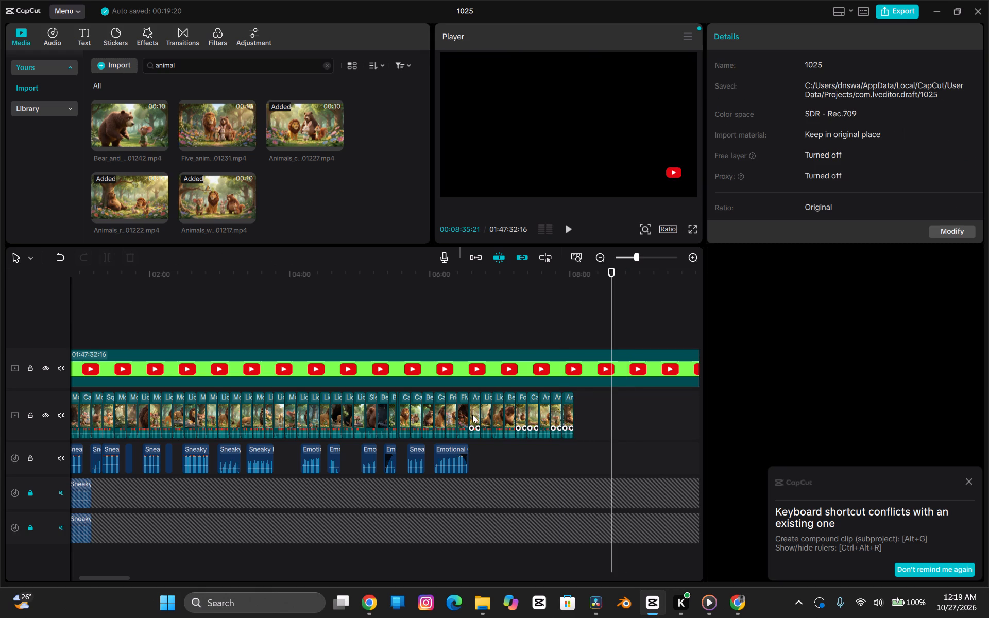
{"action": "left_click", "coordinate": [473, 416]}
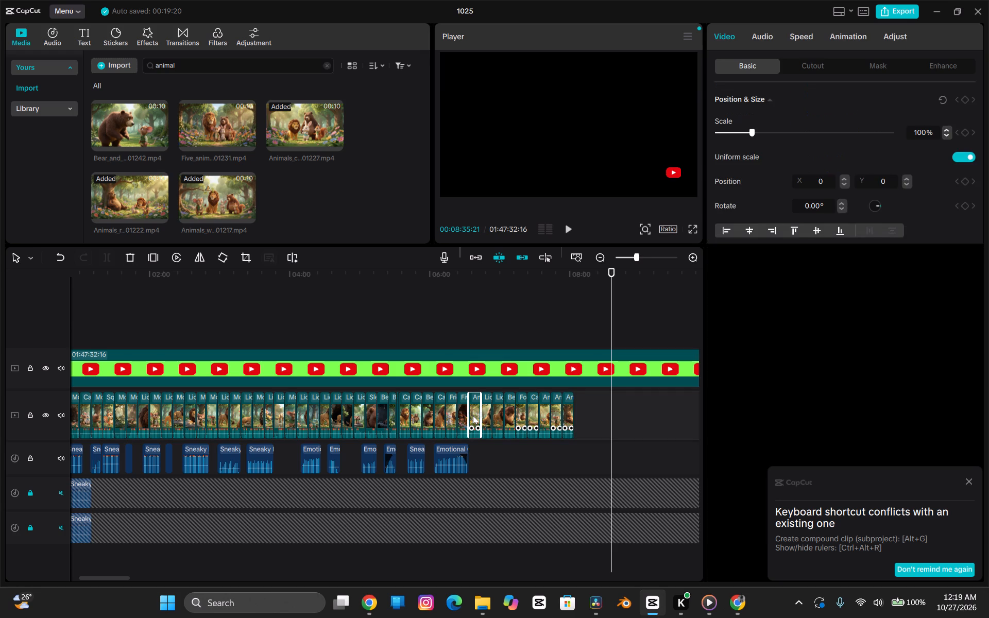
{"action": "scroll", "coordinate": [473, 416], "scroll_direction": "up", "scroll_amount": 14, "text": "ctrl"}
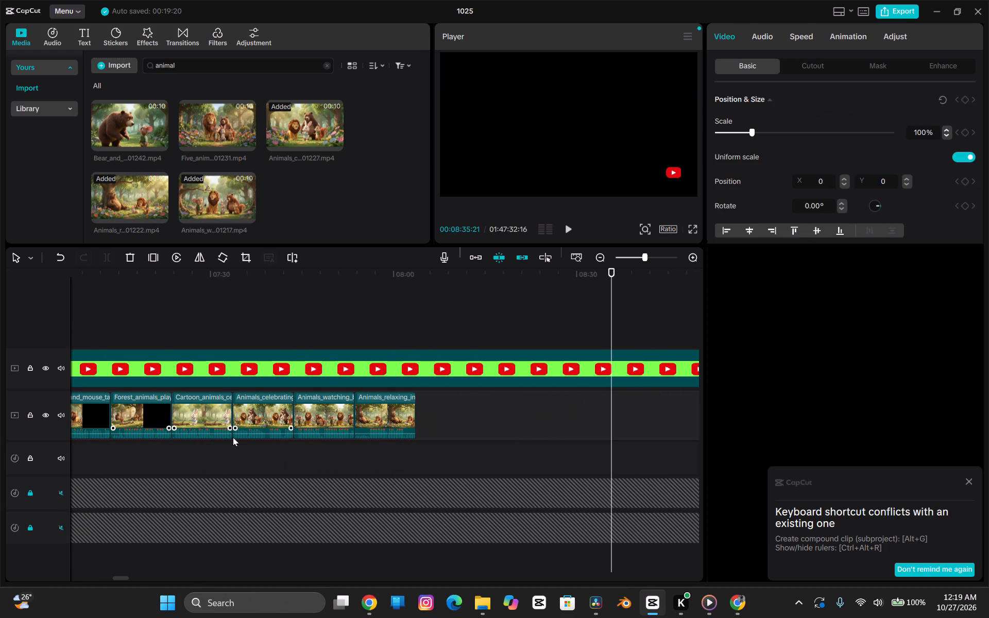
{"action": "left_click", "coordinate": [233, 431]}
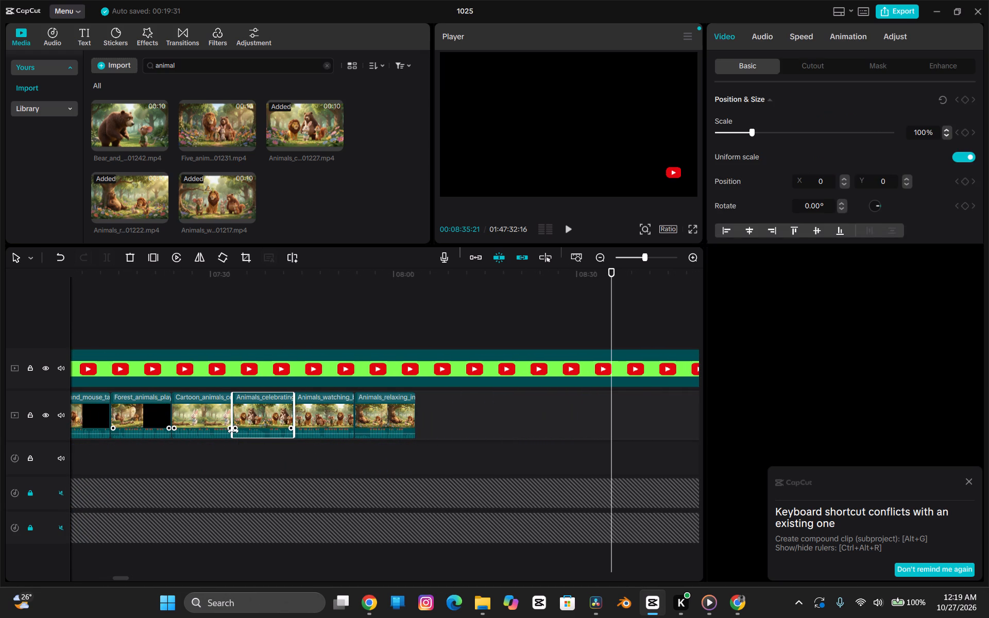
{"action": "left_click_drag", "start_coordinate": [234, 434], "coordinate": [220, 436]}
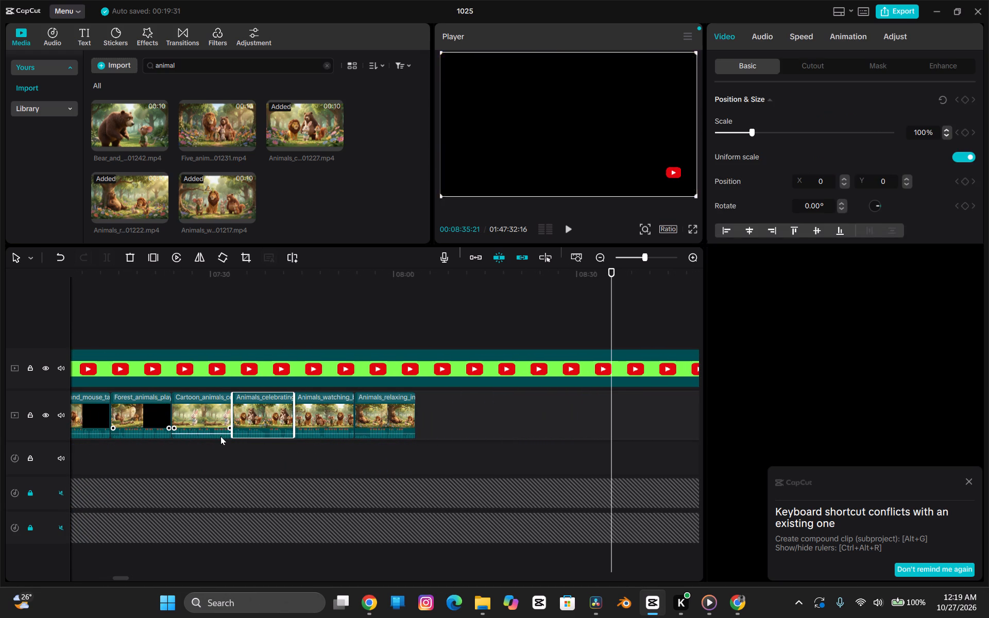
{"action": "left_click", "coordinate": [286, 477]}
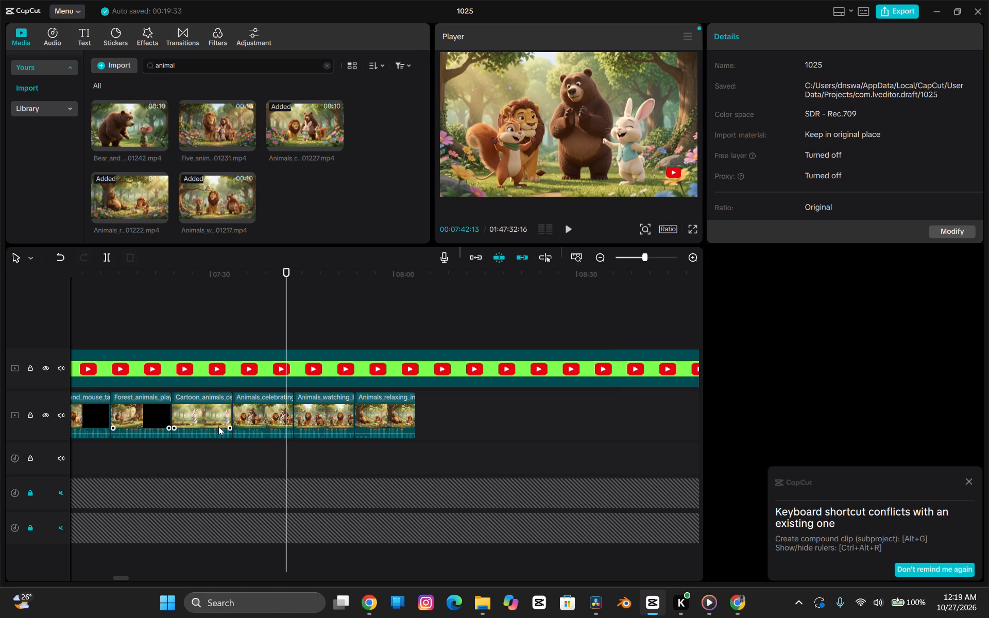
Add the Five_animal_friends clip to the main video track and butt it against the end of the Animals_relaxing clip.
{"action": "left_click", "coordinate": [471, 422]}
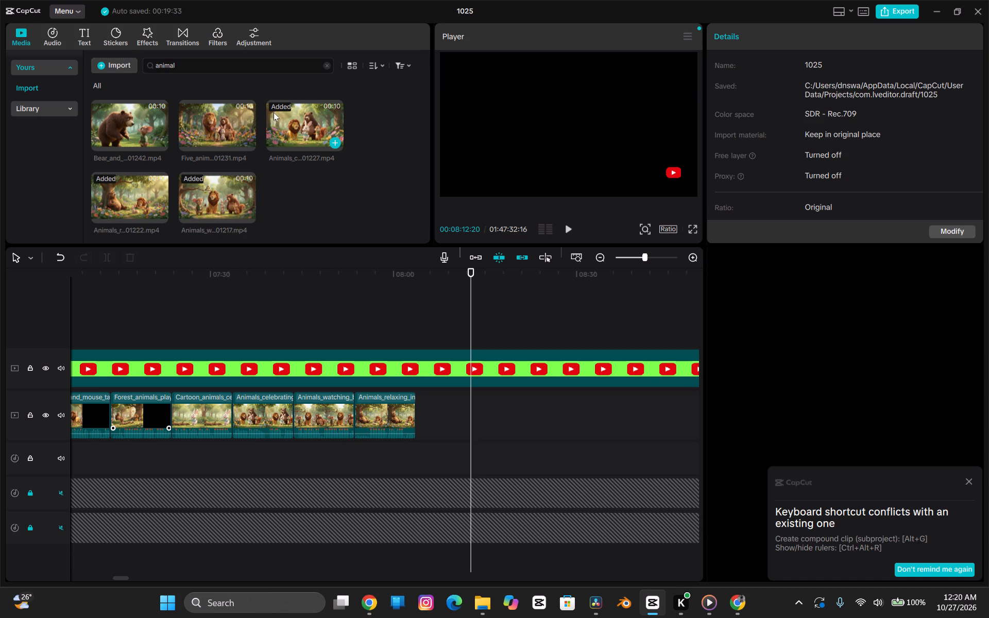
{"action": "left_click", "coordinate": [251, 144]}
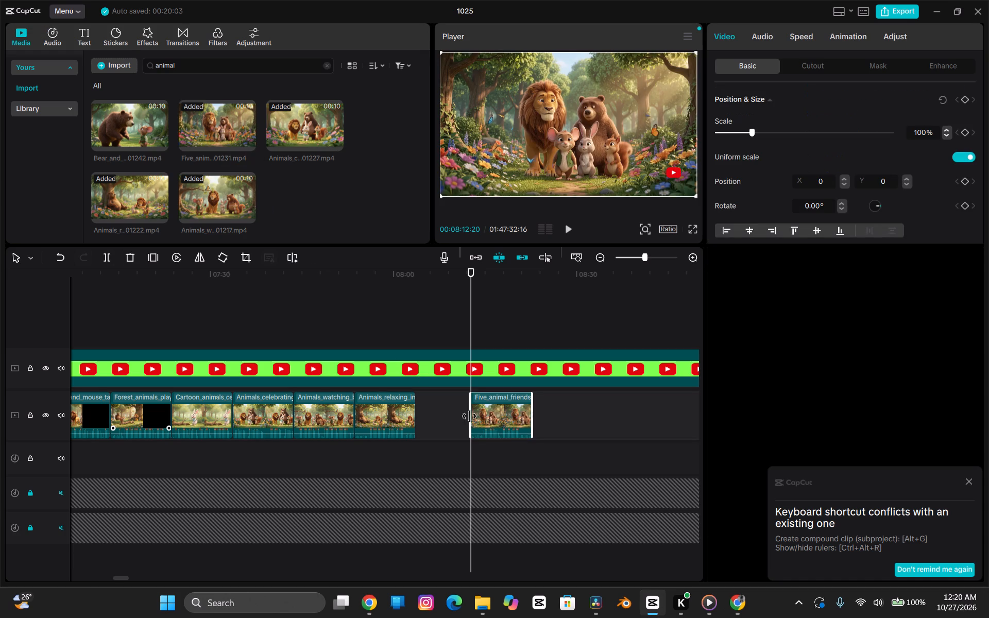
{"action": "left_click_drag", "start_coordinate": [514, 396], "coordinate": [462, 397]}
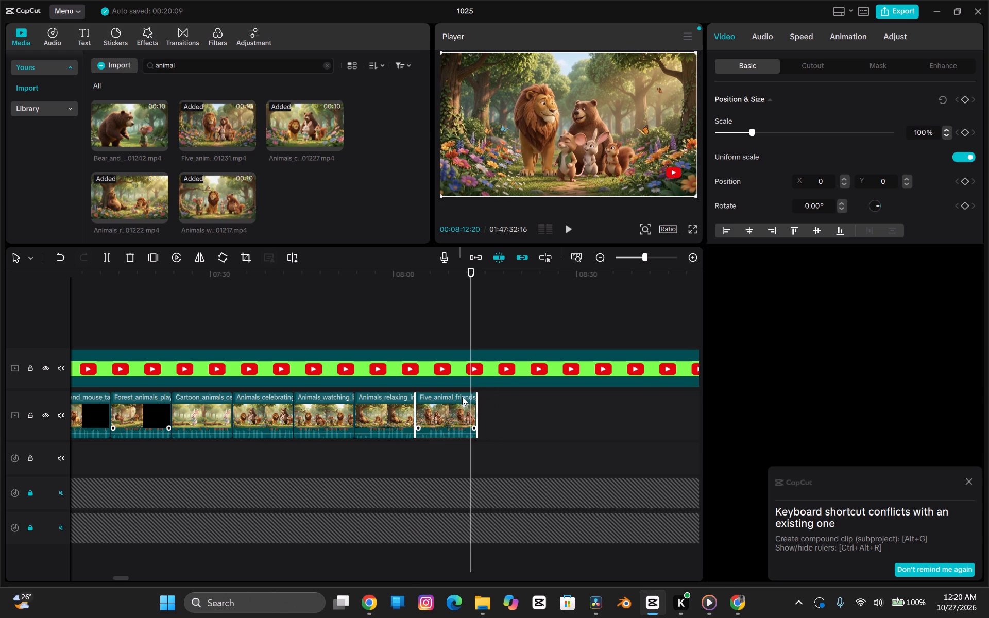
{"action": "double_click", "coordinate": [454, 406]}
{"action": "left_click_drag", "start_coordinate": [479, 405], "coordinate": [500, 401]}
Preview the Five_animal_friends source clip from the project media.
{"action": "left_click", "coordinate": [227, 139]}
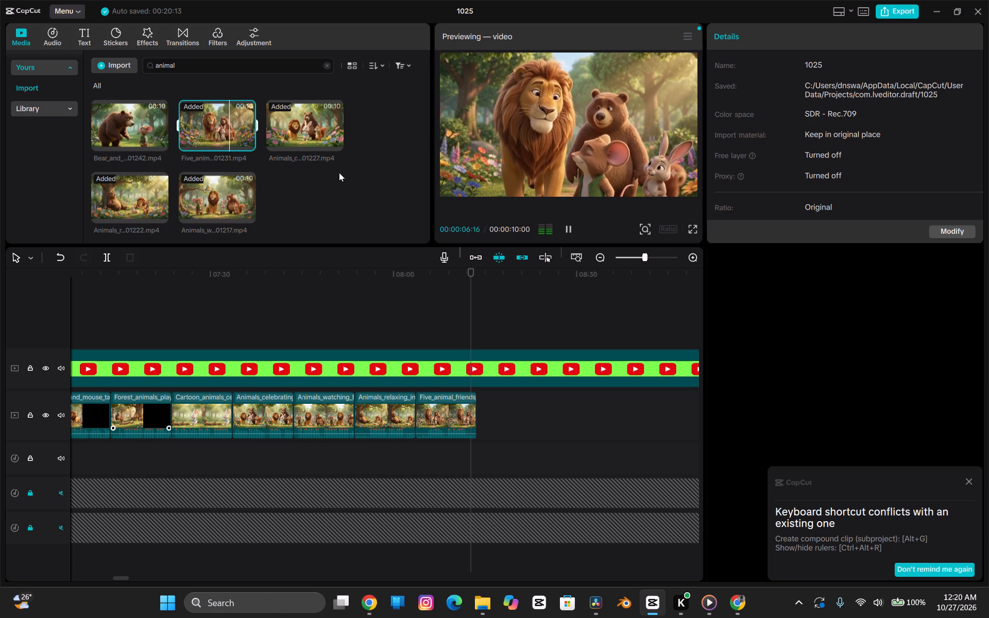
{"action": "left_click", "coordinate": [263, 160]}
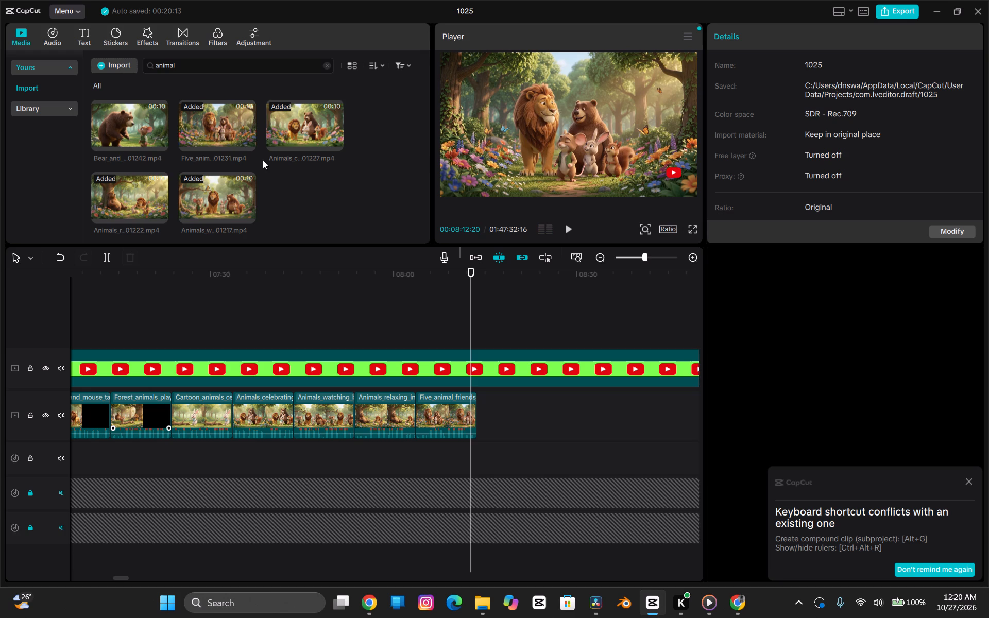
{"action": "scroll", "coordinate": [297, 199], "scroll_direction": "down", "scroll_amount": 1}
Search the project media for "five".
{"action": "left_click_drag", "start_coordinate": [209, 60], "coordinate": [26, 47]}
{"action": "key", "text": "BackSpace"}
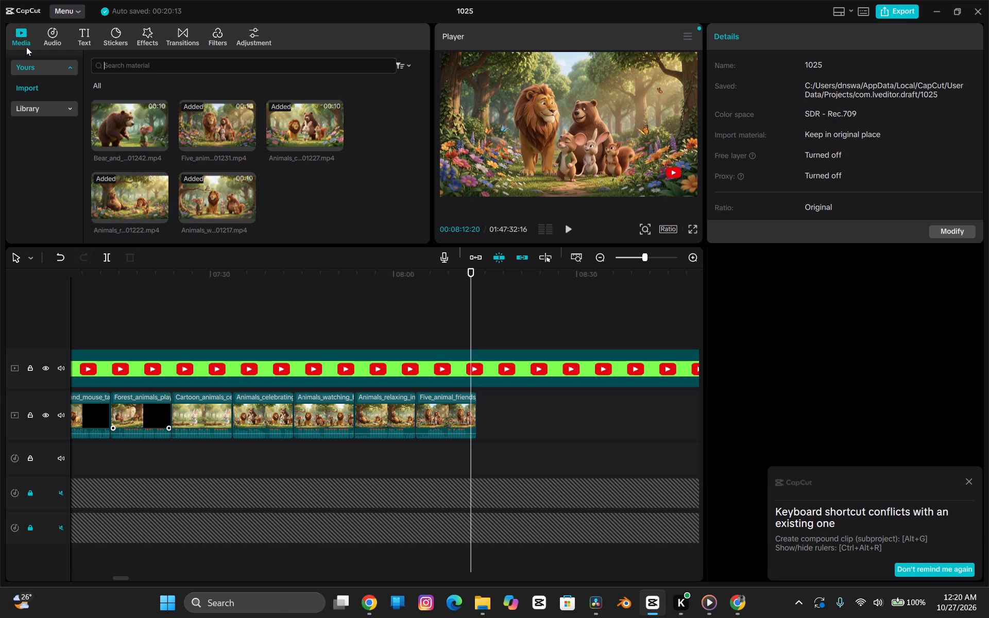
{"action": "type", "text": "five"}
{"action": "key", "text": "Return"}
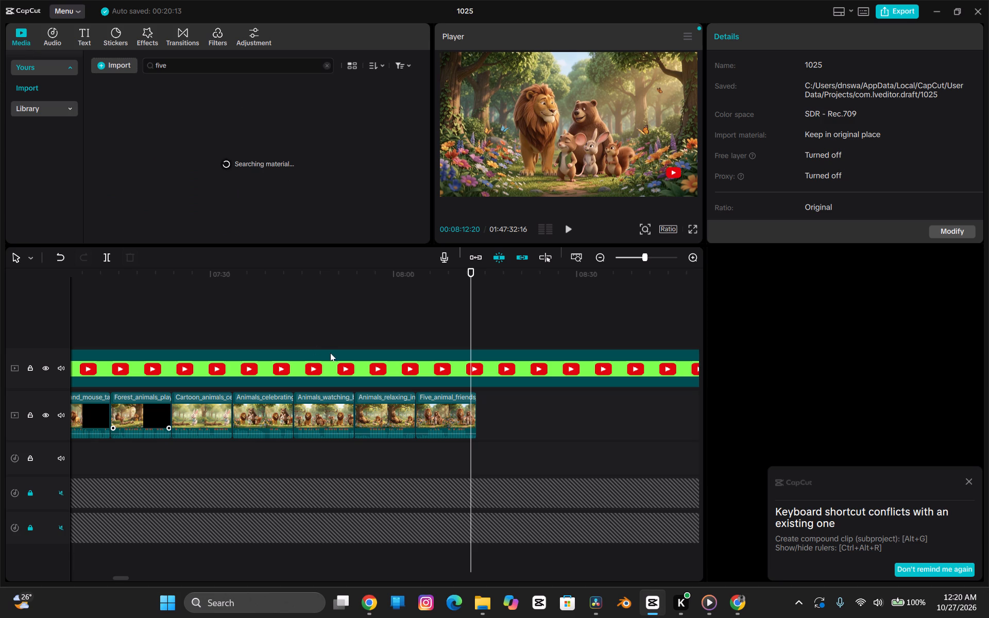
{"action": "left_click", "coordinate": [445, 414]}
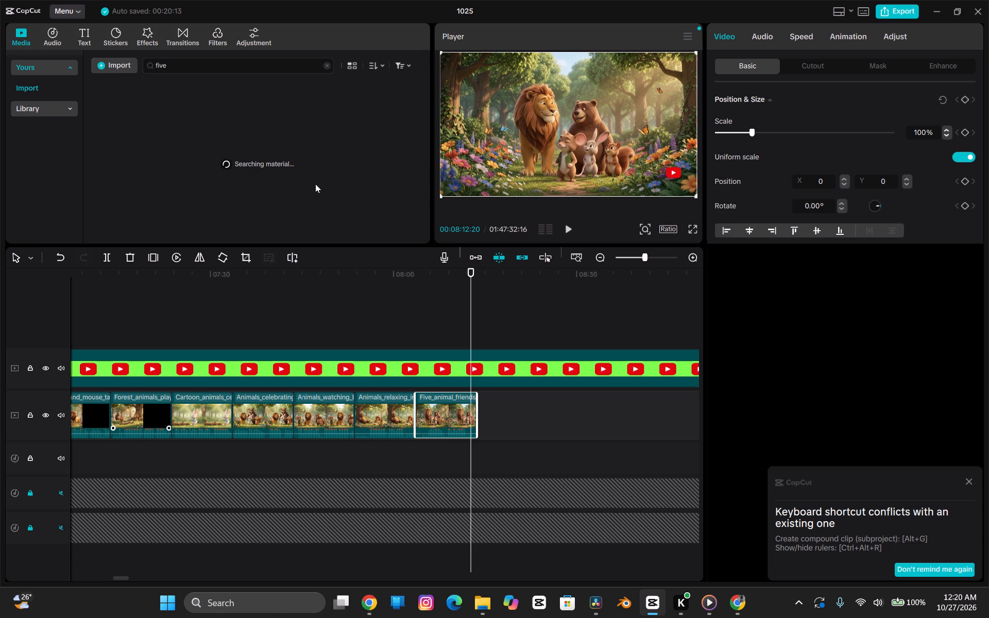
Remove "five" from the search history and clear the search term in the project media.
{"action": "left_click_drag", "start_coordinate": [175, 61], "coordinate": [120, 54]}
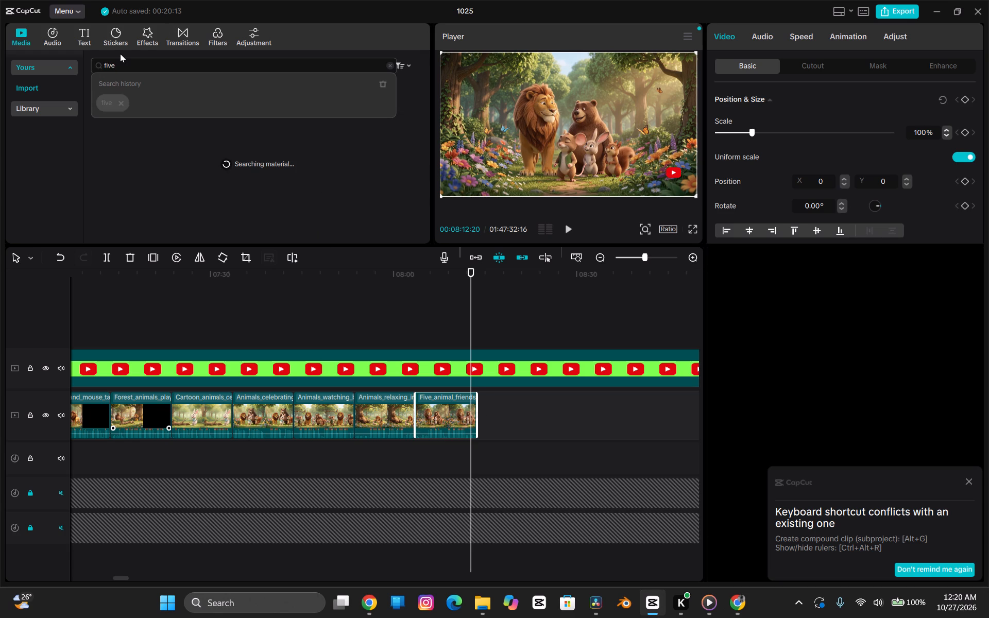
{"action": "left_click", "coordinate": [121, 104]}
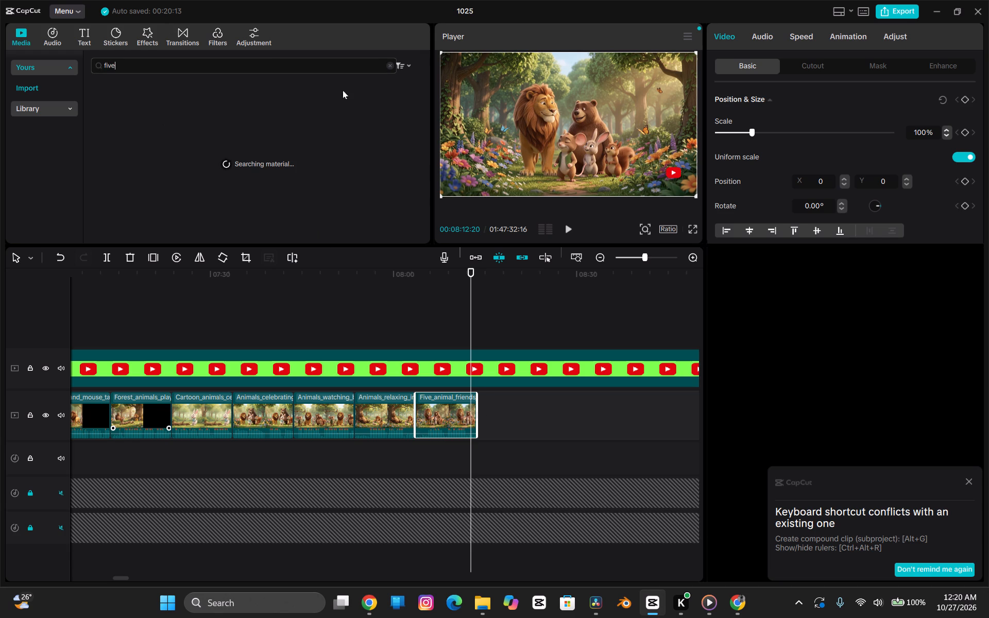
{"action": "left_click", "coordinate": [114, 59]}
{"action": "left_click_drag", "start_coordinate": [114, 59], "coordinate": [98, 60]}
{"action": "left_click_drag", "start_coordinate": [101, 62], "coordinate": [141, 68]}
{"action": "key", "text": "BackSpace"}
Reload the project's imported media list by switching to the library and back to the imported material.
{"action": "left_click", "coordinate": [206, 121]}
{"action": "left_click", "coordinate": [64, 91]}
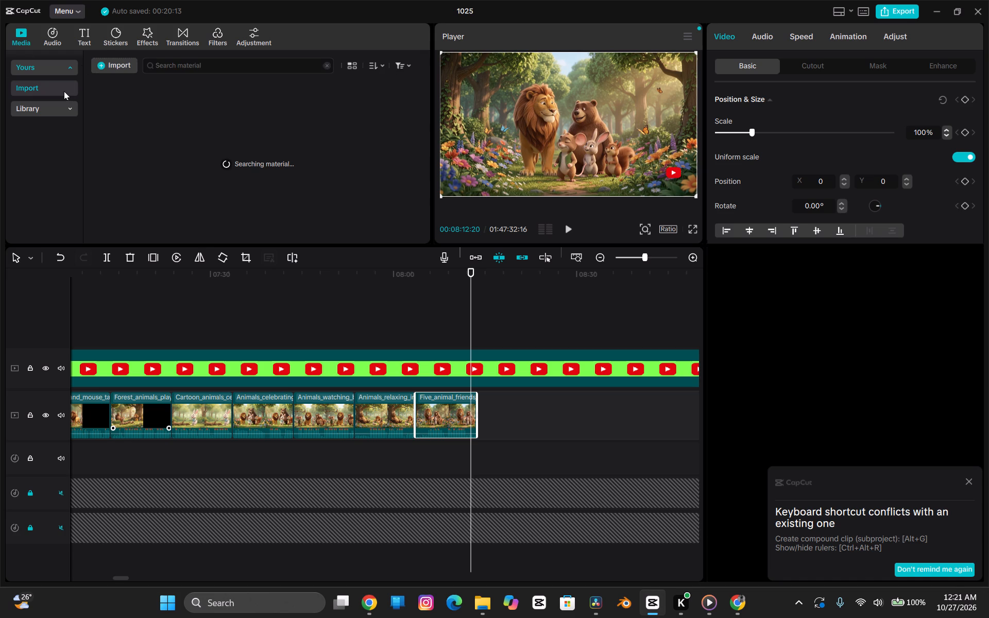
{"action": "left_click", "coordinate": [52, 86]}
{"action": "left_click", "coordinate": [52, 86]}
{"action": "left_click_drag", "start_coordinate": [52, 86], "coordinate": [49, 97]}
{"action": "left_click_drag", "start_coordinate": [49, 97], "coordinate": [52, 66]}
{"action": "left_click", "coordinate": [52, 66]}
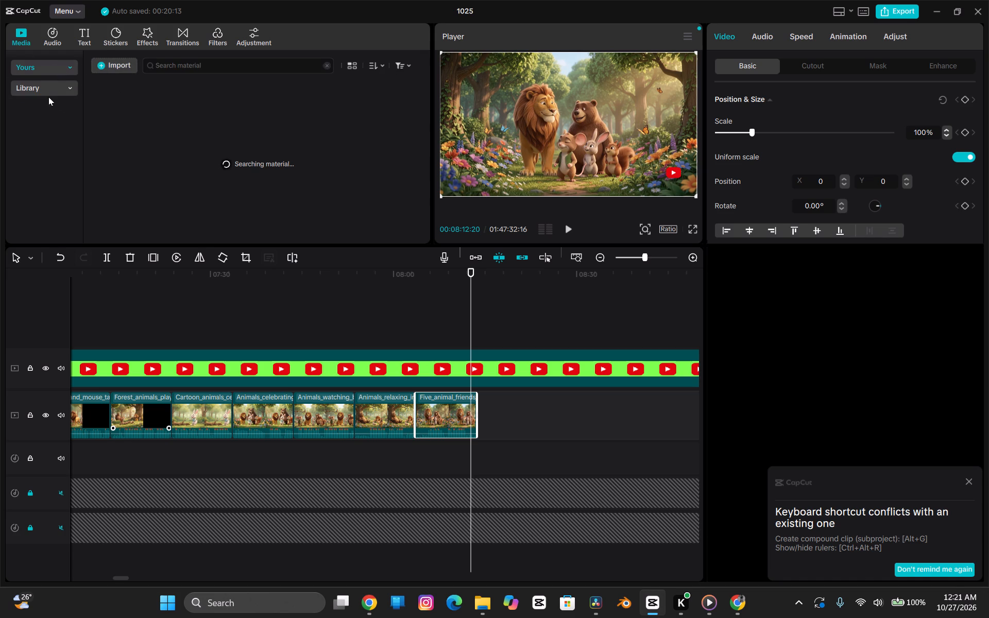
{"action": "double_click", "coordinate": [49, 90]}
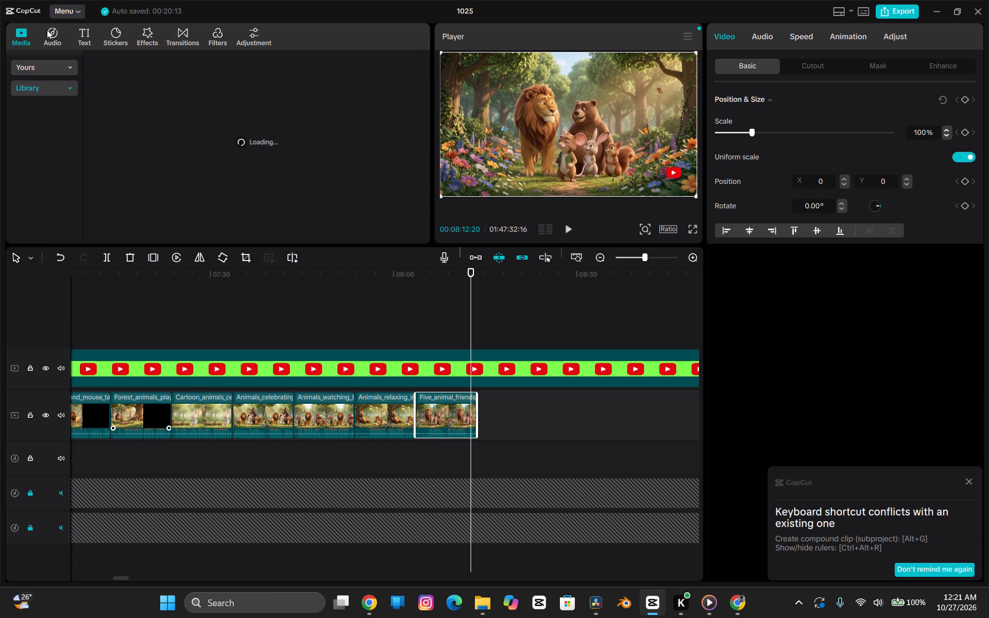
{"action": "scroll", "coordinate": [161, 119], "scroll_direction": "right", "scroll_amount": 1}
{"action": "scroll", "coordinate": [161, 119], "scroll_direction": "up", "scroll_amount": 1}
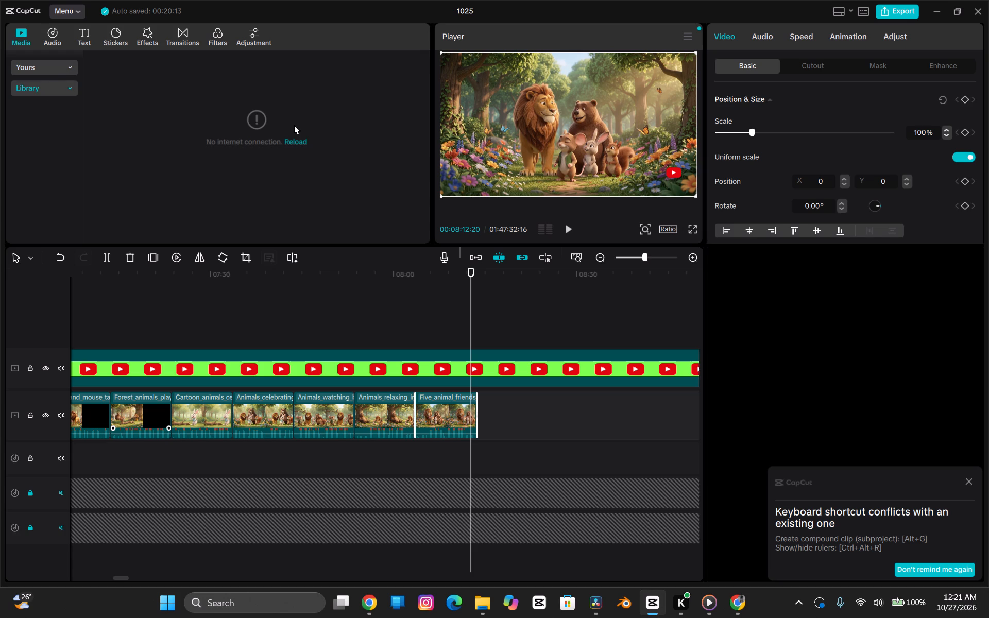
{"action": "left_click", "coordinate": [291, 142]}
{"action": "double_click", "coordinate": [21, 35]}
{"action": "left_click", "coordinate": [162, 102]}
{"action": "left_click", "coordinate": [45, 66]}
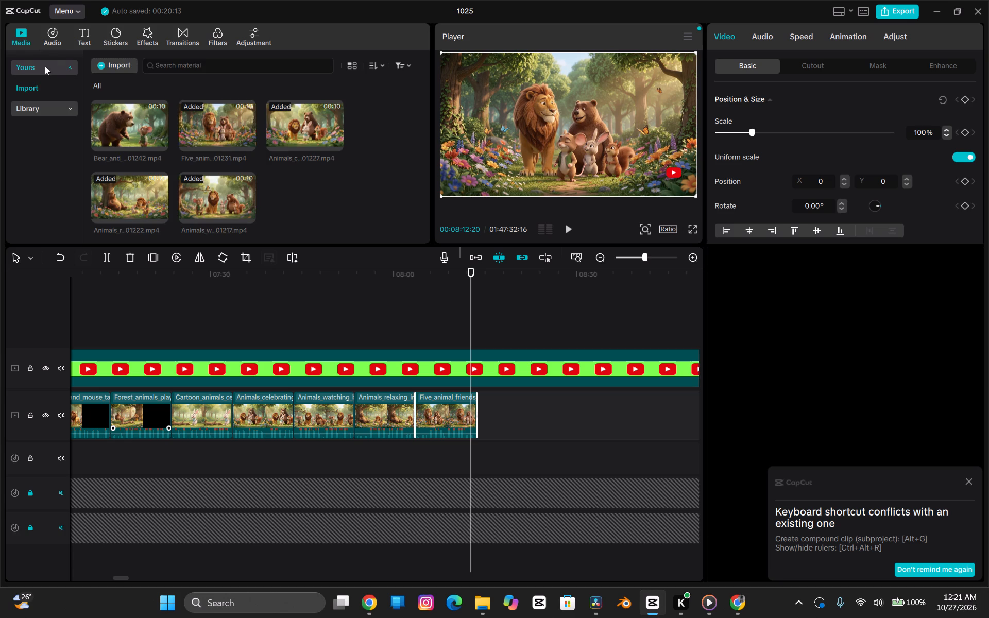
{"action": "left_click", "coordinate": [39, 93]}
Look through the imported clips in the project media for the one that follows Five_animal_friends.
{"action": "scroll", "coordinate": [152, 136], "scroll_direction": "right", "scroll_amount": 1}
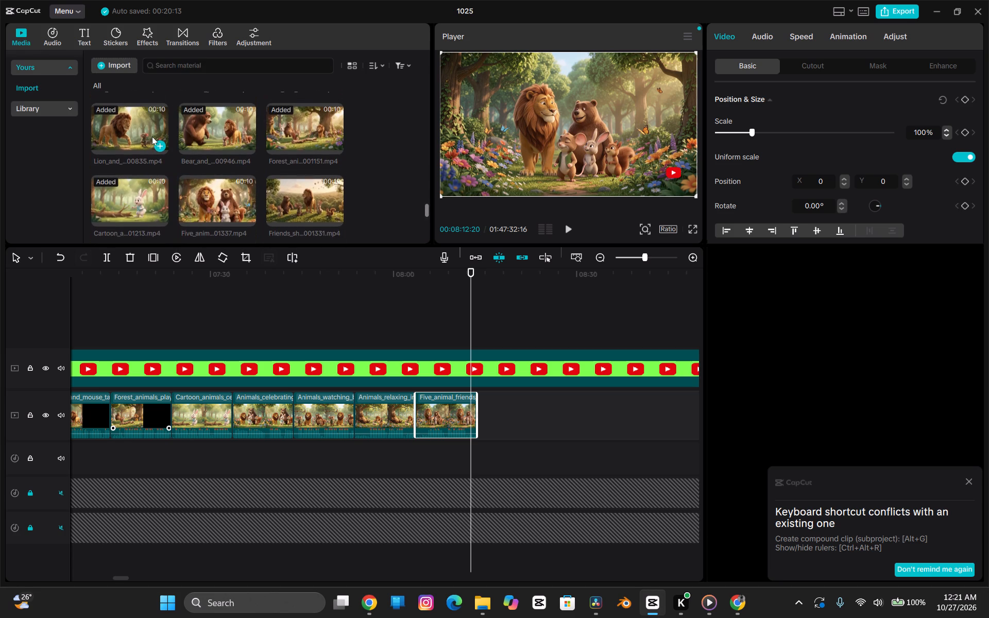
{"action": "scroll", "coordinate": [152, 136], "scroll_direction": "right", "scroll_amount": 2}
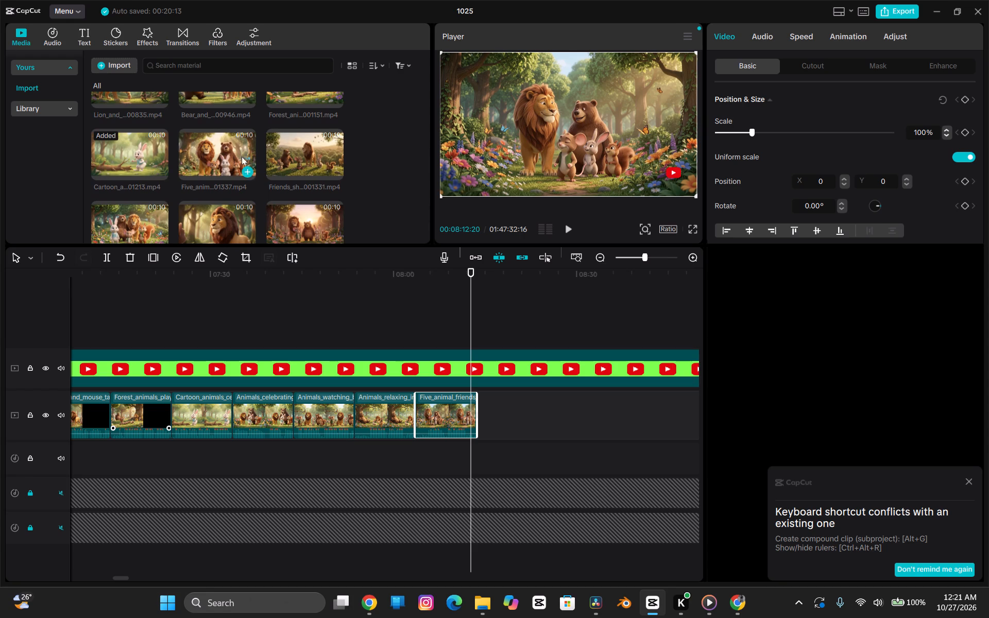
{"action": "scroll", "coordinate": [262, 161], "scroll_direction": "right", "scroll_amount": 1}
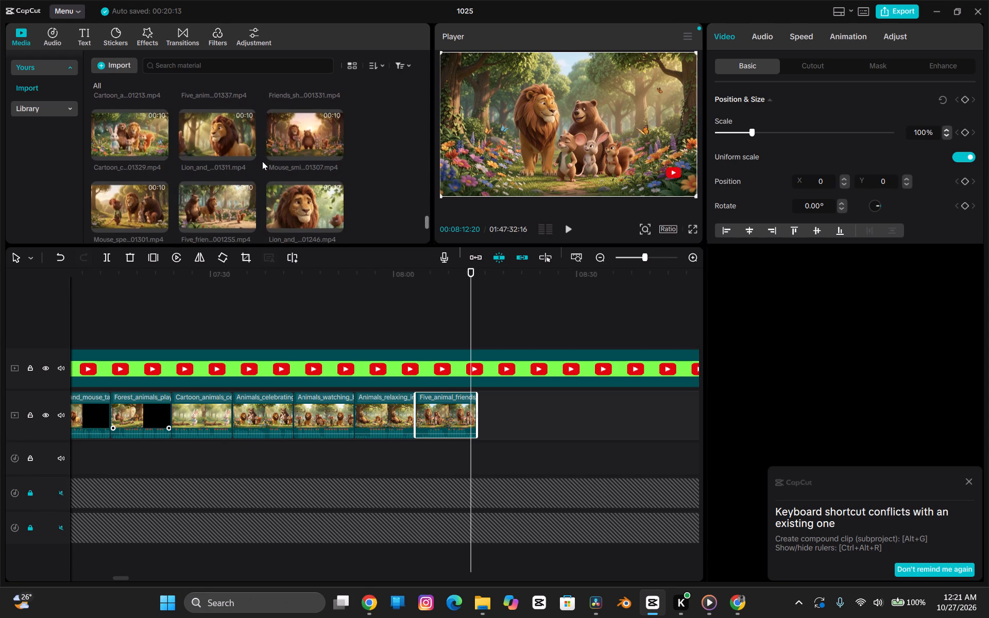
{"action": "scroll", "coordinate": [262, 161], "scroll_direction": "right", "scroll_amount": 1}
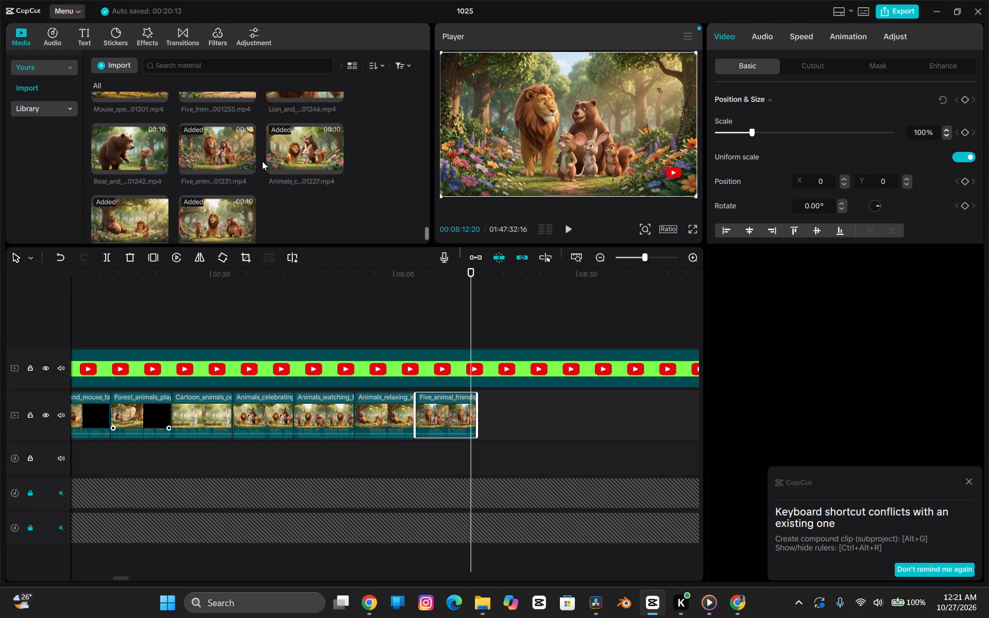
{"action": "scroll", "coordinate": [262, 161], "scroll_direction": "right", "scroll_amount": 1}
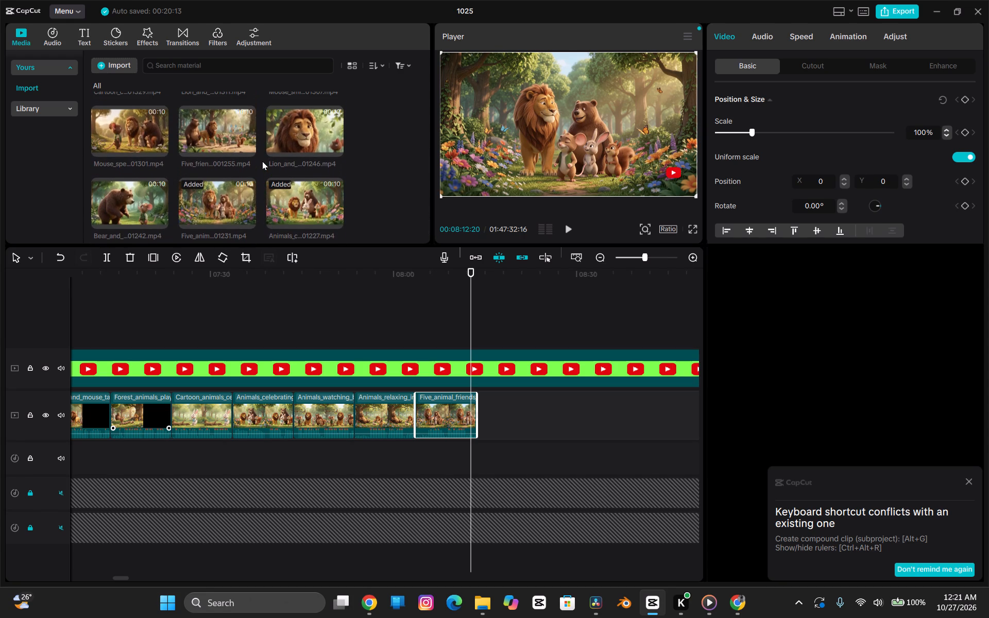
{"action": "scroll", "coordinate": [262, 161], "scroll_direction": "right", "scroll_amount": 1}
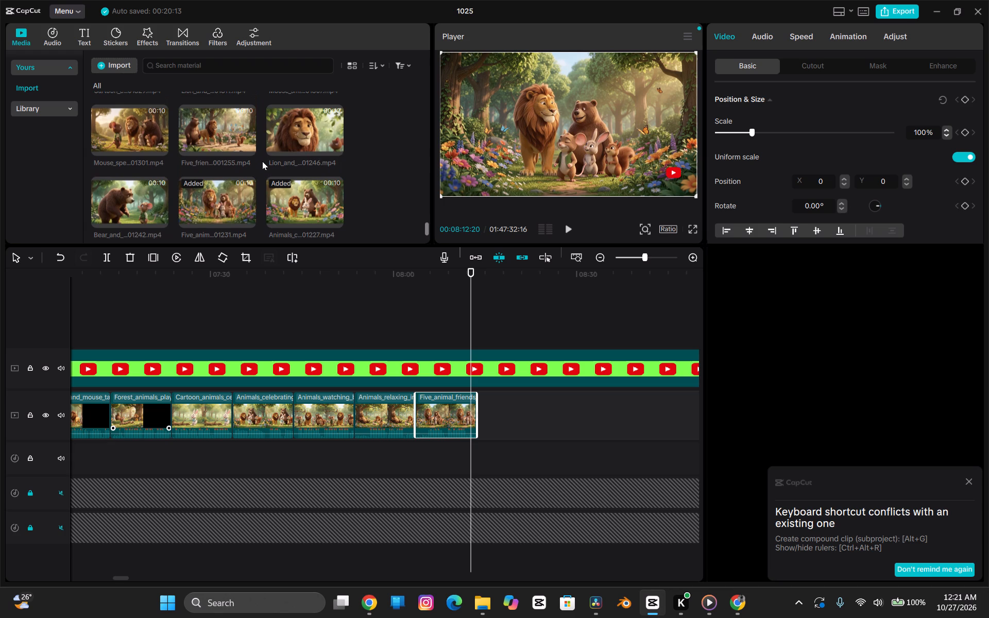
{"action": "scroll", "coordinate": [262, 161], "scroll_direction": "right", "scroll_amount": 1}
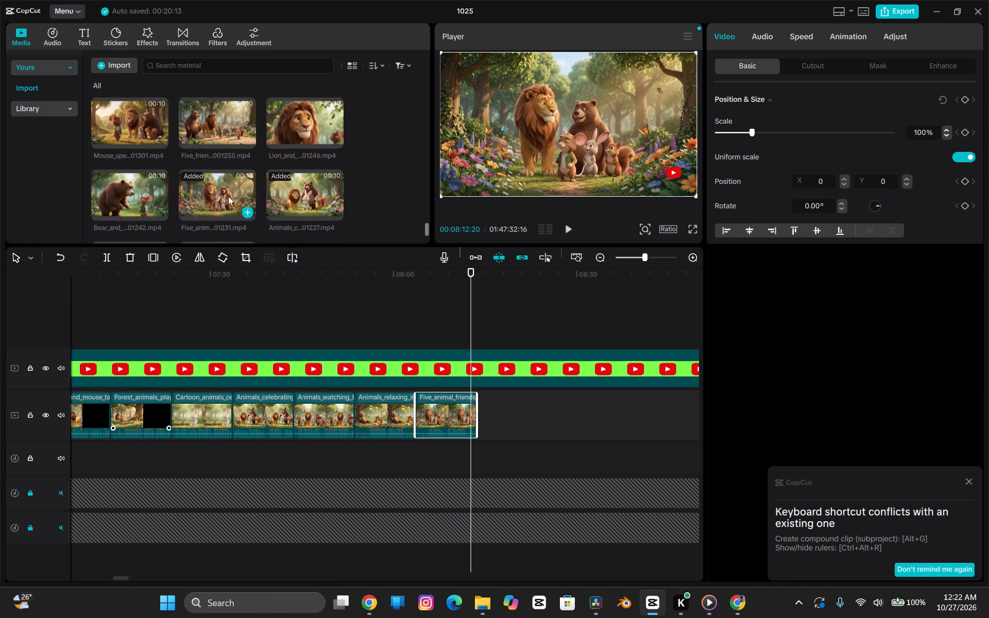
{"action": "scroll", "coordinate": [228, 196], "scroll_direction": "up", "scroll_amount": 1}
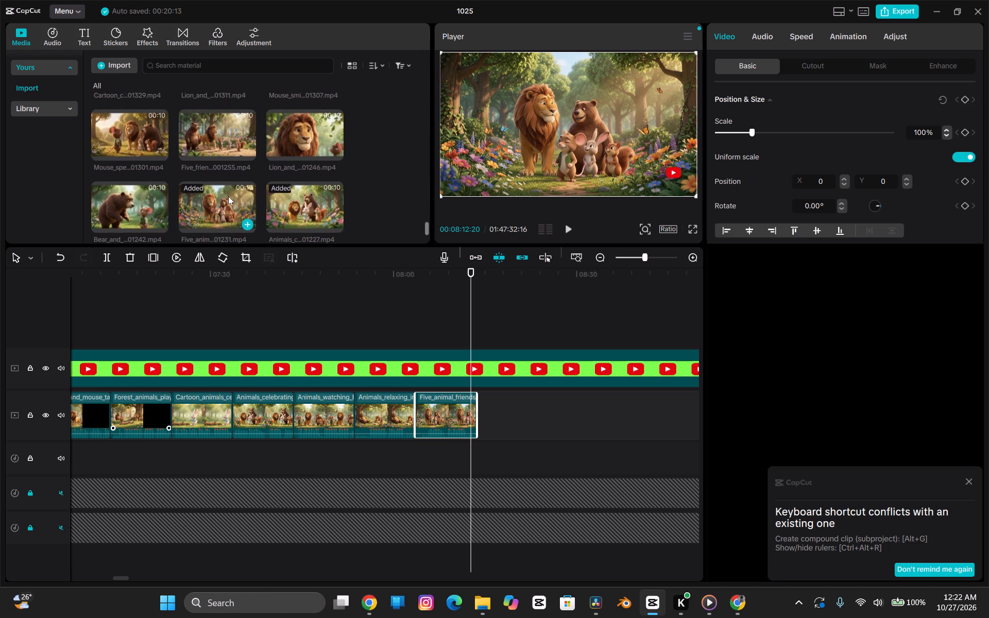
{"action": "scroll", "coordinate": [228, 196], "scroll_direction": "up", "scroll_amount": 1}
{"action": "left_click", "coordinate": [228, 196]}
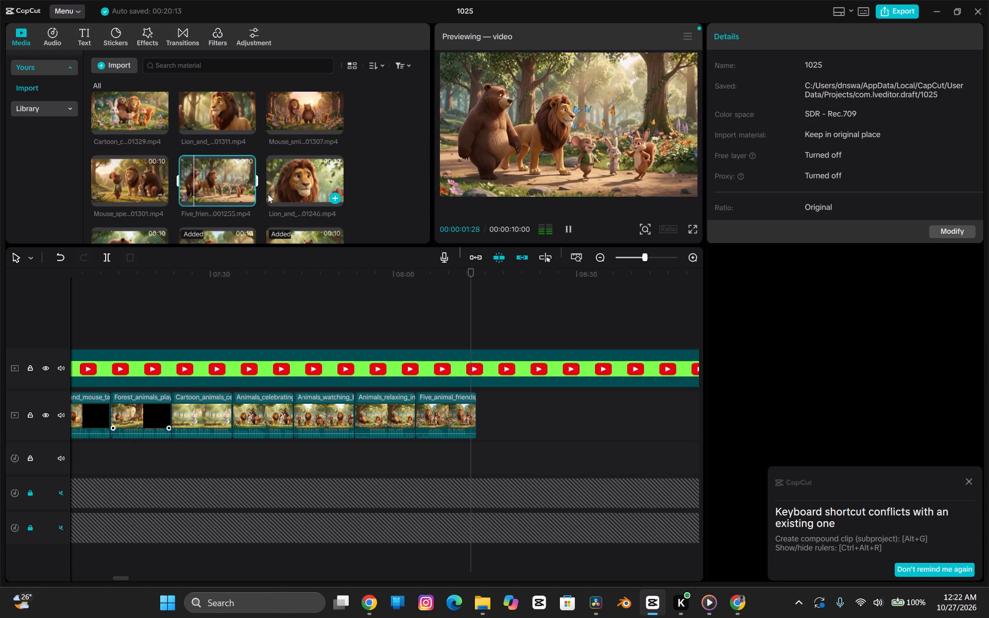
{"action": "left_click", "coordinate": [253, 182]}
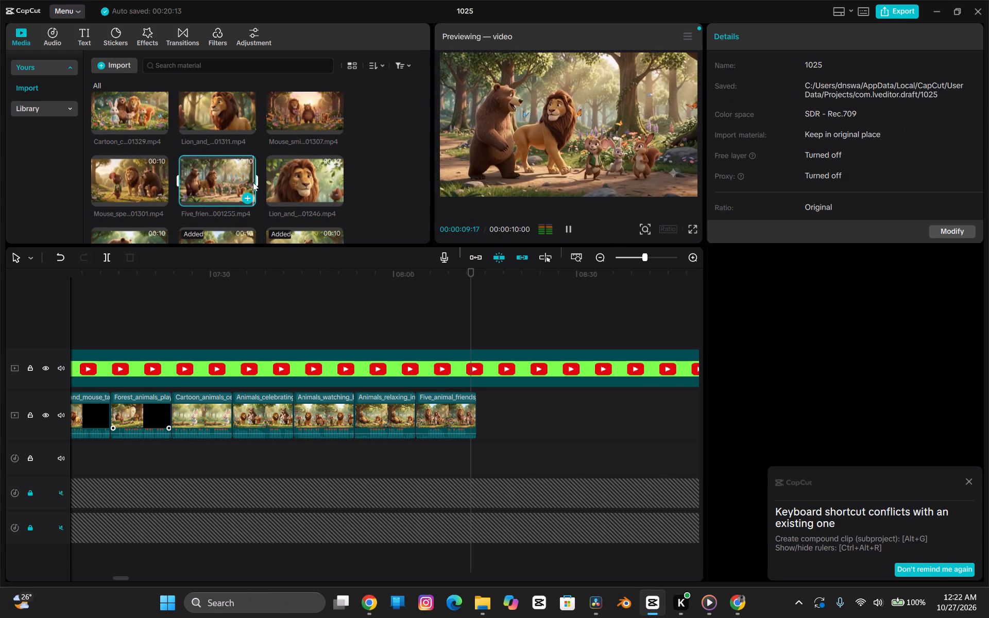
{"action": "left_click", "coordinate": [236, 176]}
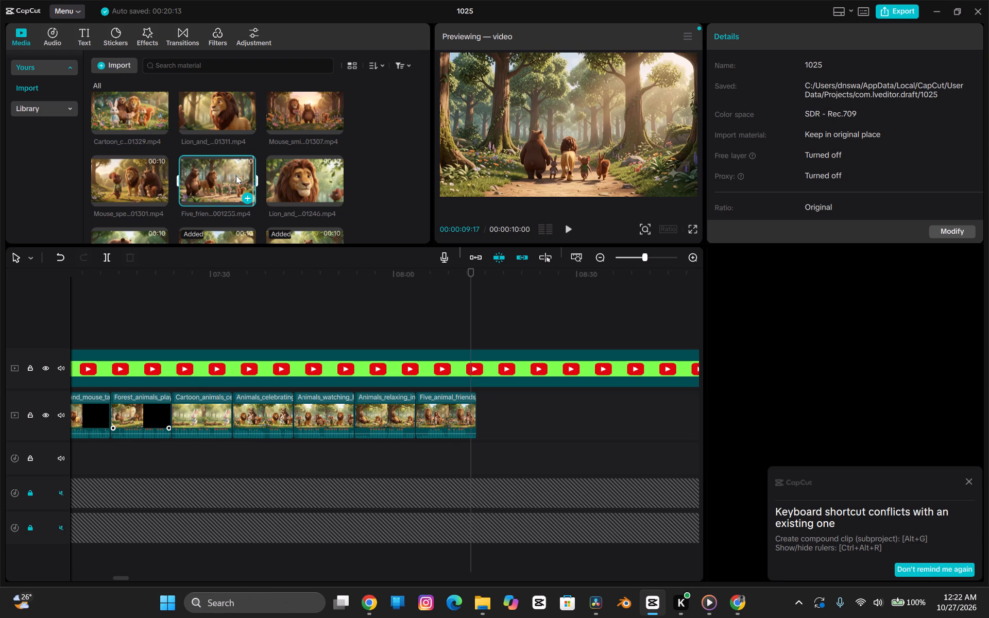
{"action": "key", "text": "space"}
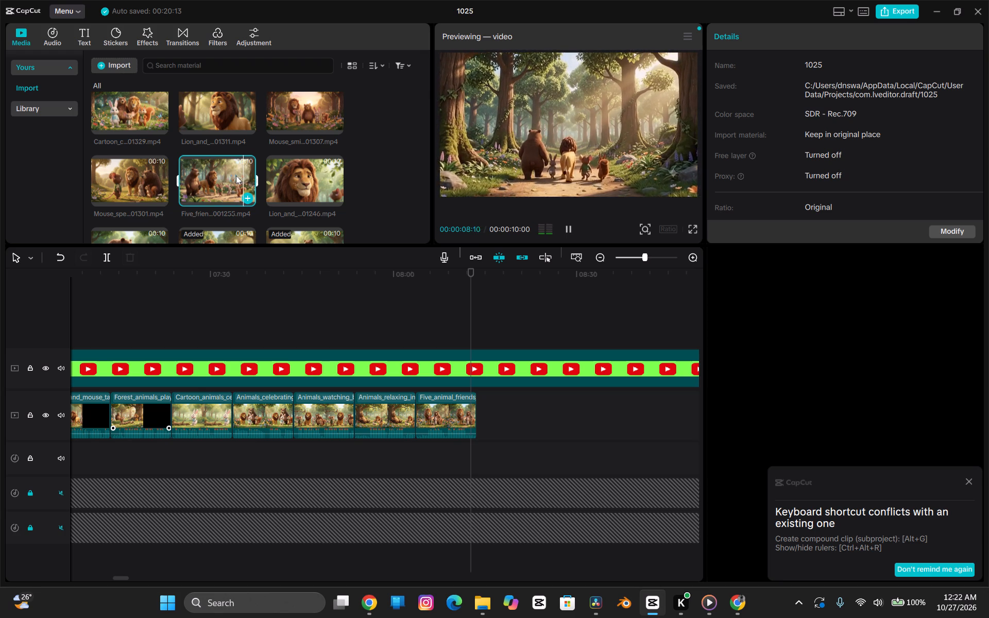
Look through the imported project media again, checking which clips are available and which are already added.
{"action": "scroll", "coordinate": [236, 176], "scroll_direction": "up", "scroll_amount": 1}
{"action": "scroll", "coordinate": [236, 176], "scroll_direction": "down", "scroll_amount": 1, "text": "ctrl"}
{"action": "scroll", "coordinate": [236, 176], "scroll_direction": "up", "scroll_amount": 1, "text": "ctrl"}
{"action": "scroll", "coordinate": [236, 176], "scroll_direction": "up", "scroll_amount": 1}
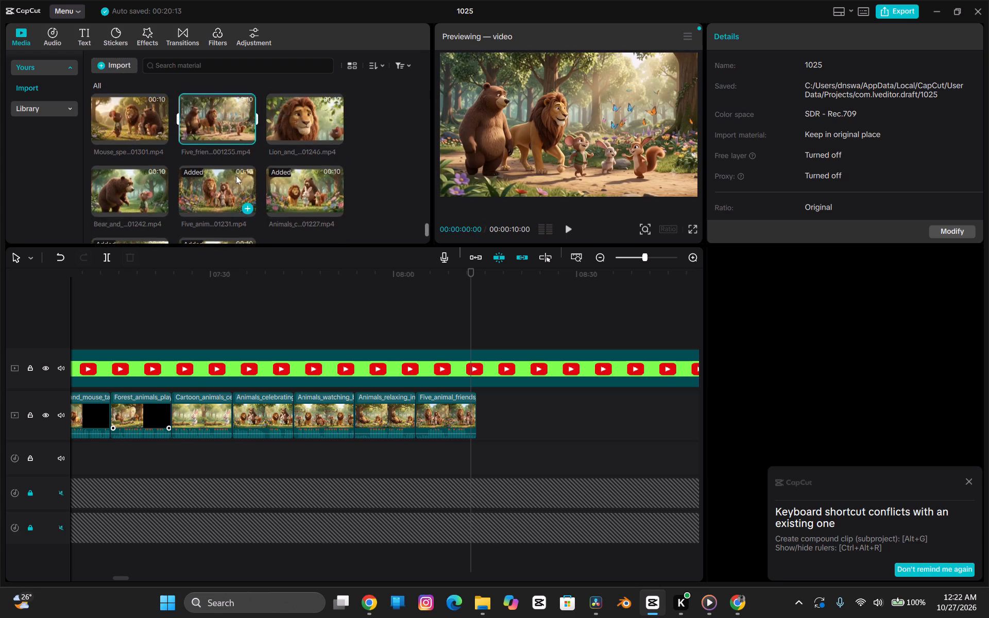
{"action": "scroll", "coordinate": [236, 176], "scroll_direction": "up", "scroll_amount": 2}
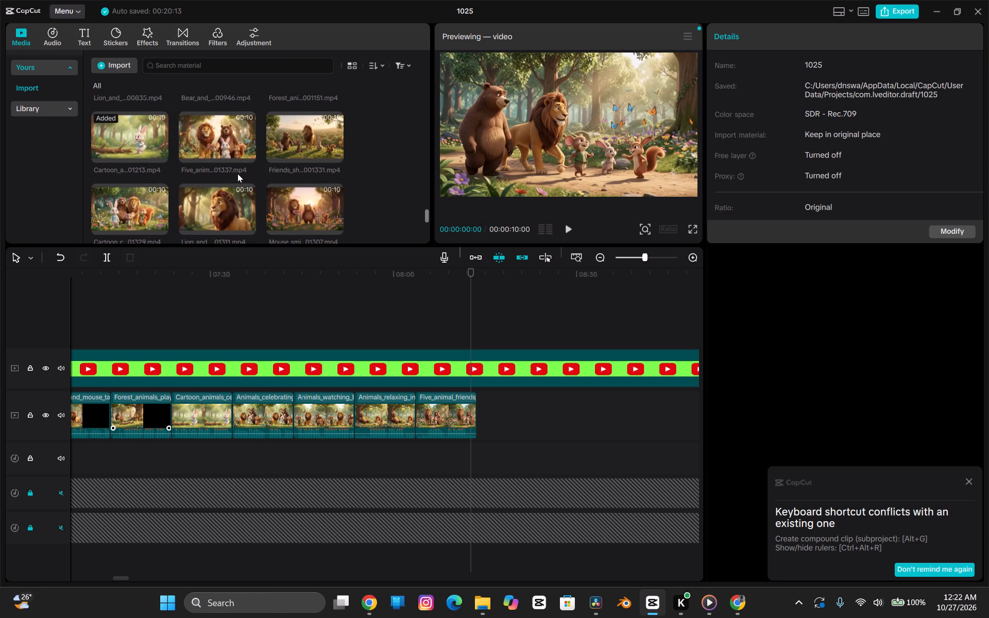
{"action": "scroll", "coordinate": [239, 172], "scroll_direction": "up", "scroll_amount": 1}
{"action": "scroll", "coordinate": [239, 172], "scroll_direction": "down", "scroll_amount": 1}
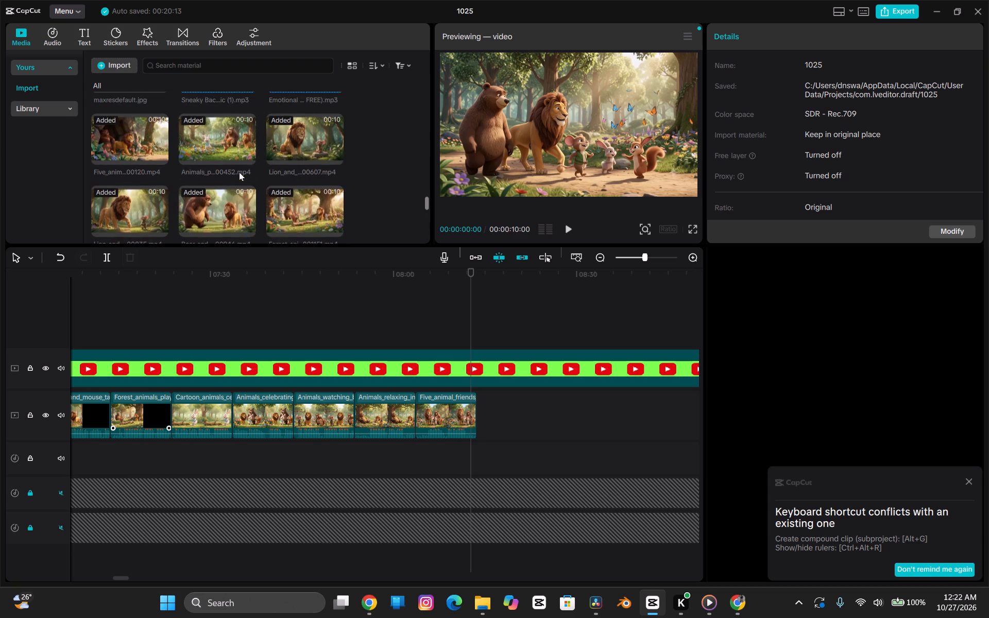
{"action": "scroll", "coordinate": [239, 172], "scroll_direction": "down", "scroll_amount": 2}
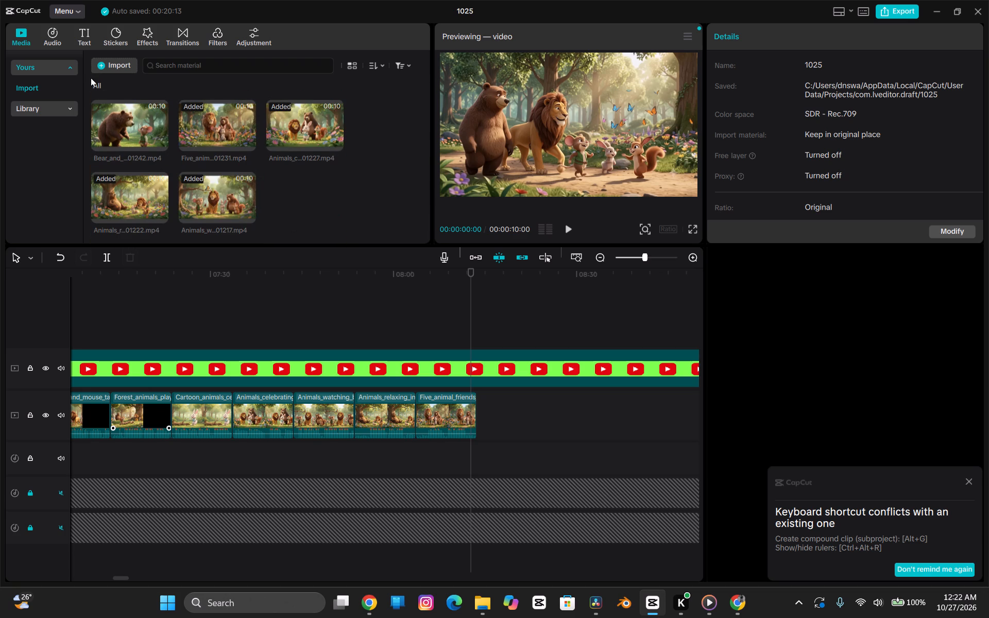
Find the Five_animal_friends_in_clearing clip ending 1231 in Downloads and import it to locate it in the project media.
{"action": "left_click", "coordinate": [111, 70]}
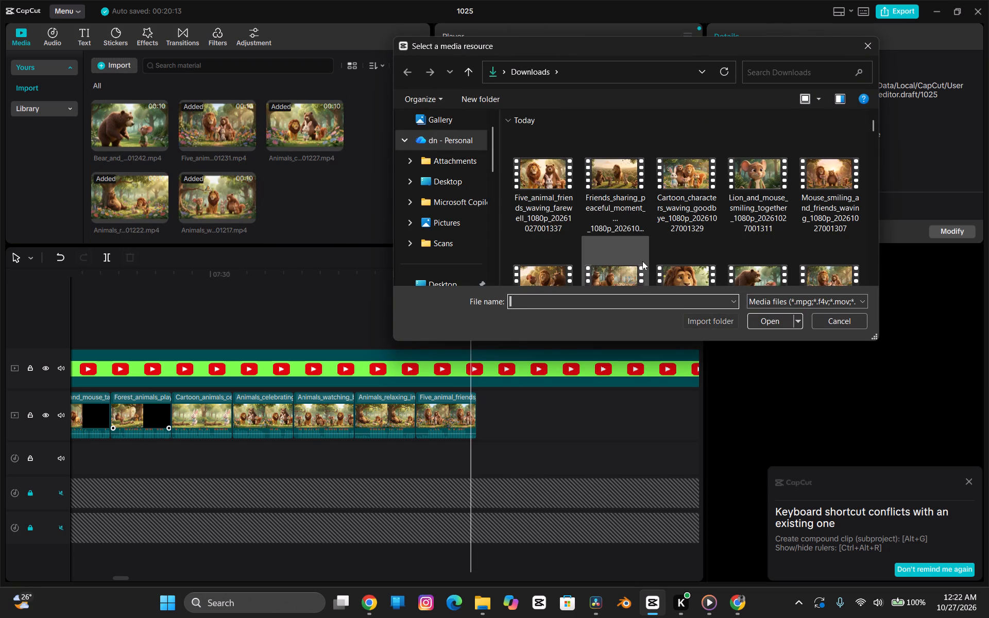
{"action": "scroll", "coordinate": [746, 216], "scroll_direction": "down", "scroll_amount": 1}
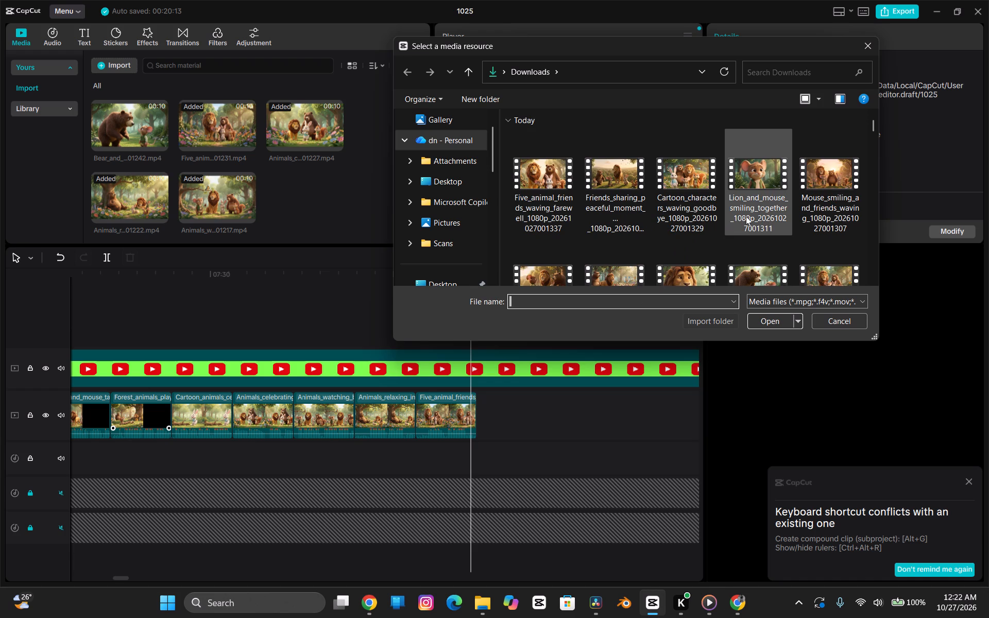
{"action": "scroll", "coordinate": [746, 216], "scroll_direction": "down", "scroll_amount": 1}
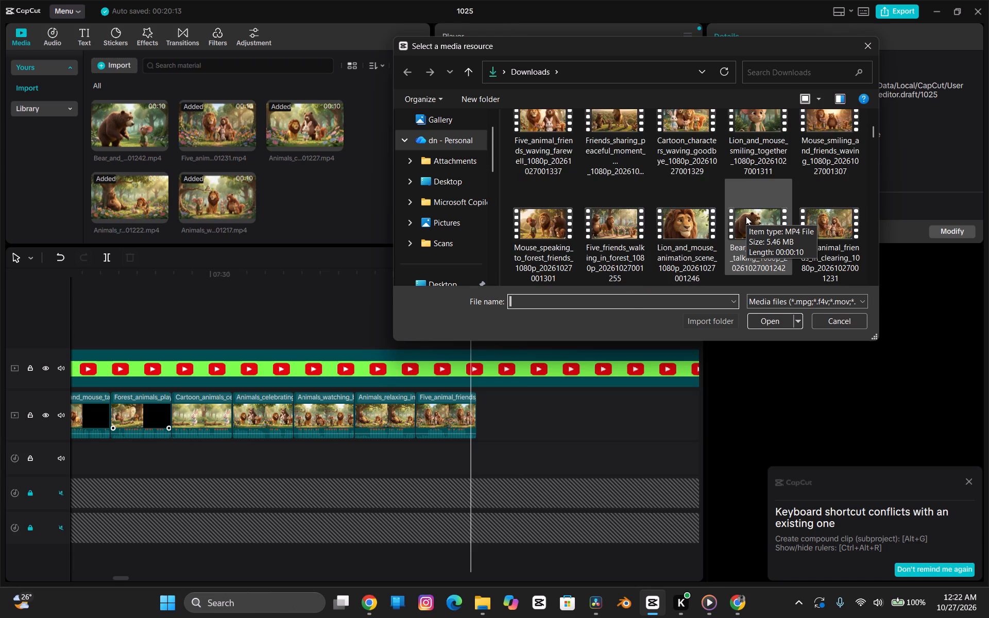
{"action": "scroll", "coordinate": [836, 194], "scroll_direction": "down", "scroll_amount": 1}
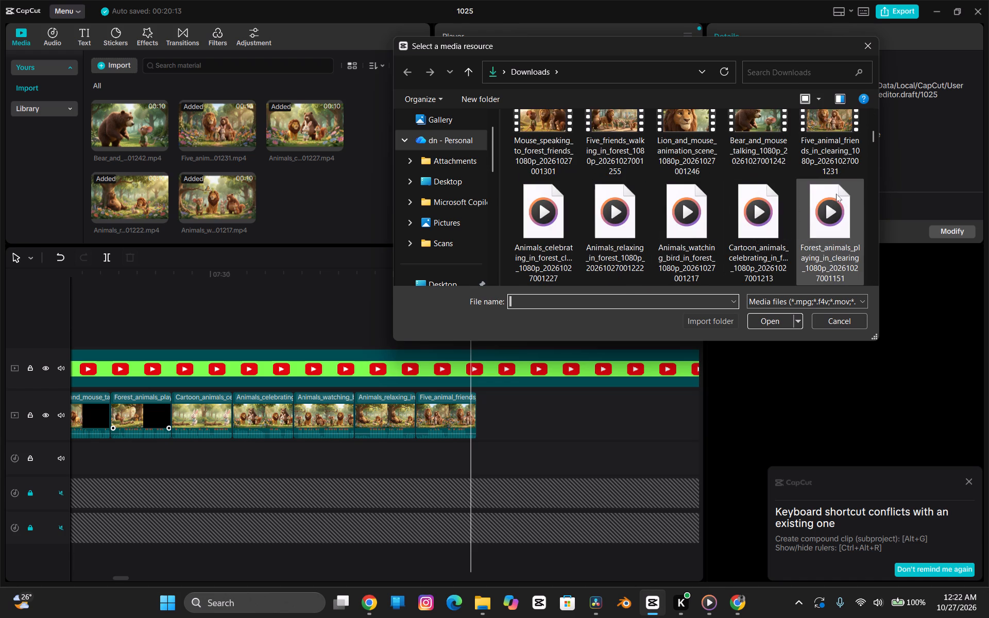
{"action": "scroll", "coordinate": [836, 194], "scroll_direction": "down", "scroll_amount": 1}
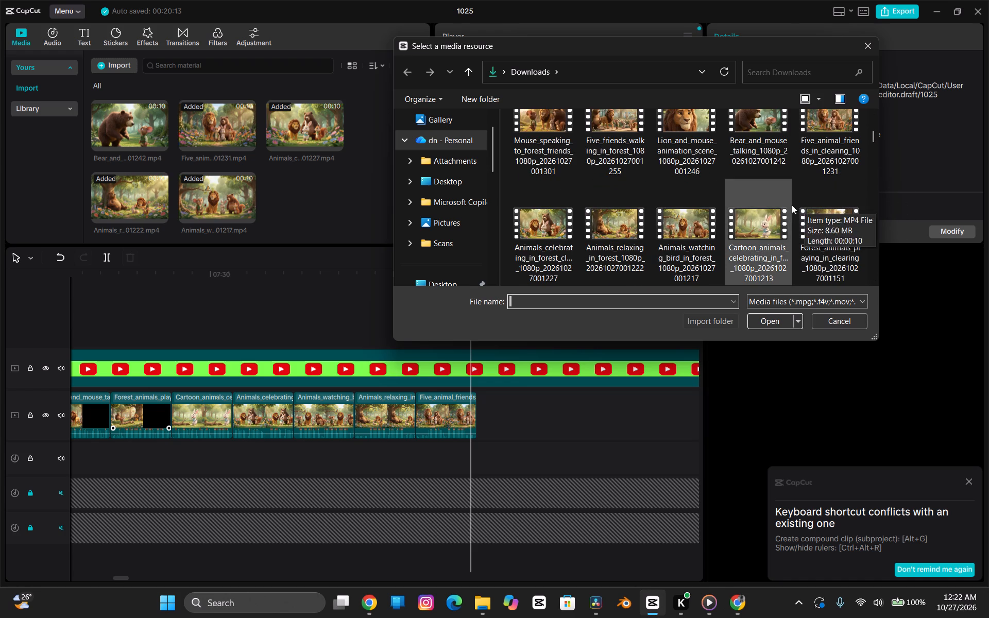
{"action": "scroll", "coordinate": [706, 207], "scroll_direction": "down", "scroll_amount": 1}
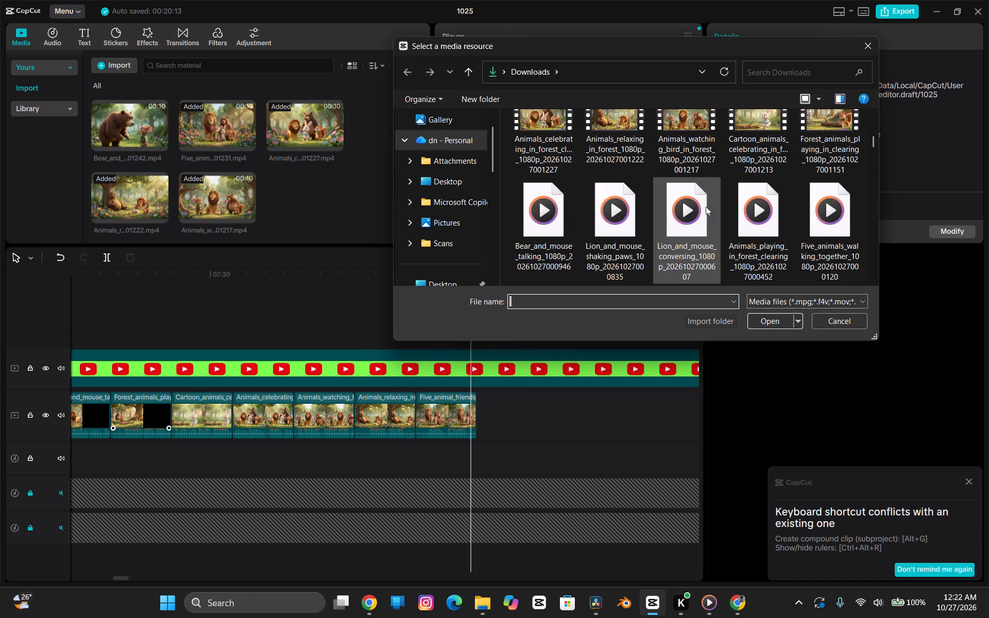
{"action": "scroll", "coordinate": [706, 207], "scroll_direction": "down", "scroll_amount": 1}
{"action": "left_click", "coordinate": [706, 207]}
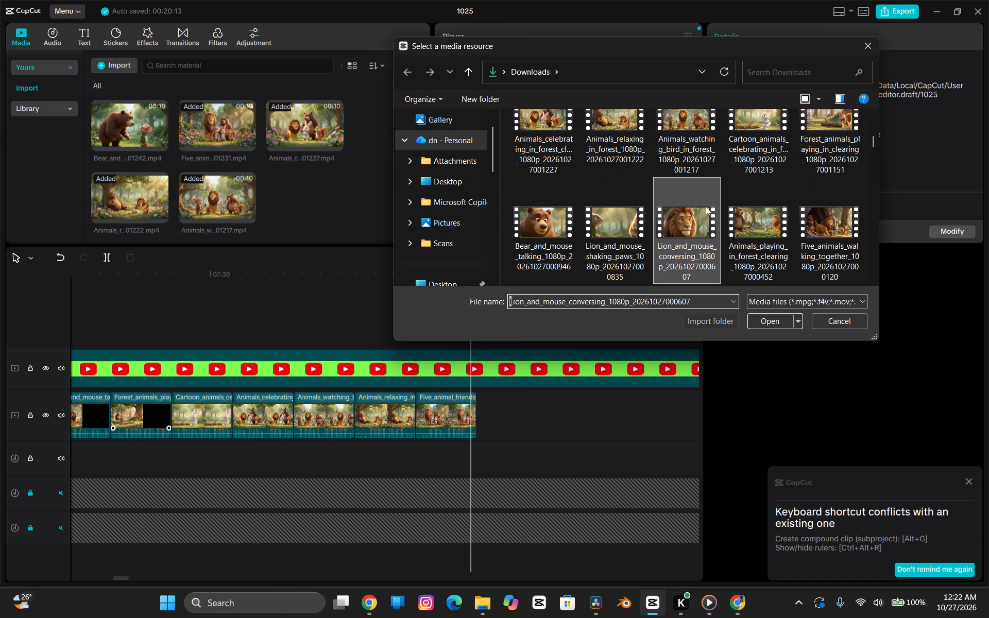
{"action": "key", "text": "Up"}
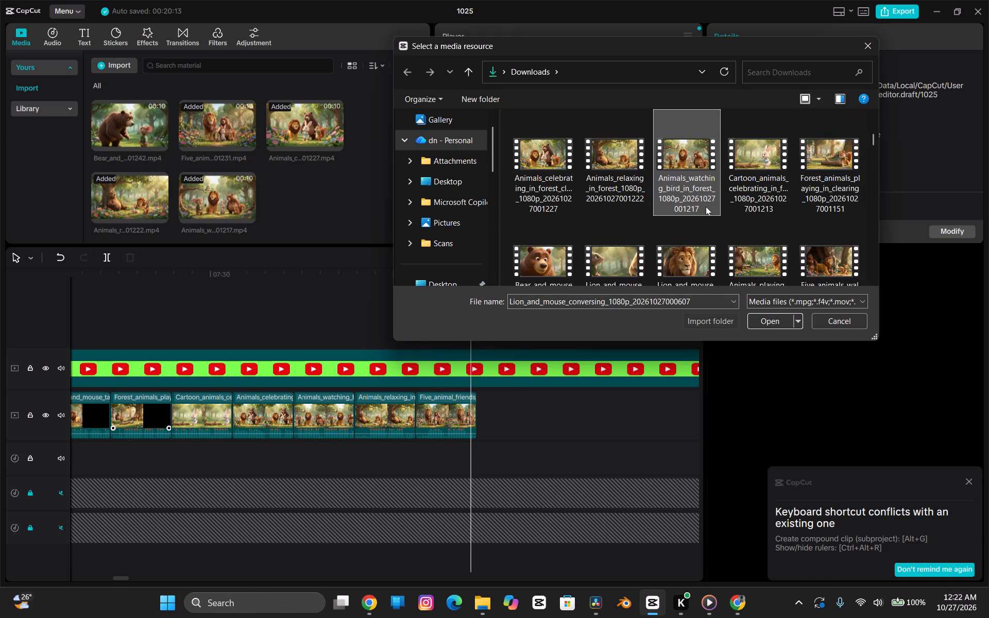
{"action": "key", "text": "Up"}
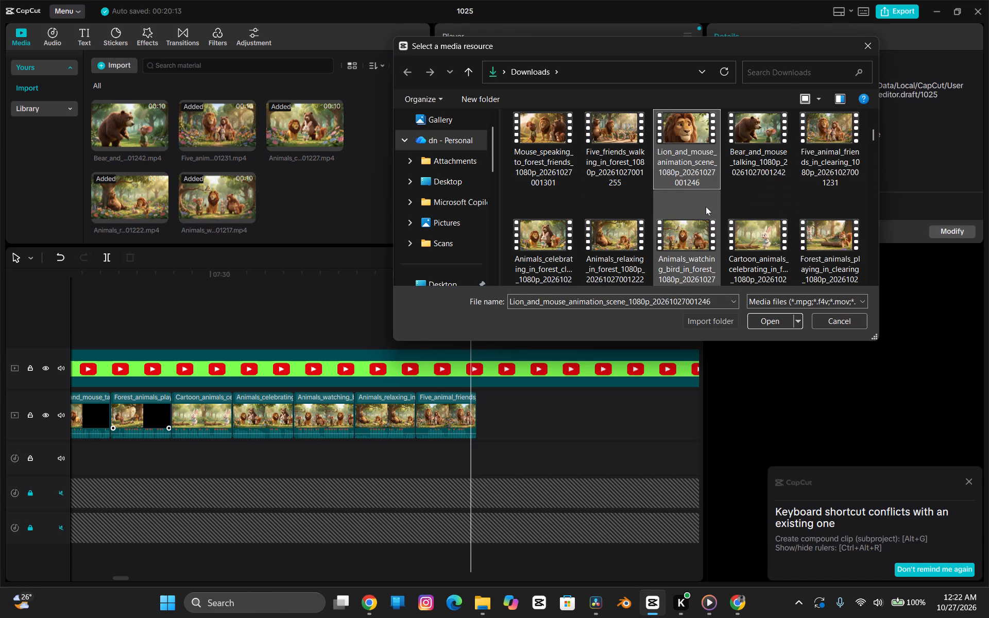
{"action": "double_click", "coordinate": [835, 118]}
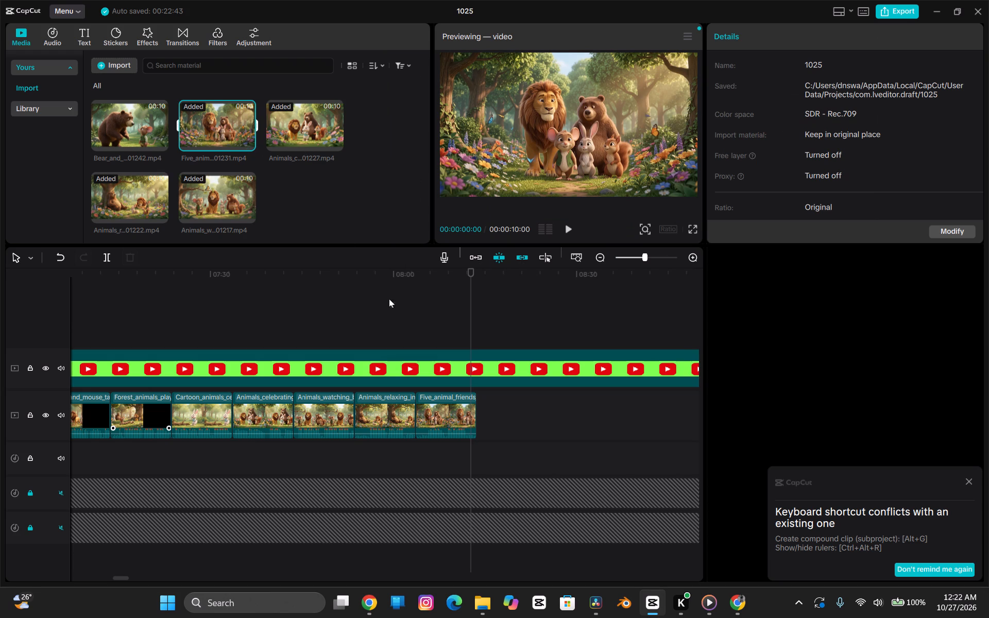
Check the Five_animal_friends clip on the timeline, then look back through the project media and preview the Forest_animals_playing source clip.
{"action": "left_click", "coordinate": [432, 278]}
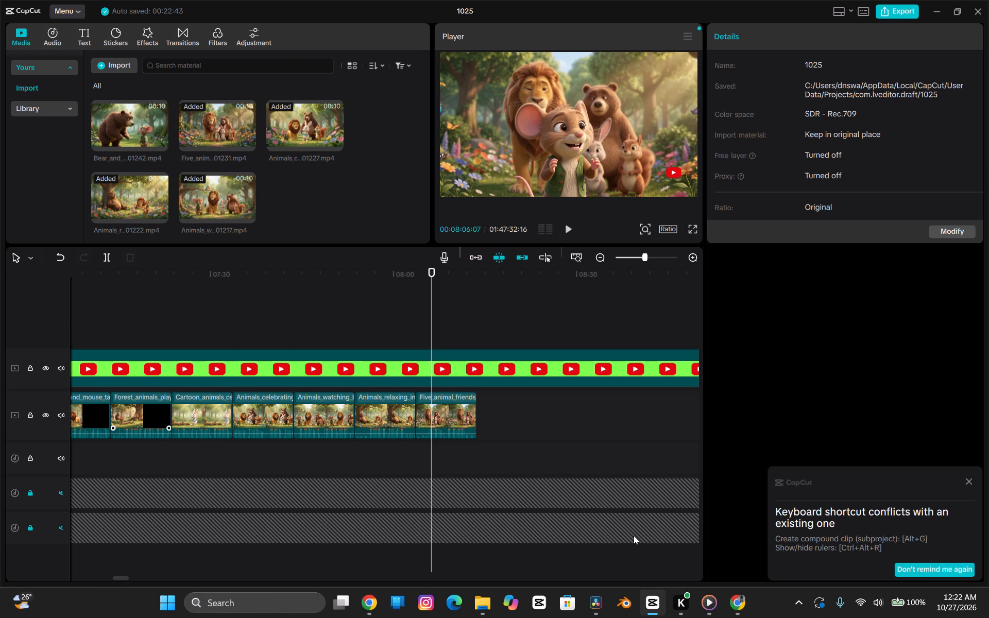
{"action": "scroll", "coordinate": [308, 163], "scroll_direction": "up", "scroll_amount": 1}
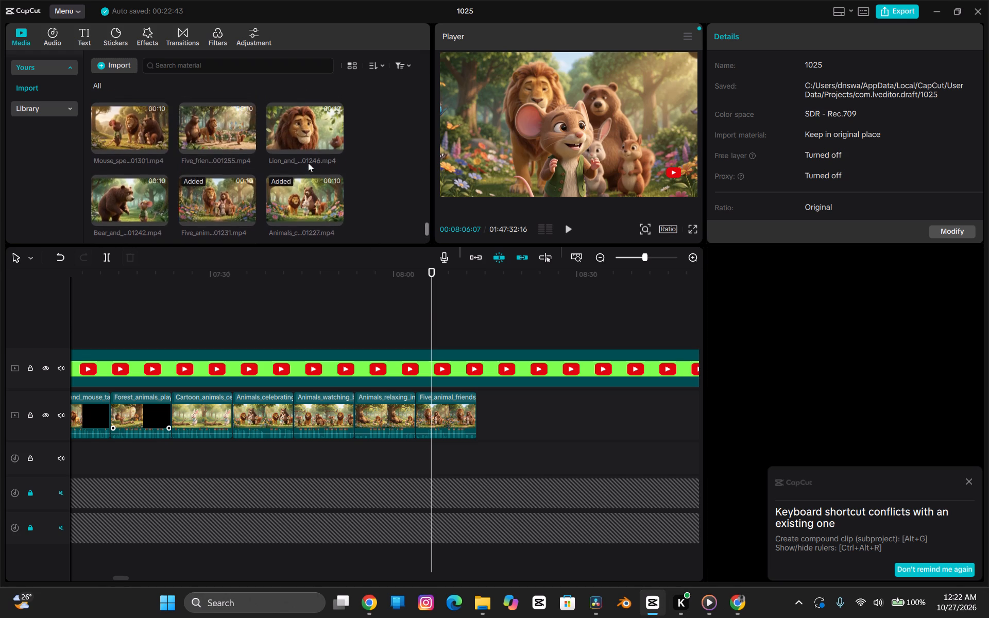
{"action": "scroll", "coordinate": [308, 163], "scroll_direction": "up", "scroll_amount": 1}
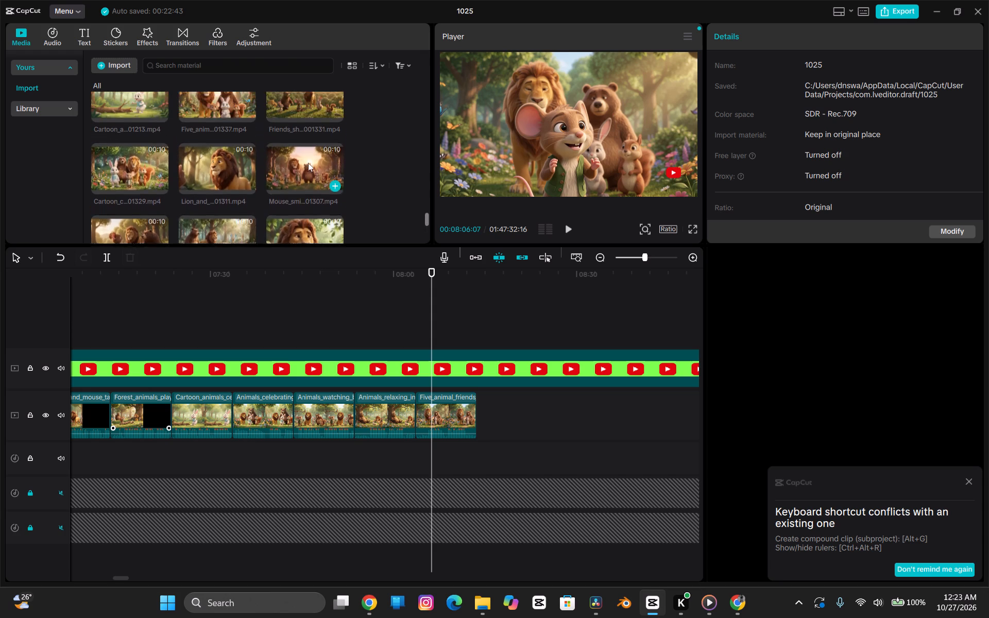
{"action": "scroll", "coordinate": [308, 163], "scroll_direction": "up", "scroll_amount": 2}
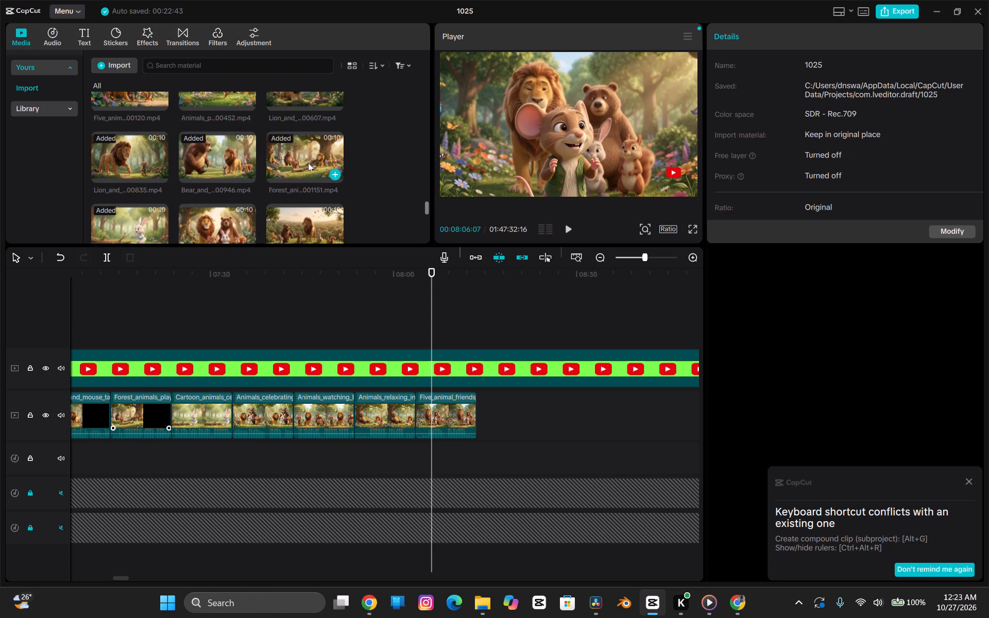
{"action": "scroll", "coordinate": [308, 163], "scroll_direction": "up", "scroll_amount": 1}
{"action": "left_click", "coordinate": [311, 146]}
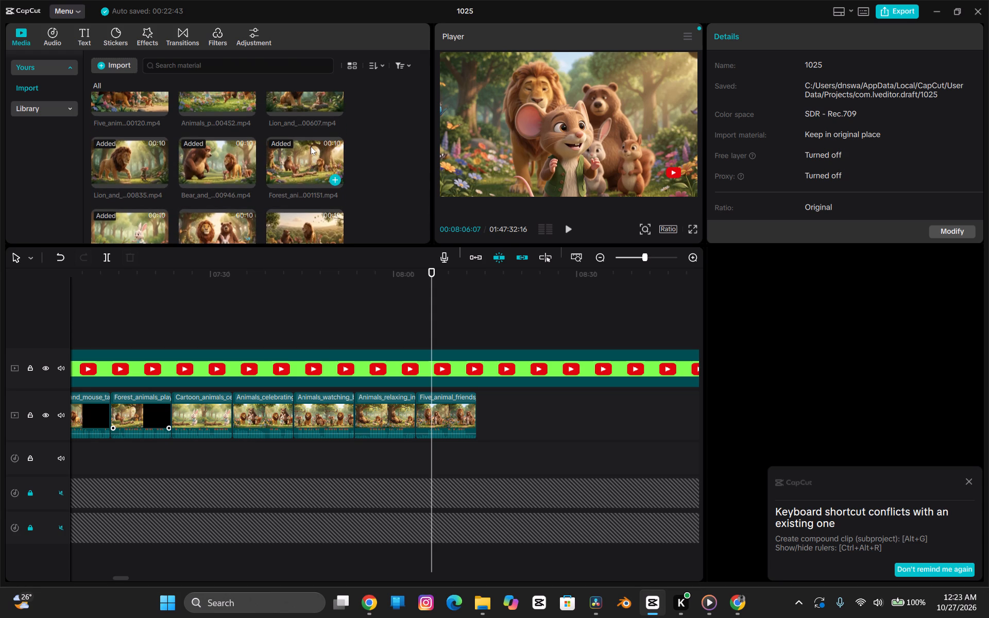
{"action": "scroll", "coordinate": [311, 146], "scroll_direction": "up", "scroll_amount": 1}
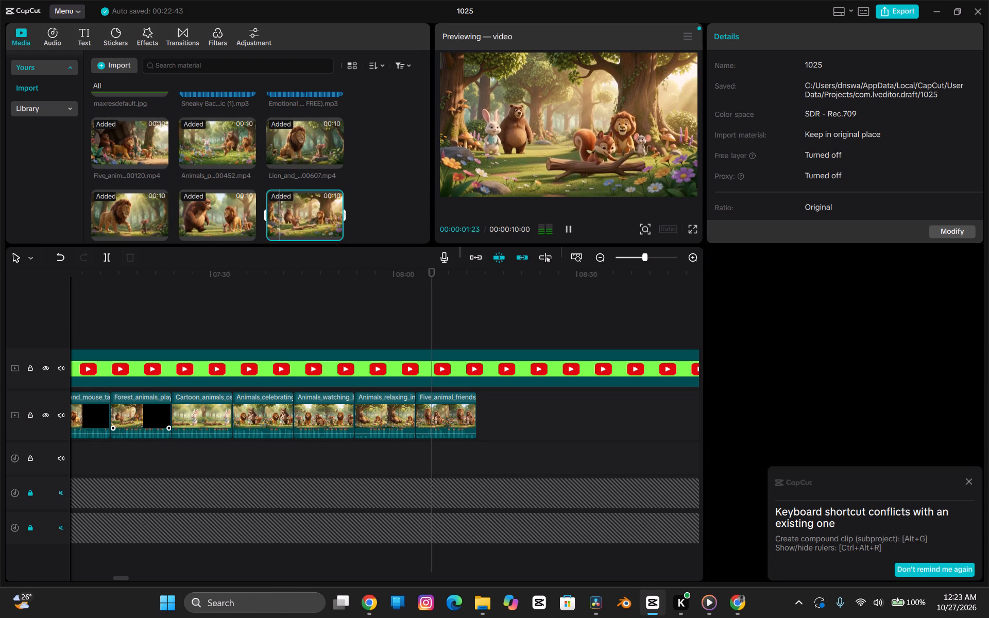
Import the Animals_celebrating_in_forest clip ending 1227 from Downloads and preview it in the project media.
{"action": "left_click", "coordinate": [128, 65]}
{"action": "scroll", "coordinate": [601, 247], "scroll_direction": "down", "scroll_amount": 1}
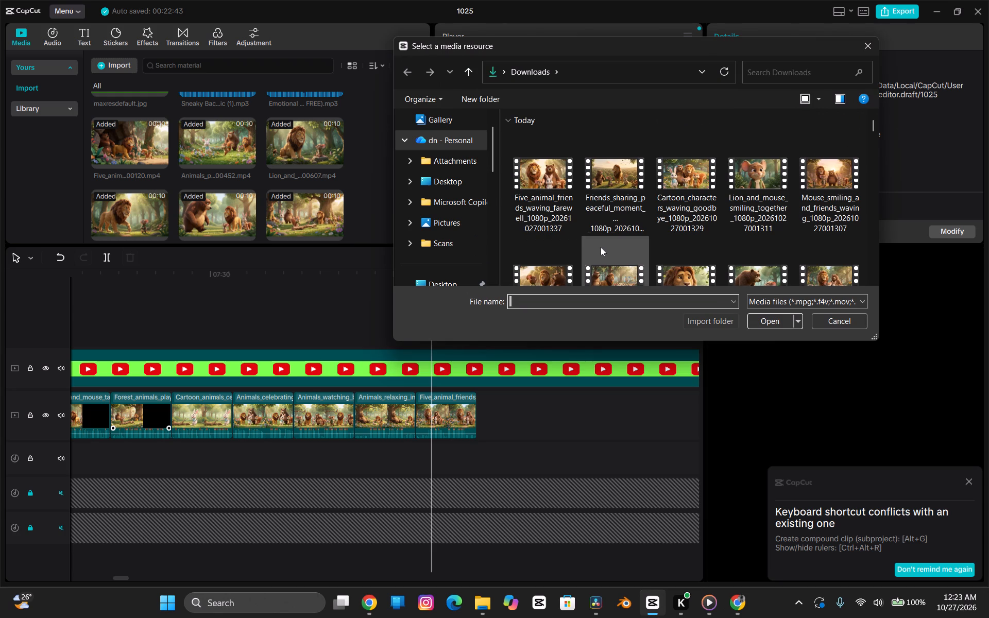
{"action": "scroll", "coordinate": [601, 247], "scroll_direction": "down", "scroll_amount": 1}
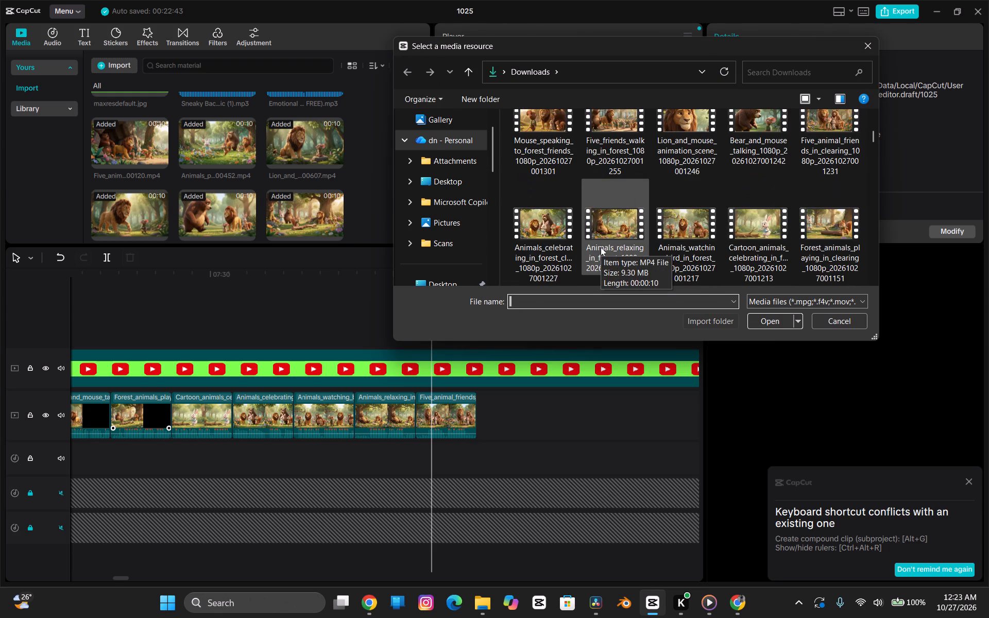
{"action": "scroll", "coordinate": [601, 247], "scroll_direction": "down", "scroll_amount": 1}
{"action": "double_click", "coordinate": [557, 237]}
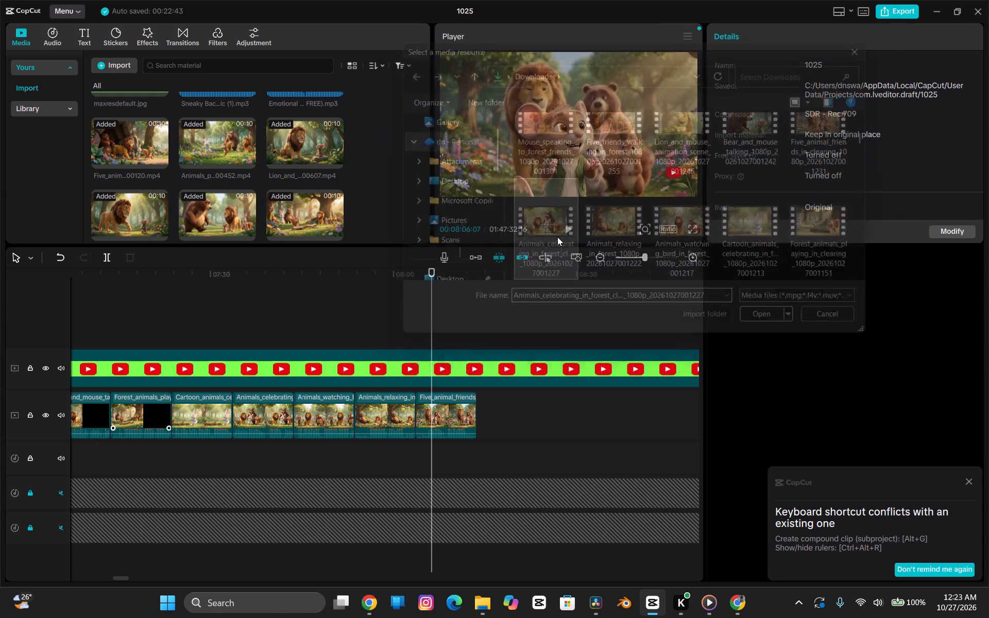
{"action": "left_click", "coordinate": [317, 131]}
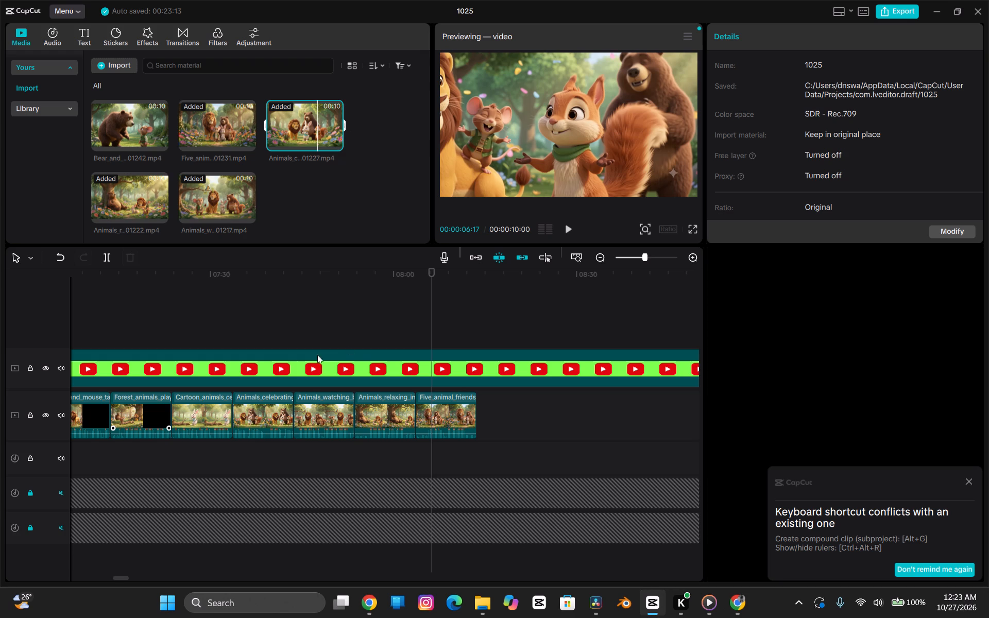
Play the timeline from the Animals_celebrating clip to check how it runs into the next clip.
{"action": "left_click", "coordinate": [262, 409]}
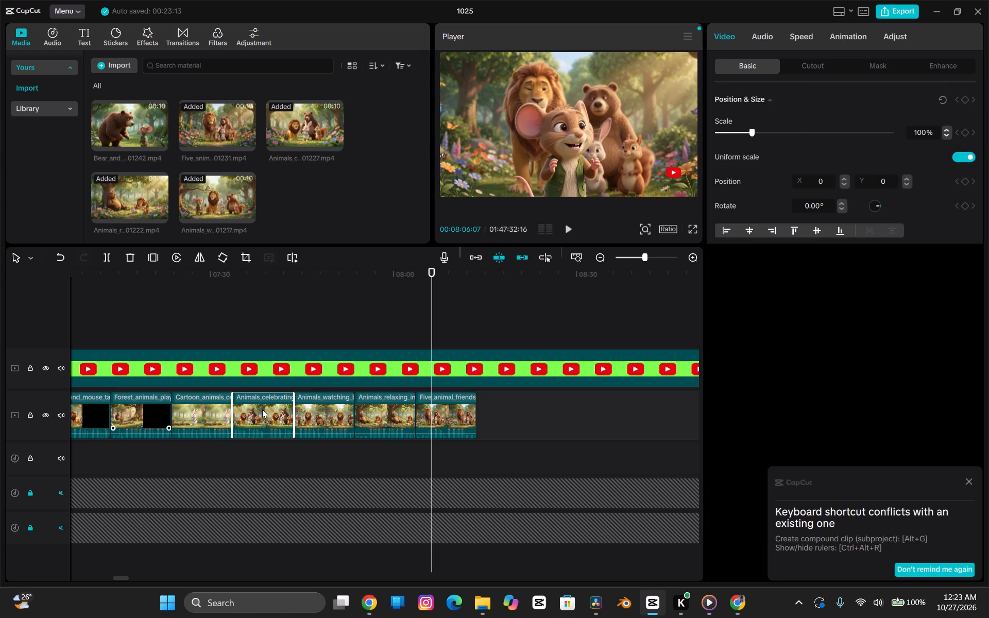
{"action": "left_click", "coordinate": [252, 276]}
{"action": "key", "text": "space"}
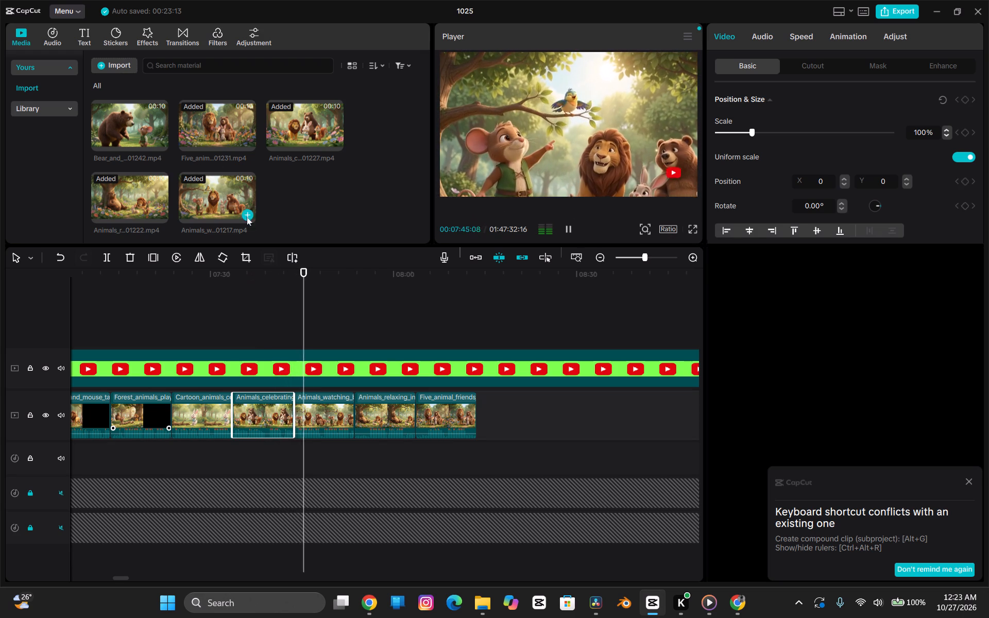
{"action": "left_click", "coordinate": [277, 288]}
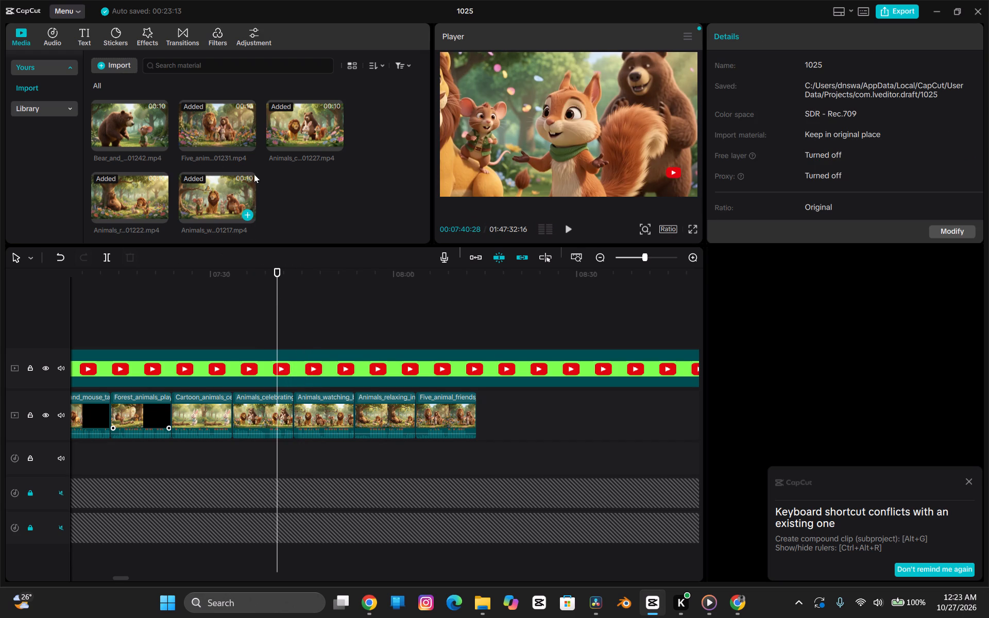
Import the Cartoon_animals_celebrating clip ending 1213 from Downloads, preview it and compare it with its copy on the timeline.
{"action": "scroll", "coordinate": [251, 177], "scroll_direction": "up", "scroll_amount": 1}
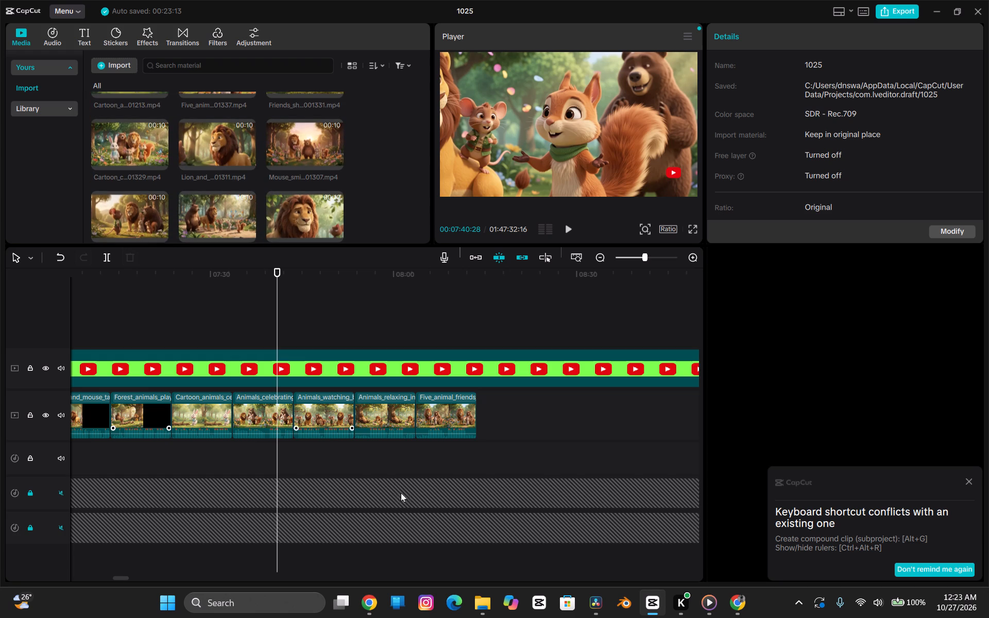
{"action": "left_click", "coordinate": [124, 60]}
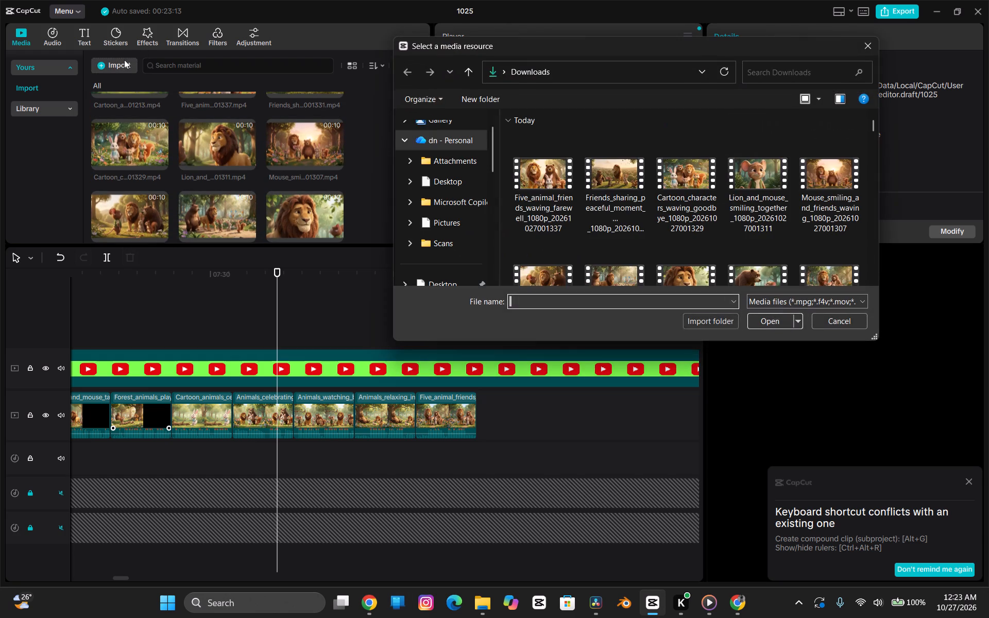
{"action": "scroll", "coordinate": [699, 247], "scroll_direction": "down", "scroll_amount": 1}
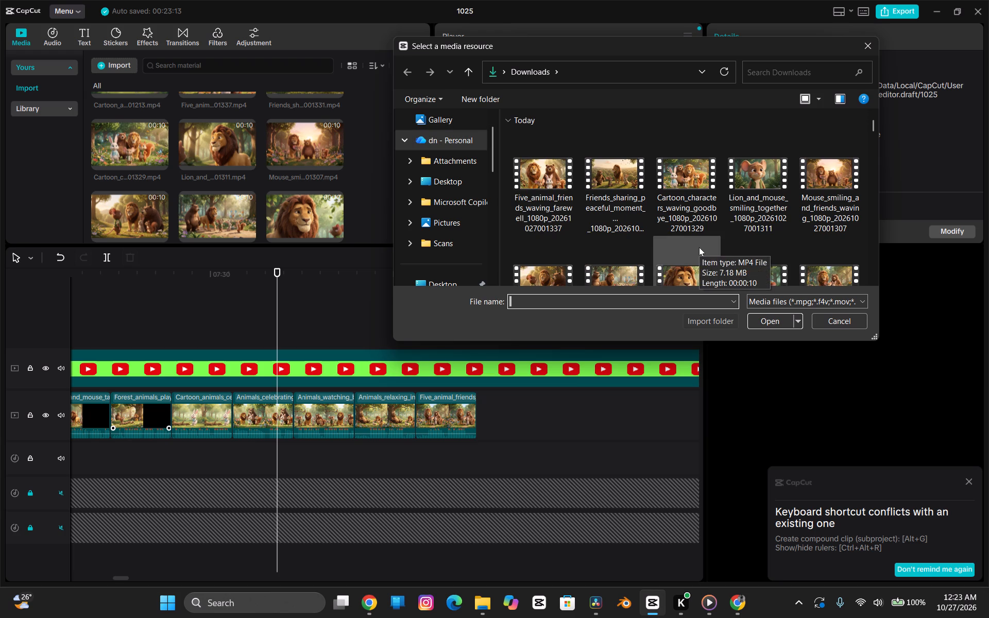
{"action": "scroll", "coordinate": [699, 247], "scroll_direction": "down", "scroll_amount": 2}
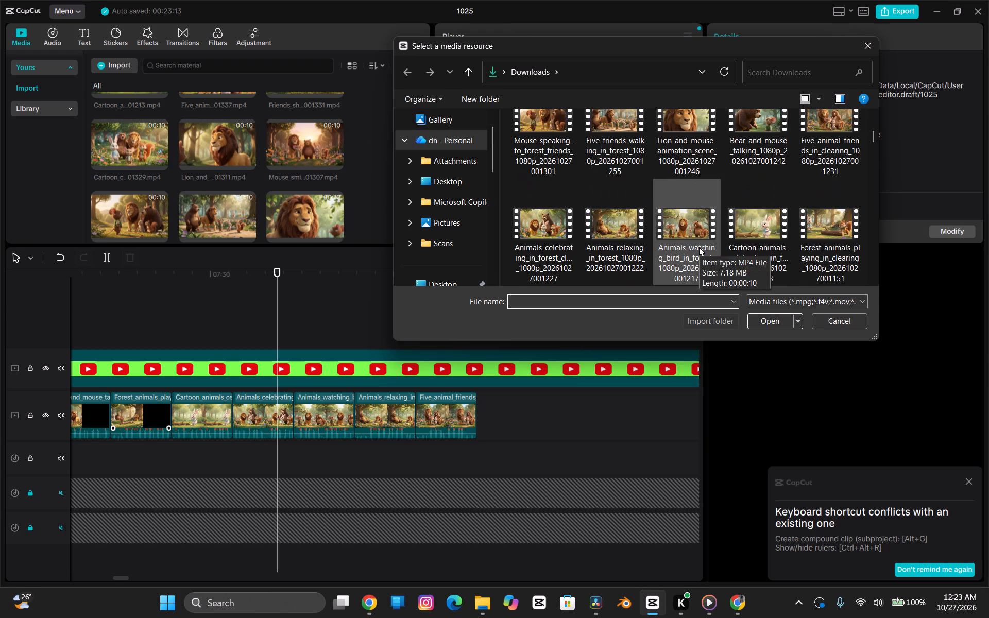
{"action": "double_click", "coordinate": [746, 231]}
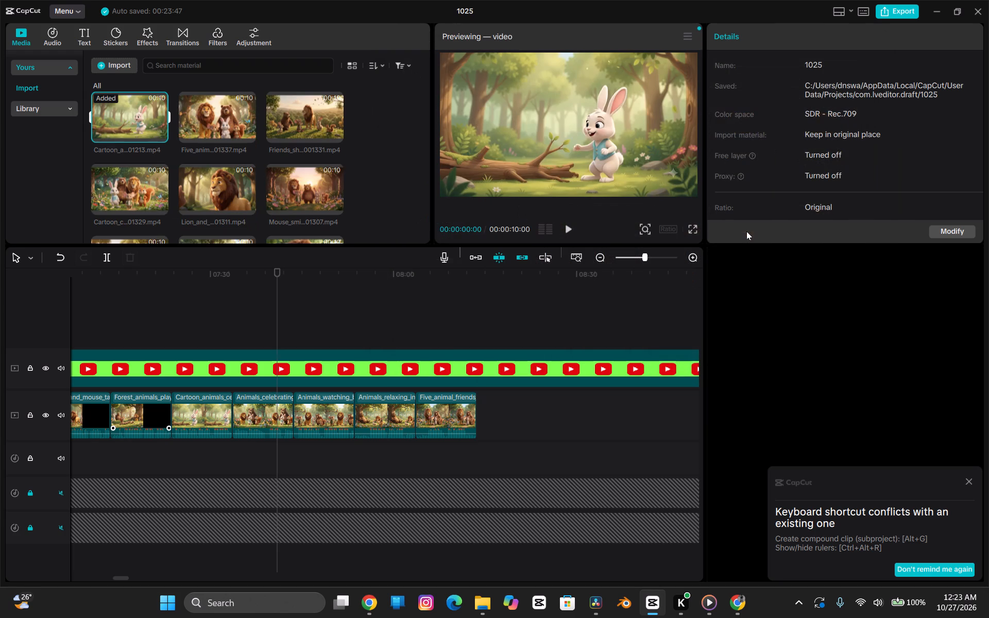
{"action": "left_click", "coordinate": [124, 116]}
{"action": "left_click", "coordinate": [211, 402]}
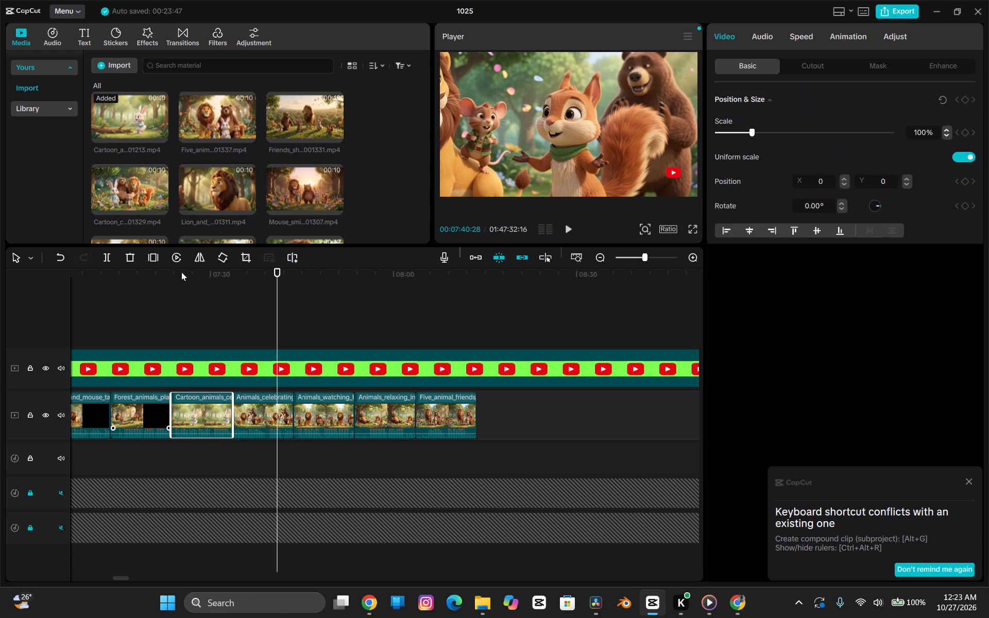
Delete the Animals_celebrating clip that follows Cartoon_animals_celebrating on the timeline.
{"action": "left_click", "coordinate": [266, 403]}
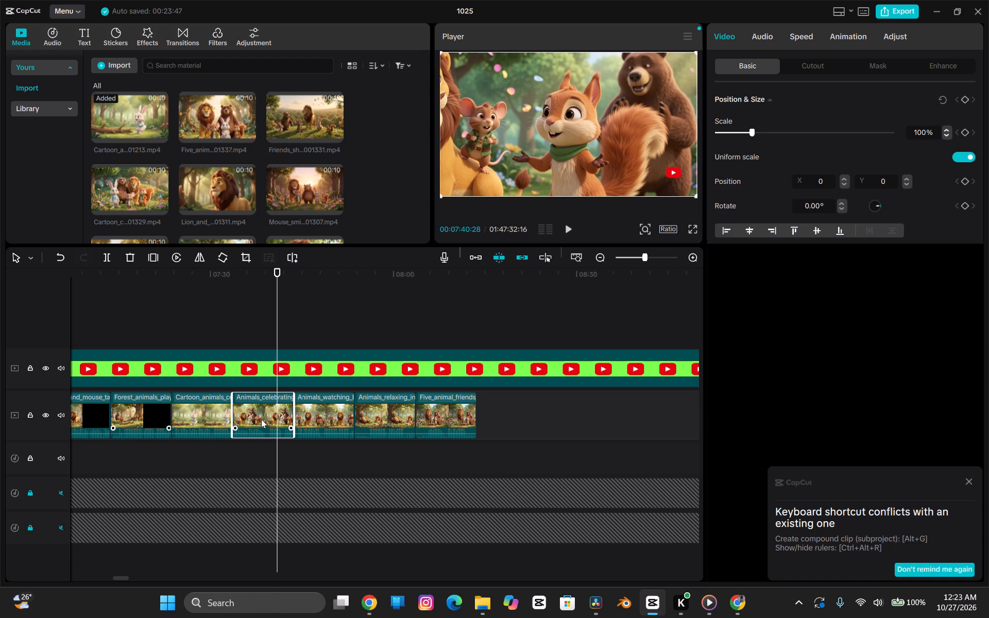
{"action": "left_click", "coordinate": [261, 419]}
{"action": "key", "text": "Delete"}
Close the gap after the Cartoon_animals_celebrating clip by moving the Animals_watching_bird clip directly against its end.
{"action": "triple_click", "coordinate": [261, 419]}
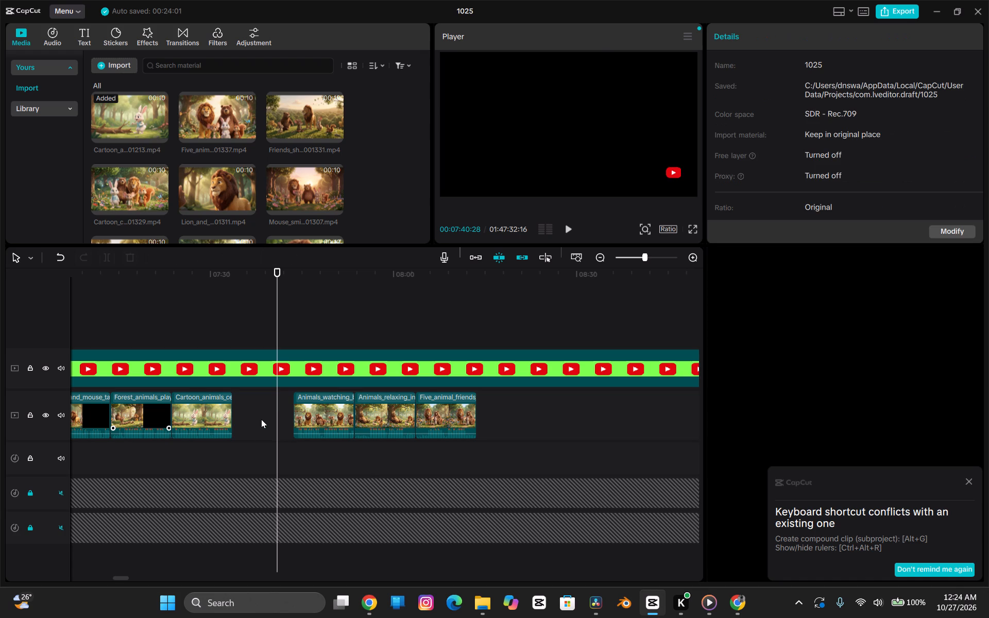
{"action": "key", "text": "Delete"}
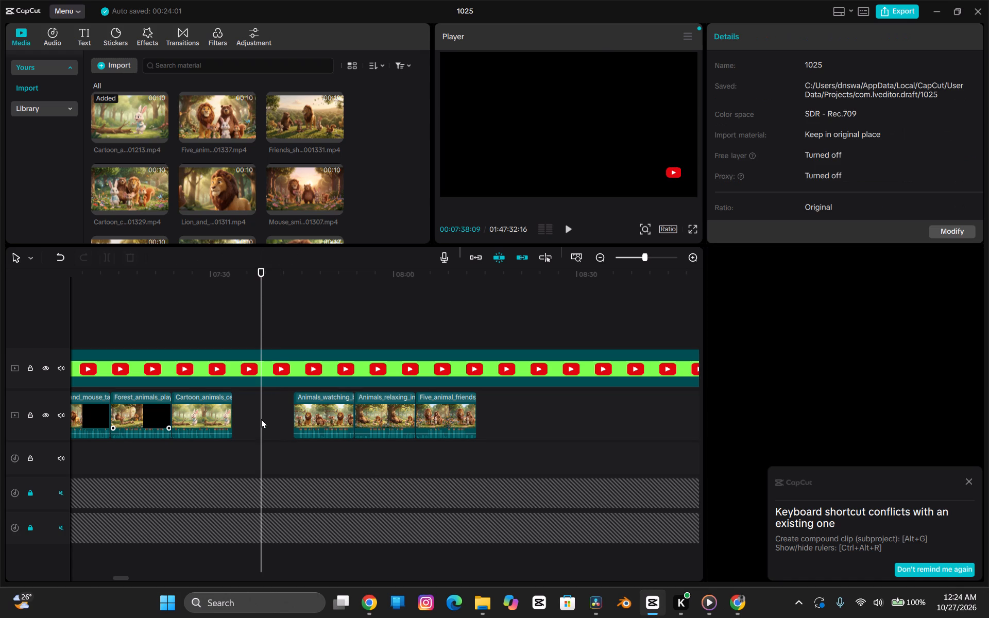
{"action": "key", "text": "shift+BackSpace"}
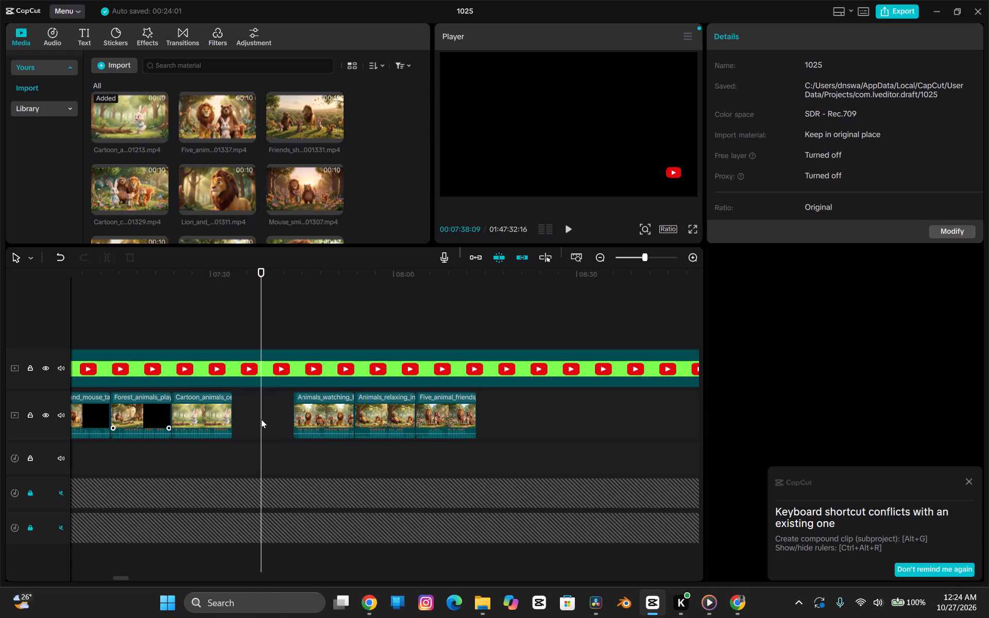
{"action": "left_click", "coordinate": [261, 419]}
{"action": "left_click_drag", "start_coordinate": [327, 406], "coordinate": [266, 405]}
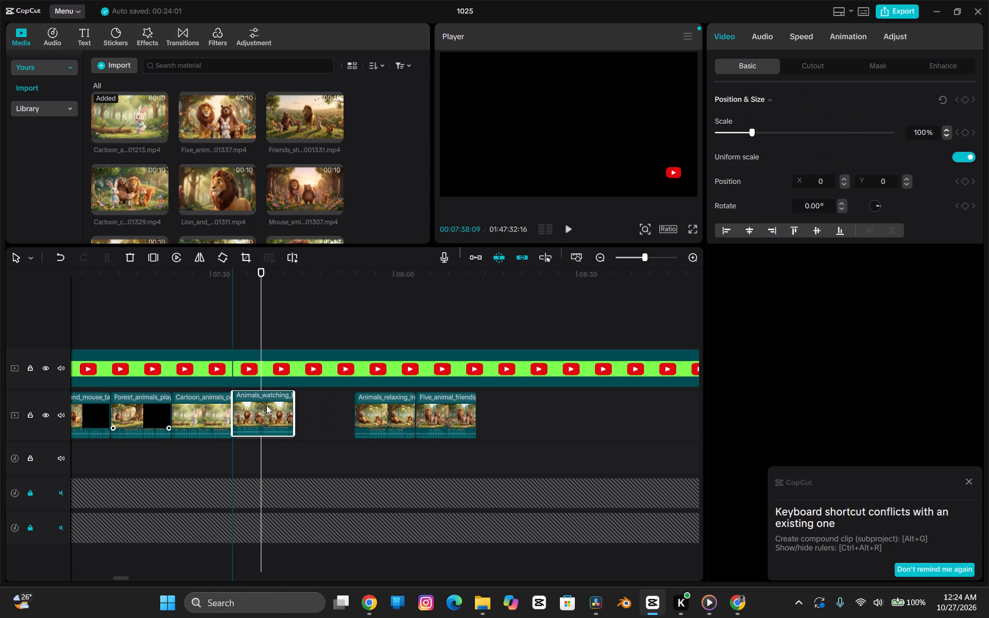
Close the remaining gaps after the Animals_watching_bird clip by moving Animals_relaxing and Five_animal_friends directly against the preceding clips.
{"action": "left_click_drag", "start_coordinate": [266, 405], "coordinate": [266, 406]}
{"action": "left_click_drag", "start_coordinate": [378, 413], "coordinate": [322, 413]}
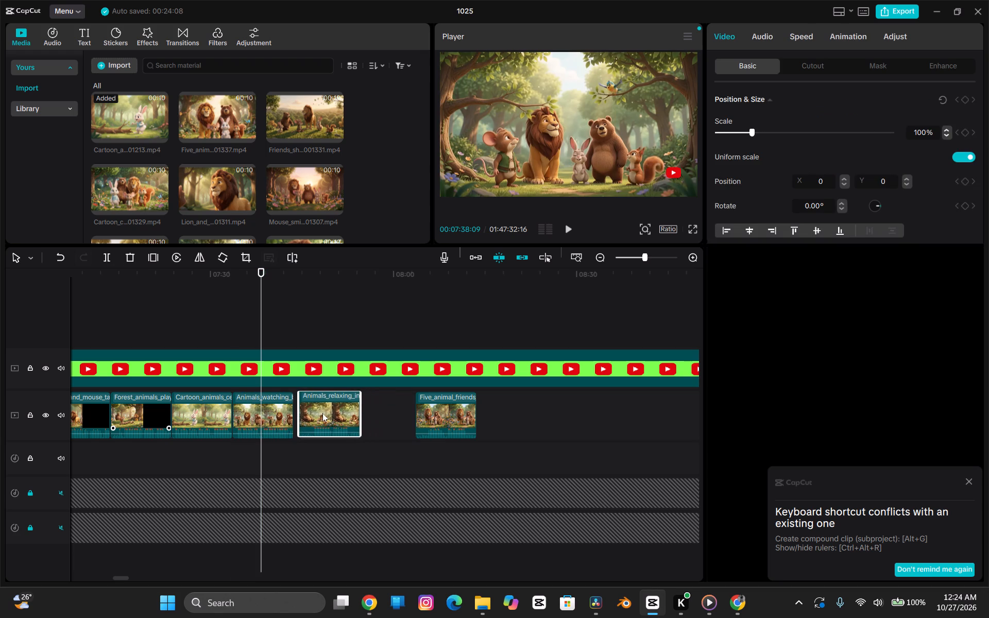
{"action": "left_click_drag", "start_coordinate": [322, 413], "coordinate": [318, 414]}
{"action": "left_click_drag", "start_coordinate": [438, 419], "coordinate": [379, 415]}
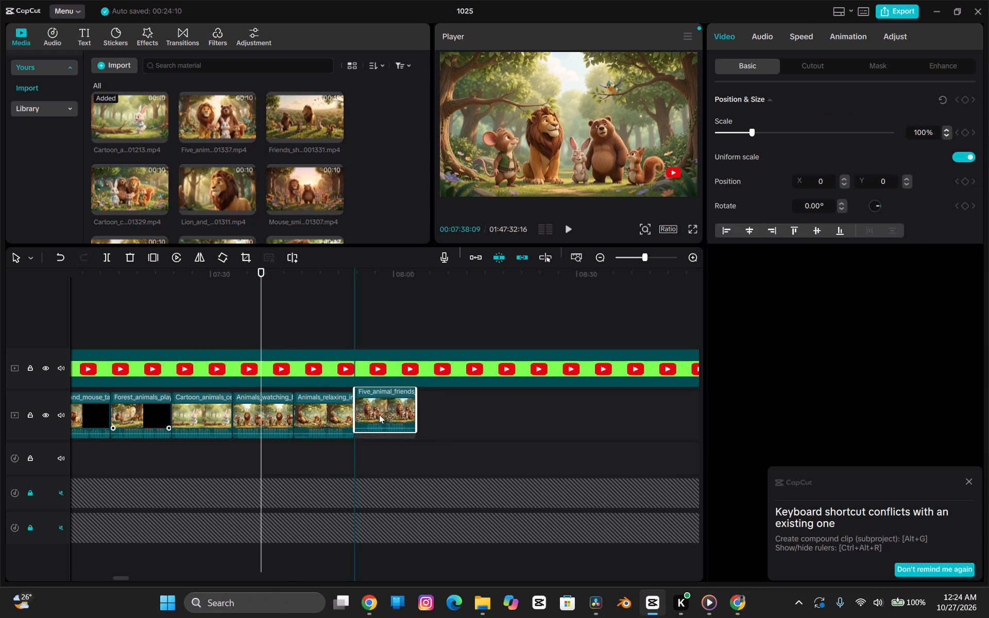
{"action": "left_click_drag", "start_coordinate": [379, 415], "coordinate": [370, 423]}
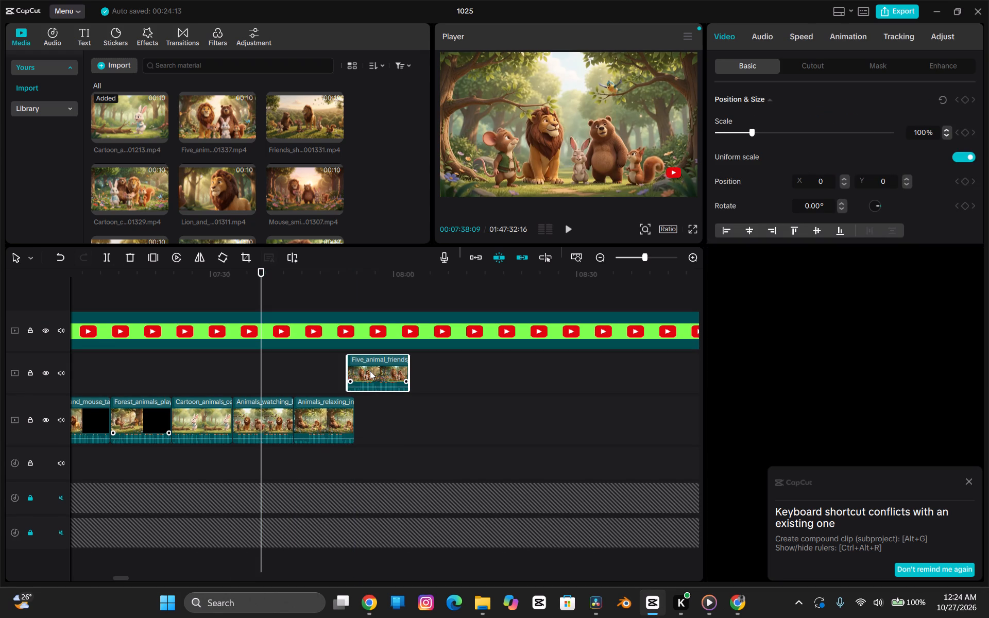
{"action": "left_click_drag", "start_coordinate": [369, 369], "coordinate": [378, 411]}
Add the Animals_celebrating clip ending 1227 from the imported media to the timeline directly after the Five_animal_friends clip.
{"action": "left_click", "coordinate": [440, 420]}
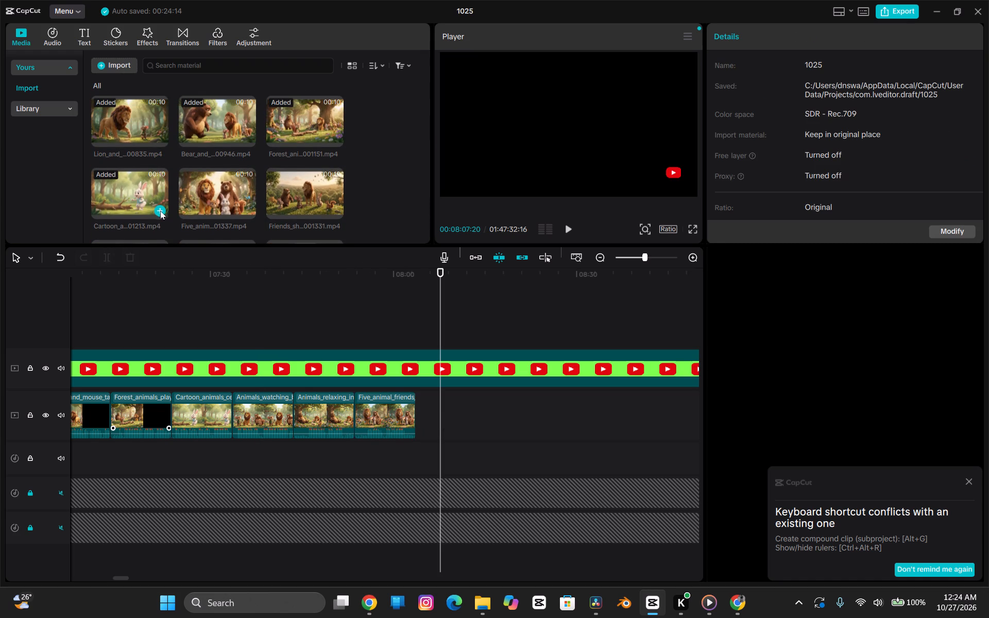
{"action": "scroll", "coordinate": [164, 212], "scroll_direction": "down", "scroll_amount": 1}
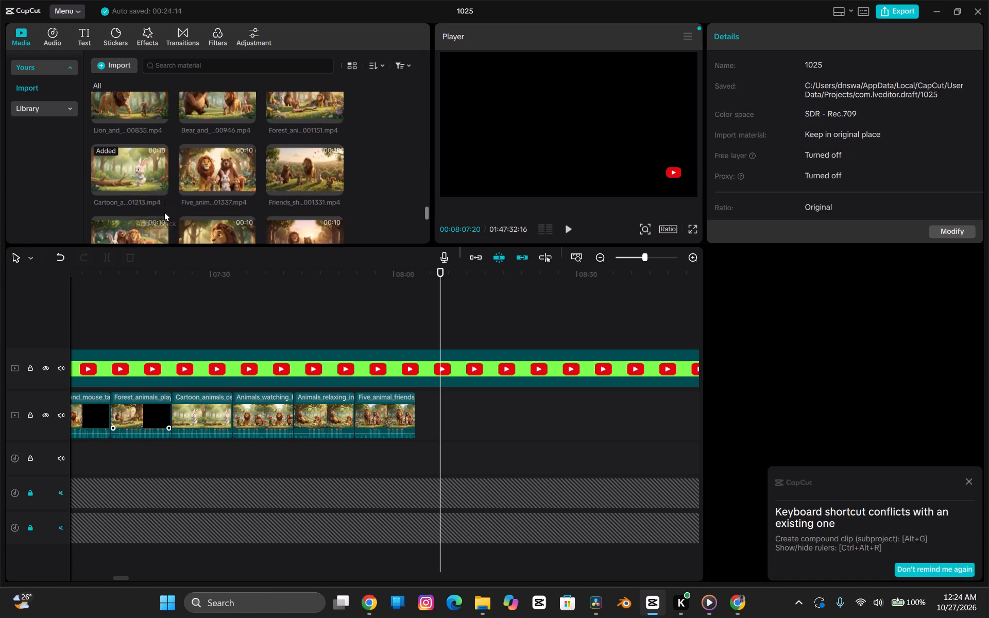
{"action": "scroll", "coordinate": [164, 212], "scroll_direction": "down", "scroll_amount": 2}
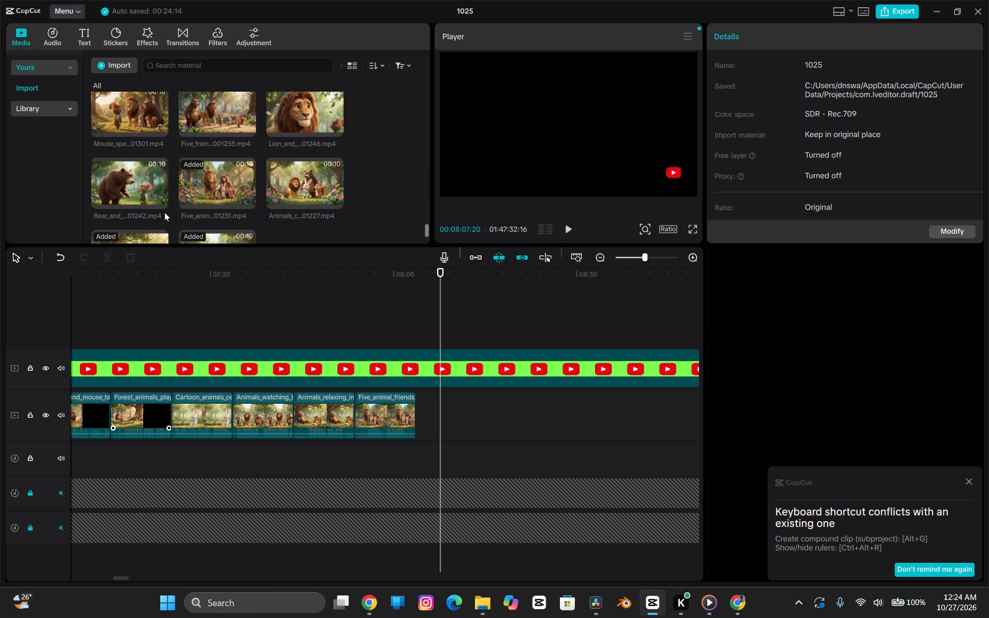
{"action": "scroll", "coordinate": [164, 212], "scroll_direction": "down", "scroll_amount": 2}
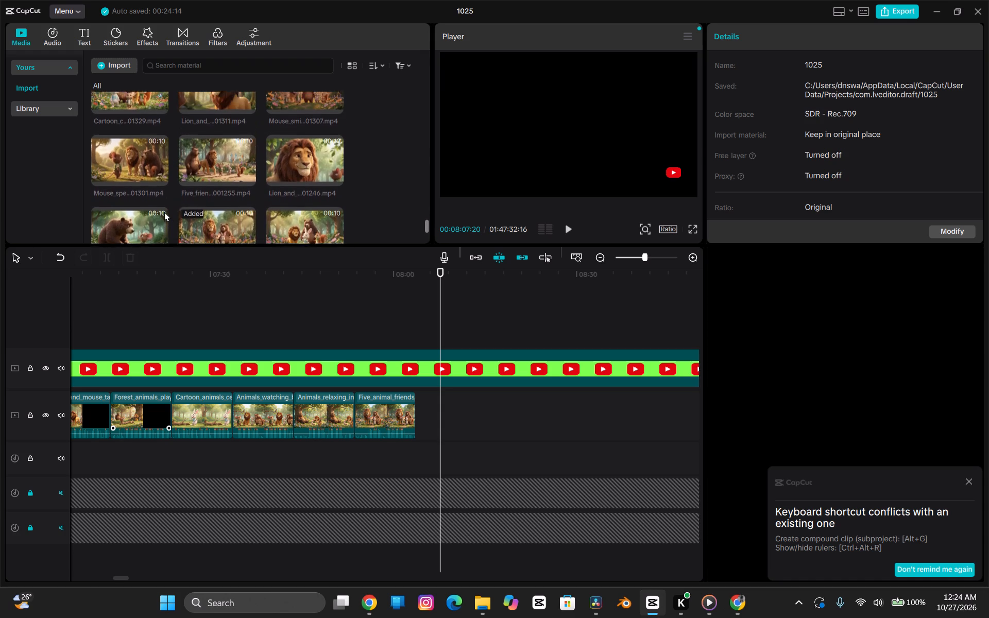
{"action": "scroll", "coordinate": [164, 212], "scroll_direction": "down", "scroll_amount": 2}
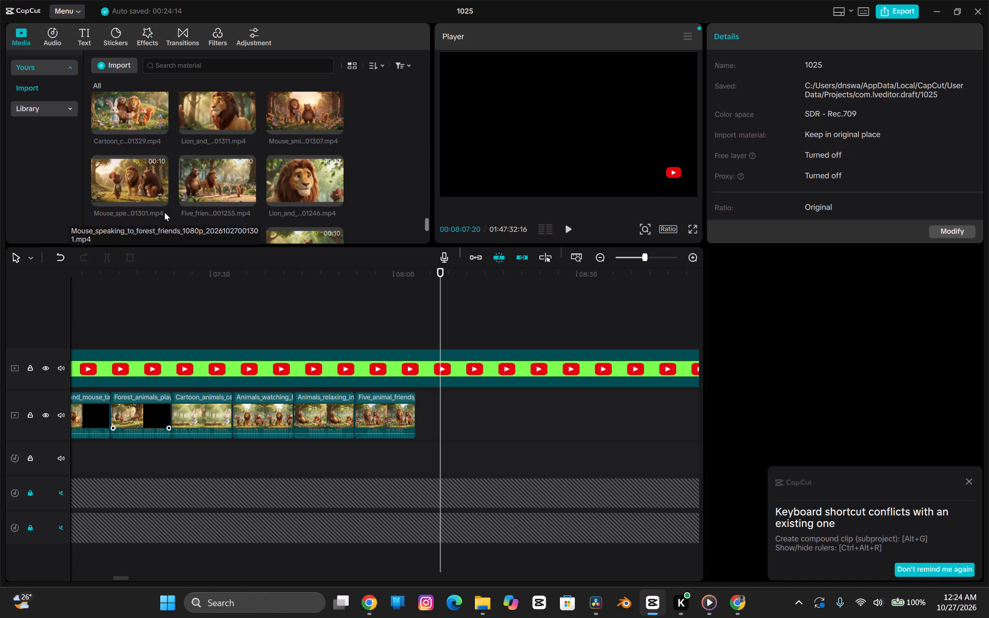
{"action": "scroll", "coordinate": [164, 212], "scroll_direction": "down", "scroll_amount": 1}
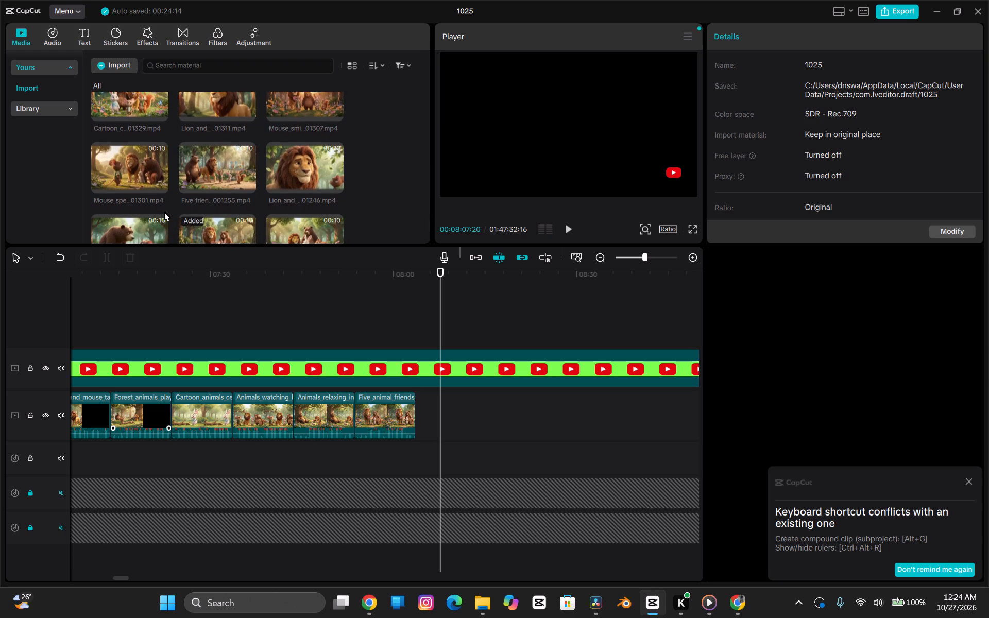
{"action": "scroll", "coordinate": [164, 212], "scroll_direction": "down", "scroll_amount": 1}
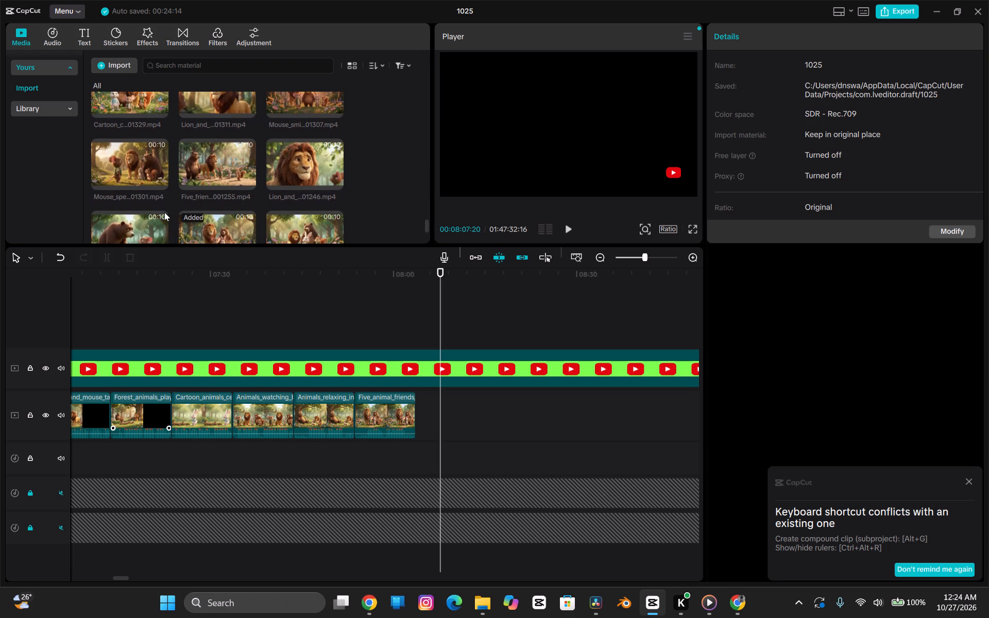
{"action": "scroll", "coordinate": [164, 212], "scroll_direction": "down", "scroll_amount": 1}
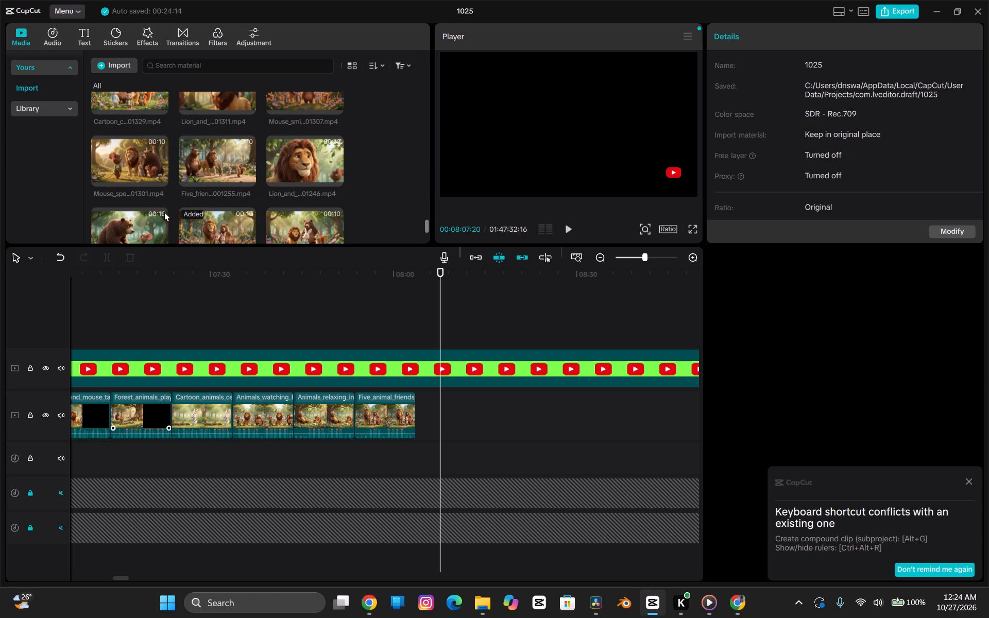
{"action": "scroll", "coordinate": [164, 212], "scroll_direction": "down", "scroll_amount": 1}
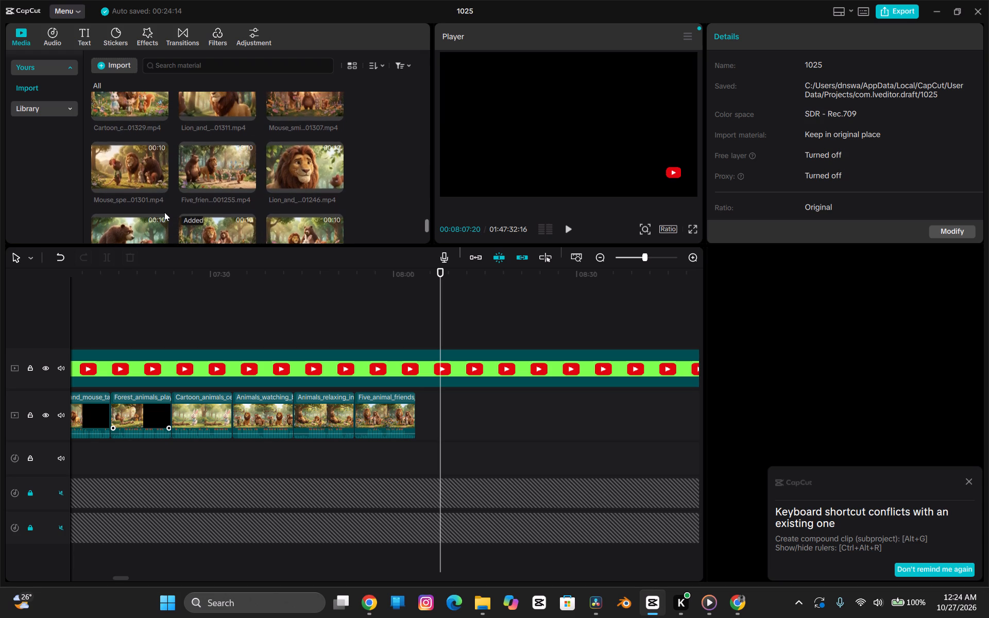
{"action": "scroll", "coordinate": [164, 212], "scroll_direction": "down", "scroll_amount": 1}
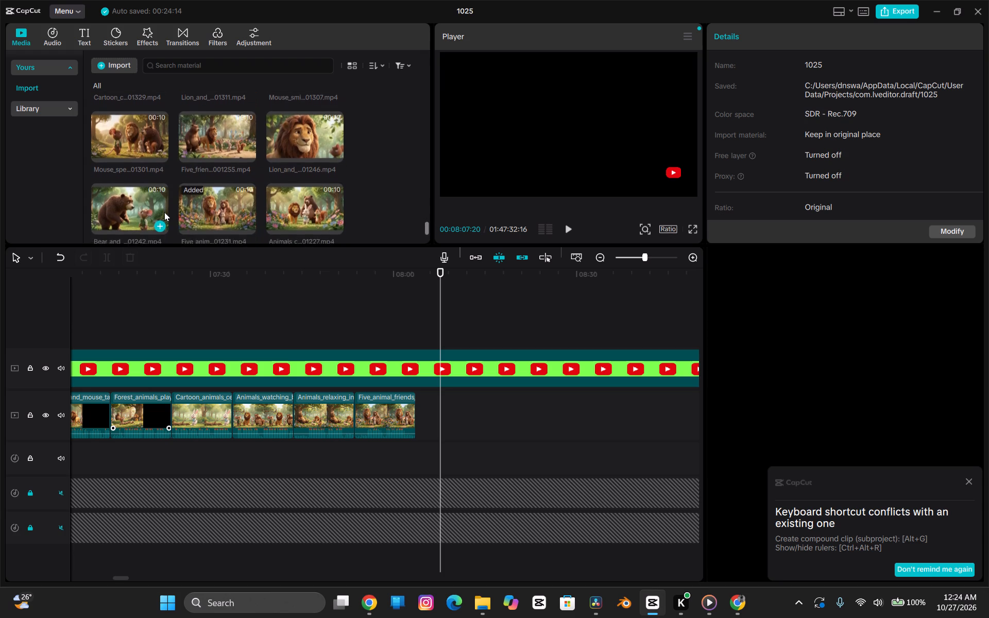
{"action": "scroll", "coordinate": [164, 212], "scroll_direction": "down", "scroll_amount": 2}
{"action": "double_click", "coordinate": [291, 118]}
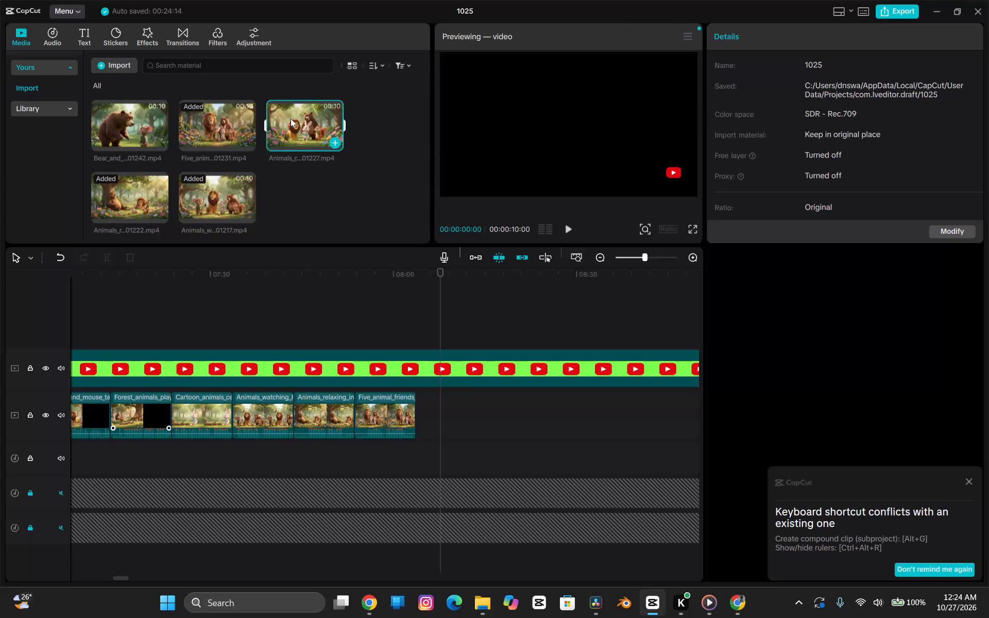
{"action": "left_click", "coordinate": [335, 144]}
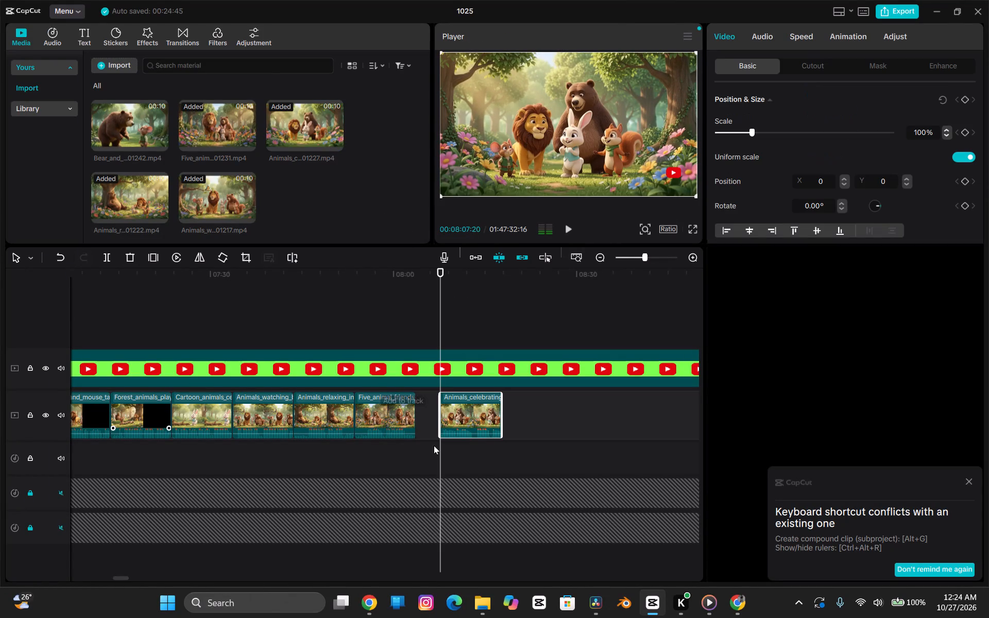
{"action": "left_click_drag", "start_coordinate": [468, 418], "coordinate": [444, 418]}
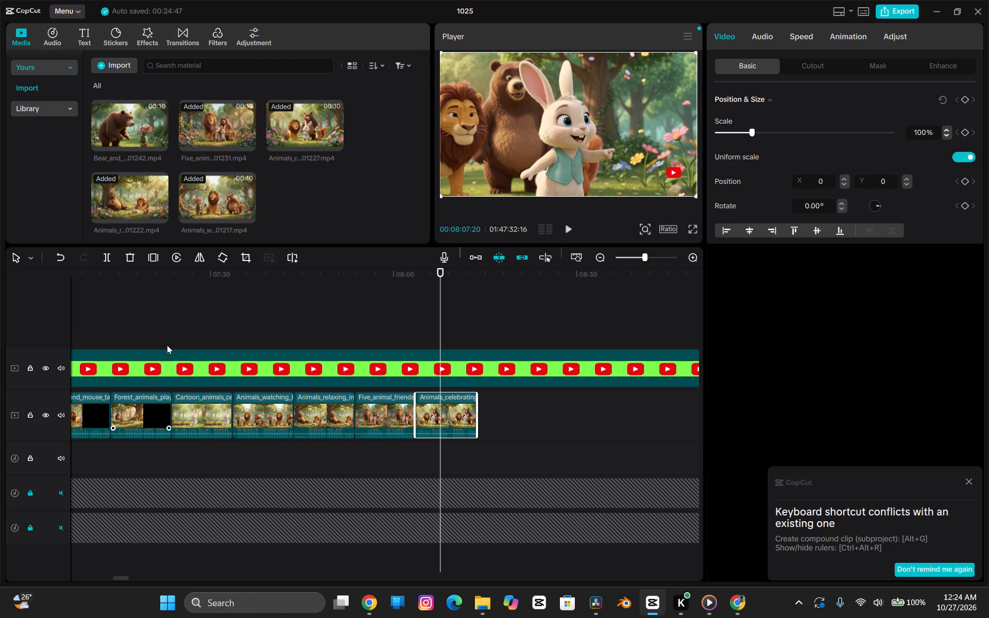
Add the Bear_and_mouse clip ending 1242 to the main video track directly after the Animals_celebrating clip.
{"action": "double_click", "coordinate": [139, 139]}
{"action": "left_click", "coordinate": [159, 140]}
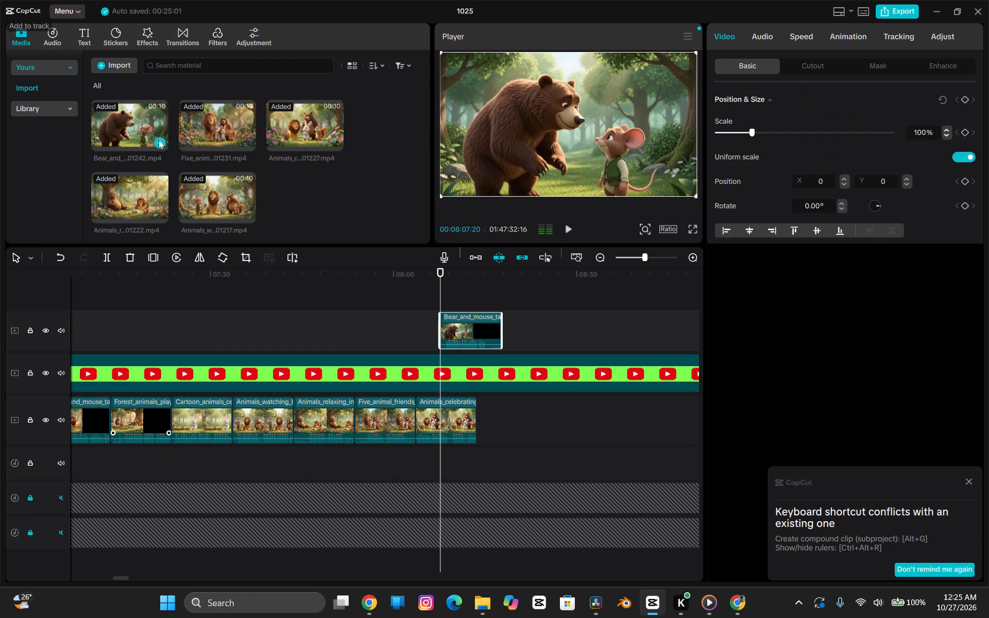
{"action": "left_click_drag", "start_coordinate": [467, 340], "coordinate": [508, 435]}
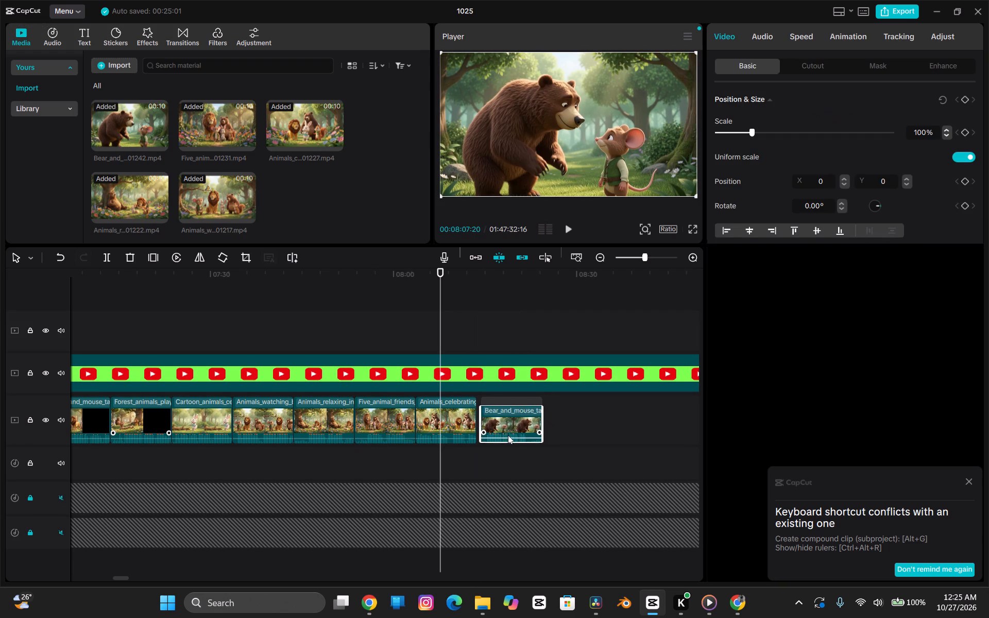
{"action": "left_click_drag", "start_coordinate": [508, 435], "coordinate": [505, 435]}
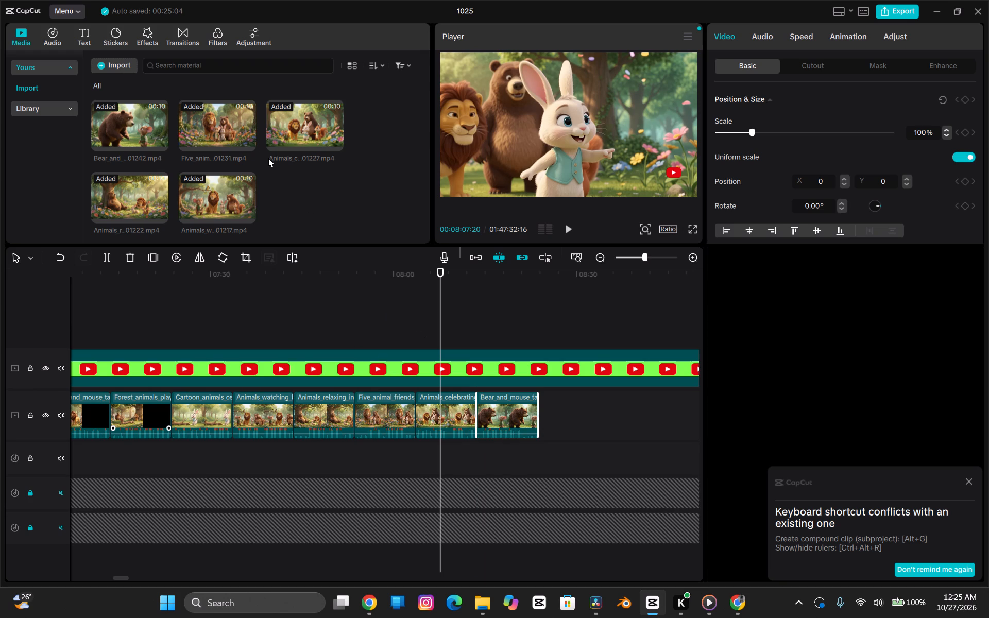
Append the Lion_and_mouse clip ending 1246 and the Five_friends_walking clip ending 1255 after the Bear_and_mouse clip.
{"action": "scroll", "coordinate": [270, 158], "scroll_direction": "up", "scroll_amount": 1}
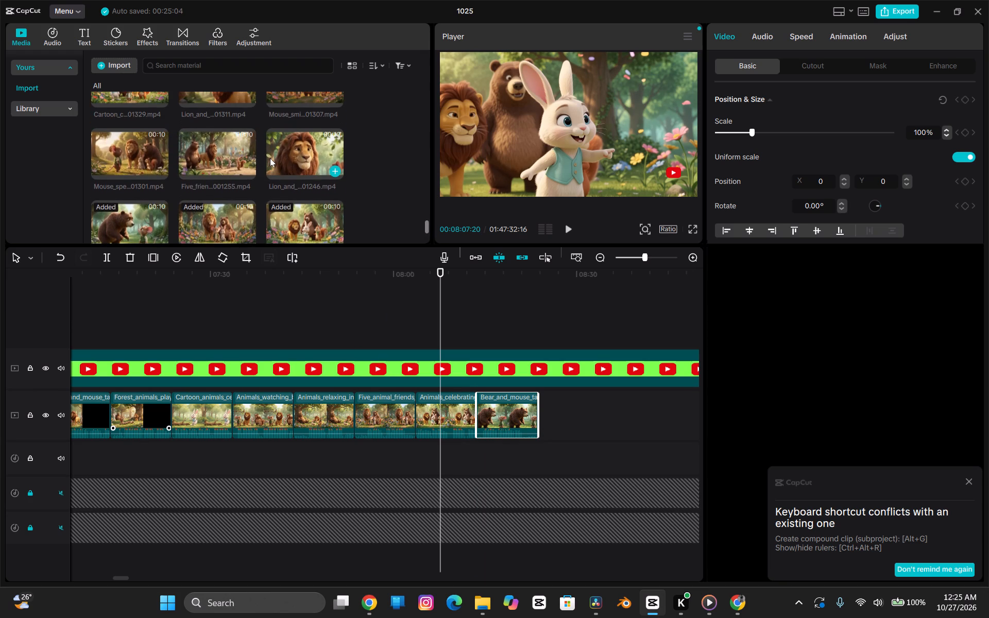
{"action": "left_click_drag", "start_coordinate": [279, 165], "coordinate": [543, 409]}
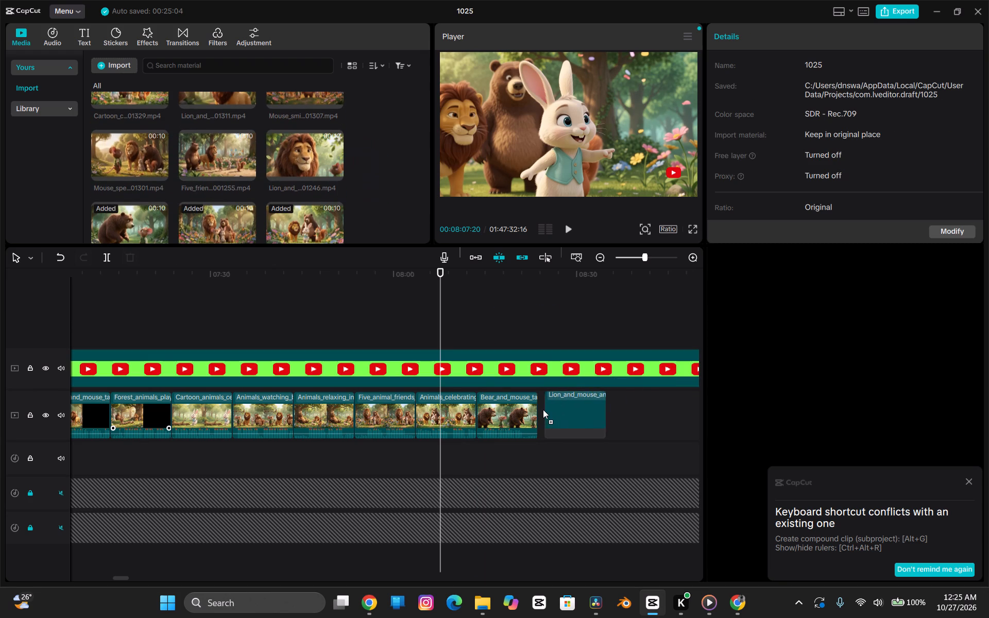
{"action": "left_click_drag", "start_coordinate": [543, 409], "coordinate": [538, 413]}
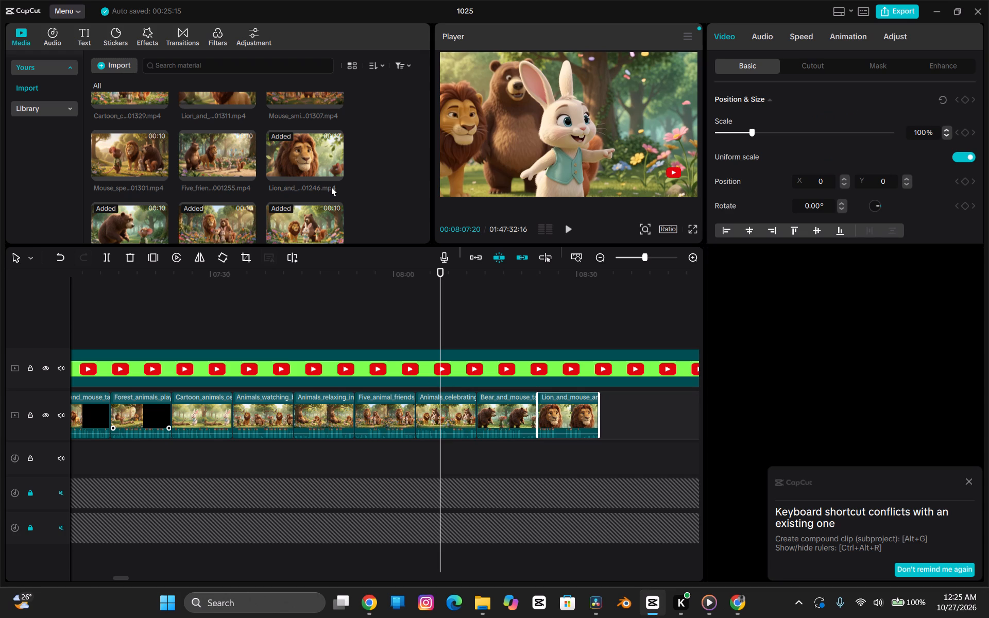
{"action": "left_click_drag", "start_coordinate": [228, 140], "coordinate": [595, 411]}
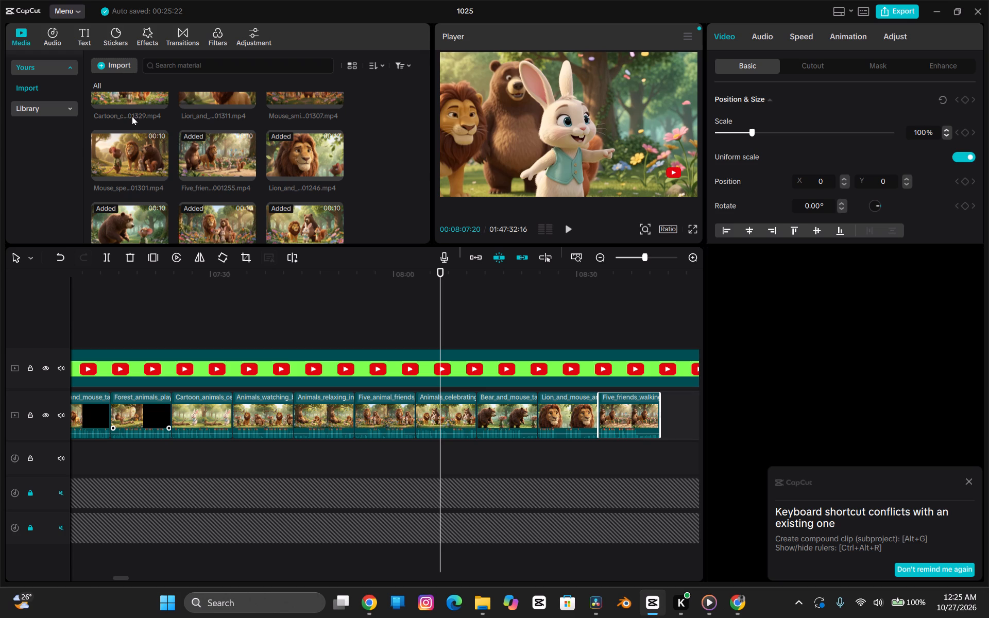
Add the Friends_sharing clip ending 1331 to the main video track directly after the Five_friends_walking clip.
{"action": "scroll", "coordinate": [195, 178], "scroll_direction": "up", "scroll_amount": 1}
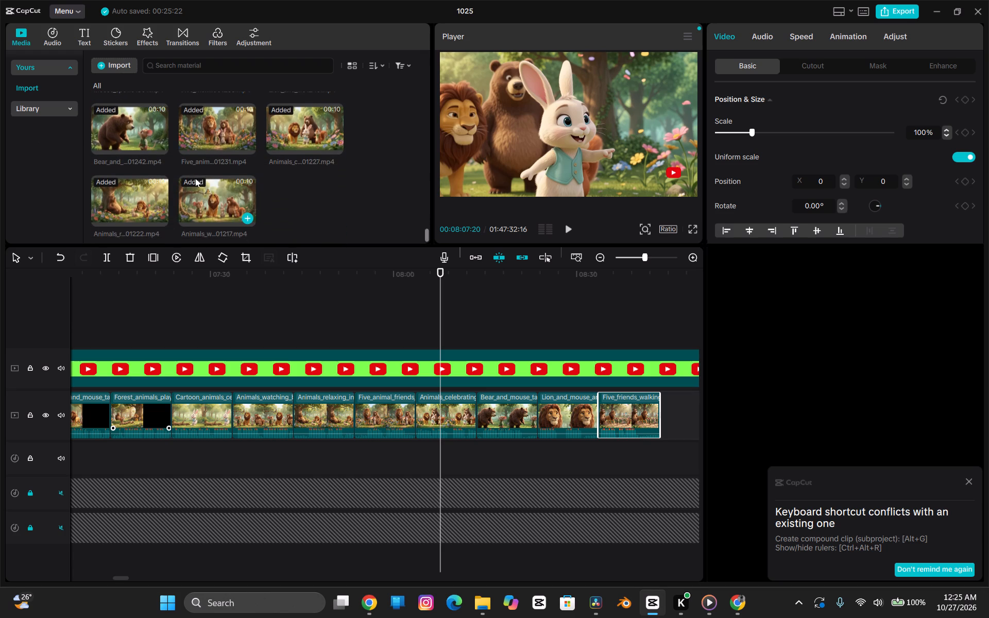
{"action": "scroll", "coordinate": [195, 178], "scroll_direction": "up", "scroll_amount": 1}
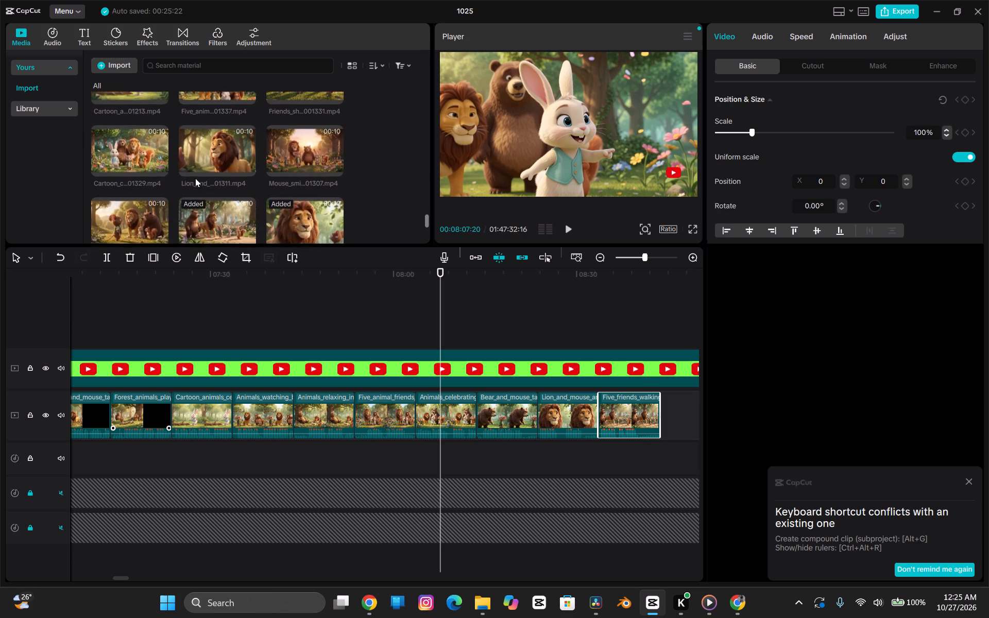
{"action": "scroll", "coordinate": [195, 178], "scroll_direction": "up", "scroll_amount": 1}
{"action": "left_click_drag", "start_coordinate": [292, 145], "coordinate": [484, 299]}
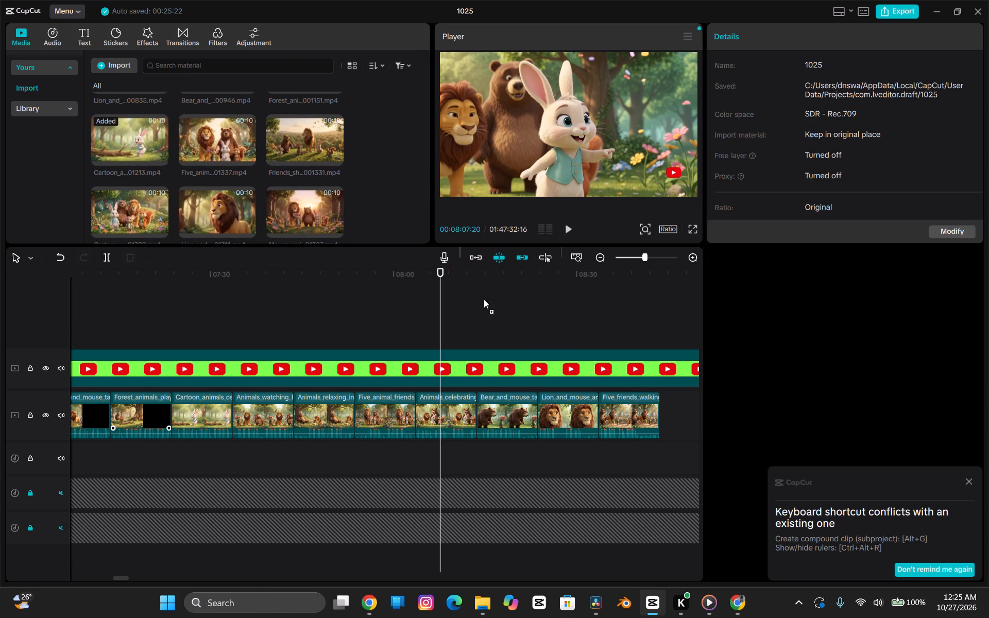
{"action": "left_click_drag", "start_coordinate": [484, 299], "coordinate": [630, 413]}
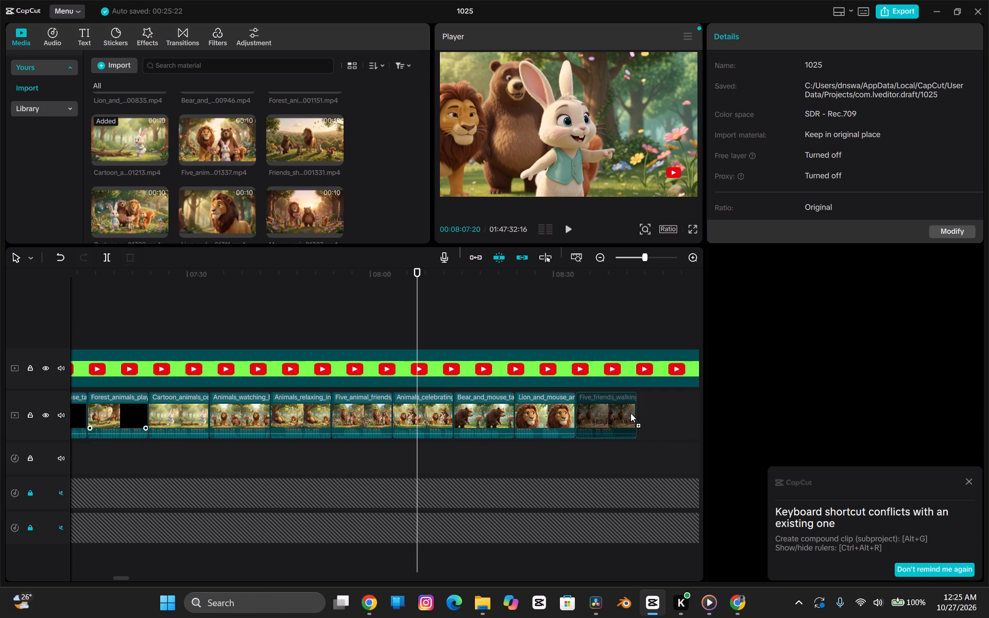
{"action": "left_click_drag", "start_coordinate": [630, 413], "coordinate": [636, 414]}
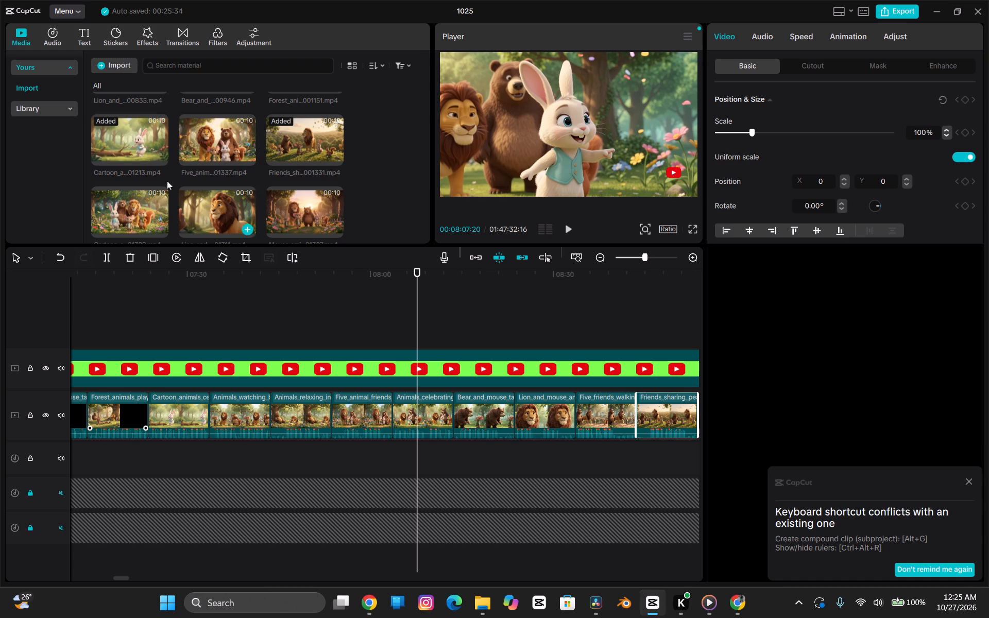
{"action": "scroll", "coordinate": [211, 165], "scroll_direction": "right", "scroll_amount": 1}
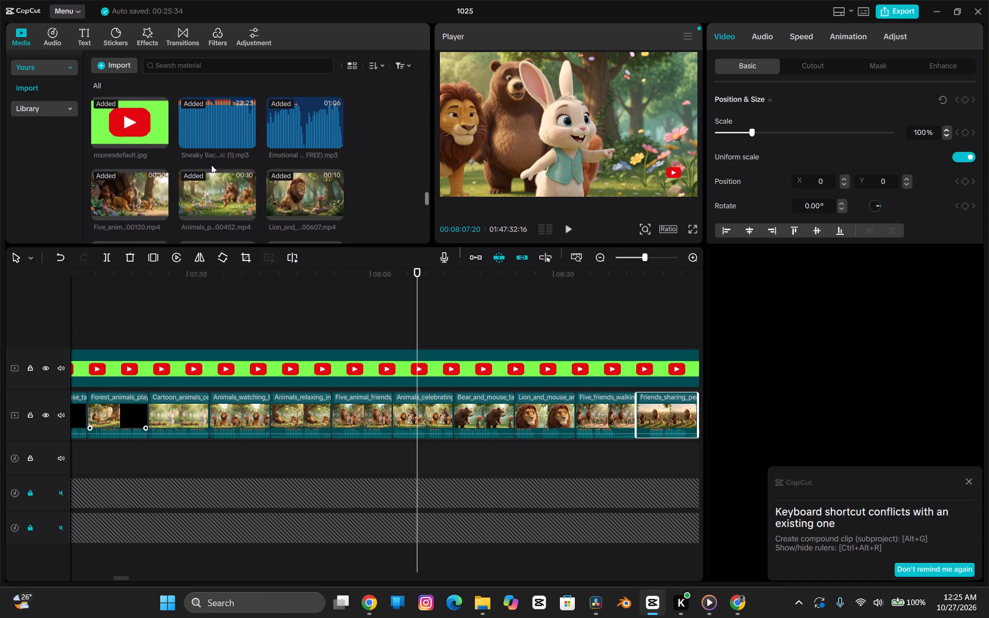
{"action": "scroll", "coordinate": [211, 165], "scroll_direction": "right", "scroll_amount": 1}
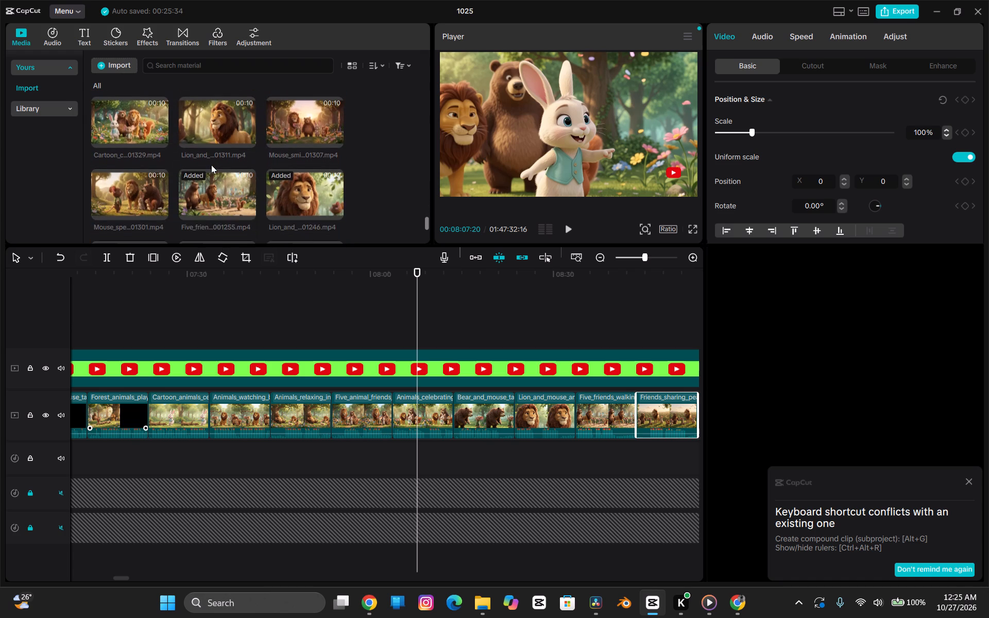
{"action": "scroll", "coordinate": [211, 165], "scroll_direction": "right", "scroll_amount": 1}
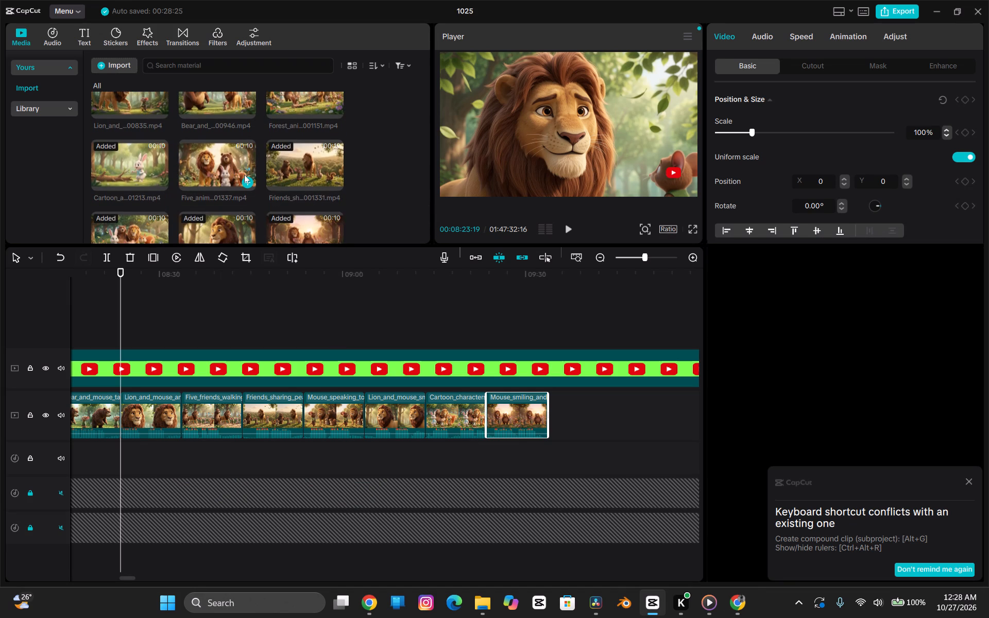
{"action": "left_click", "coordinate": [245, 180]}
{"action": "left_click_drag", "start_coordinate": [167, 328], "coordinate": [513, 332]}
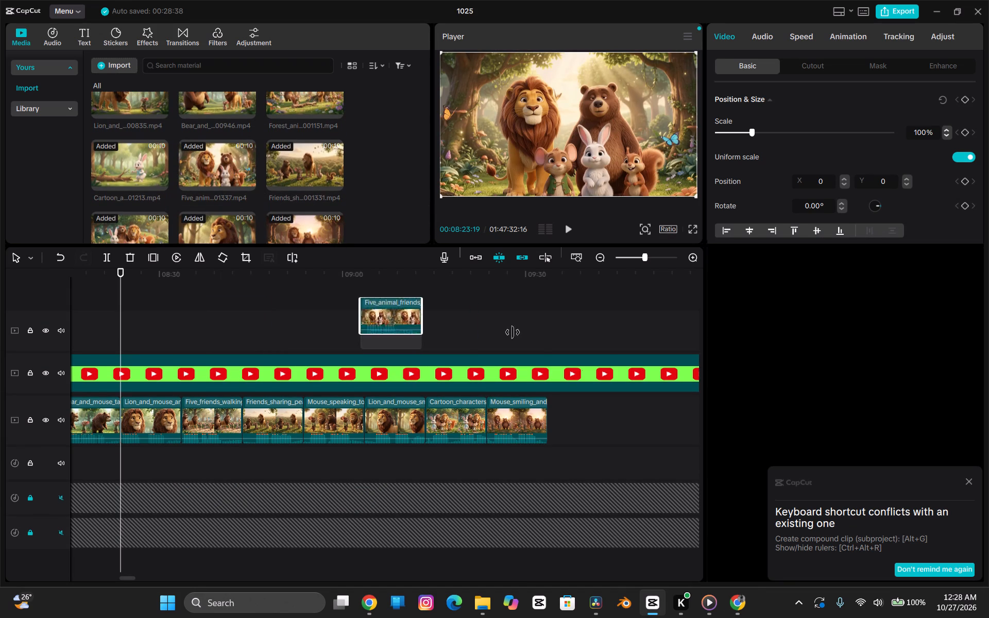
{"action": "left_click_drag", "start_coordinate": [513, 332], "coordinate": [592, 422]}
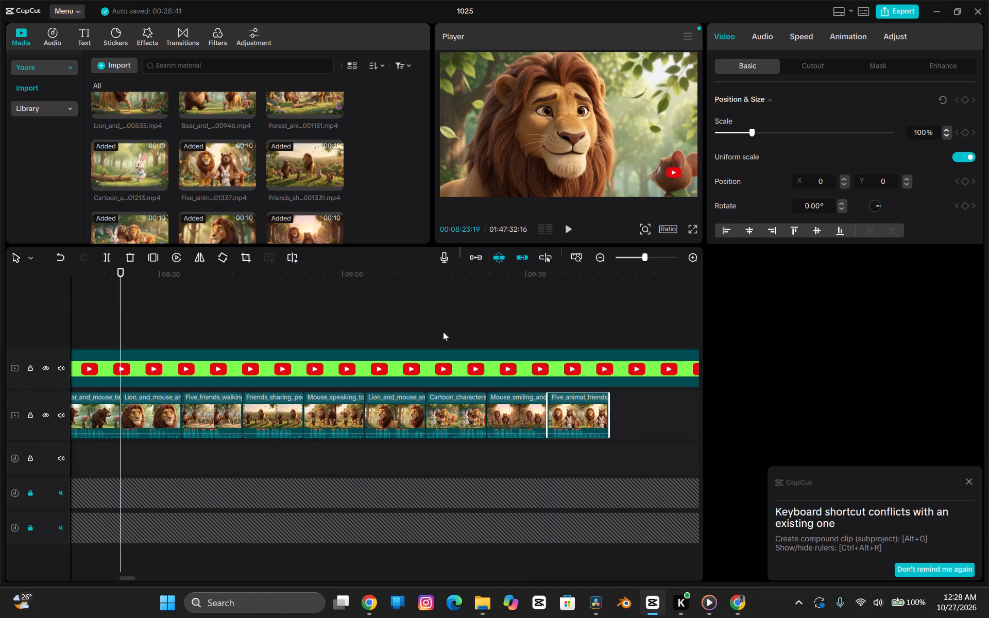
Trim the end of the YouTube logo overlay back to the end of the last Five_animal_friends clip, at about 9:43.
{"action": "left_click", "coordinate": [588, 365]}
{"action": "scroll", "coordinate": [642, 415], "scroll_direction": "left", "scroll_amount": 1}
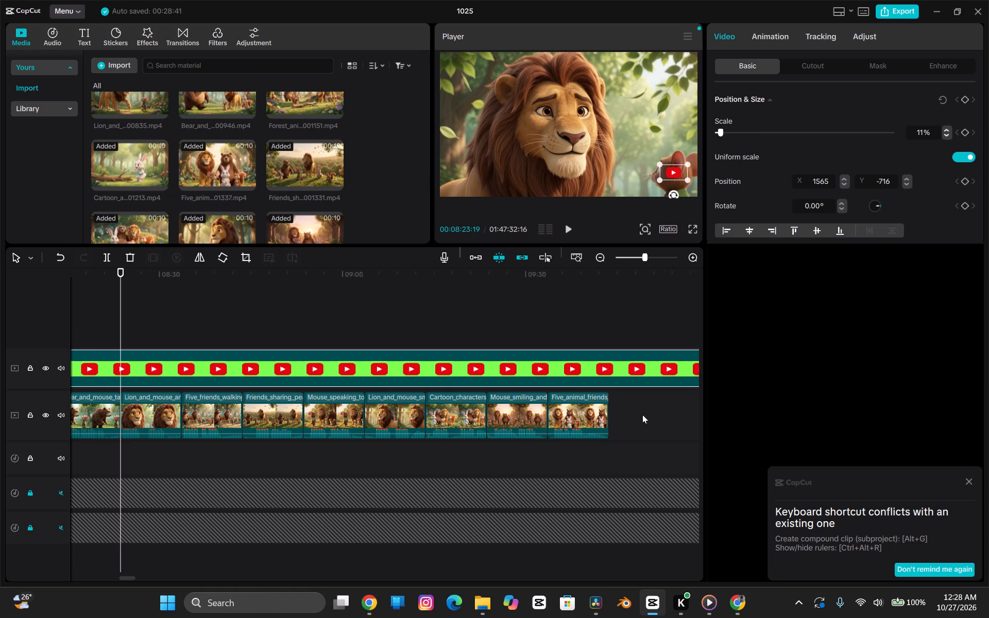
{"action": "scroll", "coordinate": [642, 415], "scroll_direction": "left", "scroll_amount": 1}
{"action": "scroll", "coordinate": [642, 415], "scroll_direction": "down", "scroll_amount": 6, "text": "ctrl"}
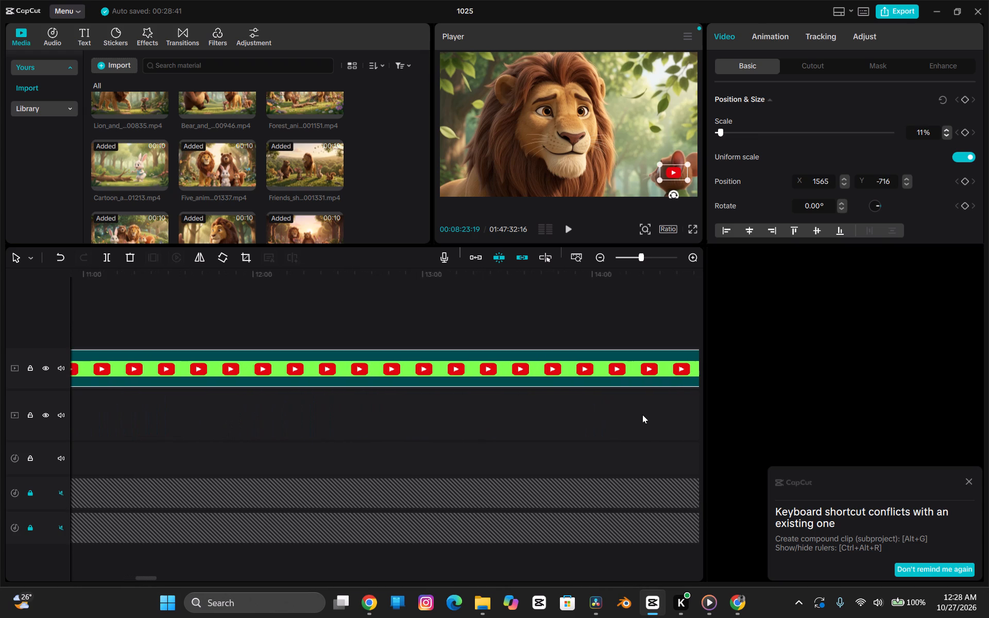
{"action": "scroll", "coordinate": [642, 415], "scroll_direction": "down", "scroll_amount": 14, "text": "ctrl"}
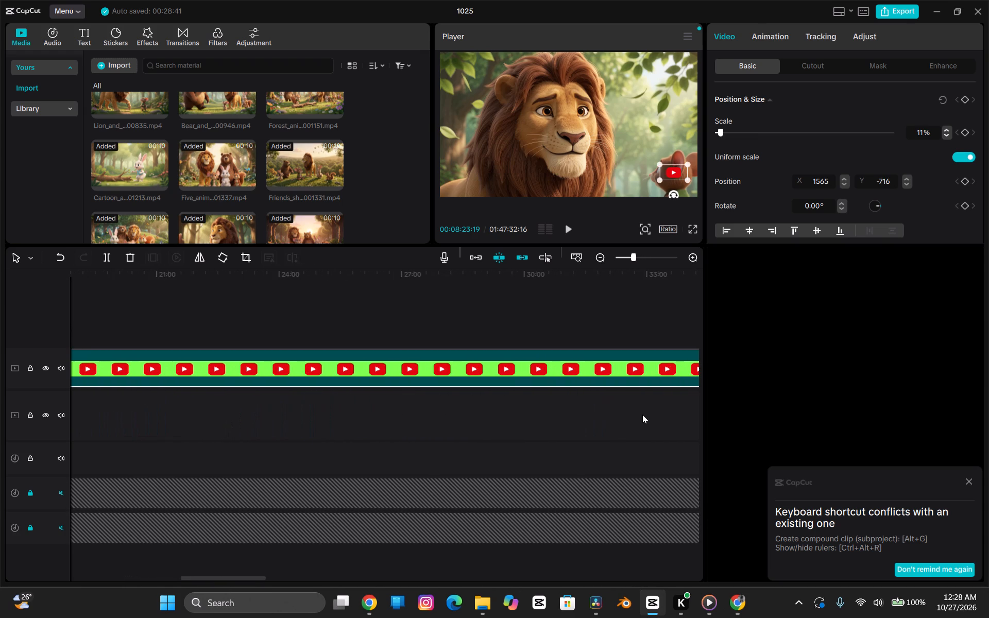
{"action": "scroll", "coordinate": [642, 415], "scroll_direction": "down", "scroll_amount": 14, "text": "ctrl"}
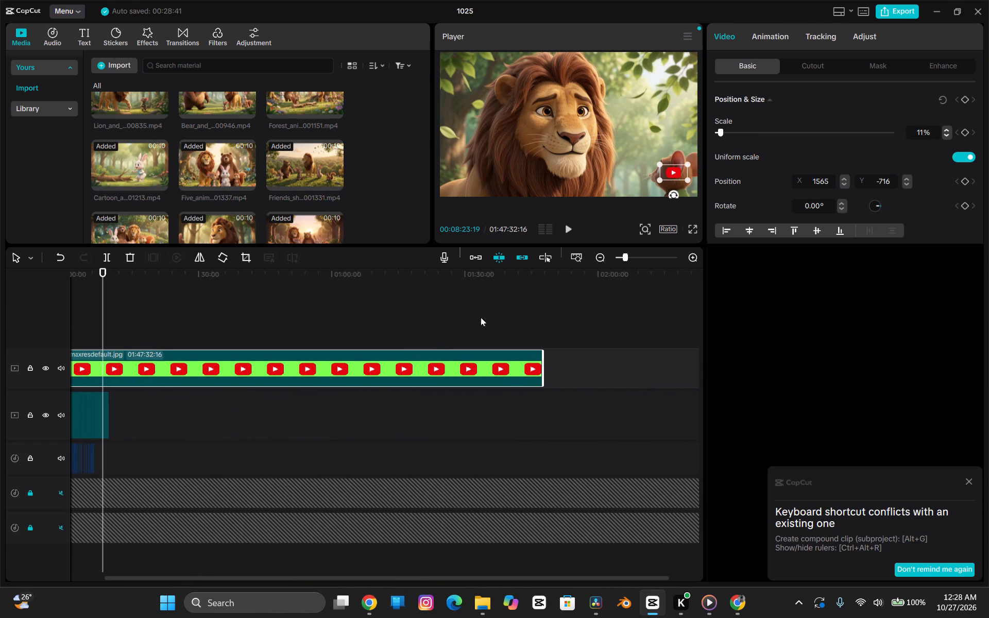
{"action": "left_click_drag", "start_coordinate": [544, 370], "coordinate": [116, 357]}
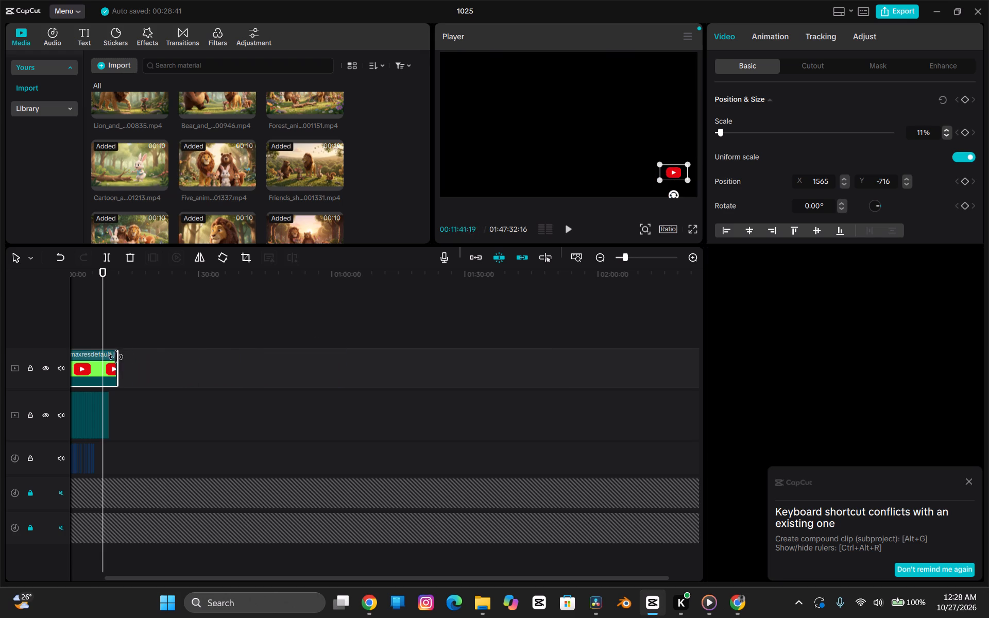
{"action": "left_click_drag", "start_coordinate": [116, 357], "coordinate": [112, 359]}
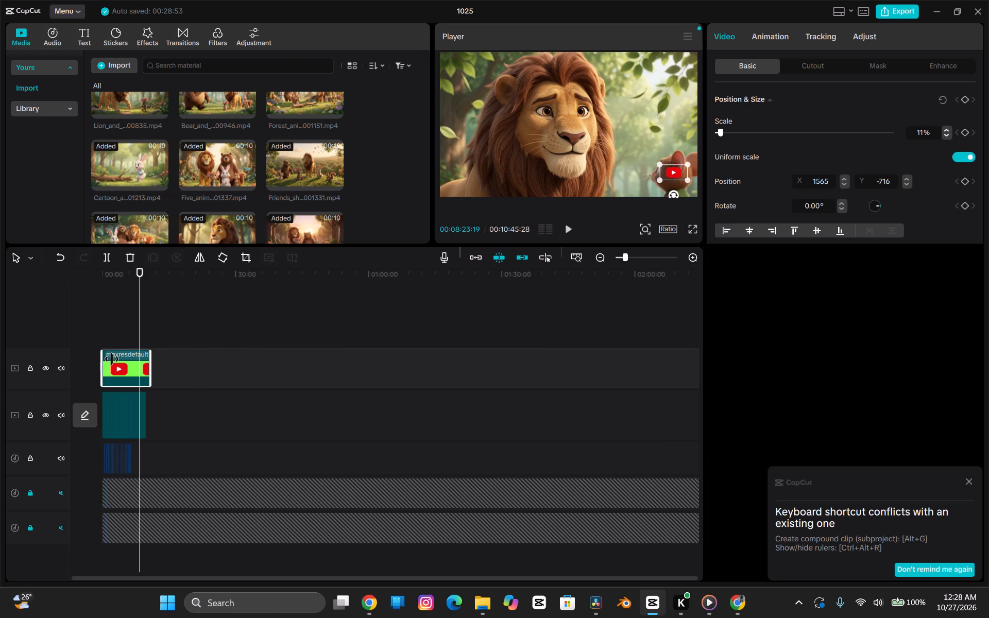
{"action": "scroll", "coordinate": [157, 341], "scroll_direction": "up", "scroll_amount": 4, "text": "ctrl"}
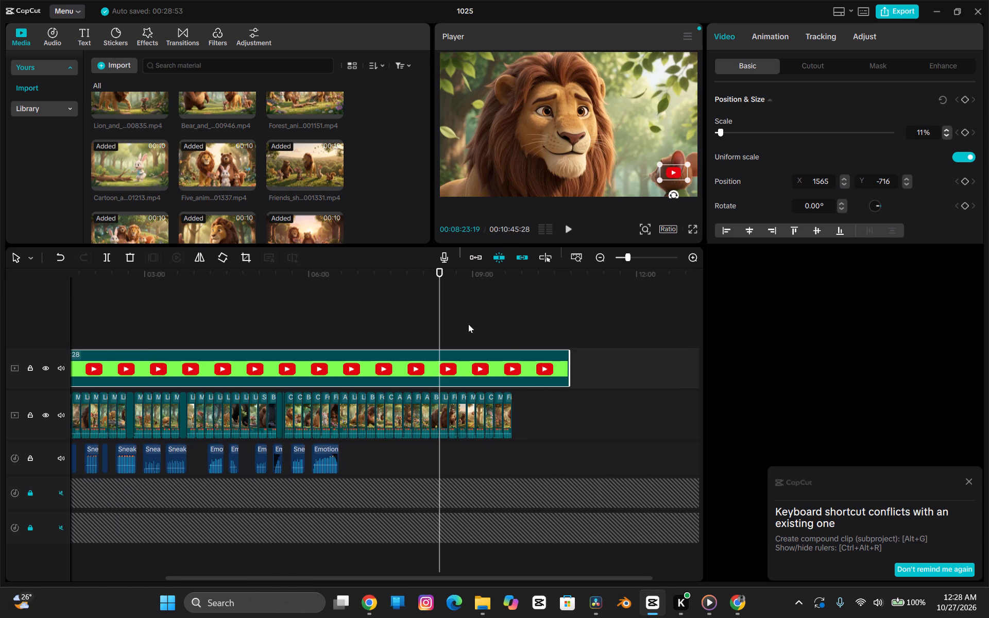
{"action": "left_click_drag", "start_coordinate": [569, 363], "coordinate": [510, 359]}
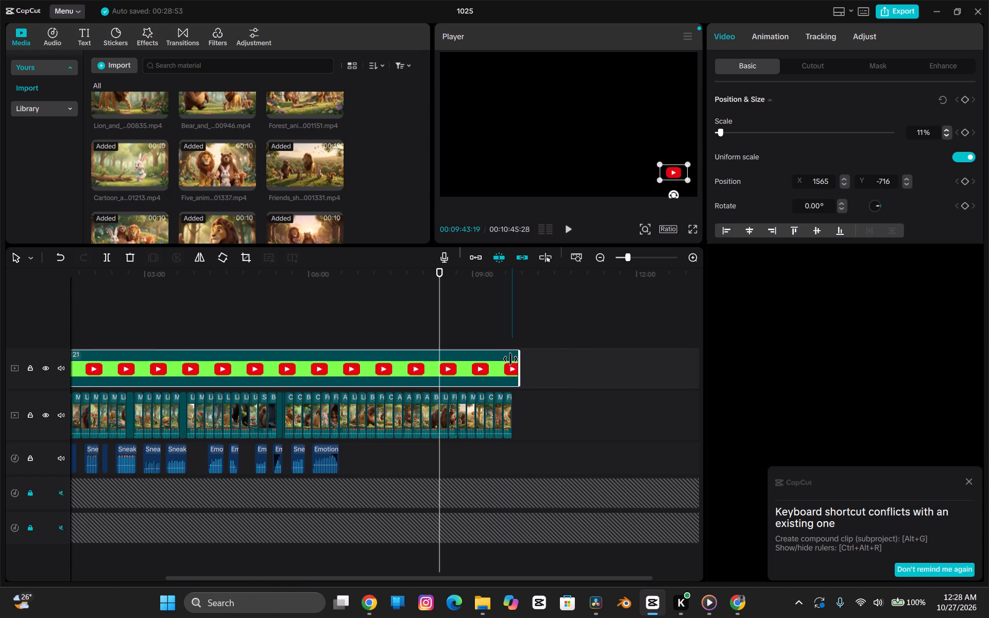
{"action": "left_click_drag", "start_coordinate": [510, 359], "coordinate": [508, 360]}
Extend the last Emotional Cartoon Music clip to end at about 6:43, under the end of the Animals clip.
{"action": "scroll", "coordinate": [508, 360], "scroll_direction": "up", "scroll_amount": 8, "text": "ctrl"}
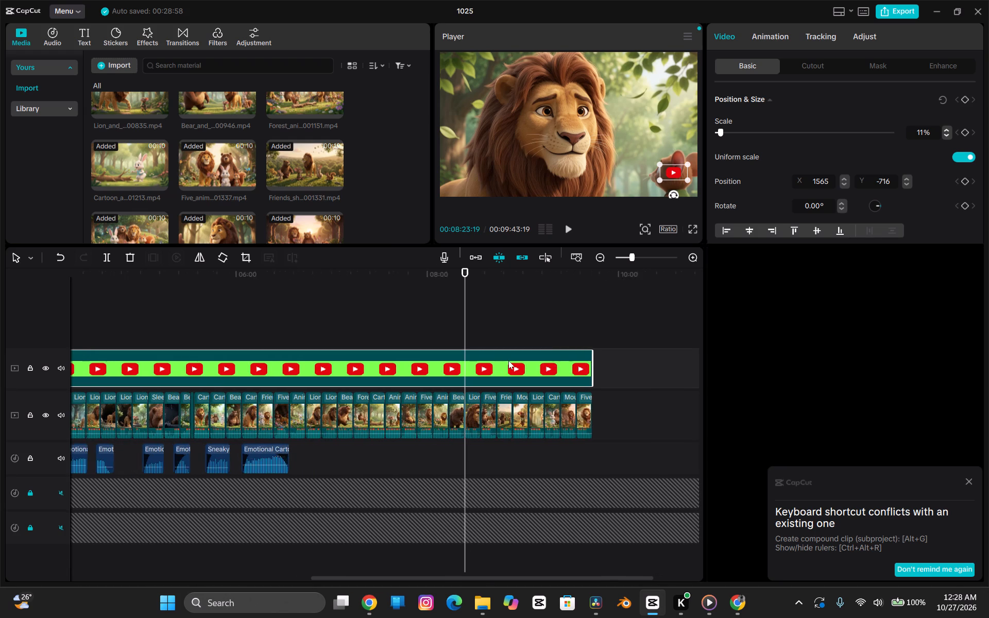
{"action": "scroll", "coordinate": [508, 360], "scroll_direction": "up", "scroll_amount": 3, "text": "ctrl"}
{"action": "left_click", "coordinate": [207, 286]}
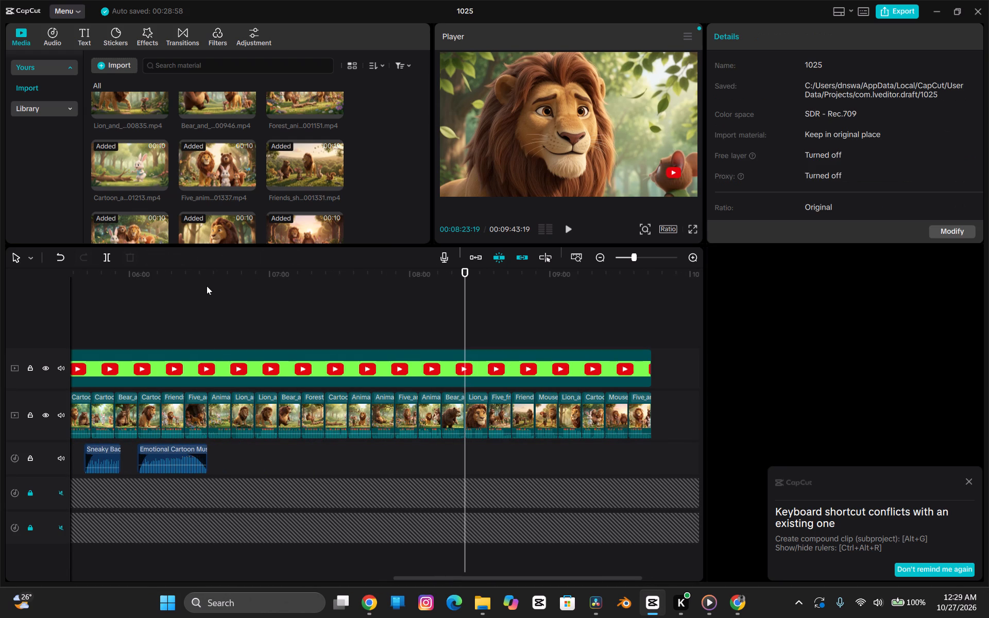
{"action": "key", "text": "space"}
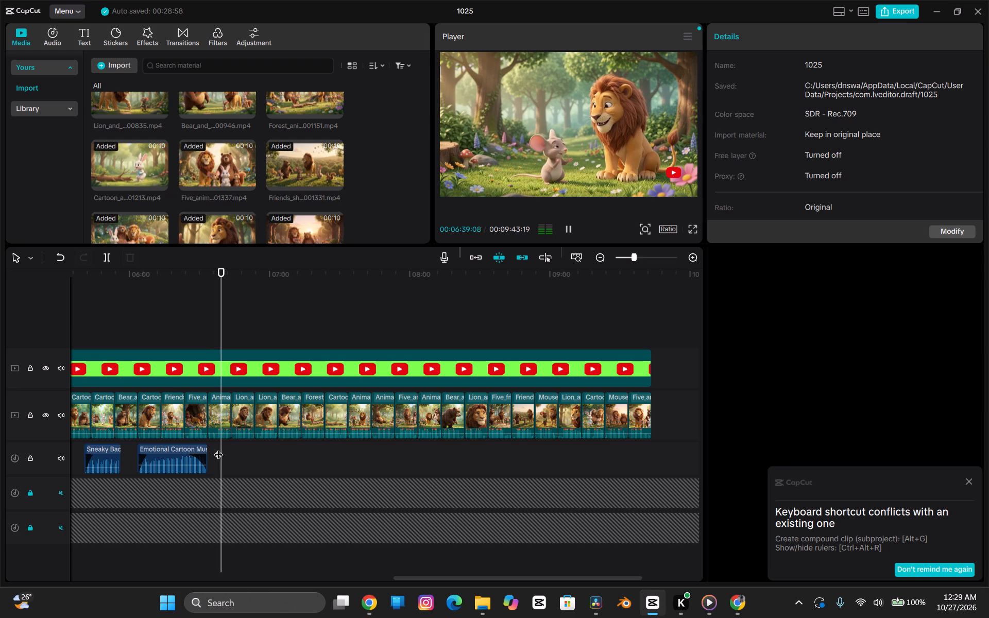
{"action": "left_click_drag", "start_coordinate": [207, 456], "coordinate": [229, 449]}
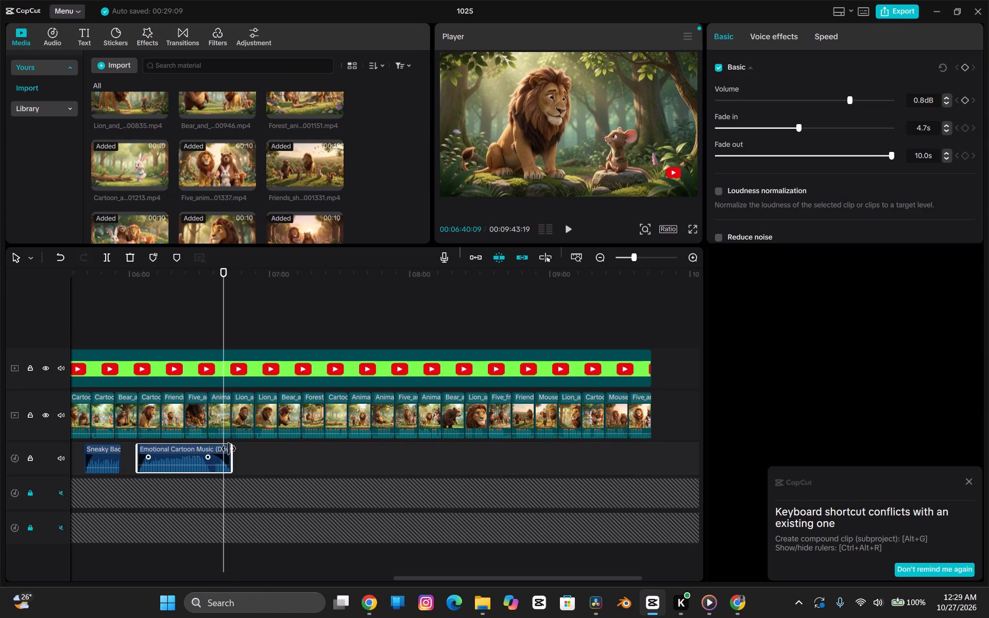
Play back the video from about 6:13 through the extended music section to check how the music fits the scenes.
{"action": "left_click", "coordinate": [163, 277]}
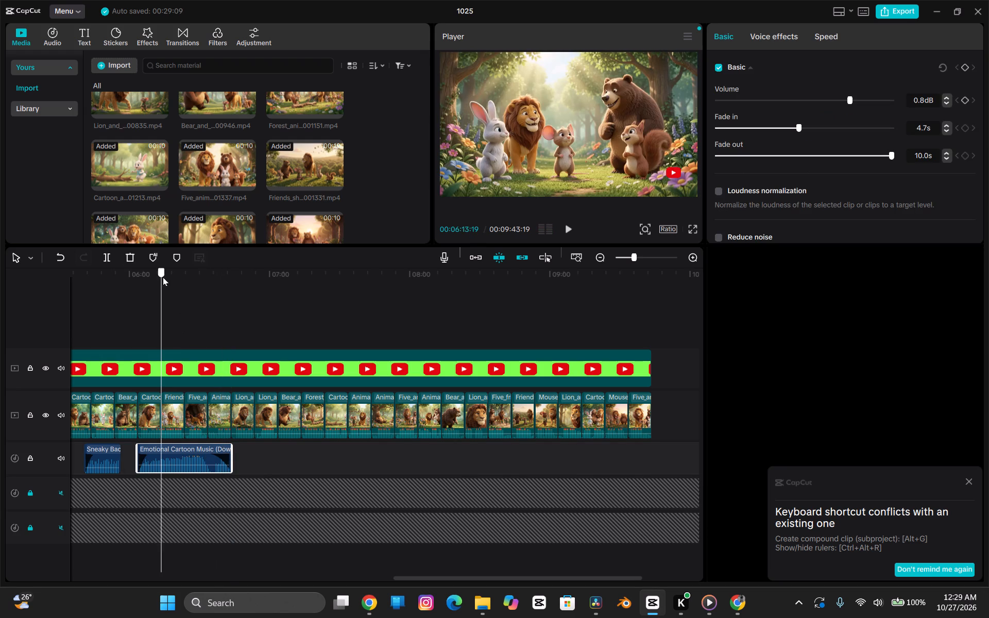
{"action": "key", "text": "space"}
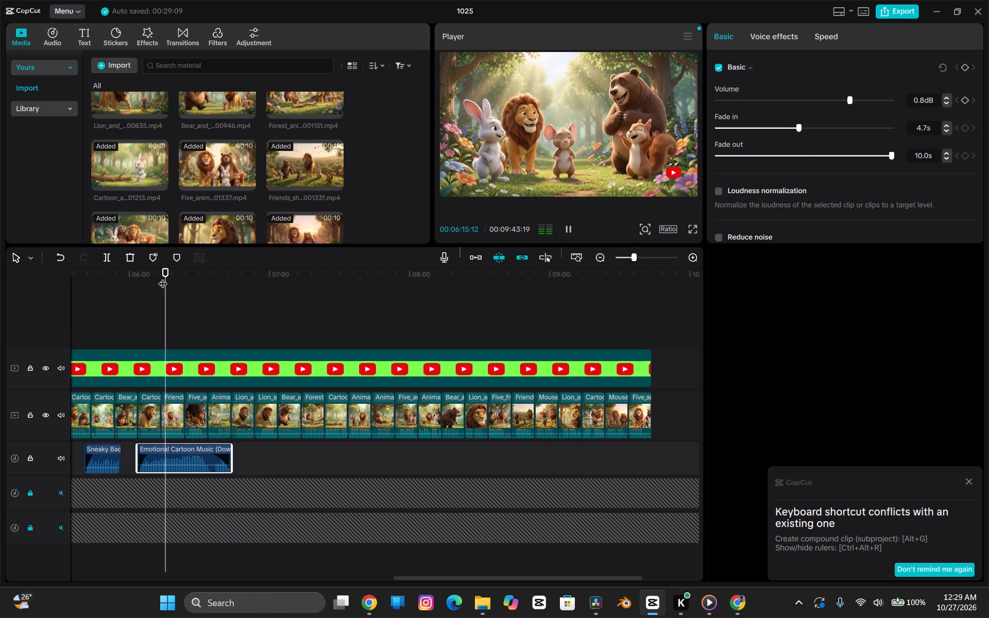
{"action": "key", "text": "shift+Right"}
{"action": "key", "text": "shift+Right"}
{"action": "key", "text": "shift+Right"}
{"action": "key", "text": "shift+Right"}
{"action": "key", "text": "shift+Right"}
{"action": "key", "text": "shift+Right"}
{"action": "key", "text": "shift+Right"}
{"action": "key", "text": "shift+Right"}
{"action": "key", "text": "shift+Right"}
{"action": "key", "text": "shift+Right"}
{"action": "key", "text": "shift+Right"}
{"action": "key", "text": "shift+Right"}
{"action": "key", "text": "shift+Right"}
{"action": "key", "text": "shift+Right"}
{"action": "key", "text": "shift+Right"}
{"action": "key", "text": "shift+Right"}
{"action": "key", "text": "shift+Right"}
{"action": "key", "text": "shift+Right"}
{"action": "key", "text": "shift+Right"}
{"action": "key", "text": "shift+Right"}
{"action": "key", "text": "shift+Right"}
{"action": "key", "text": "shift+Right"}
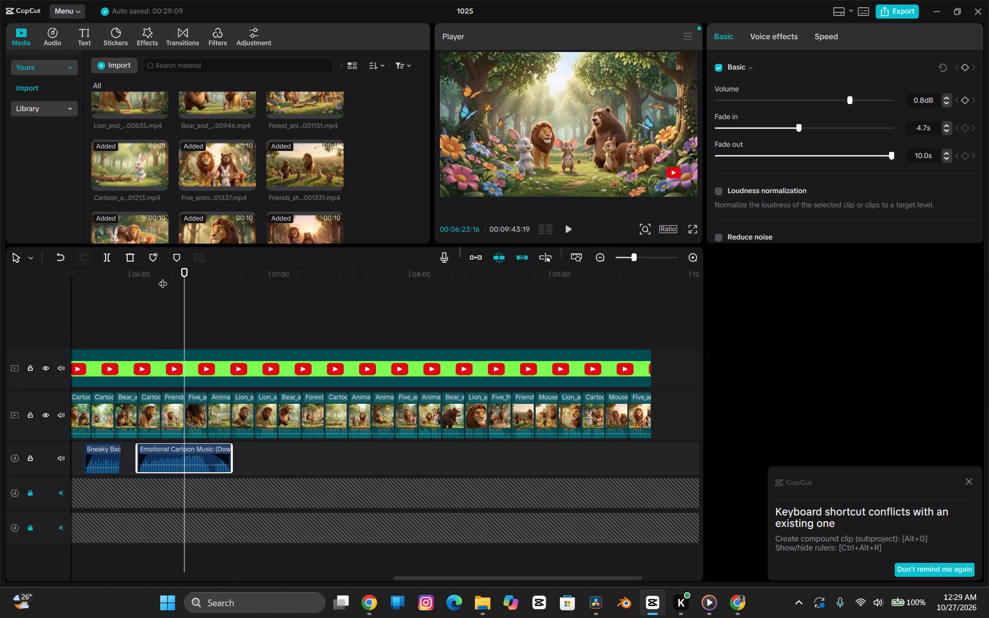
{"action": "key", "text": "space"}
{"action": "scroll", "coordinate": [169, 297], "scroll_direction": "down", "scroll_amount": 3, "text": "ctrl"}
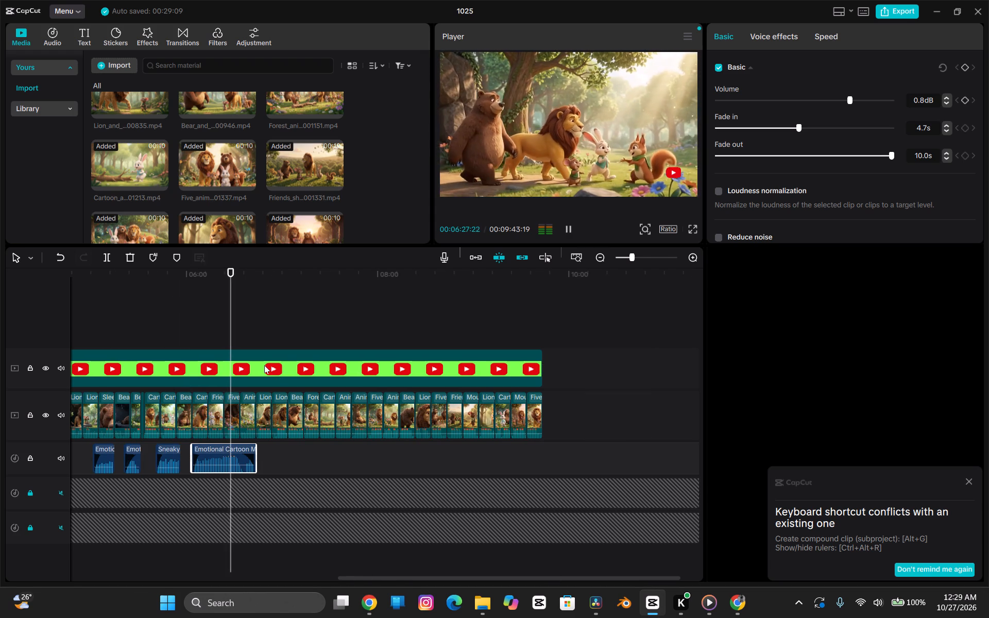
{"action": "scroll", "coordinate": [264, 365], "scroll_direction": "up", "scroll_amount": 1, "text": "ctrl"}
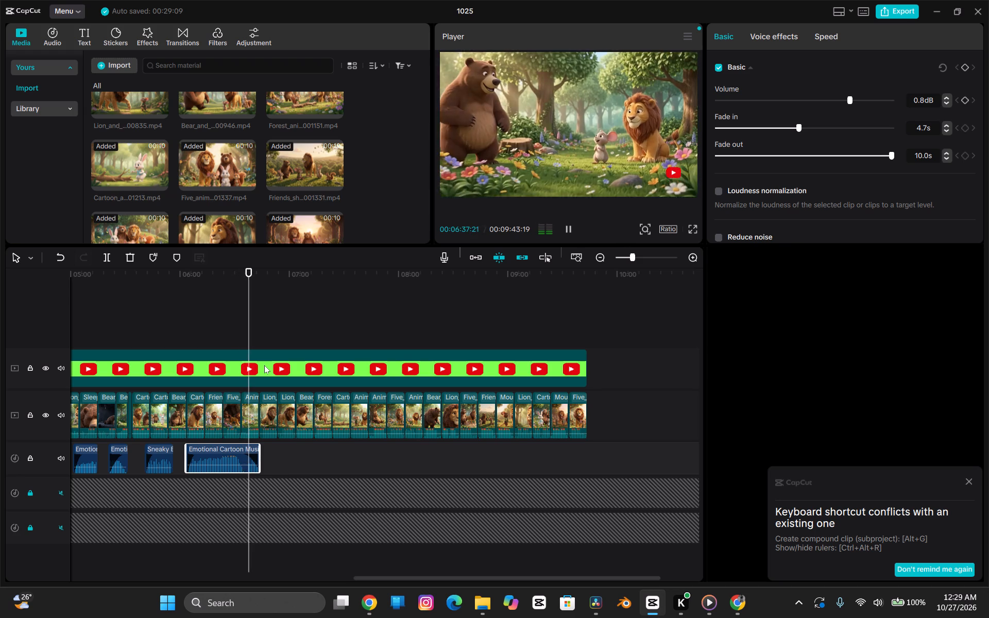
Copy the last Sneaky music clip and paste it on the music track at about 6:47, following the extended Emotional Cartoon Music clip.
{"action": "left_click", "coordinate": [154, 467]}
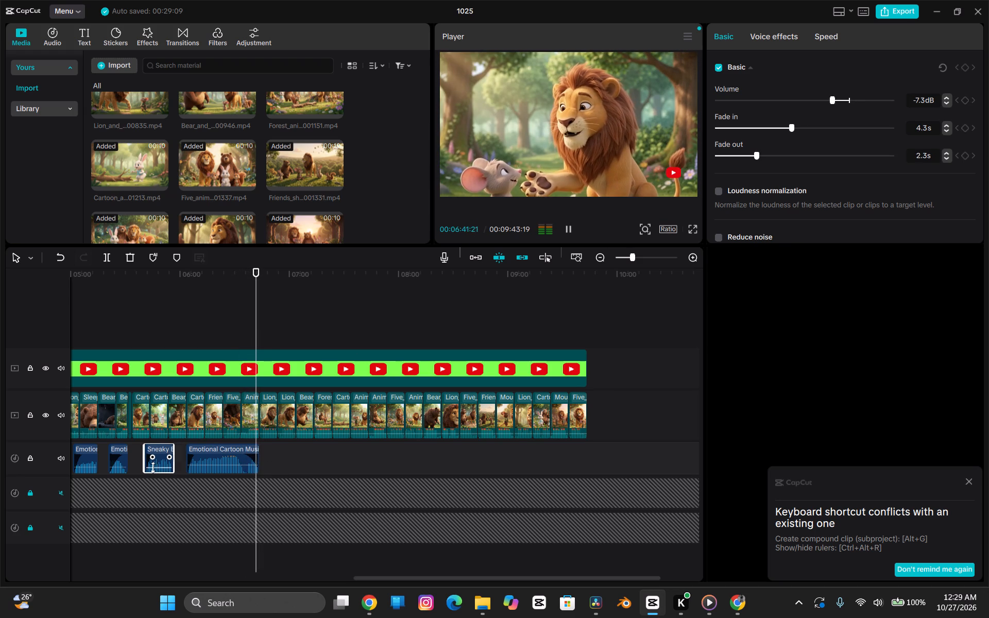
{"action": "key", "text": "ctrl+c"}
{"action": "key", "text": "space"}
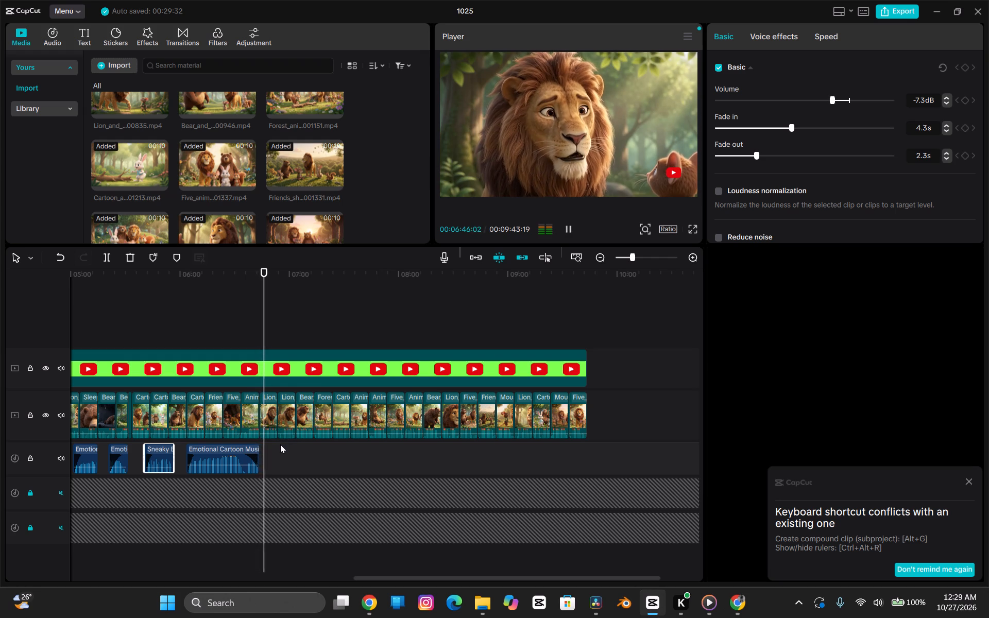
{"action": "key", "text": "ctrl+v"}
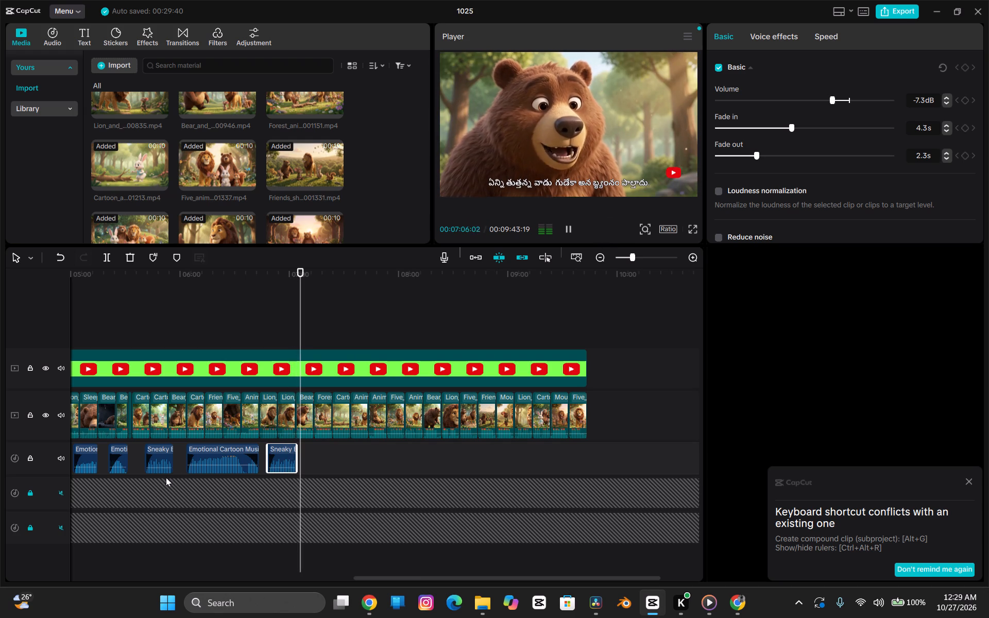
Copy the extended Emotional Cartoon Music clip and paste it at about 7:08, following the pasted Sneaky music clip.
{"action": "left_click", "coordinate": [200, 451]}
{"action": "double_click", "coordinate": [200, 451]}
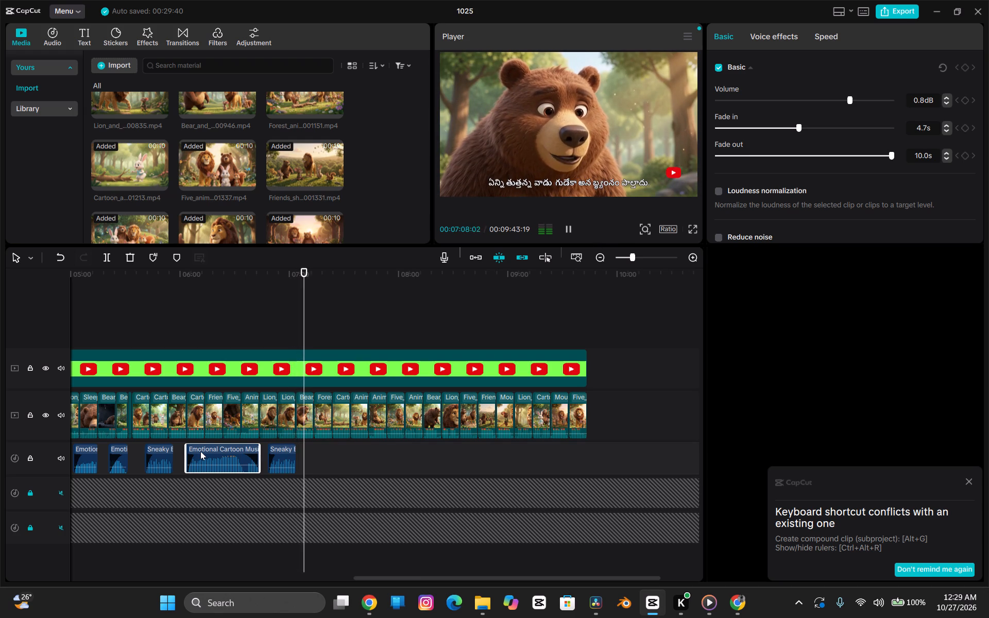
{"action": "key", "text": "ctrl+c"}
{"action": "key", "text": "ctrl+v"}
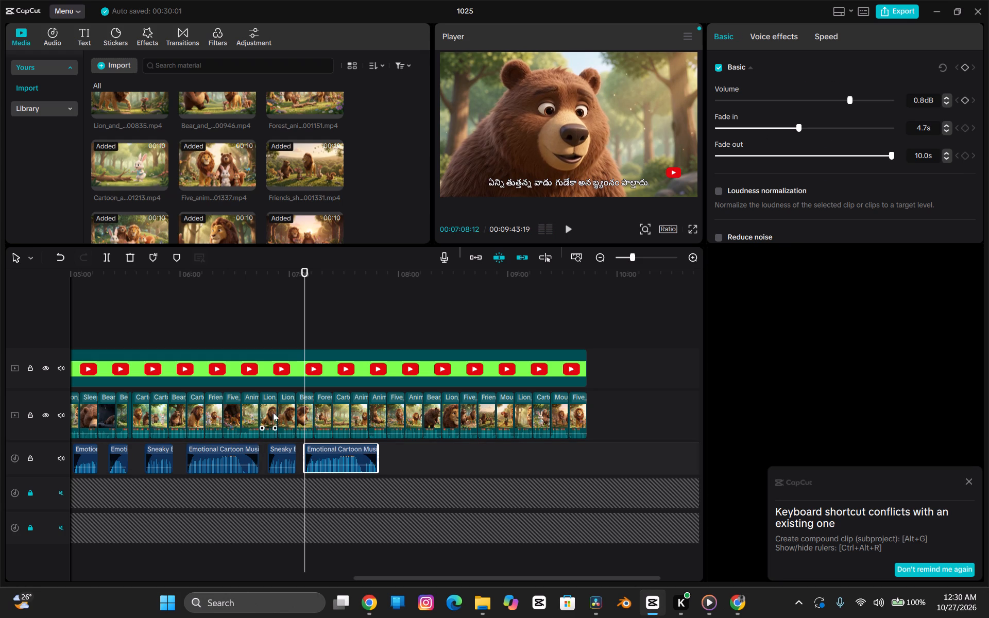
Play back the pasted Emotional Cartoon Music section, briefly muting and unmuting the music track to compare the sound.
{"action": "key", "text": "space"}
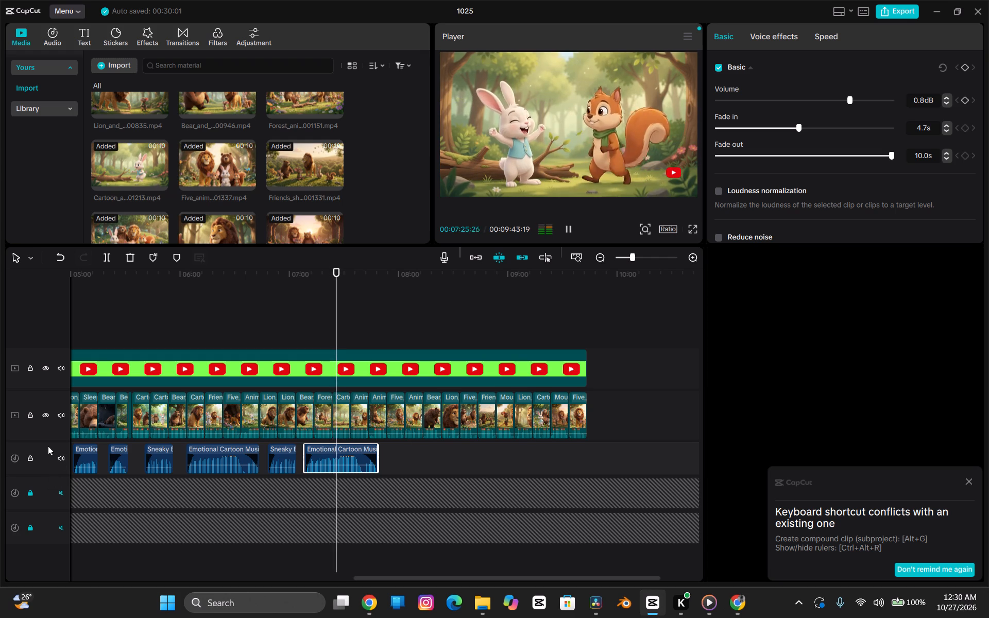
{"action": "left_click", "coordinate": [60, 455]}
{"action": "left_click", "coordinate": [60, 455]}
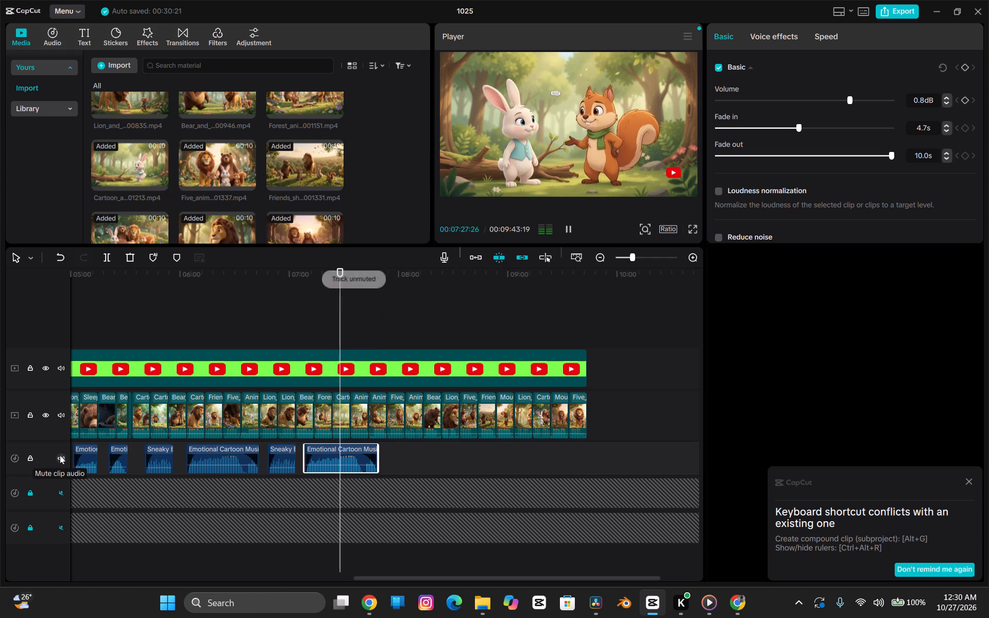
{"action": "left_click", "coordinate": [13, 456]}
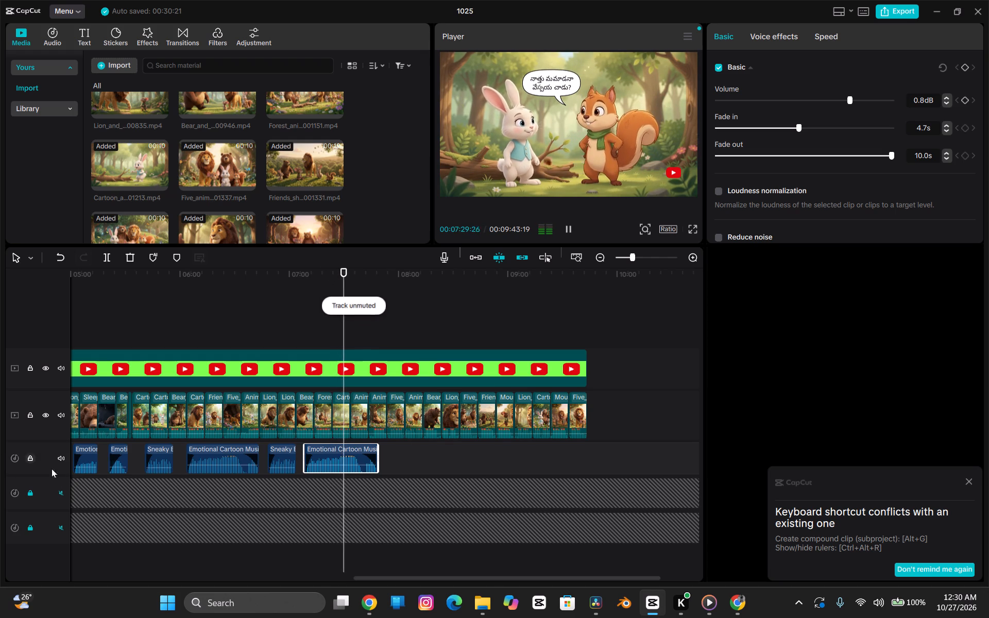
{"action": "left_click", "coordinate": [56, 461]}
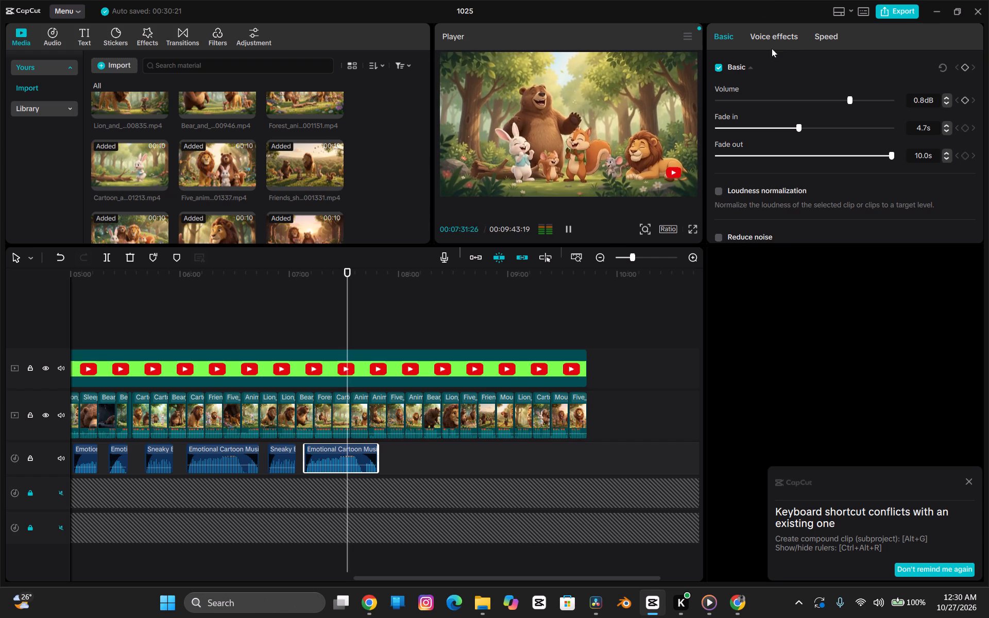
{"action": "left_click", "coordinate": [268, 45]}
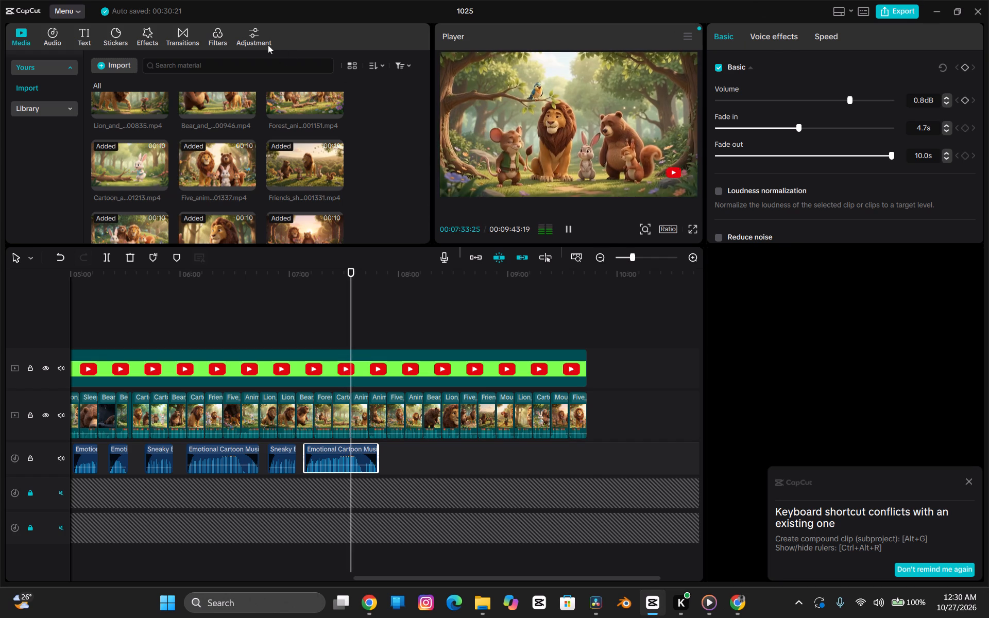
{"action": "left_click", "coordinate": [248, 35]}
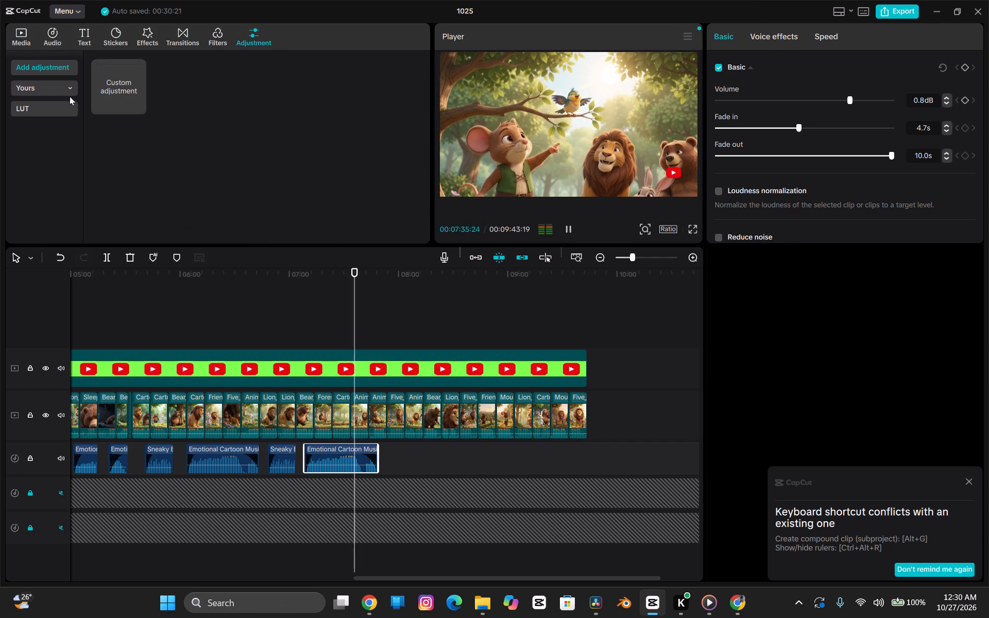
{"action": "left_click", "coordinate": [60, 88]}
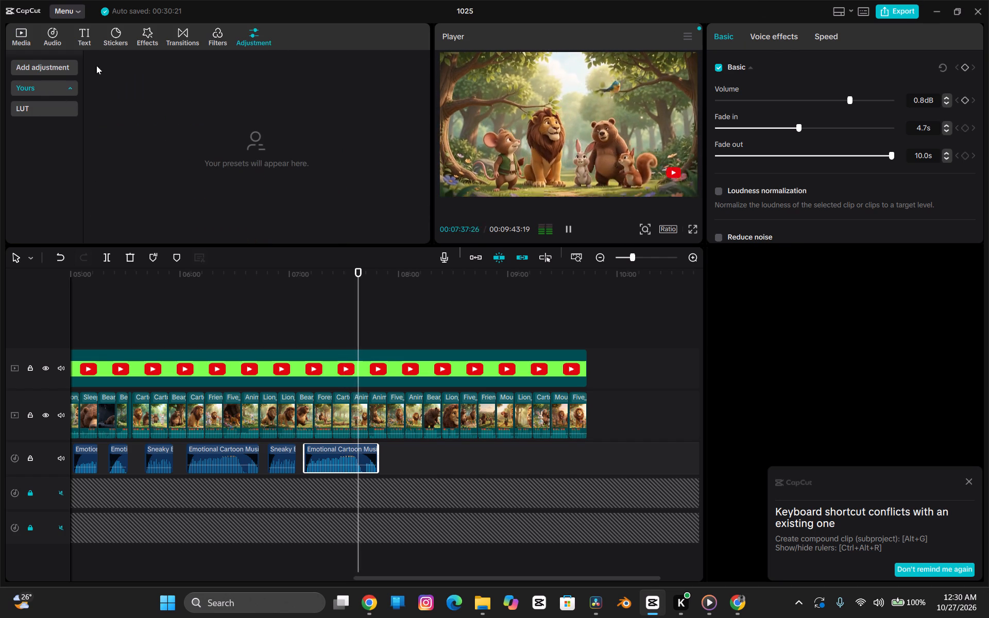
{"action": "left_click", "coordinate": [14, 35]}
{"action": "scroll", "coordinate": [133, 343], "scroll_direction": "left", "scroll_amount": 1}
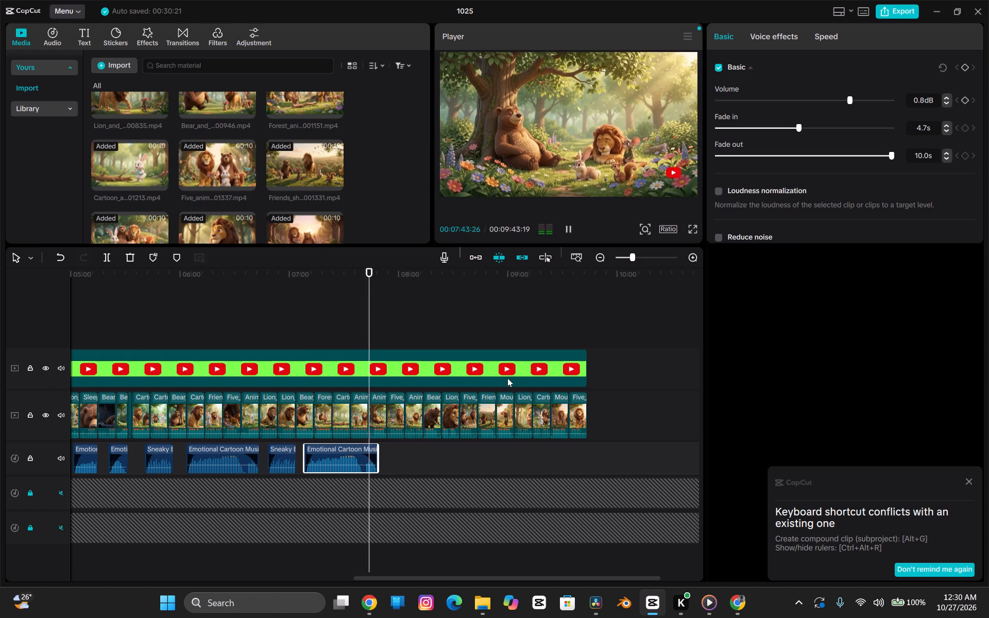
Turn on loudness normalization for the pasted Emotional Cartoon Music clip and resume playback from its final seconds.
{"action": "scroll", "coordinate": [817, 183], "scroll_direction": "down", "scroll_amount": 1}
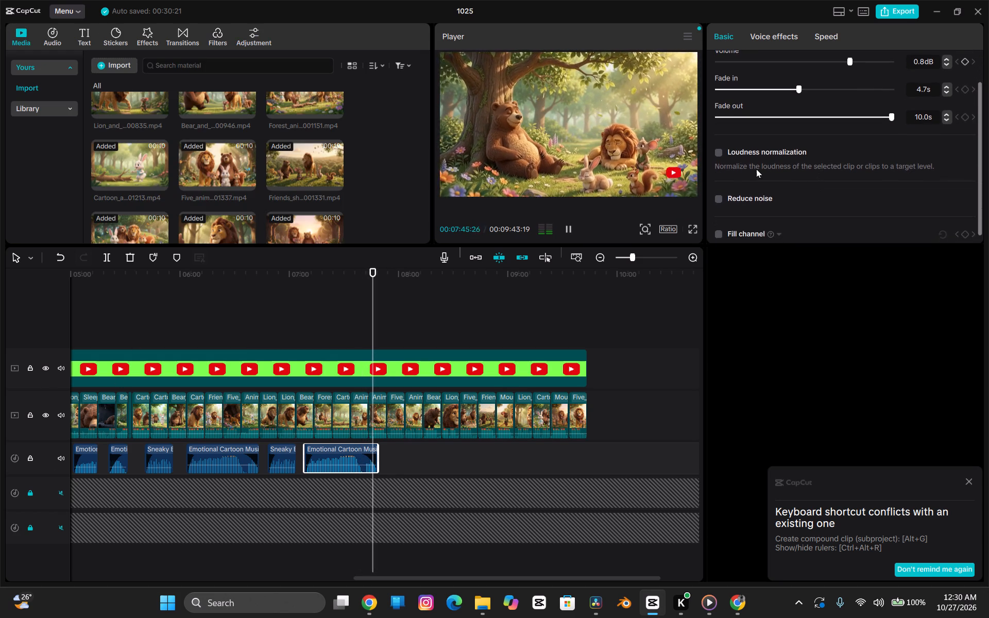
{"action": "left_click", "coordinate": [719, 157]}
{"action": "left_click", "coordinate": [718, 155]}
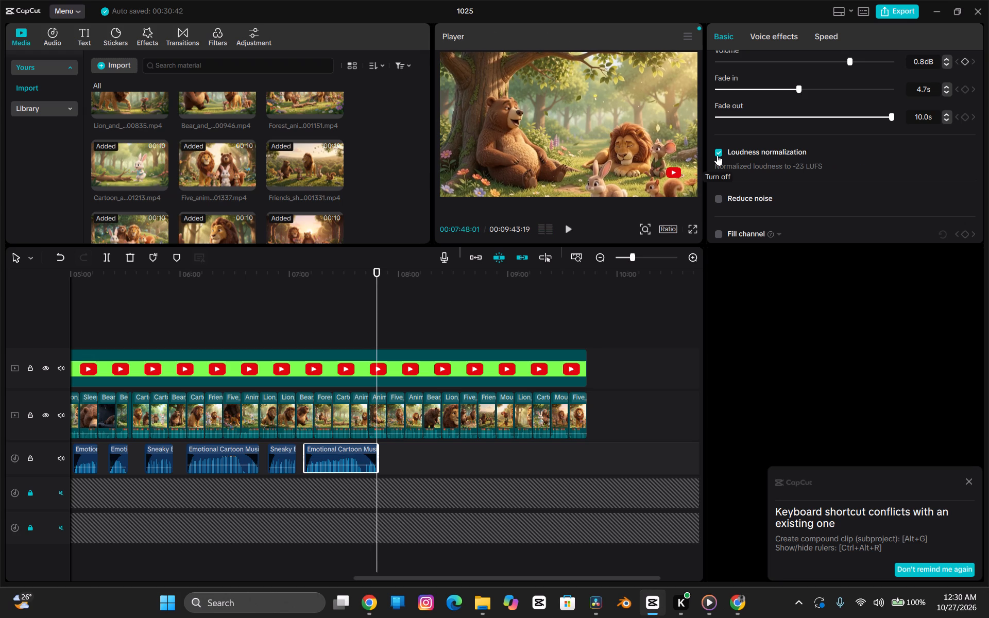
{"action": "key", "text": "space"}
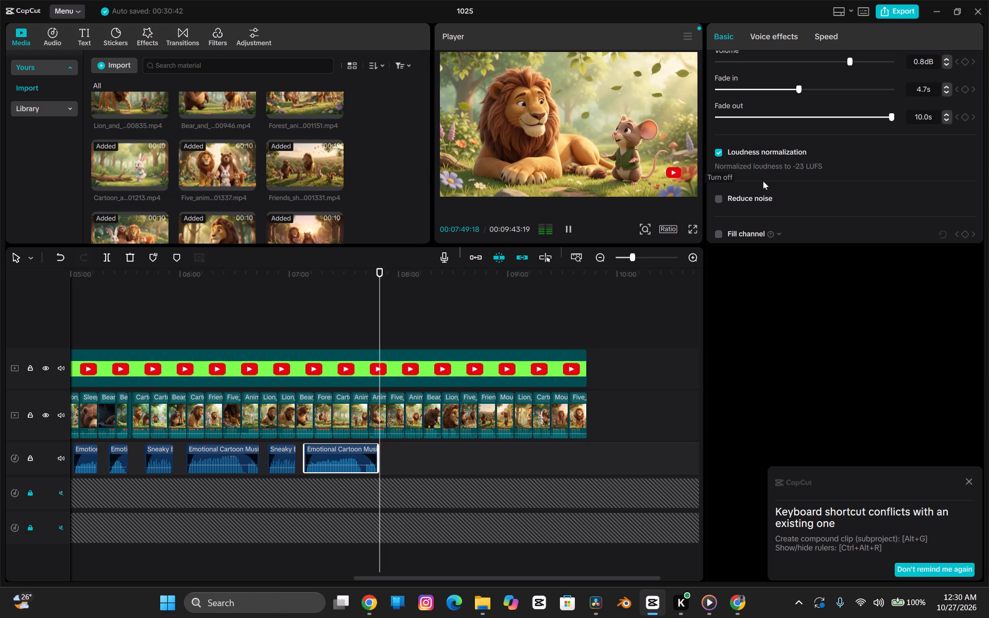
{"action": "scroll", "coordinate": [748, 203], "scroll_direction": "down", "scroll_amount": 1}
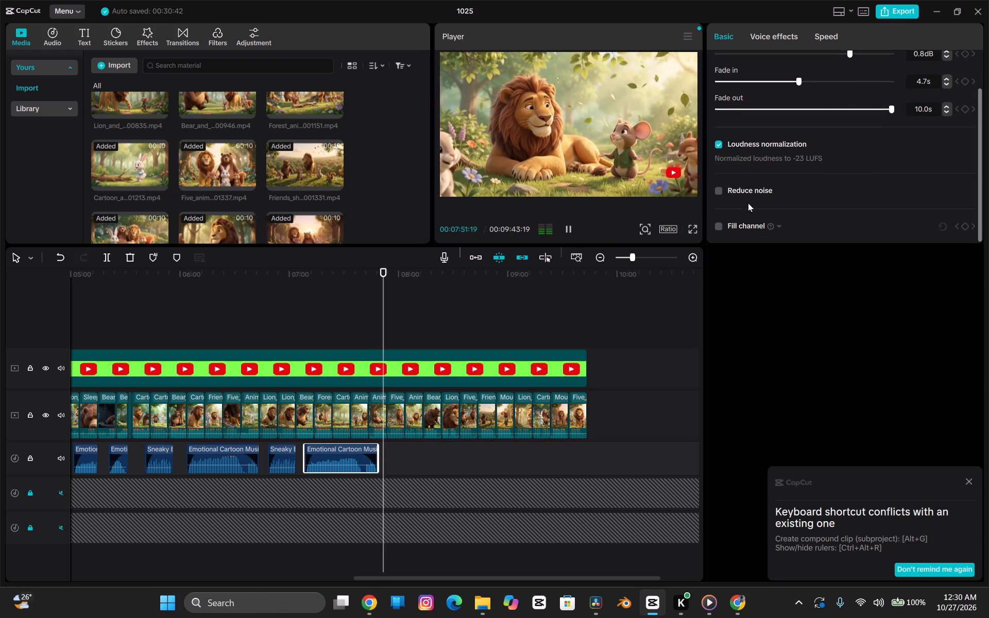
{"action": "scroll", "coordinate": [748, 203], "scroll_direction": "down", "scroll_amount": 1}
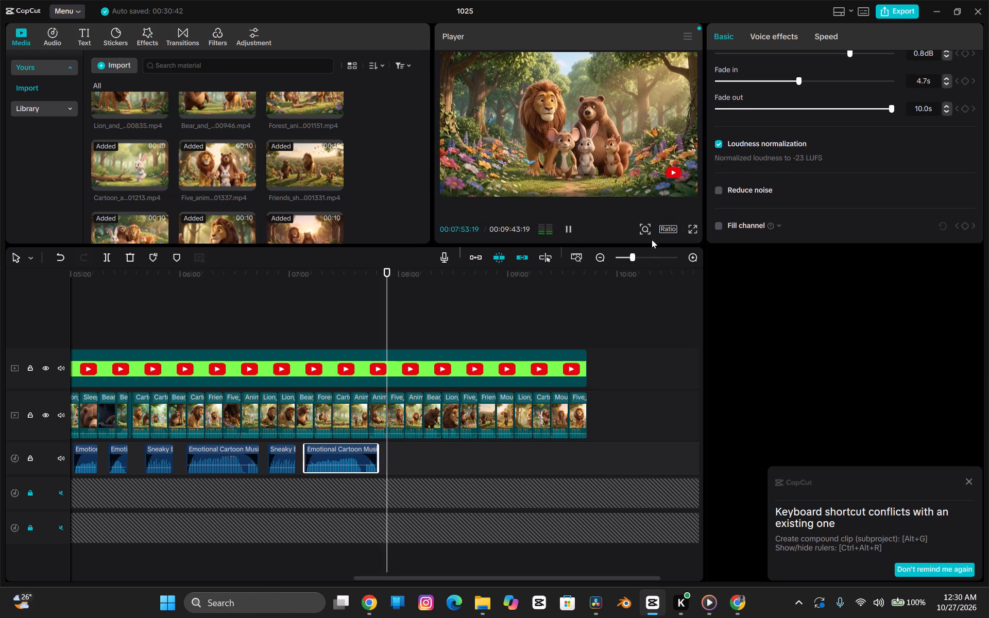
Stop playback at about 7:55.
{"action": "key", "text": "space"}
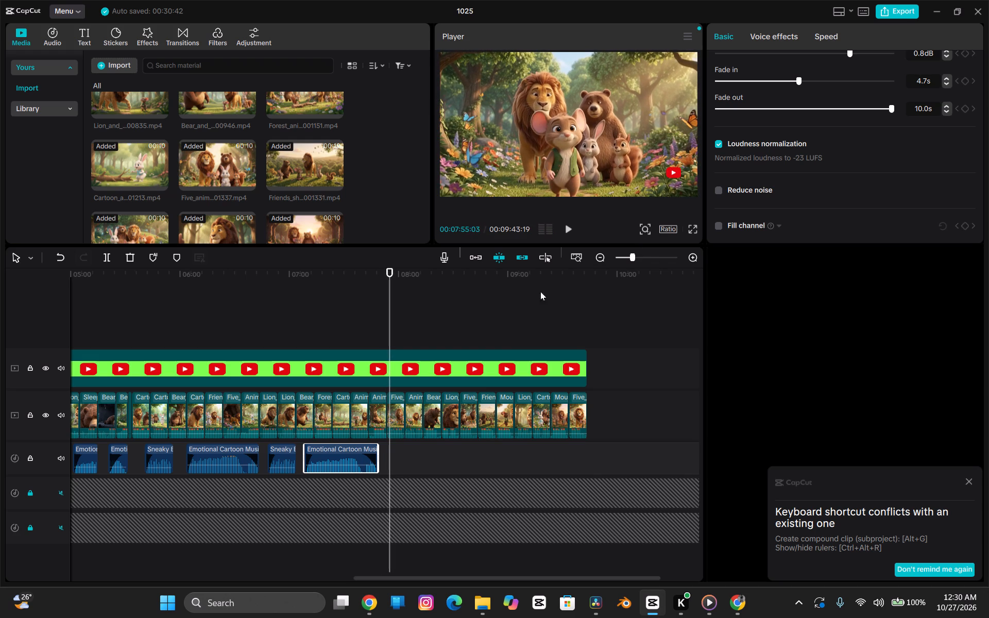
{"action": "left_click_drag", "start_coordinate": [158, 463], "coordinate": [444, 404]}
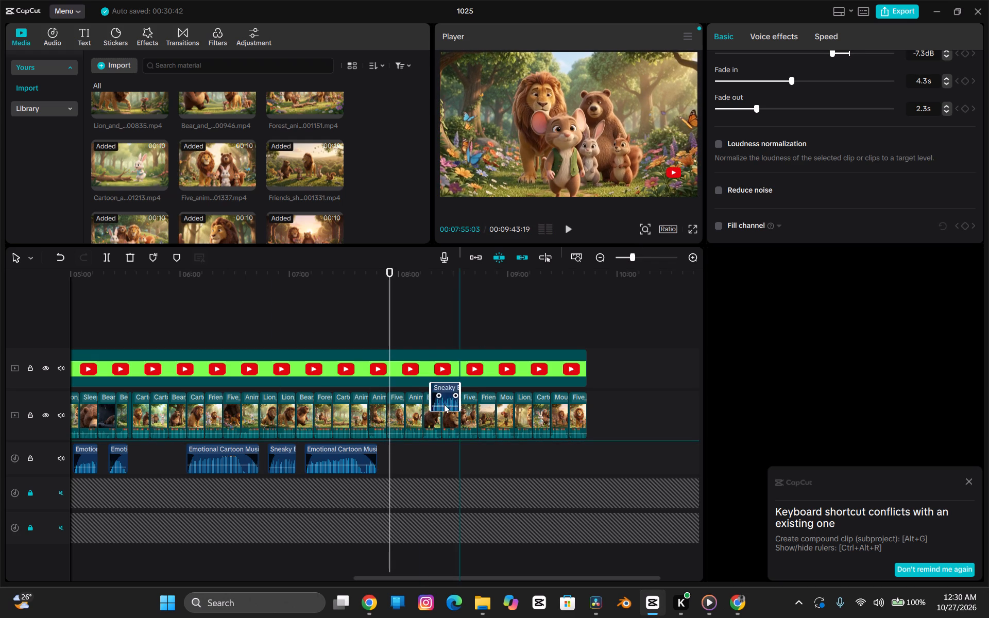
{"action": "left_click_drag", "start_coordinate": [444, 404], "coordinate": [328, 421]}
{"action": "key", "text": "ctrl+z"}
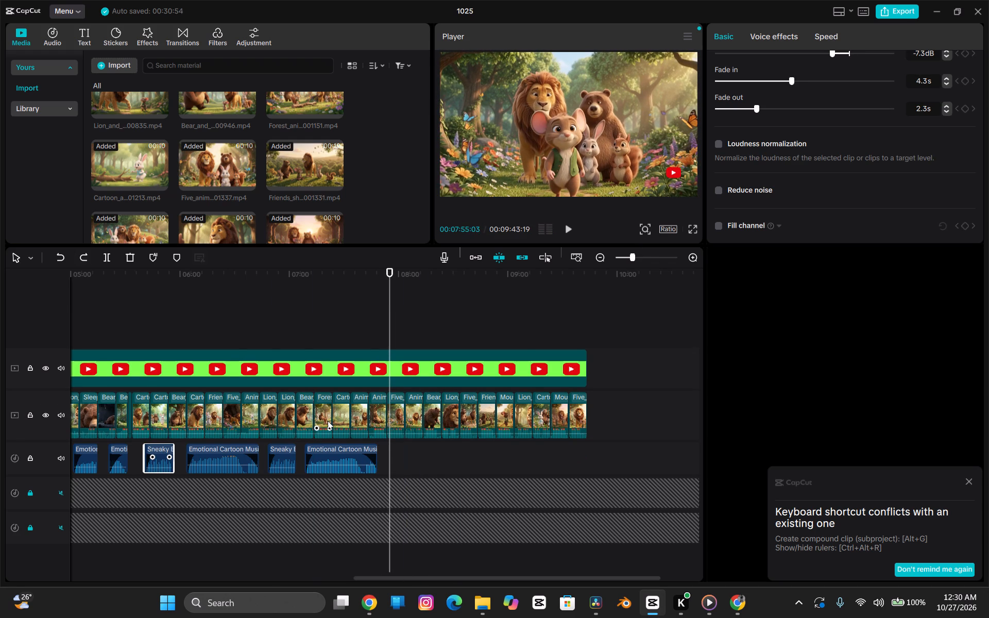
Paste the copied Emotional Cartoon Music clip at about 7:55 and play it, briefly muting the music track to compare.
{"action": "key", "text": "ctrl+v"}
{"action": "key", "text": "space"}
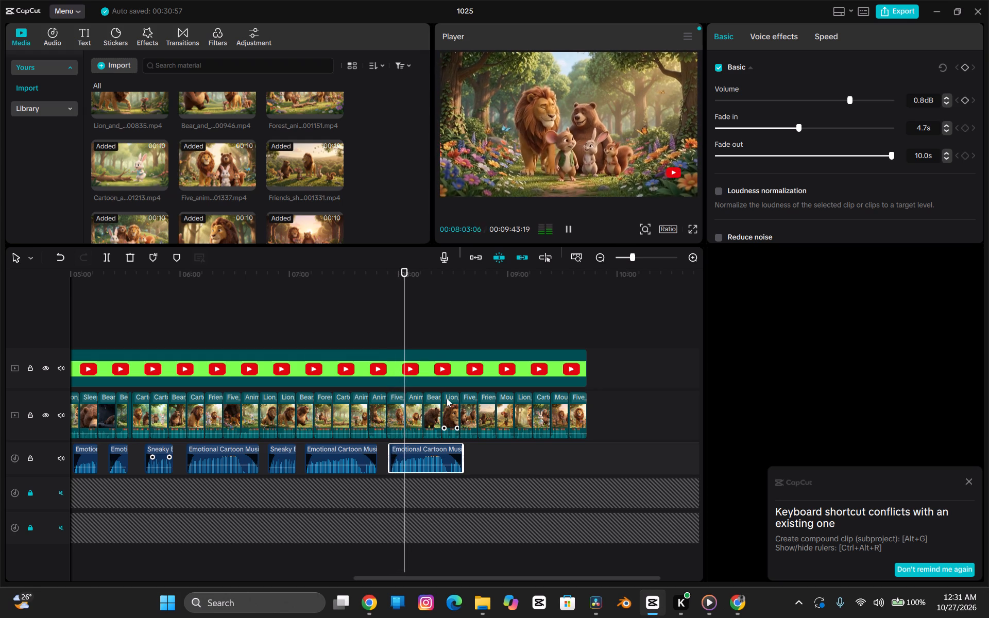
{"action": "scroll", "coordinate": [351, 445], "scroll_direction": "left", "scroll_amount": 2}
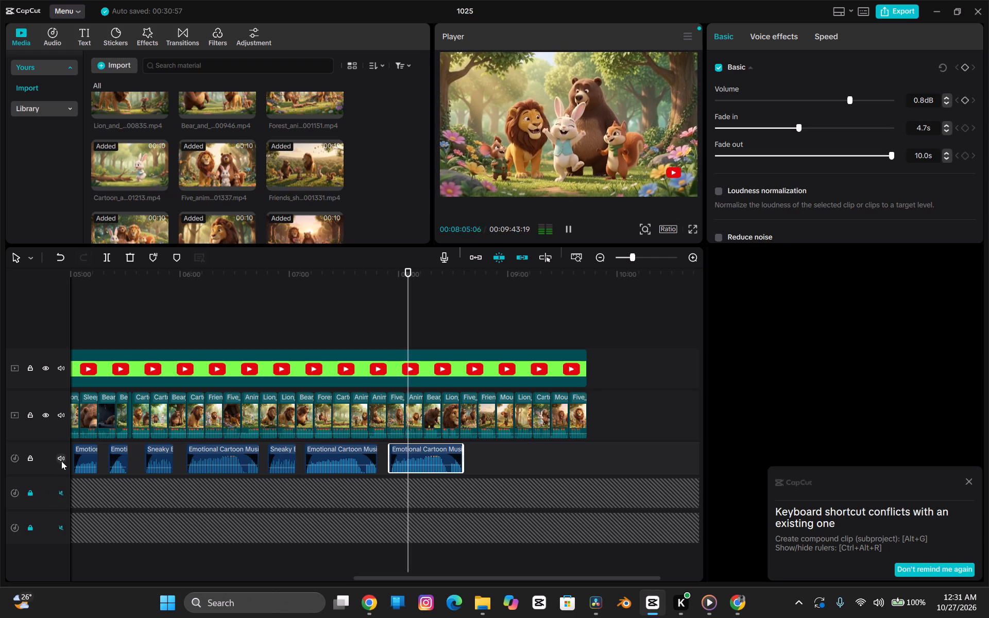
{"action": "left_click", "coordinate": [61, 461]}
{"action": "left_click", "coordinate": [61, 461]}
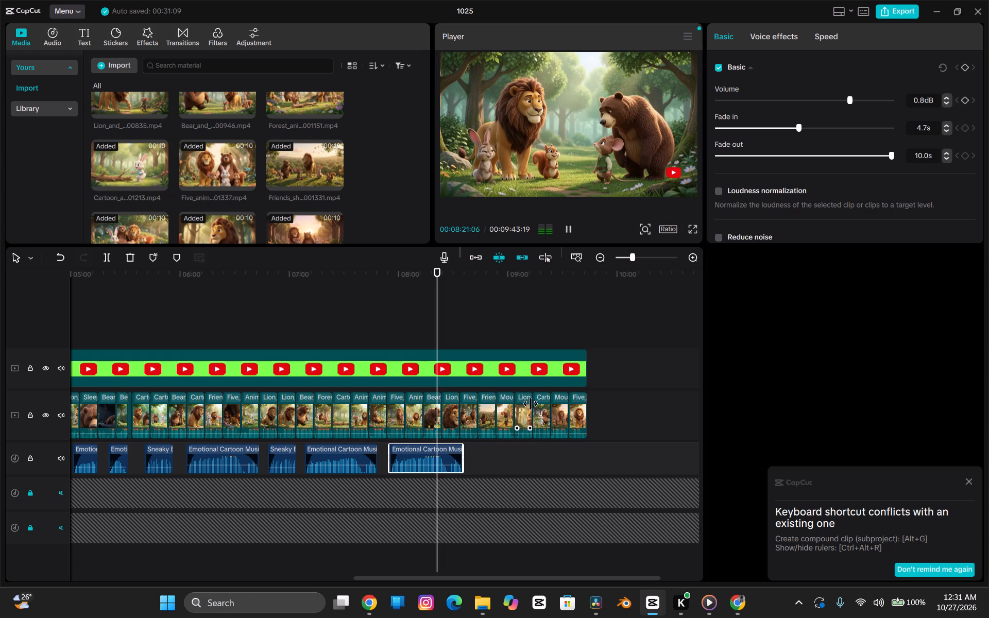
Lower the newest Emotional Cartoon Music clip's volume to -2.1 dB and the two long ones before it to -3.7 dB.
{"action": "left_click", "coordinate": [424, 461]}
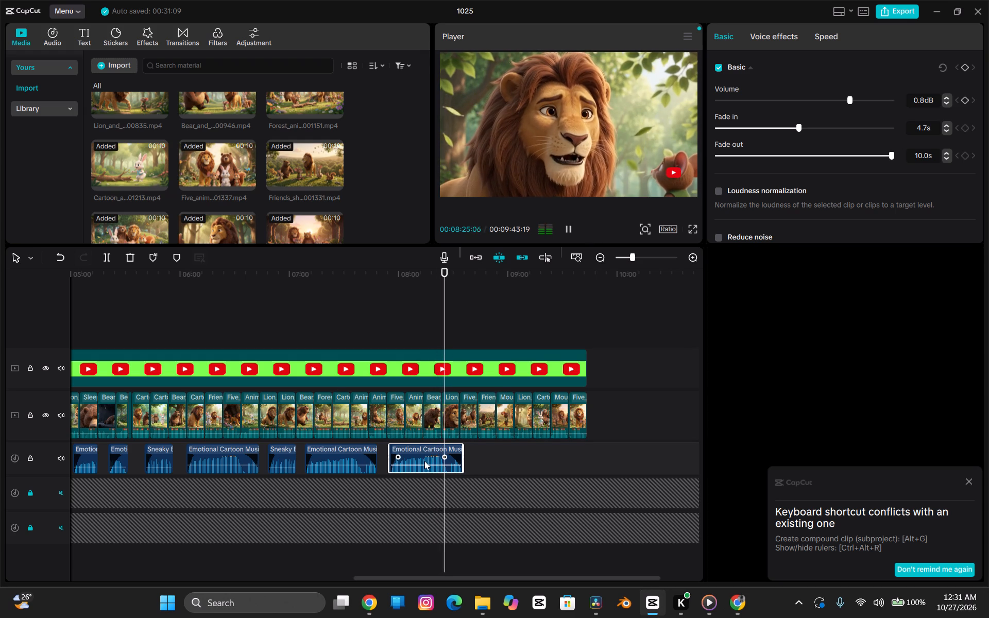
{"action": "left_click", "coordinate": [424, 463]}
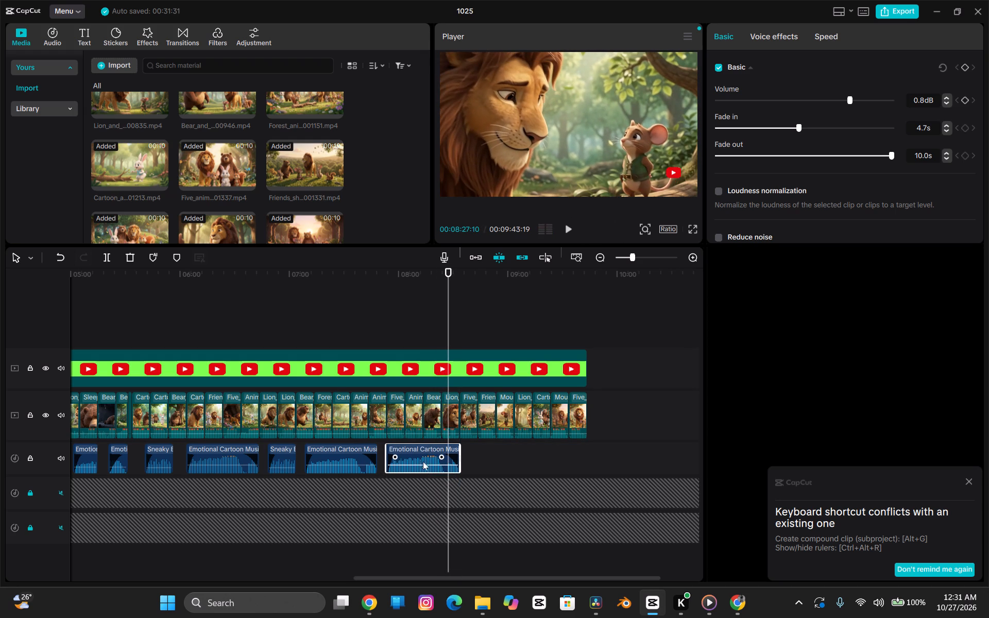
{"action": "left_click", "coordinate": [421, 465]}
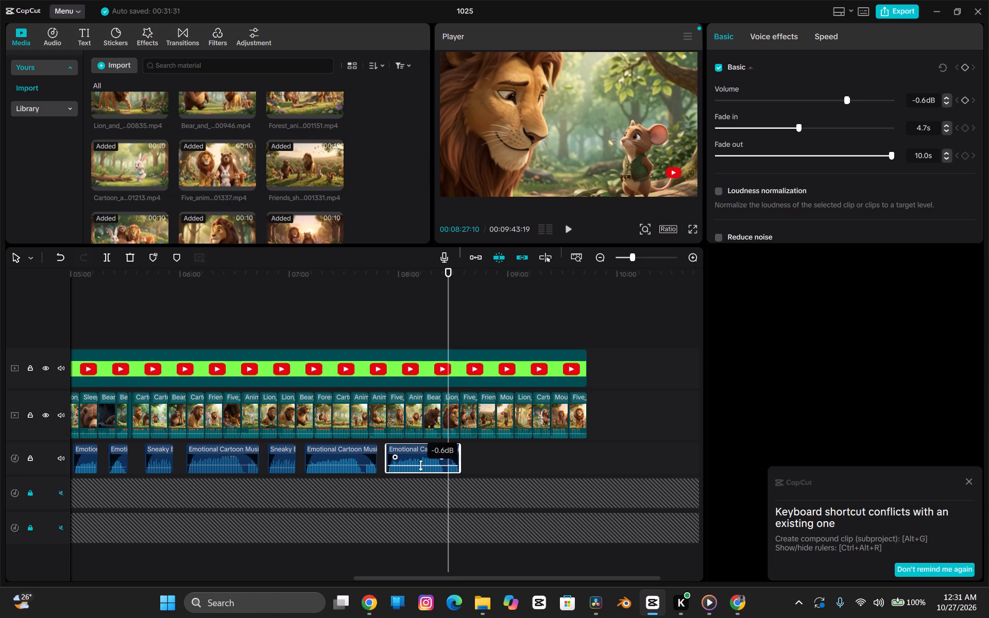
{"action": "left_click", "coordinate": [353, 464]}
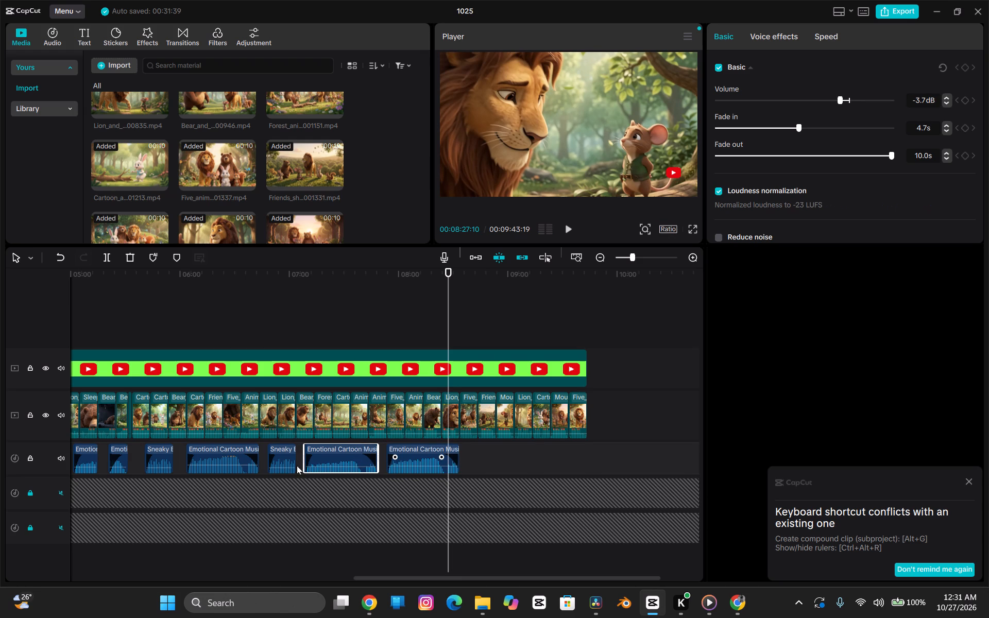
{"action": "left_click", "coordinate": [227, 465]}
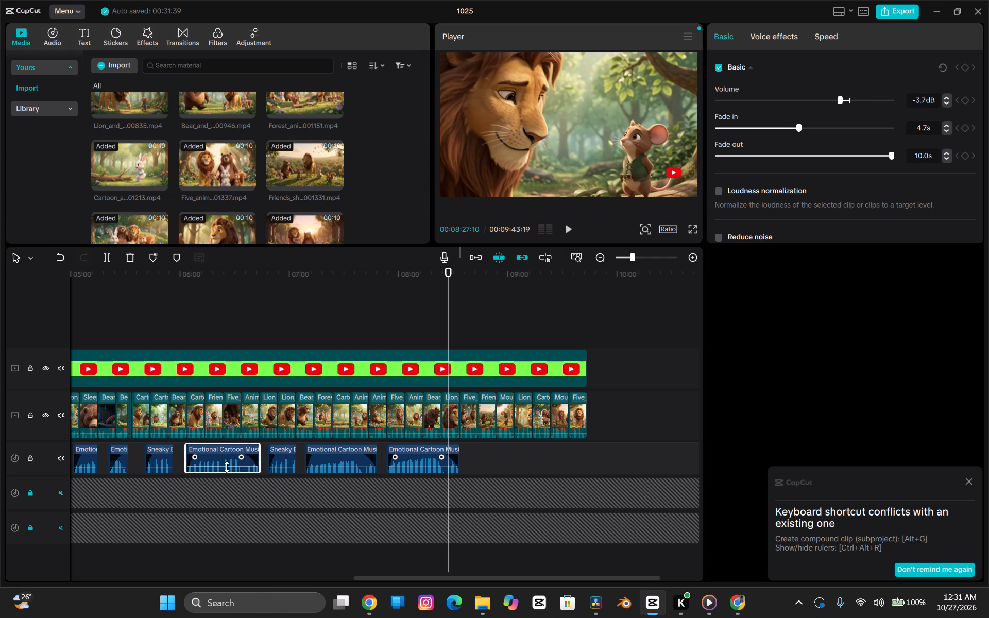
Play on to the sunset hill scene and paste the copied Emotional Cartoon Music clip at about 8:46.
{"action": "key", "text": "space"}
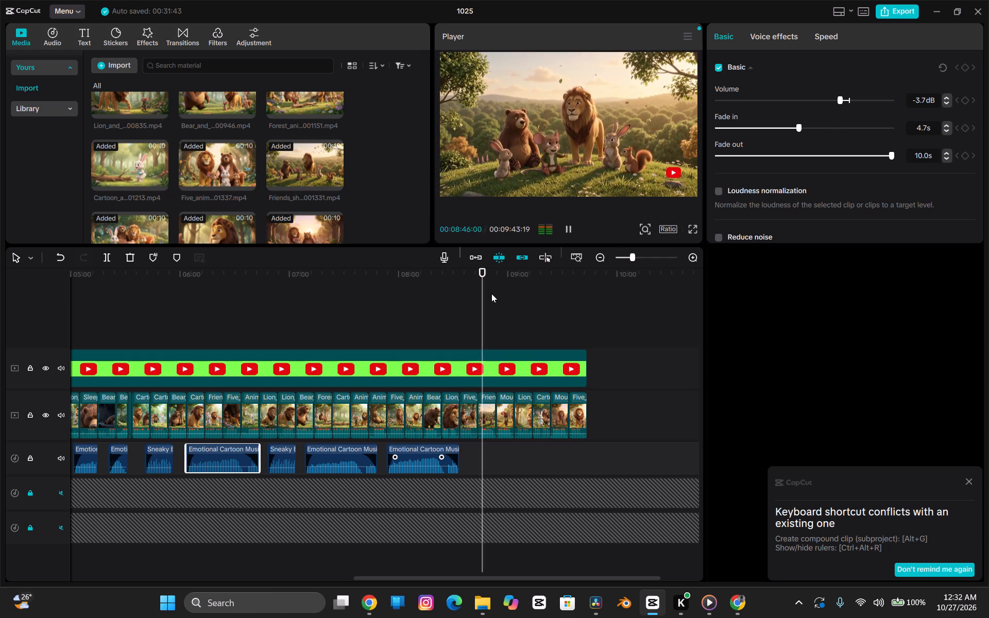
{"action": "left_click", "coordinate": [491, 294]}
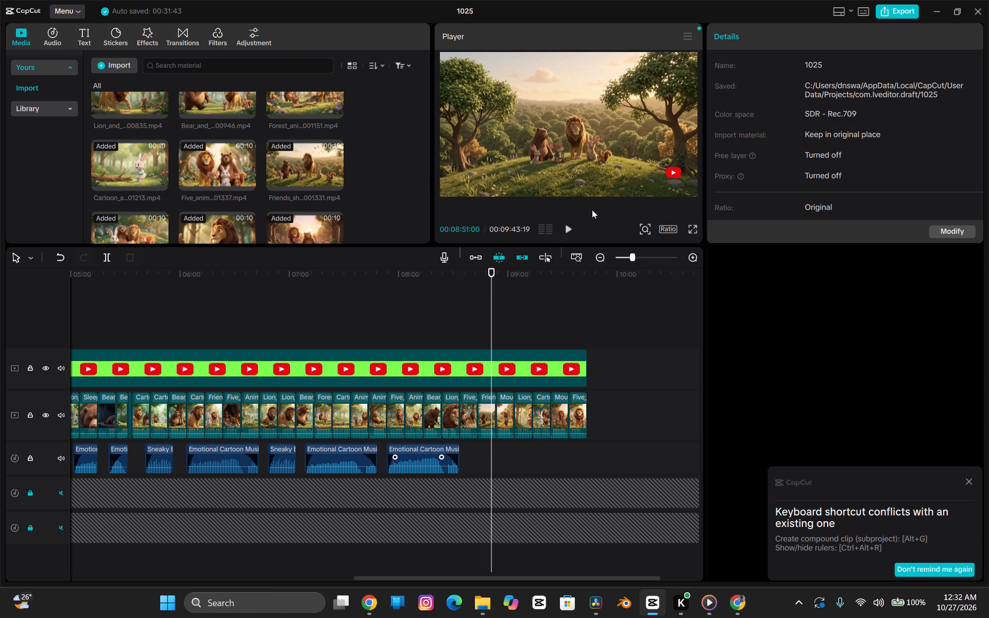
{"action": "key", "text": "space"}
{"action": "key", "text": "Left"}
{"action": "key", "text": "Left"}
{"action": "key", "text": "Left"}
{"action": "key", "text": "Left"}
{"action": "key", "text": "Left"}
{"action": "key", "text": "Left"}
{"action": "key", "text": "Left"}
{"action": "key", "text": "Left"}
{"action": "key", "text": "Left"}
{"action": "key", "text": "Left"}
{"action": "key", "text": "Left"}
{"action": "key", "text": "Left"}
{"action": "key", "text": "Left"}
{"action": "key", "text": "Left"}
{"action": "key", "text": "Left"}
{"action": "key", "text": "Left"}
{"action": "key", "text": "Left"}
{"action": "key", "text": "Left"}
{"action": "key", "text": "Left"}
{"action": "key", "text": "Left"}
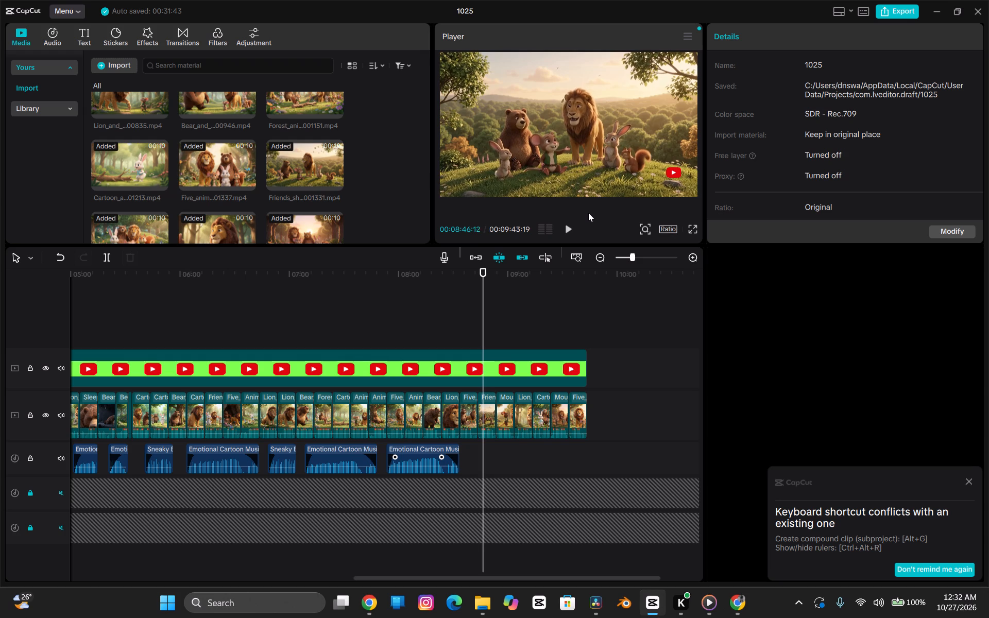
{"action": "key", "text": "space"}
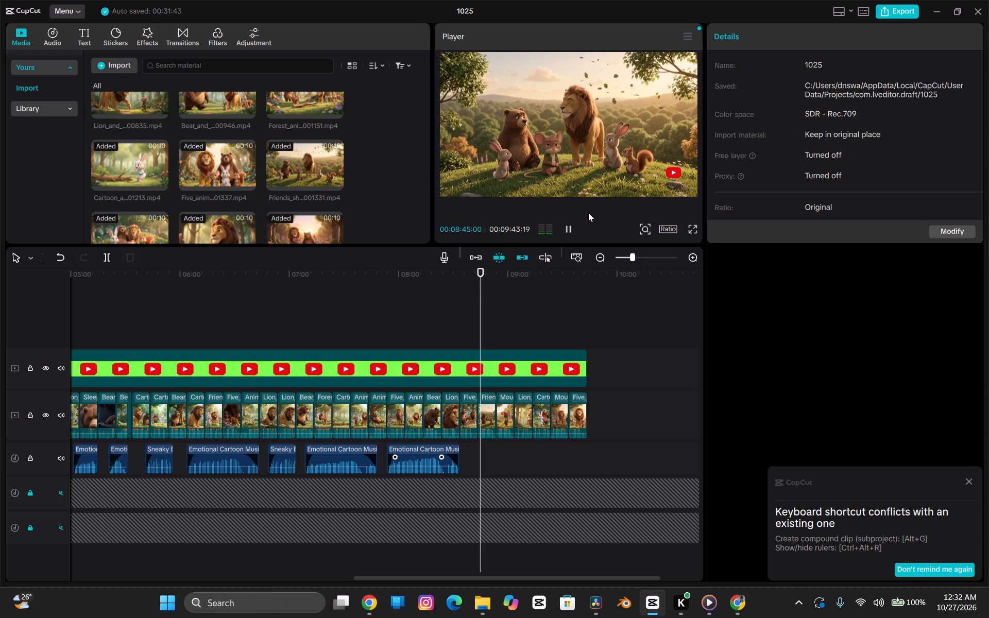
{"action": "key", "text": "ctrl+v"}
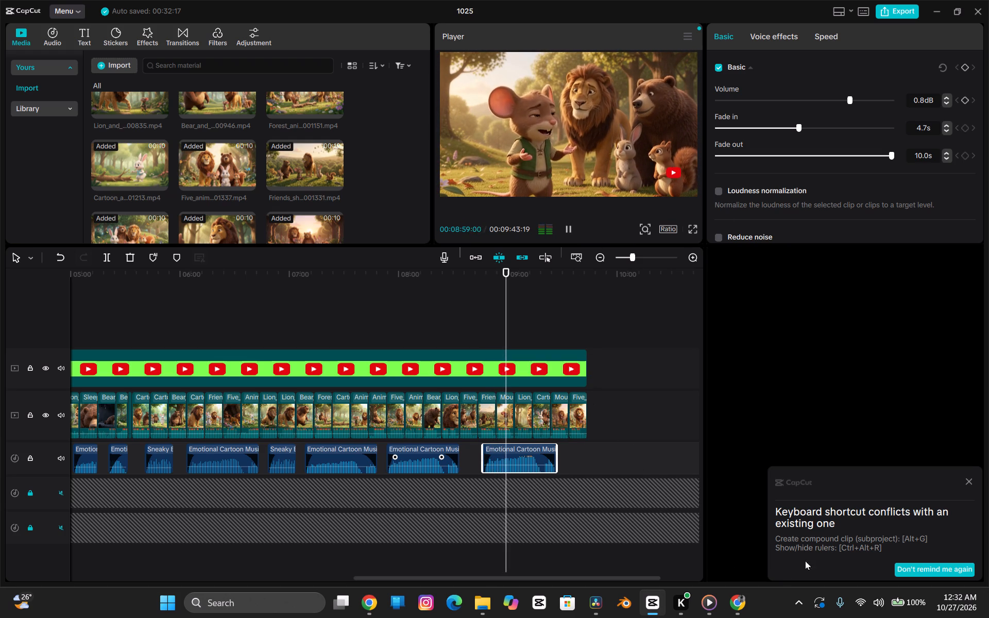
Switch to the Google Flow project in Chrome, look over the latest generated clips, and return to CapCut.
{"action": "left_click", "coordinate": [736, 595]}
{"action": "scroll", "coordinate": [606, 440], "scroll_direction": "down", "scroll_amount": 1}
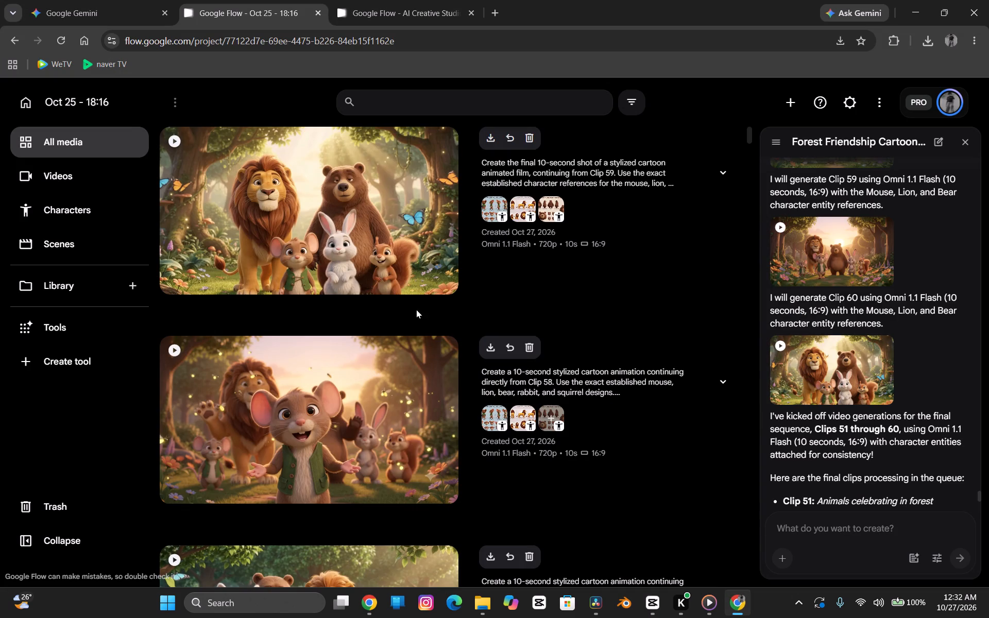
{"action": "scroll", "coordinate": [381, 237], "scroll_direction": "up", "scroll_amount": 1}
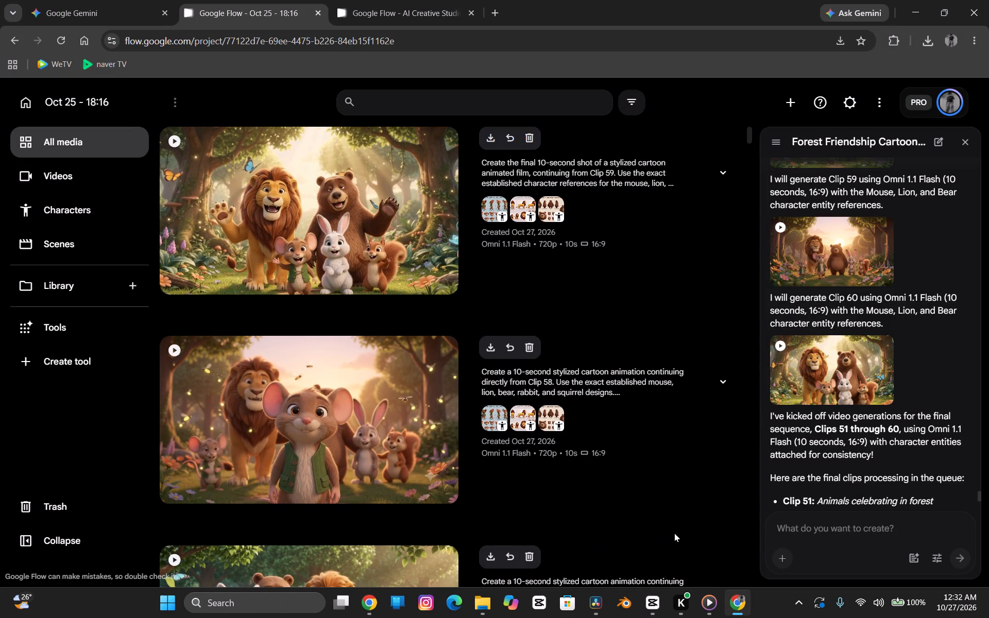
{"action": "left_click", "coordinate": [651, 603]}
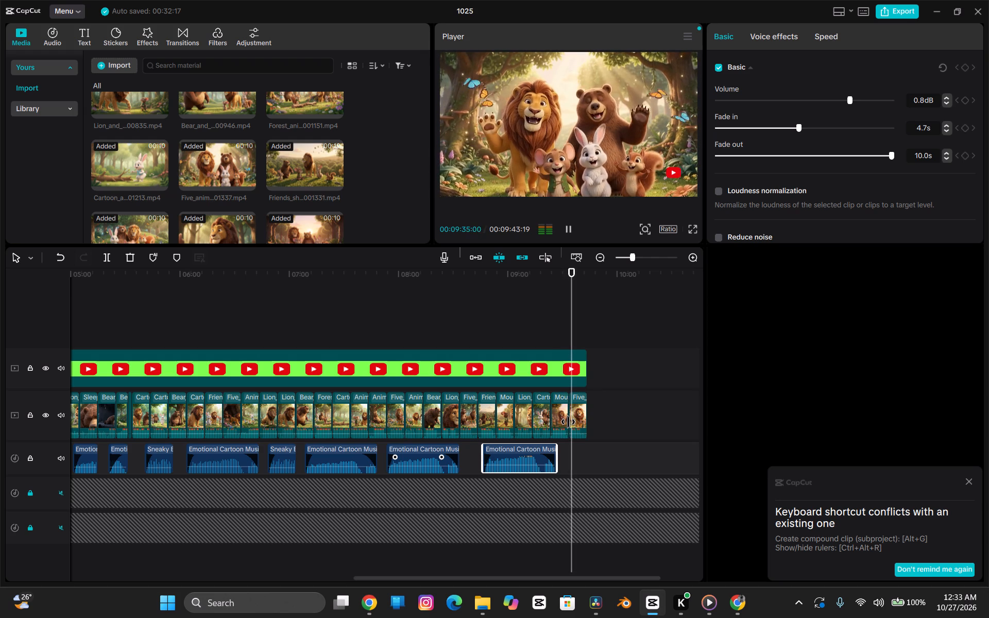
Paste the copied Emotional Cartoon Music clip at about 9:34, near the start of the final scene, and play to the video's end.
{"action": "key", "text": "space"}
{"action": "key", "text": "Left"}
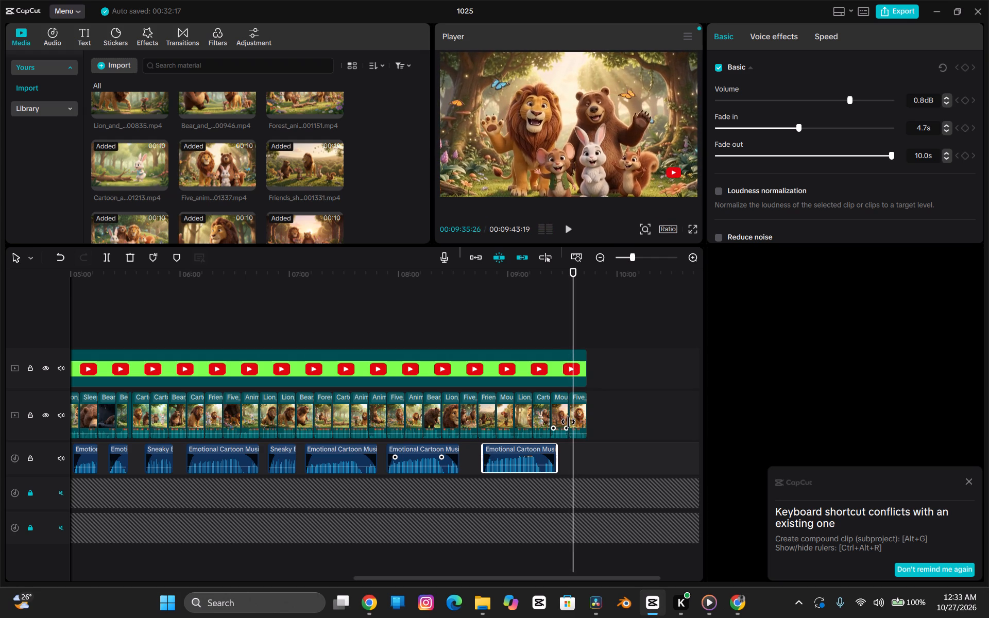
{"action": "key", "text": "Left"}
{"action": "key", "text": "Left"}
{"action": "key", "text": "Left"}
{"action": "key", "text": "Left"}
{"action": "key", "text": "Left"}
{"action": "key", "text": "Left"}
{"action": "key", "text": "Left"}
{"action": "key", "text": "Left"}
{"action": "key", "text": "Left"}
{"action": "key", "text": "Left"}
{"action": "key", "text": "Left"}
{"action": "key", "text": "Left"}
{"action": "key", "text": "Left"}
{"action": "key", "text": "Left"}
{"action": "key", "text": "Left"}
{"action": "key", "text": "Left"}
{"action": "key", "text": "Left"}
{"action": "key", "text": "Left"}
{"action": "key", "text": "Left"}
{"action": "key", "text": "Left"}
{"action": "key", "text": "Left"}
{"action": "key", "text": "Left"}
{"action": "key", "text": "Left"}
{"action": "key", "text": "Left"}
{"action": "key", "text": "Left"}
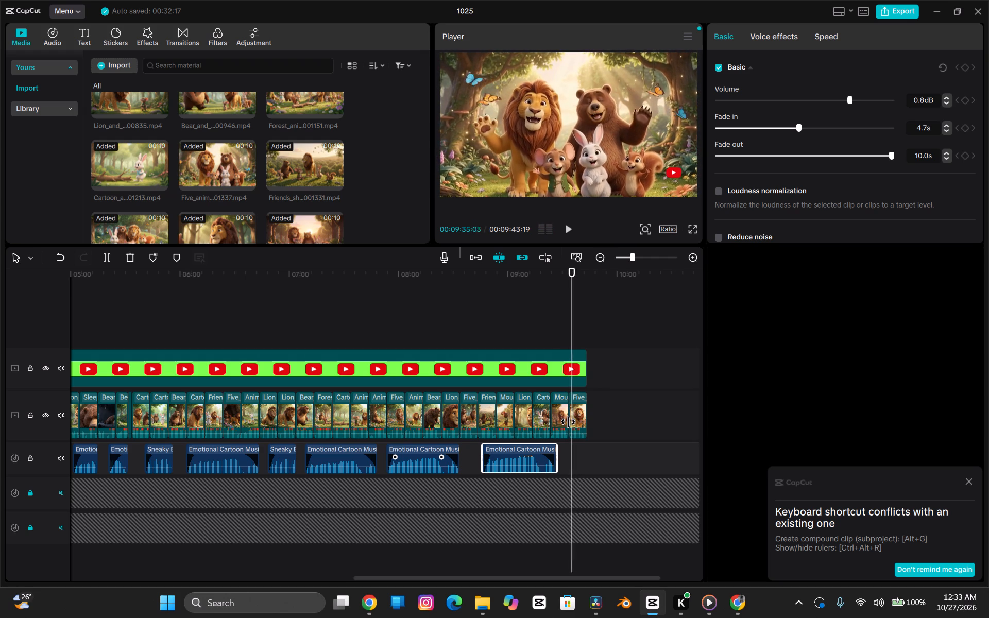
{"action": "key", "text": "Left"}
{"action": "key", "text": "Left"}
{"action": "key", "text": "Left"}
{"action": "key", "text": "Left"}
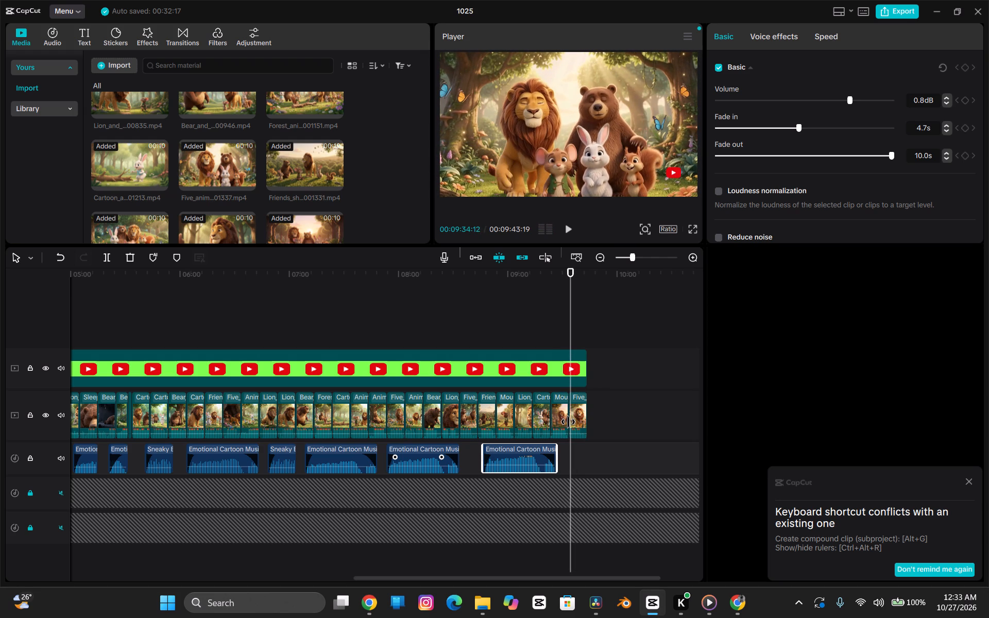
{"action": "key", "text": "ctrl+v"}
{"action": "key", "text": "space"}
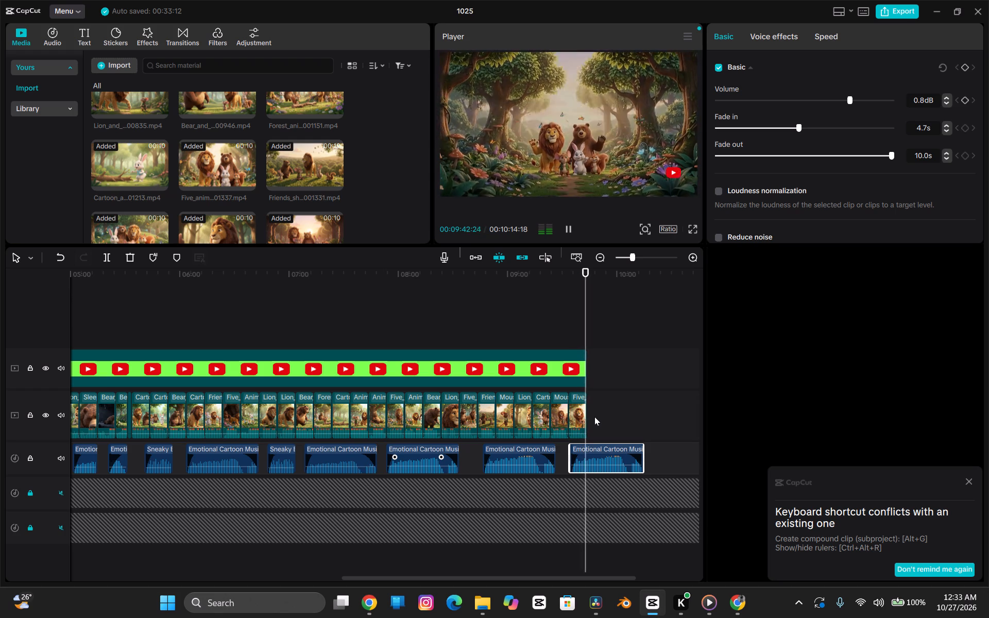
{"action": "key", "text": "space"}
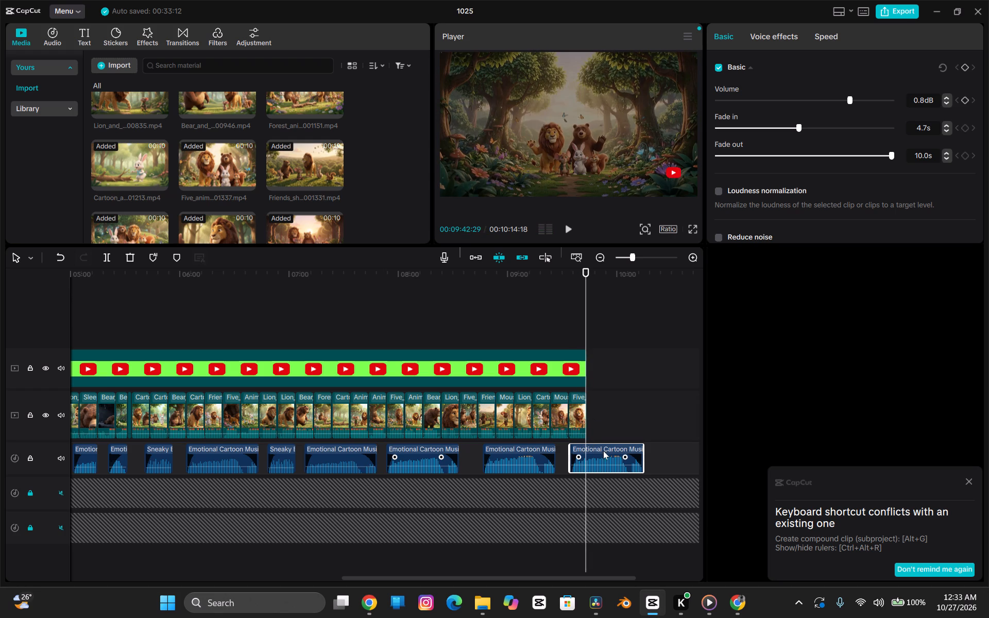
Trim the start of the last Emotional Cartoon Music clip and move the shortened clip back to begin at about 9:34.
{"action": "left_click", "coordinate": [603, 451]}
{"action": "left_click_drag", "start_coordinate": [569, 455], "coordinate": [588, 446]}
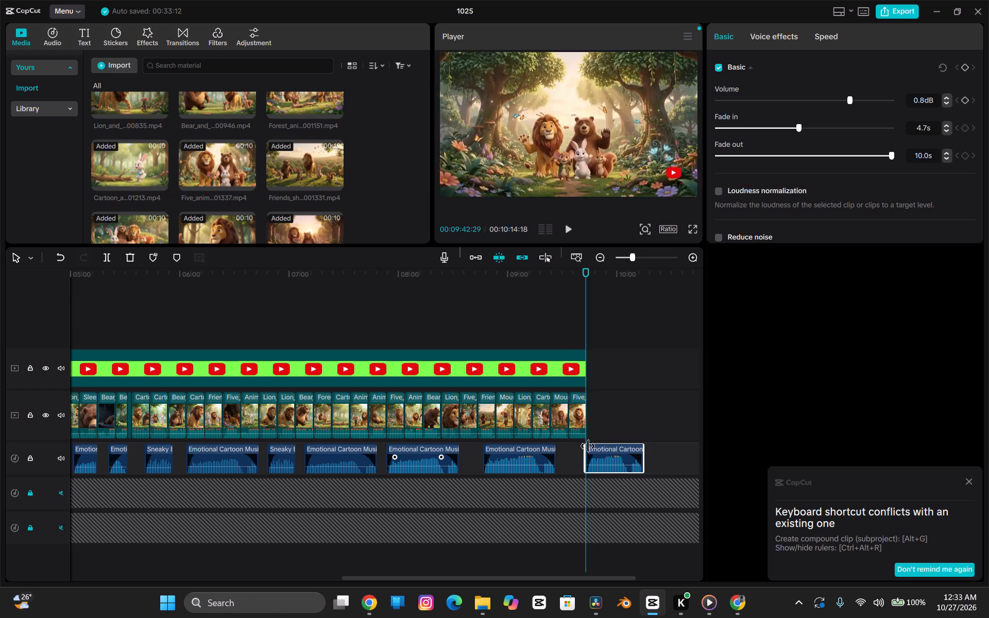
{"action": "left_click_drag", "start_coordinate": [588, 446], "coordinate": [599, 443]}
{"action": "left_click_drag", "start_coordinate": [616, 453], "coordinate": [595, 455]}
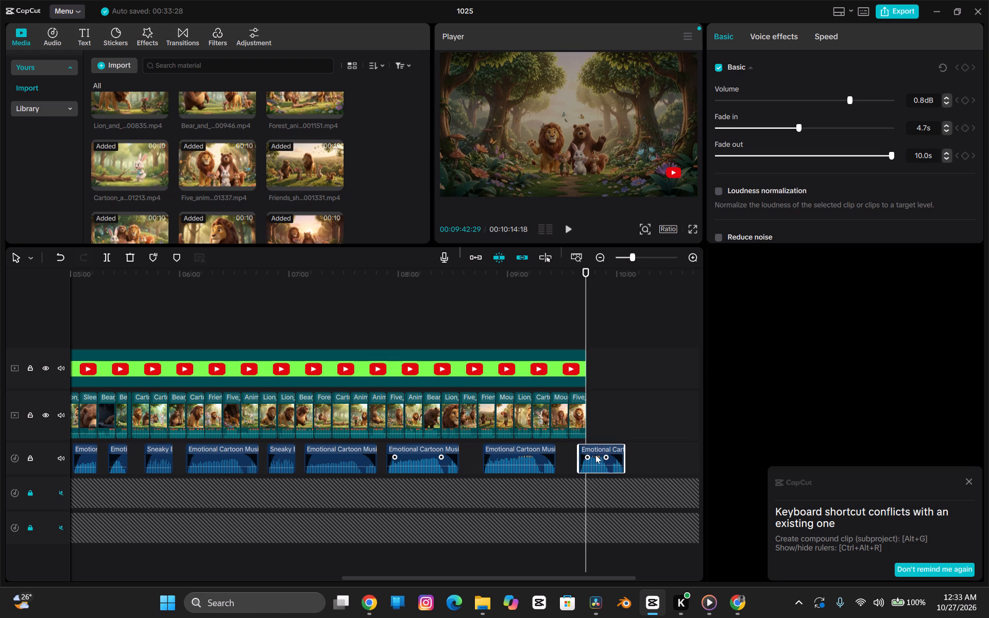
{"action": "left_click_drag", "start_coordinate": [595, 455], "coordinate": [589, 457]}
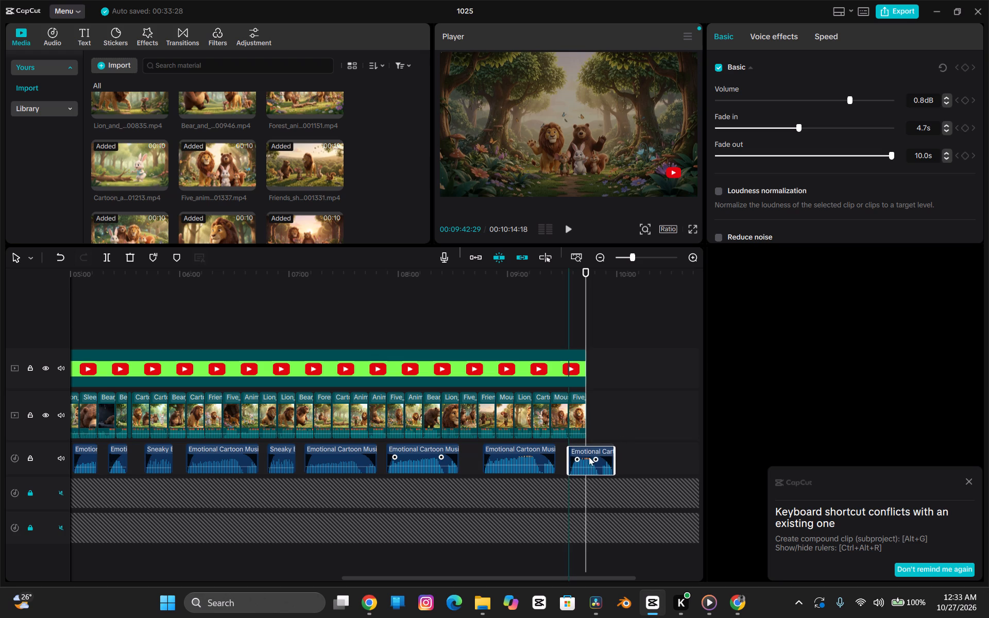
{"action": "left_click_drag", "start_coordinate": [589, 457], "coordinate": [588, 457]}
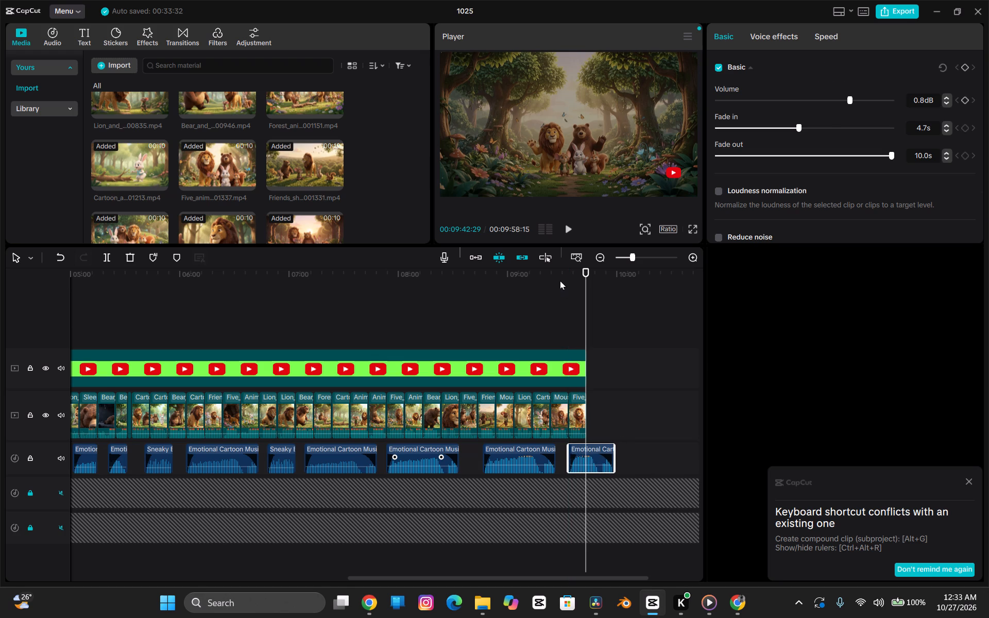
Play back the ending from about 9:28, skipping ahead to about 9:33, to check the last music clip.
{"action": "left_click", "coordinate": [560, 281]}
{"action": "key", "text": "space"}
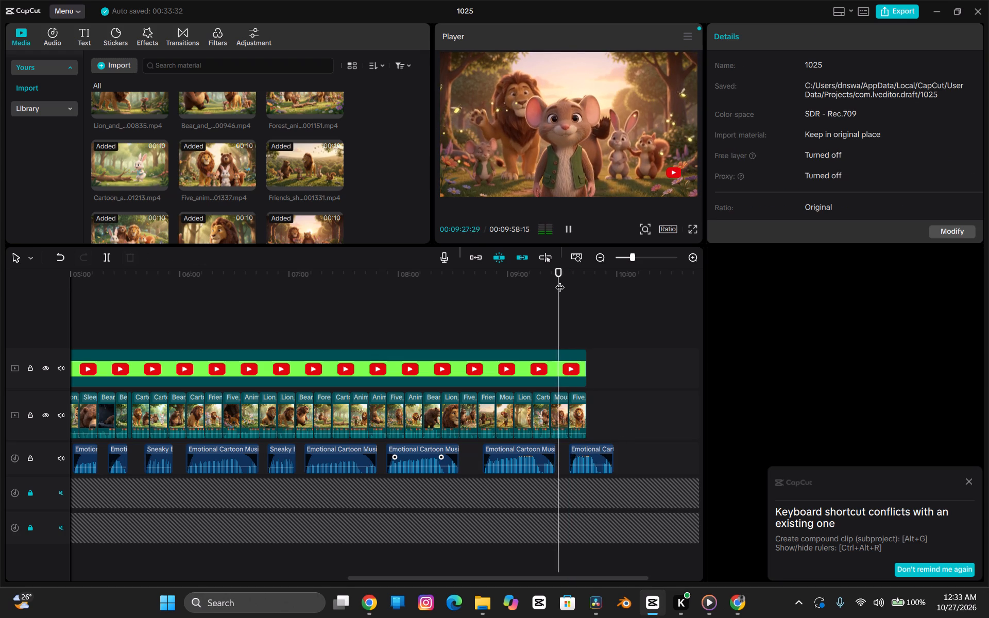
{"action": "key", "text": "shift+Right"}
{"action": "key", "text": "shift+Right"}
{"action": "key", "text": "shift+Right"}
{"action": "key", "text": "shift+Right"}
{"action": "key", "text": "shift+Right"}
{"action": "key", "text": "shift+Right"}
{"action": "key", "text": "shift+Right"}
{"action": "key", "text": "shift+Right"}
{"action": "key", "text": "shift+Right"}
{"action": "key", "text": "shift+Right"}
{"action": "key", "text": "shift+Right"}
{"action": "key", "text": "shift+Right"}
{"action": "key", "text": "shift+Right"}
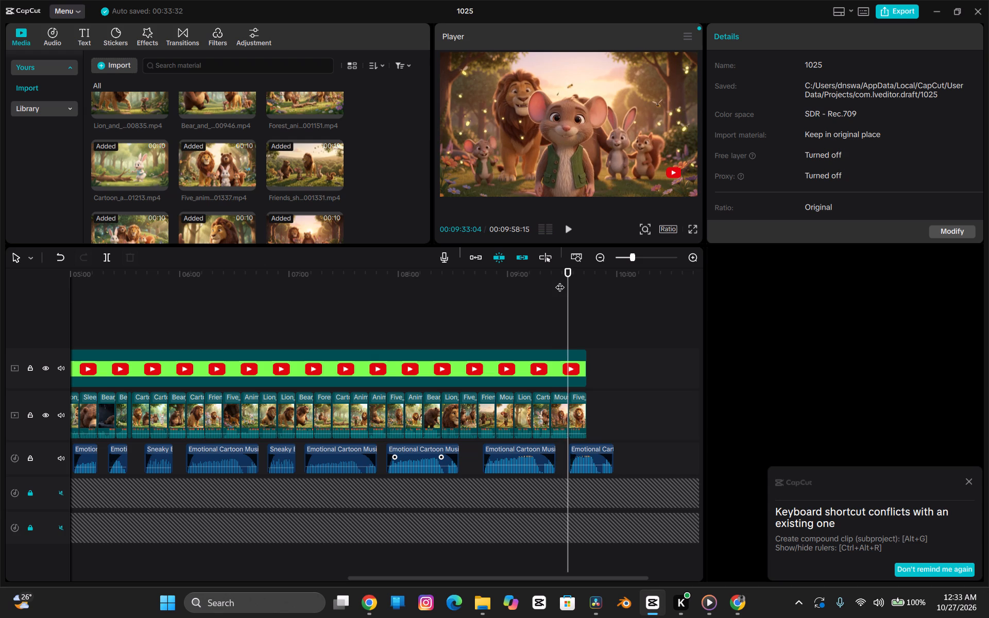
{"action": "key", "text": "space"}
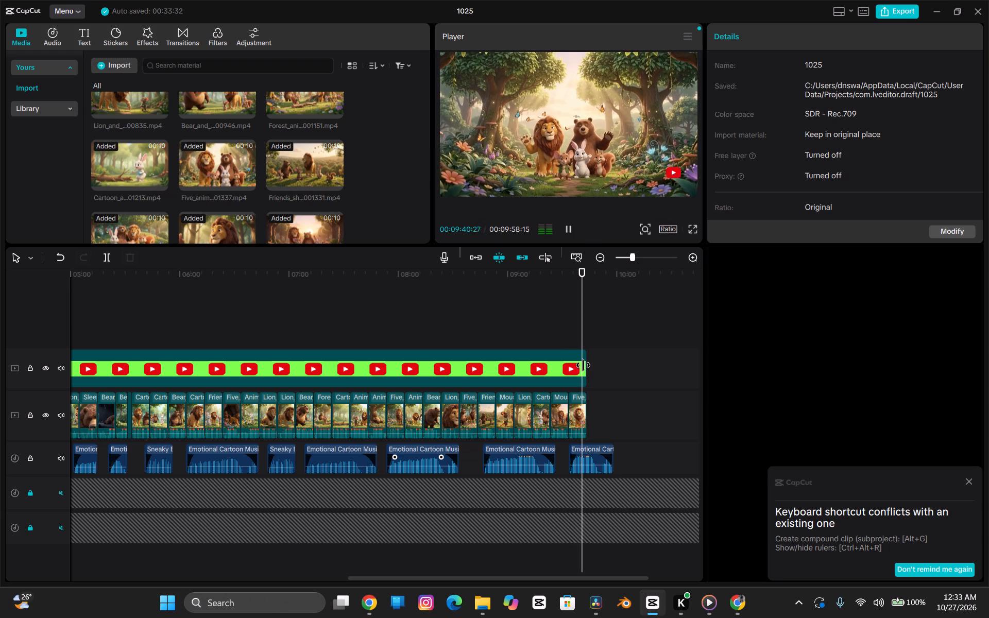
Extend the YouTube logo overlay past the last video clip to about 9:49 and play its end, stopping at about 9:47.
{"action": "left_click_drag", "start_coordinate": [583, 365], "coordinate": [589, 364]}
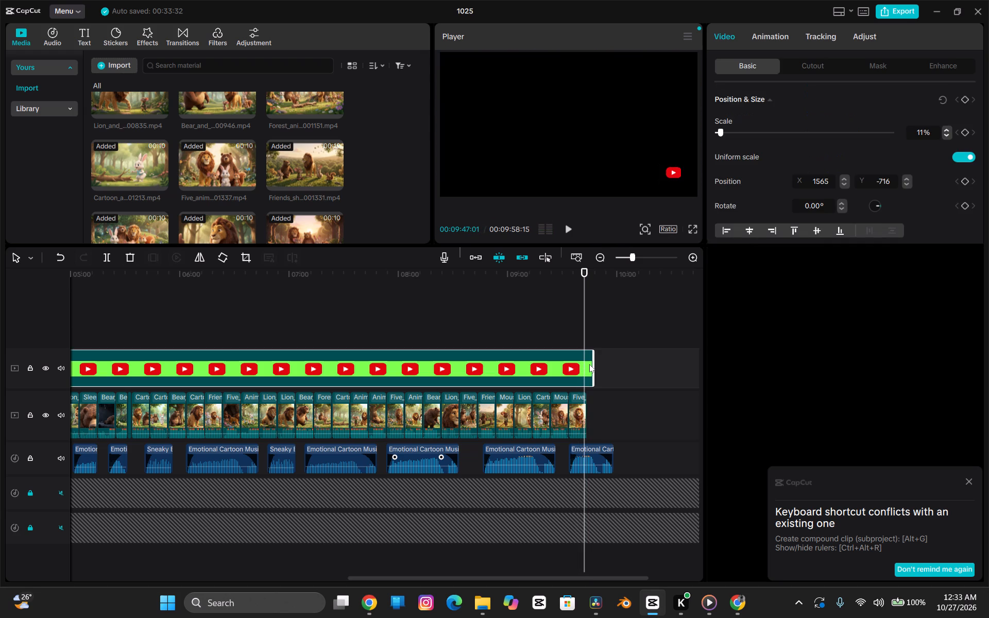
{"action": "left_click_drag", "start_coordinate": [589, 364], "coordinate": [593, 363]}
{"action": "key", "text": "space"}
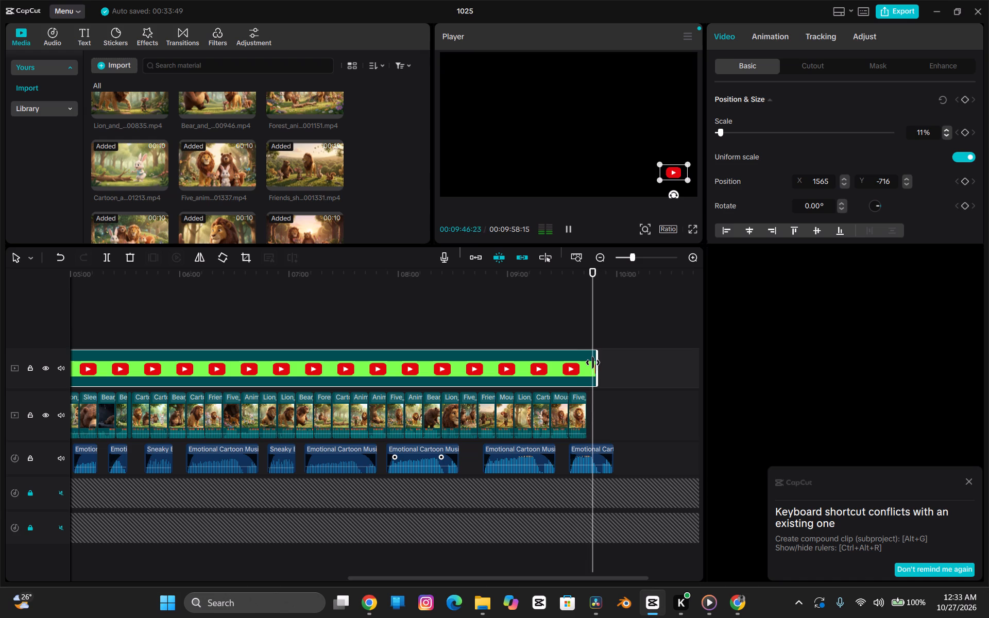
{"action": "key", "text": "space"}
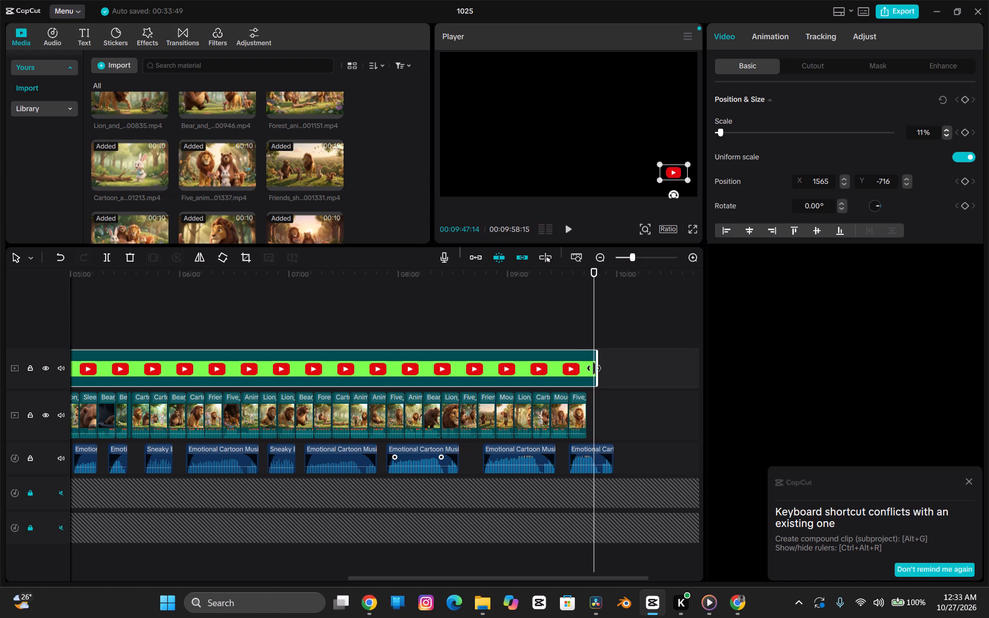
Trim the ends of the YouTube logo overlay and the last Emotional Cartoon Music clip to the playhead at about 9:47.
{"action": "left_click", "coordinate": [596, 368]}
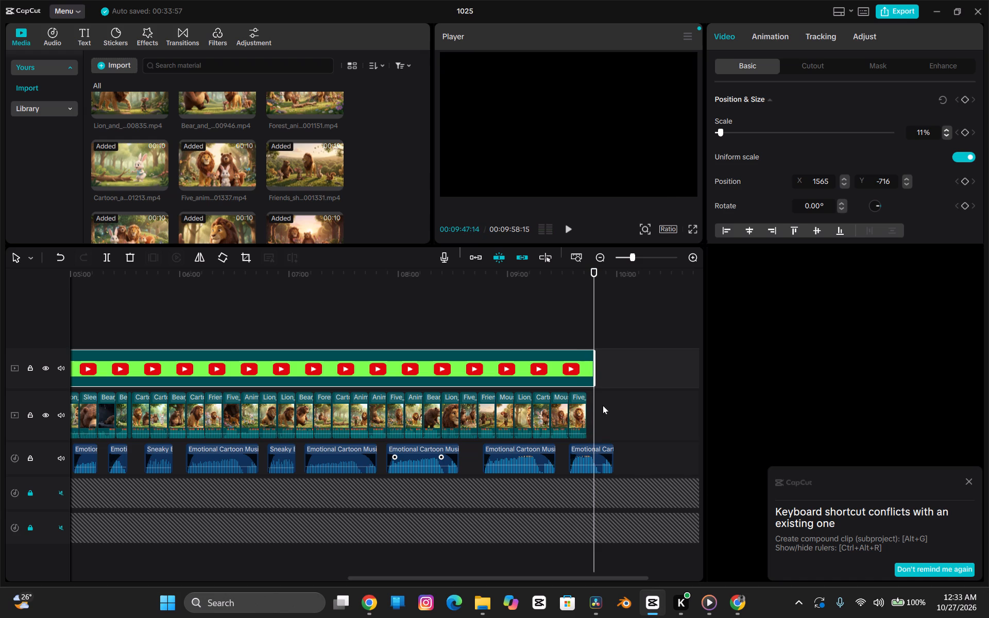
{"action": "left_click_drag", "start_coordinate": [613, 456], "coordinate": [598, 456]}
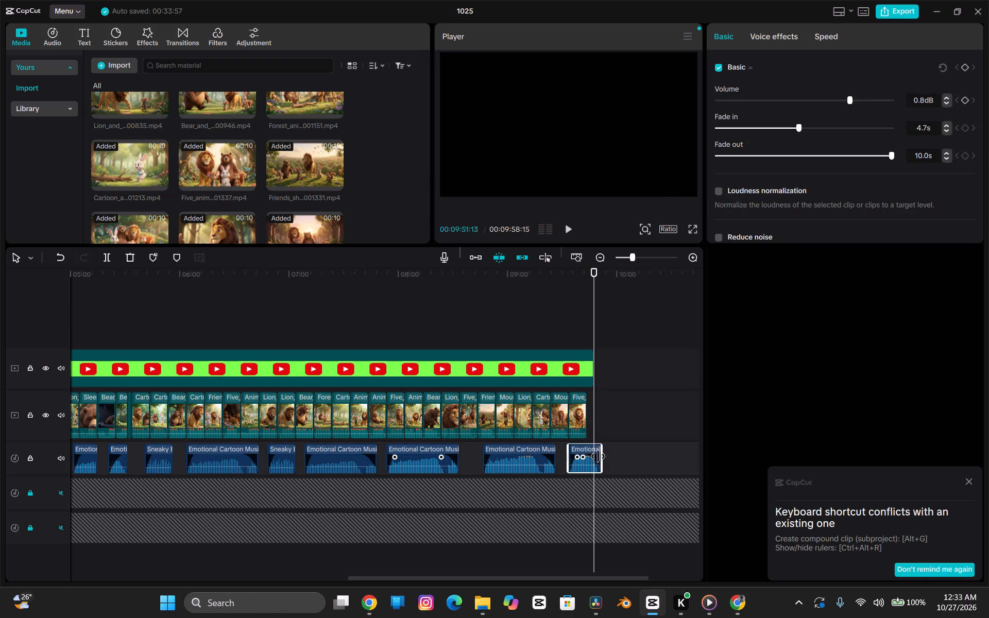
{"action": "left_click_drag", "start_coordinate": [598, 456], "coordinate": [594, 454]}
{"action": "left_click", "coordinate": [620, 389]}
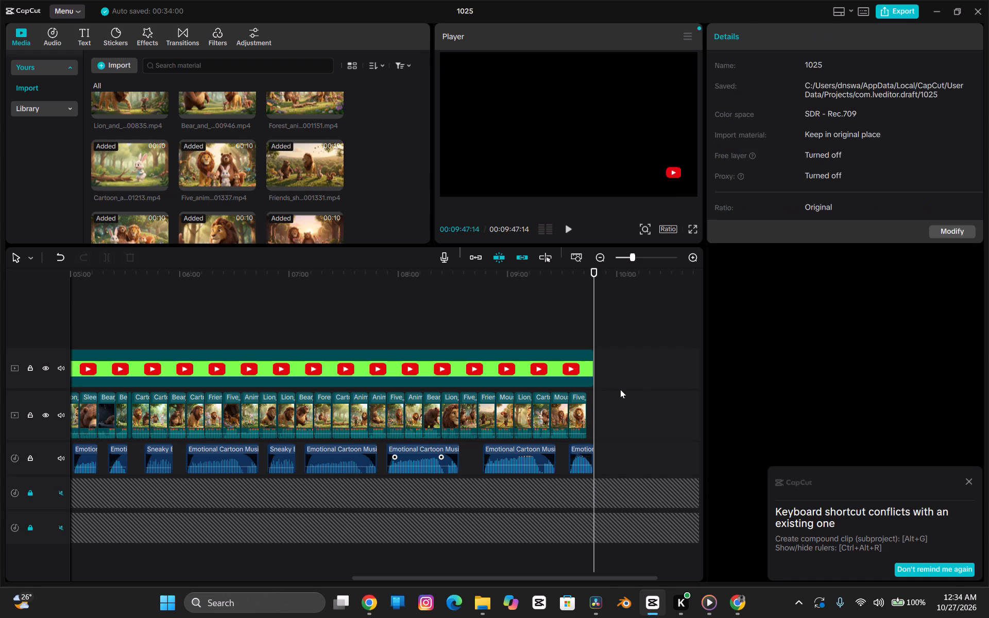
Open the export settings and title the exported video "complete story of elaka lion bantii".
{"action": "left_click", "coordinate": [893, 12]}
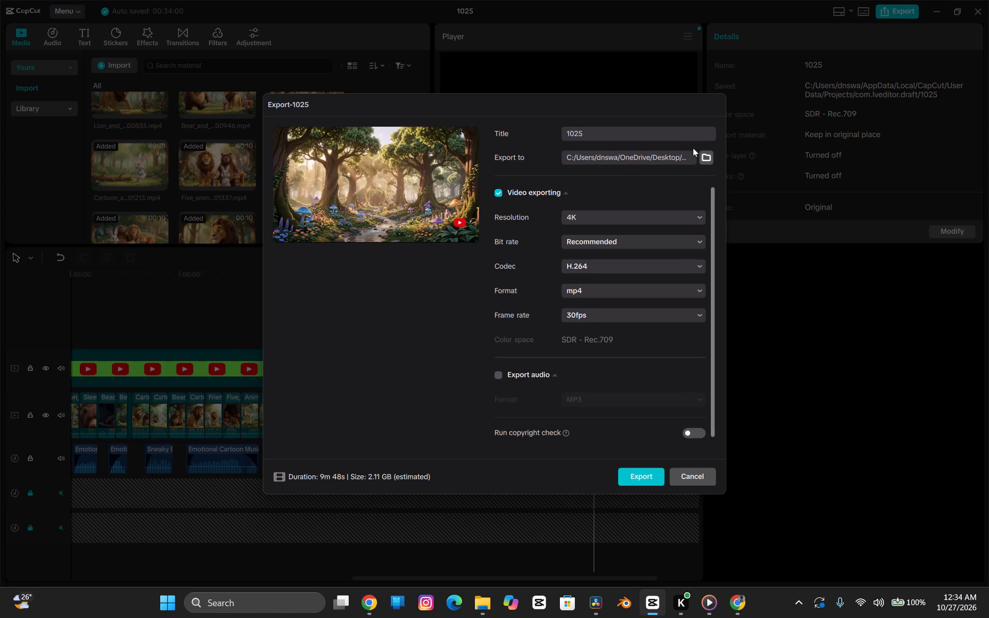
{"action": "left_click_drag", "start_coordinate": [643, 134], "coordinate": [578, 131]}
{"action": "left_click_drag", "start_coordinate": [578, 131], "coordinate": [558, 126]}
{"action": "key", "text": "BackSpace"}
{"action": "type", "text": "complwe"}
{"action": "type", "text": "+++-"}
{"action": "key", "text": "BackSpace"}
{"action": "key", "text": "BackSpace"}
{"action": "key", "text": "BackSpace"}
{"action": "key", "text": "BackSpace"}
{"action": "key", "text": "BackSpace"}
{"action": "key", "text": "BackSpace"}
{"action": "key", "text": "BackSpace"}
{"action": "key", "text": "BackSpace"}
{"action": "type", "text": "plete"}
{"action": "key", "text": "space"}
{"action": "type", "text": "storyu"}
{"action": "key", "text": "space"}
{"action": "key", "text": "BackSpace"}
{"action": "key", "text": "BackSpace"}
{"action": "key", "text": "space"}
{"action": "type", "text": "of"}
{"action": "key", "text": "space"}
{"action": "key", "text": "BackSpace"}
{"action": "key", "text": "space"}
{"action": "type", "text": "ele"}
{"action": "key", "text": "BackSpace"}
{"action": "type", "text": "al"}
{"action": "key", "text": "BackSpace"}
{"action": "type", "text": "ka"}
{"action": "key", "text": "space"}
{"action": "type", "text": "lio"}
{"action": "key", "text": "n"}
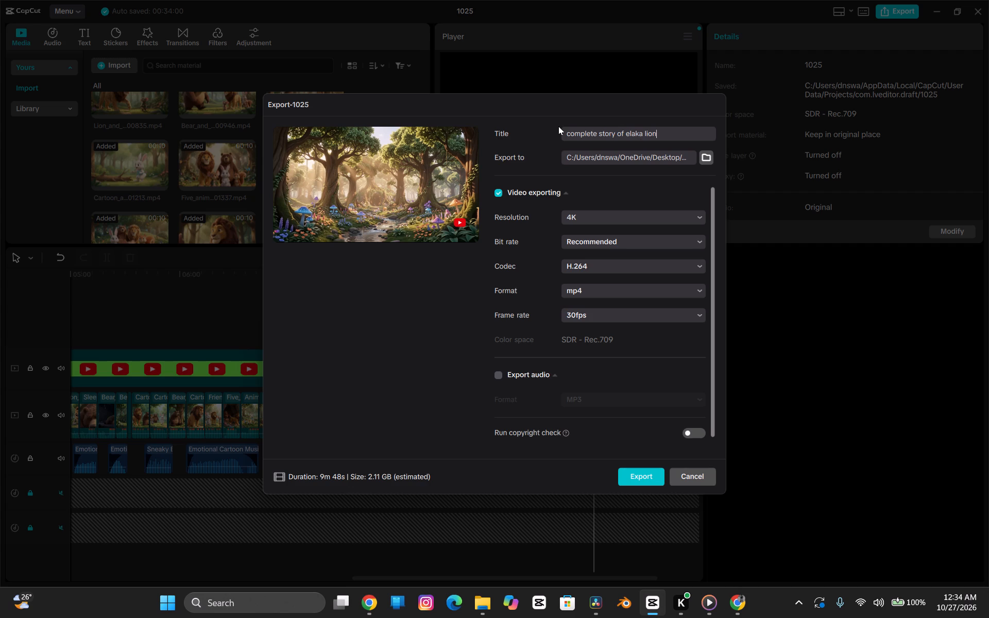
{"action": "key", "text": "space"}
{"action": "type", "text": "bantii"}
Set the export frame rate to 60fps, check the format and codec options while keeping mp4 and H.264, and export the video.
{"action": "left_click", "coordinate": [642, 311]}
{"action": "left_click", "coordinate": [626, 420]}
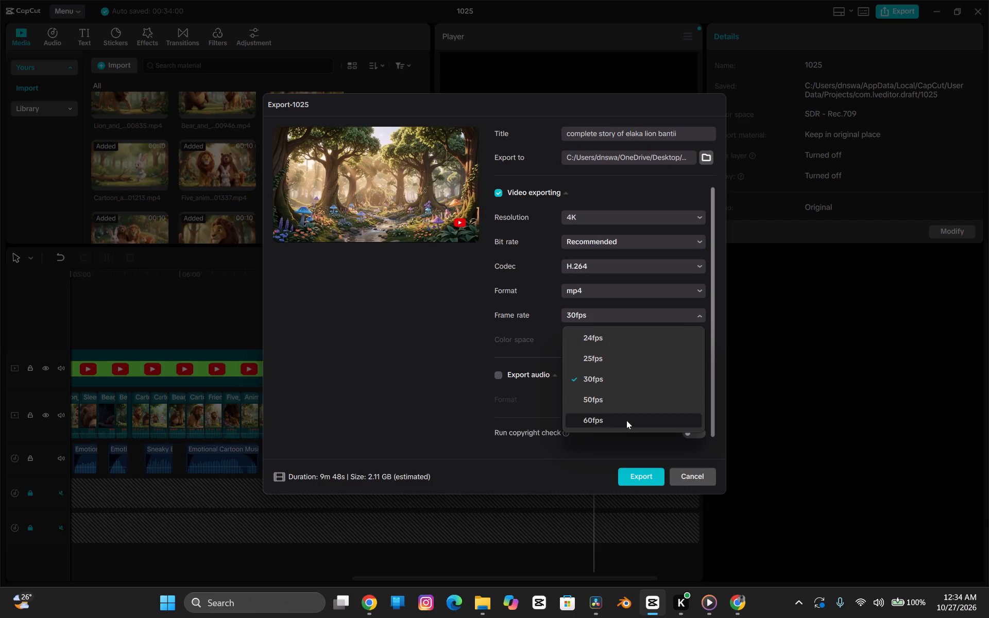
{"action": "left_click", "coordinate": [628, 290]}
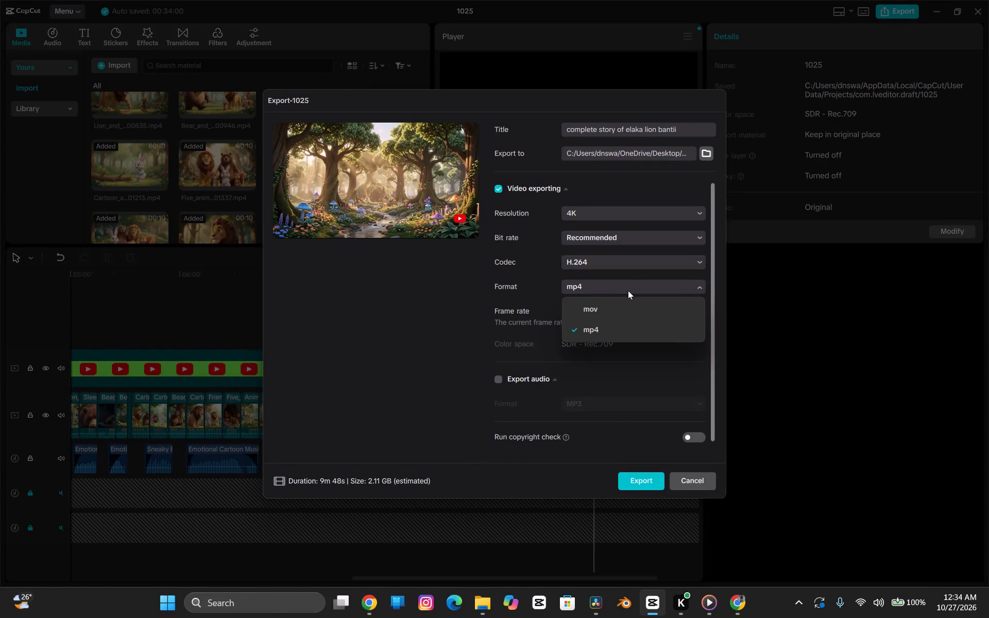
{"action": "left_click", "coordinate": [627, 266]}
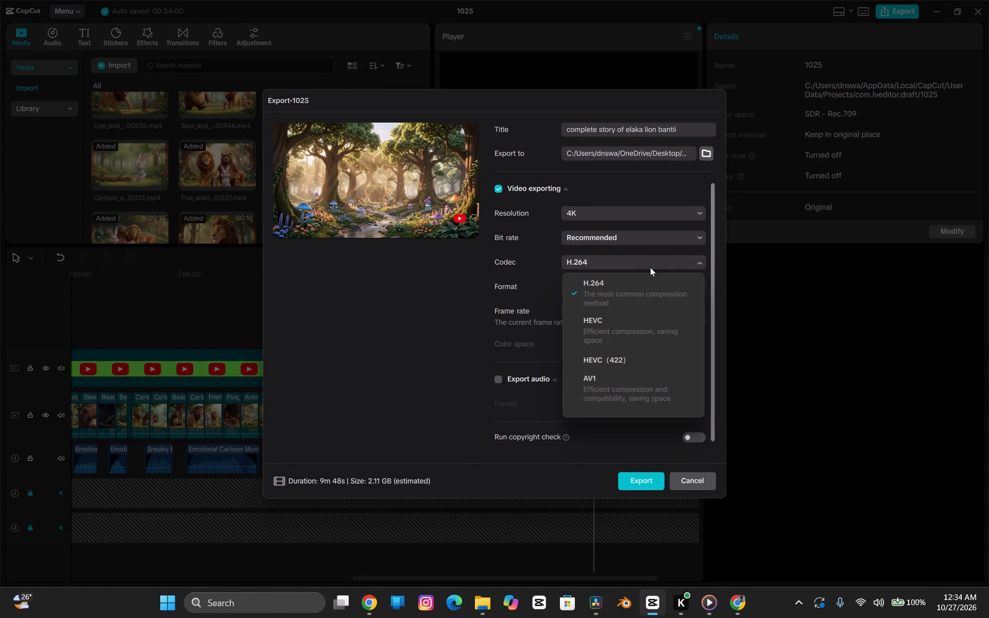
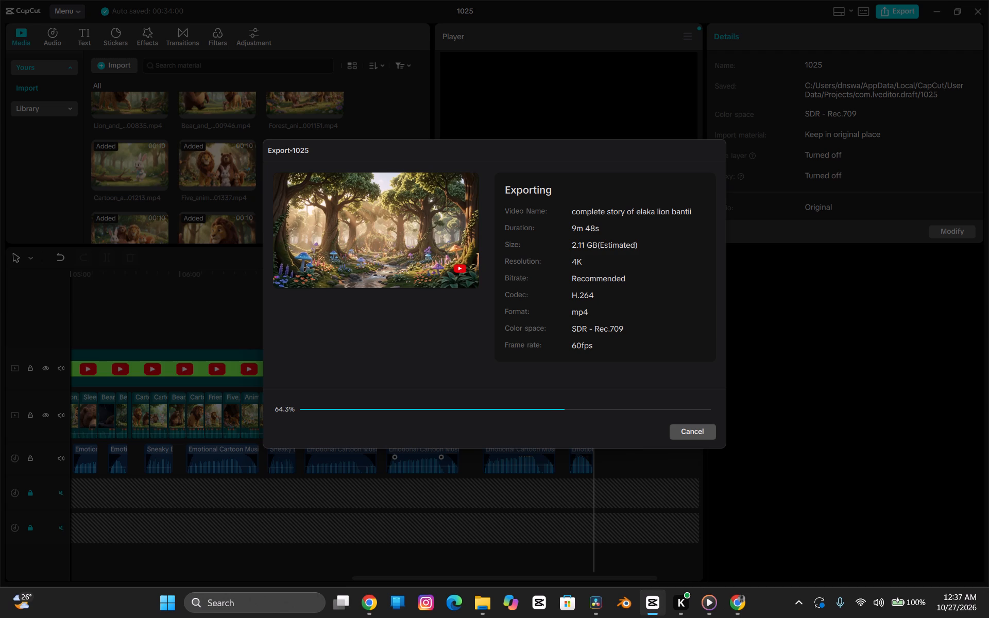
Check the computer's CPU, memory and GPU load in Task Manager during the video export, and return to CapCut.
{"action": "key", "text": "super+x"}
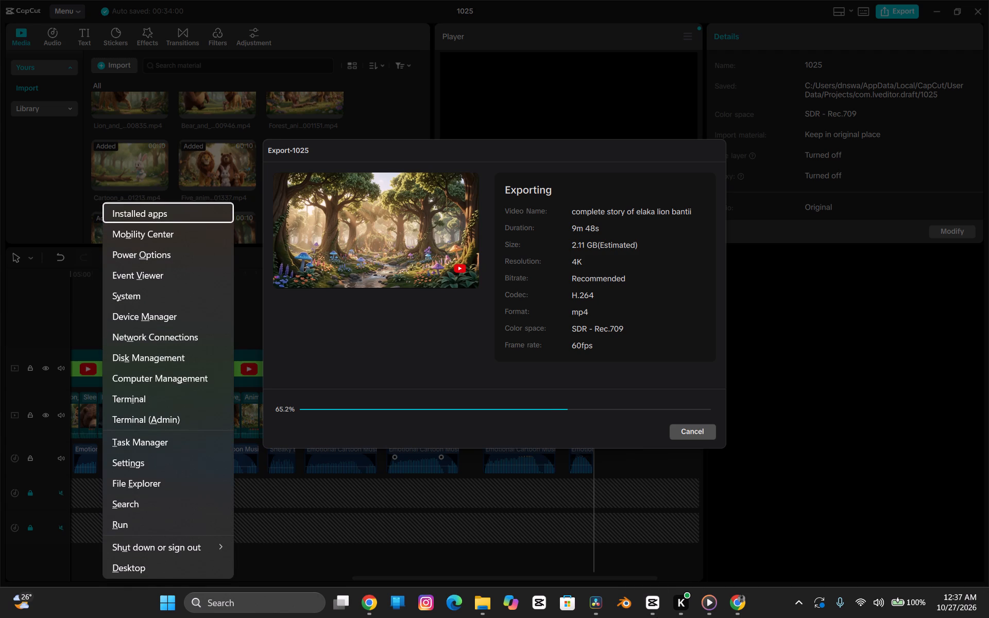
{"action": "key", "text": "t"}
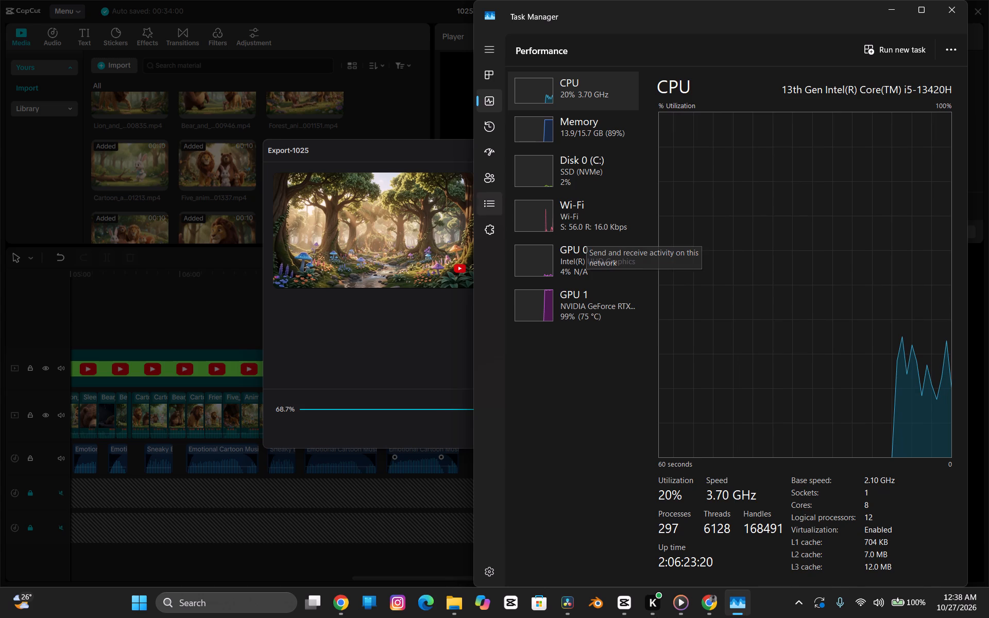
{"action": "left_click", "coordinate": [458, 213]}
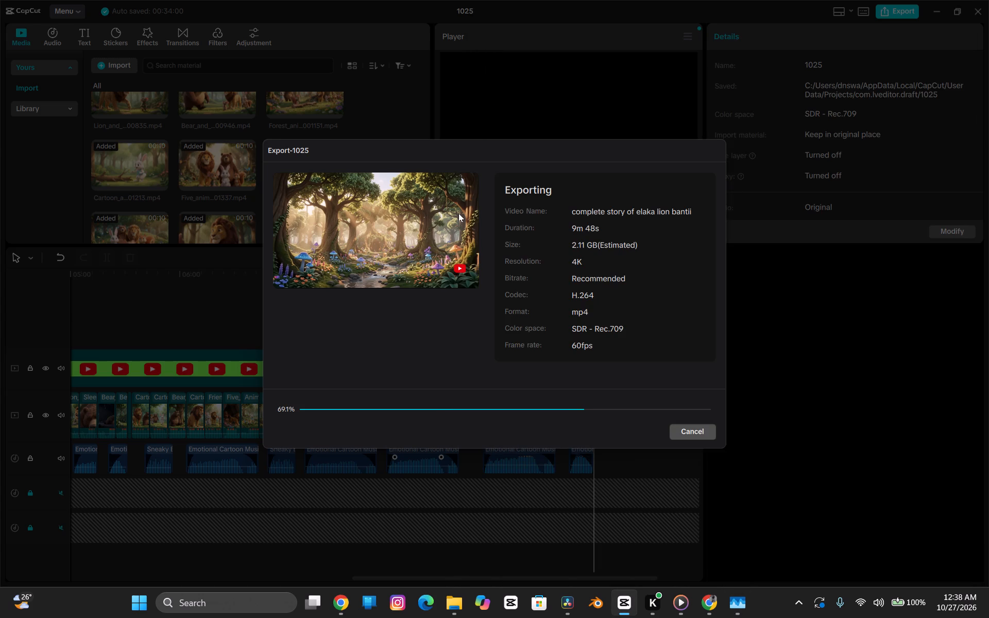
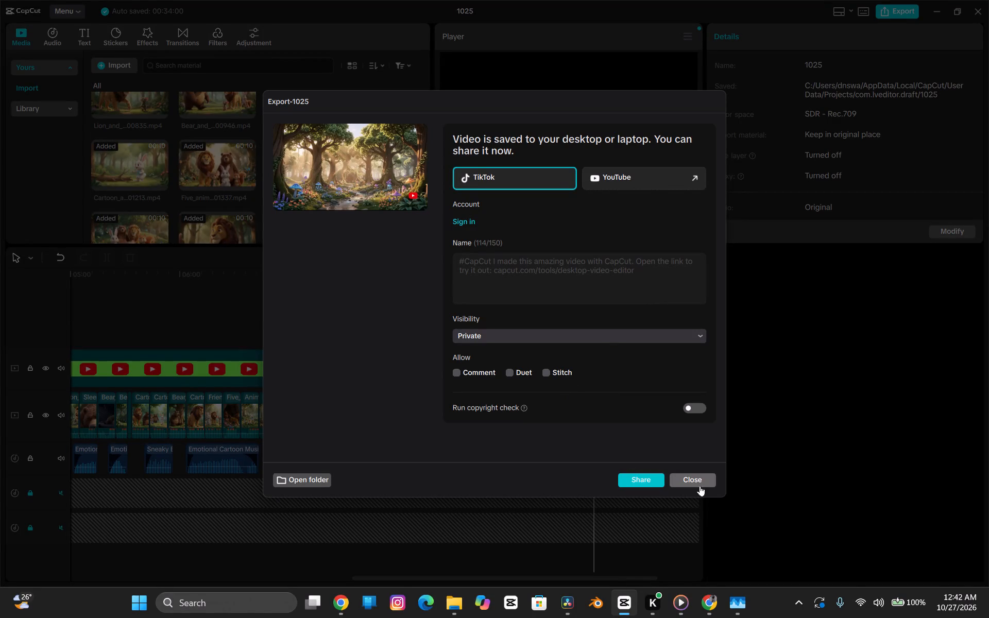
Open the export folder and locate the exported video "complete story of elaka lion bantii" in New folder on the Desktop.
{"action": "left_click", "coordinate": [295, 473]}
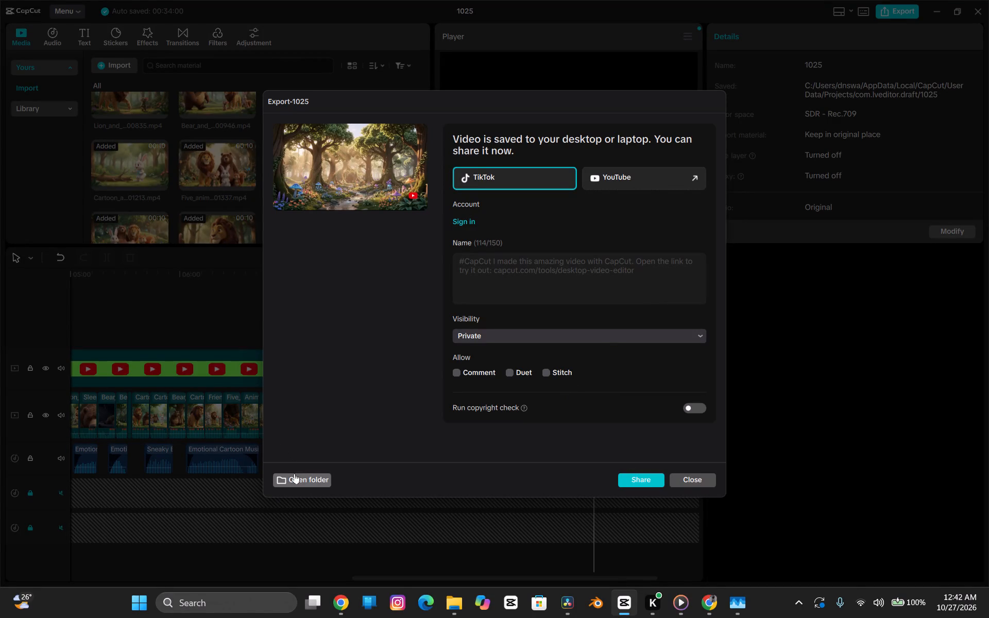
{"action": "right_click", "coordinate": [295, 473]}
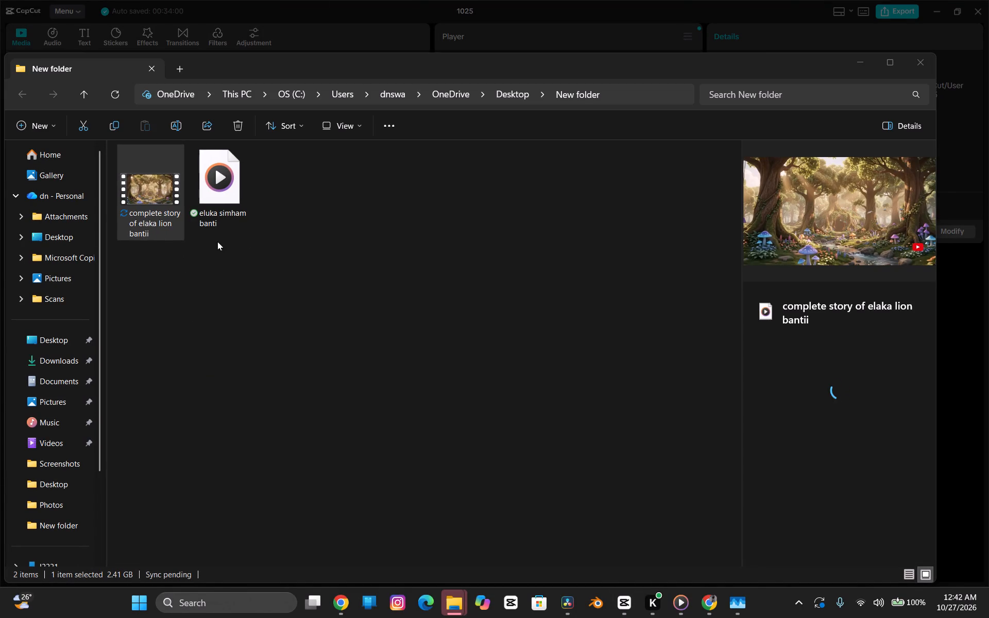
{"action": "left_click", "coordinate": [166, 227]}
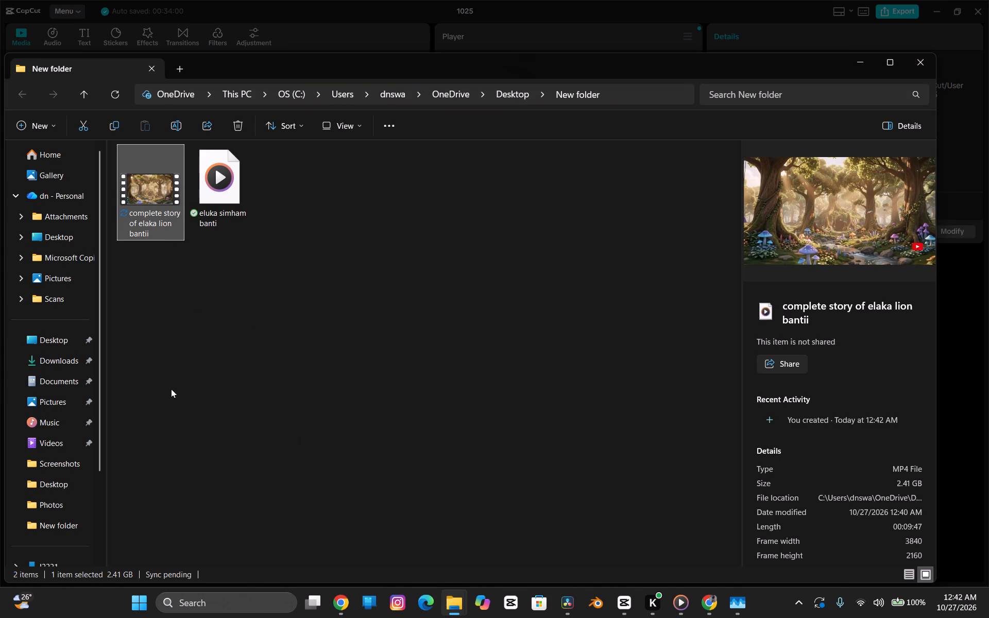
{"action": "left_click", "coordinate": [58, 368]}
{"action": "left_click", "coordinate": [44, 234]}
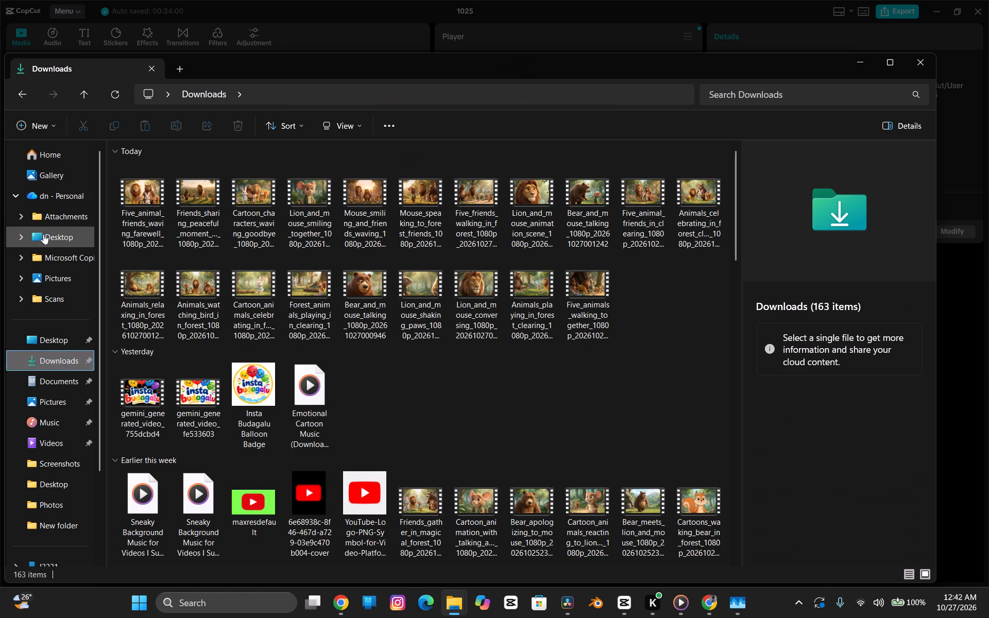
{"action": "left_click", "coordinate": [158, 194]}
{"action": "double_click", "coordinate": [158, 194]}
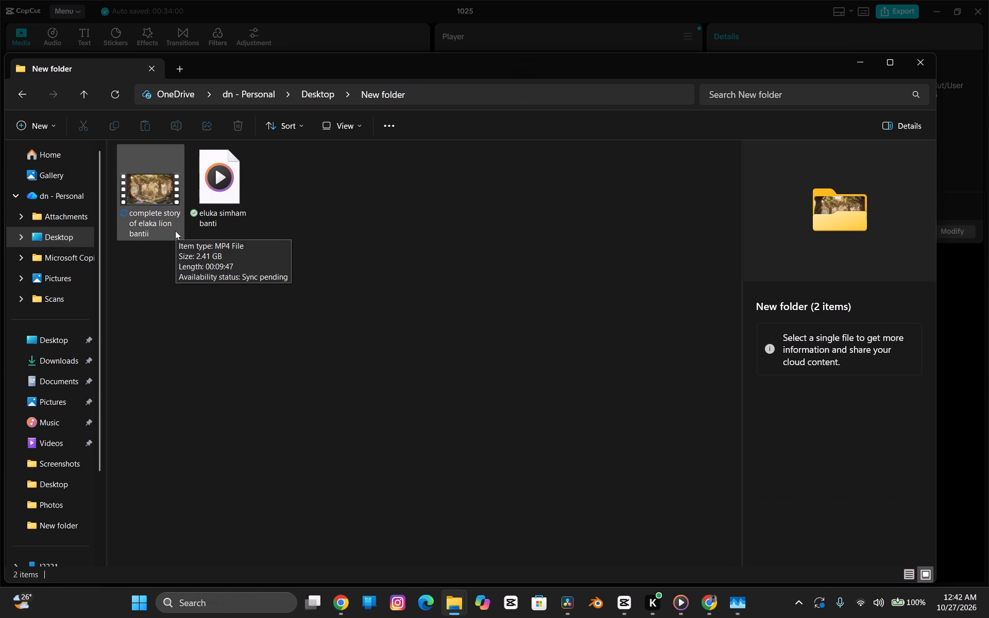
{"action": "left_click", "coordinate": [912, 64]}
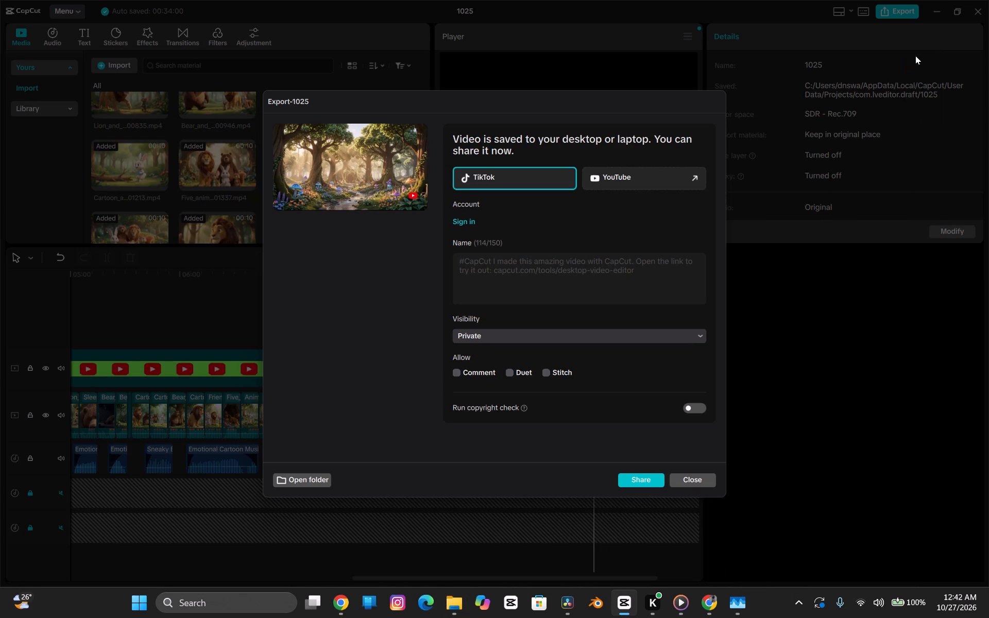
Close the finished export dialog and the 1025 project, dismissing the keyboard shortcut notice.
{"action": "left_click", "coordinate": [689, 476]}
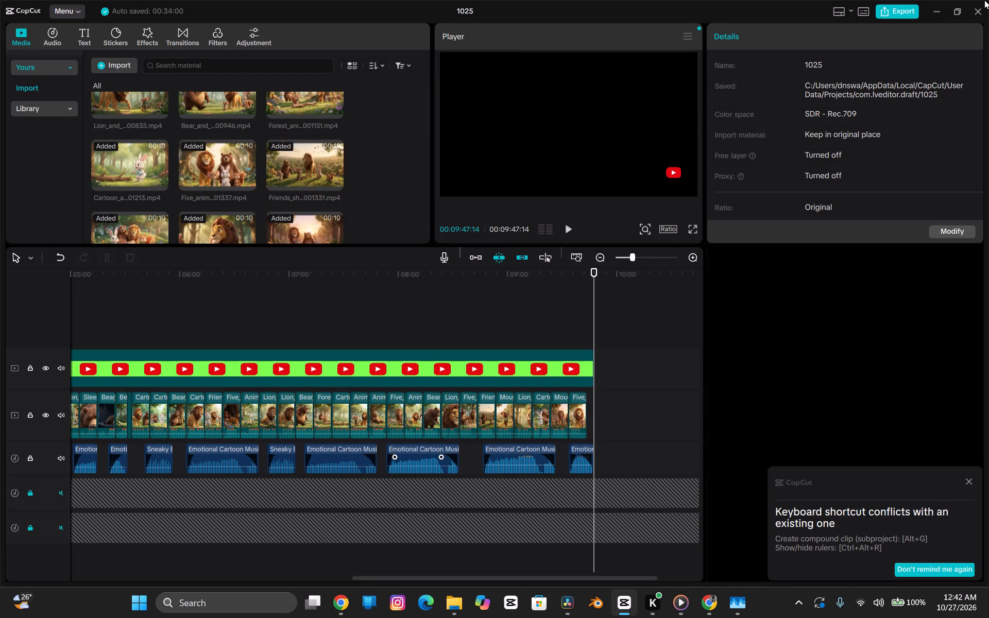
{"action": "left_click", "coordinate": [973, 13]}
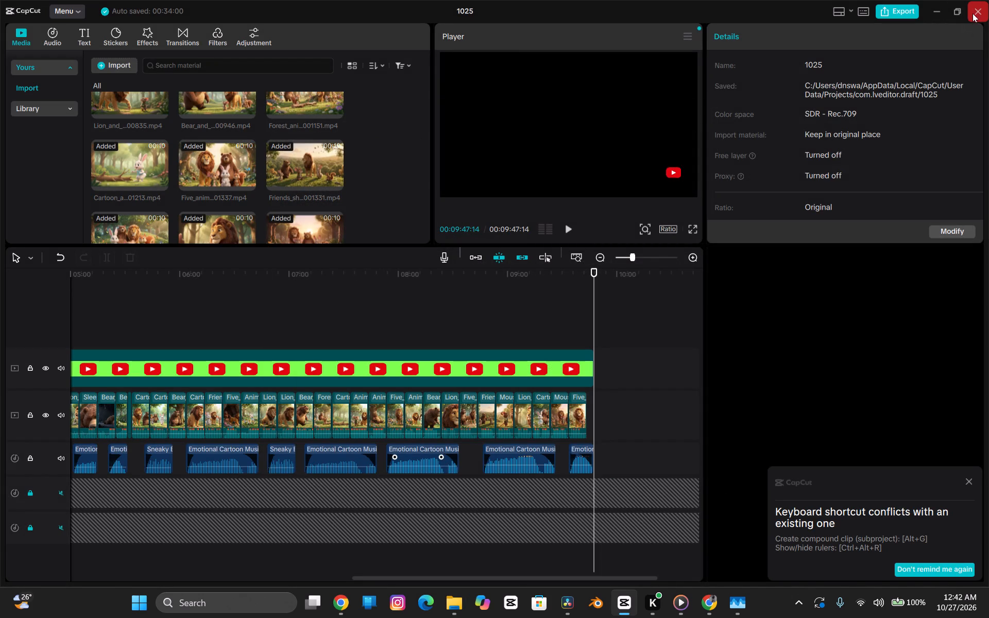
{"action": "left_click", "coordinate": [979, 7]}
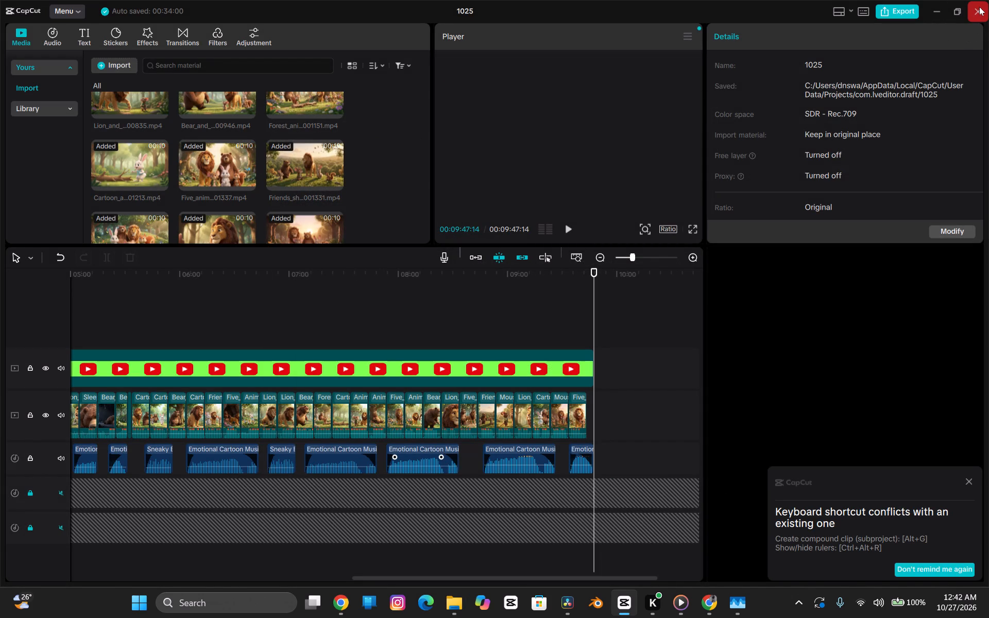
{"action": "left_click", "coordinate": [966, 478]}
{"action": "left_click", "coordinate": [965, 485]}
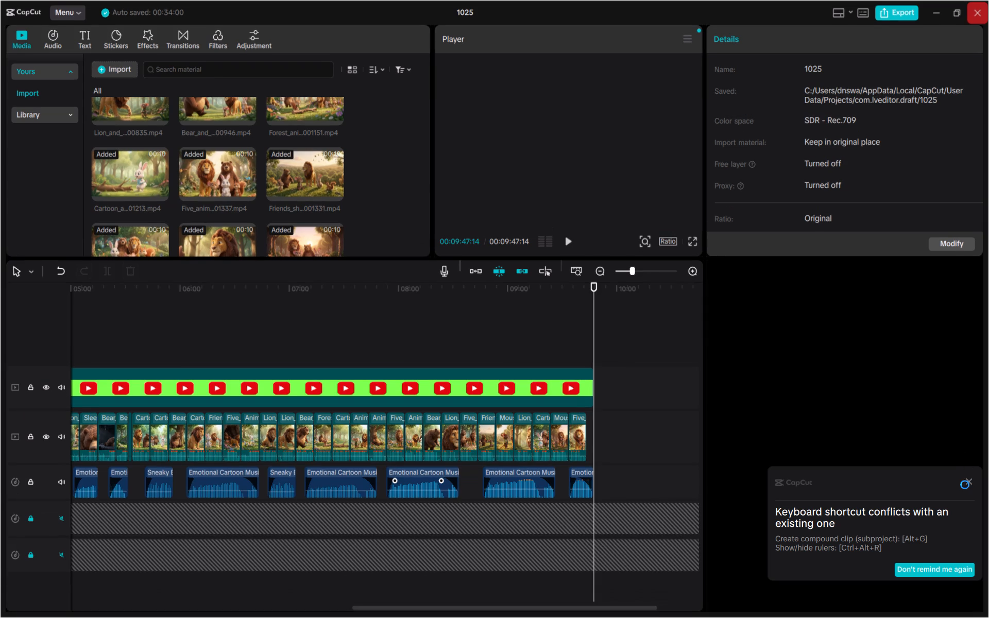
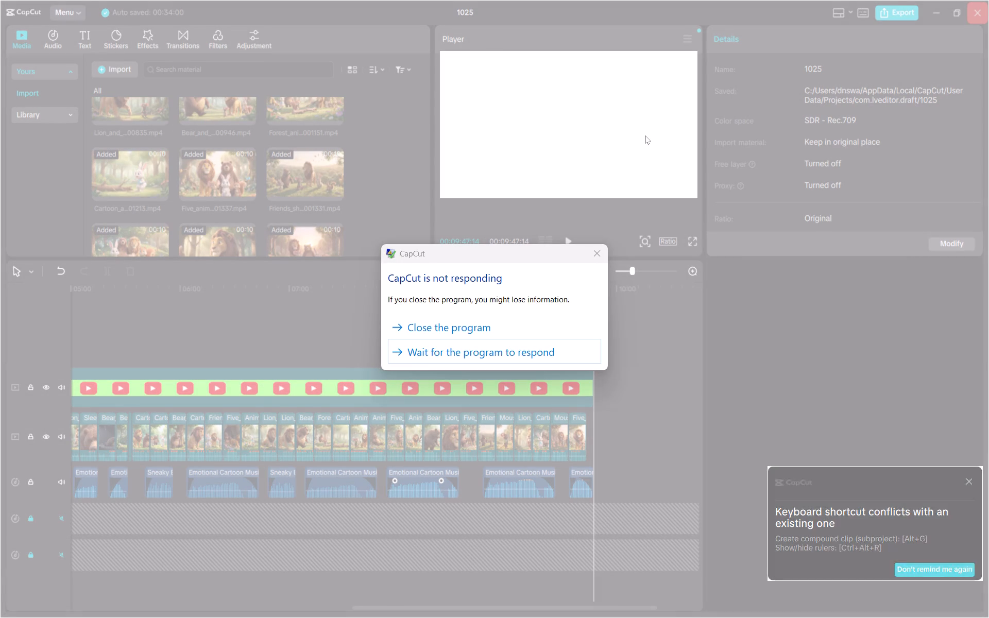
Force the unresponsive CapCut program to close.
{"action": "left_click", "coordinate": [528, 330]}
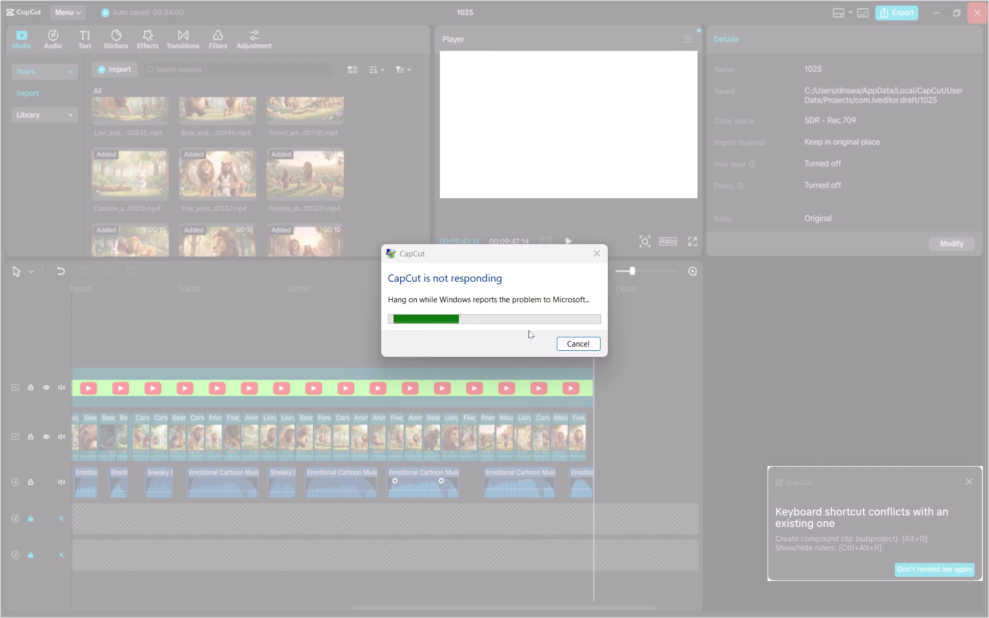
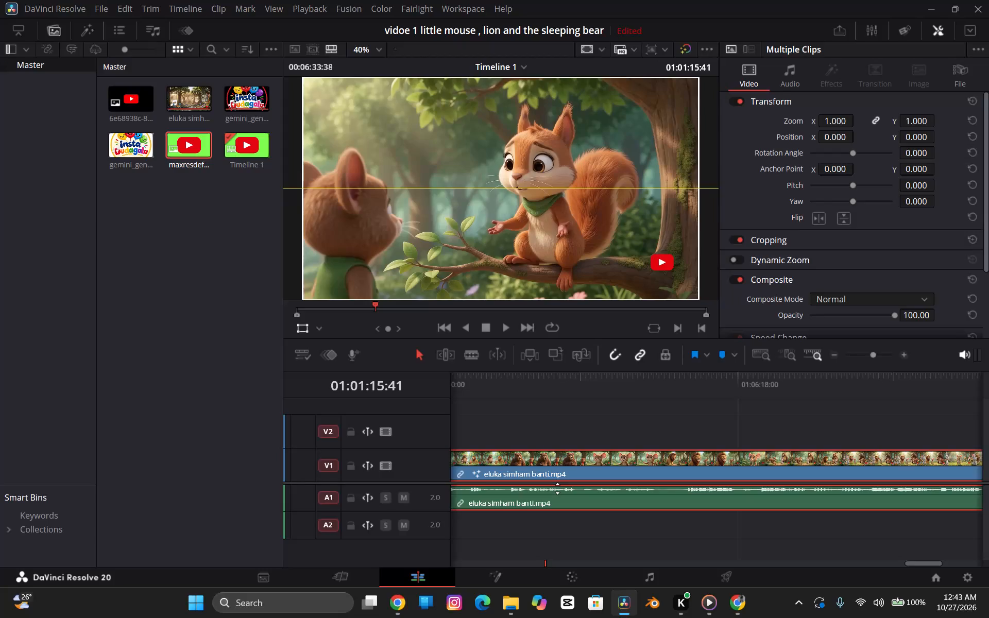
Hide the bin list and the media pool to give the viewer and timeline more room.
{"action": "left_click", "coordinate": [537, 460]}
{"action": "scroll", "coordinate": [472, 465], "scroll_direction": "down", "scroll_amount": 8, "text": "ctrl"}
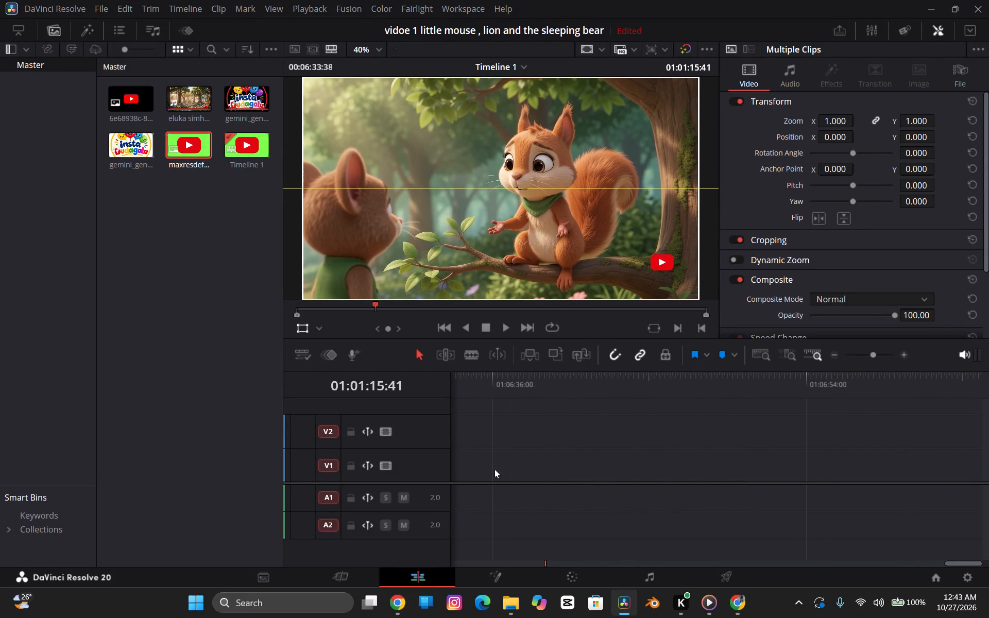
{"action": "scroll", "coordinate": [494, 469], "scroll_direction": "right", "scroll_amount": 4}
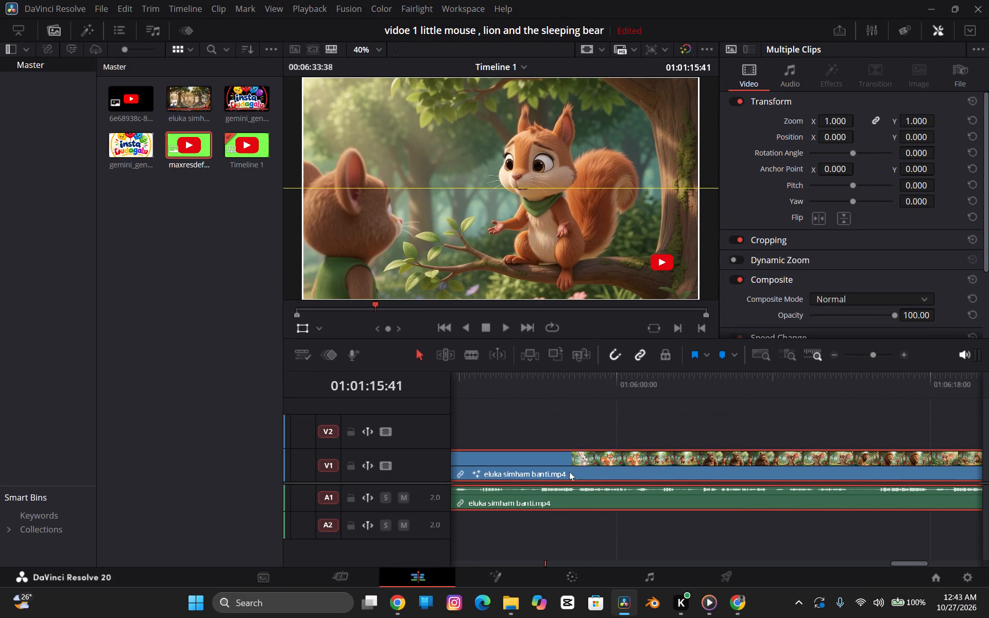
{"action": "left_click", "coordinate": [23, 52]}
{"action": "left_click", "coordinate": [8, 46]}
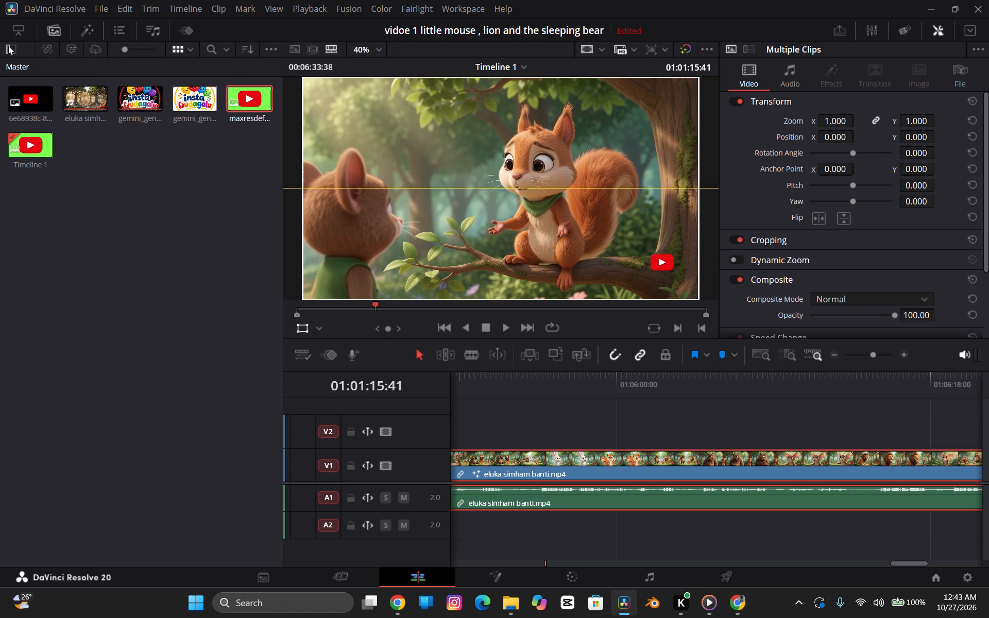
{"action": "left_click", "coordinate": [55, 29]}
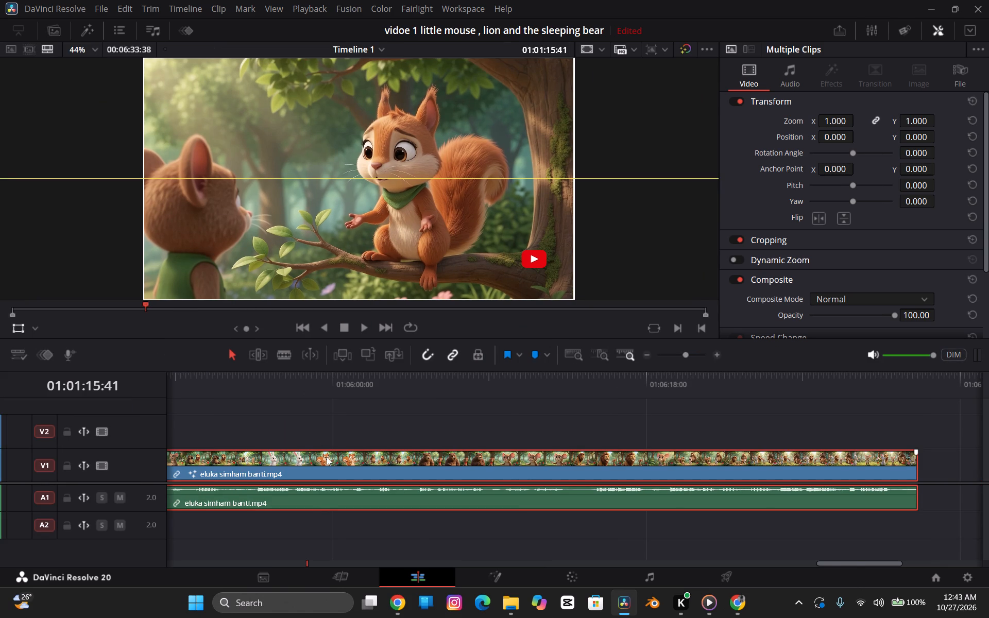
Delete the old eluka simham banti.mp4 story clip and its linked audio from the timeline, keeping the intro clips.
{"action": "scroll", "coordinate": [327, 457], "scroll_direction": "down", "scroll_amount": 5, "text": "ctrl"}
{"action": "scroll", "coordinate": [327, 457], "scroll_direction": "right", "scroll_amount": 1}
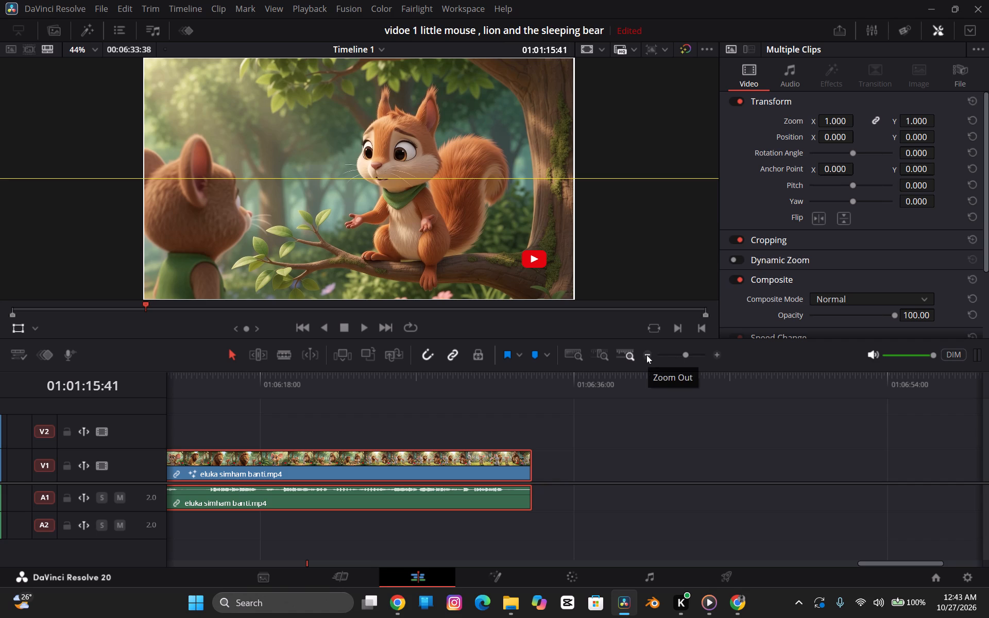
{"action": "triple_click", "coordinate": [646, 355]}
{"action": "triple_click", "coordinate": [646, 355]}
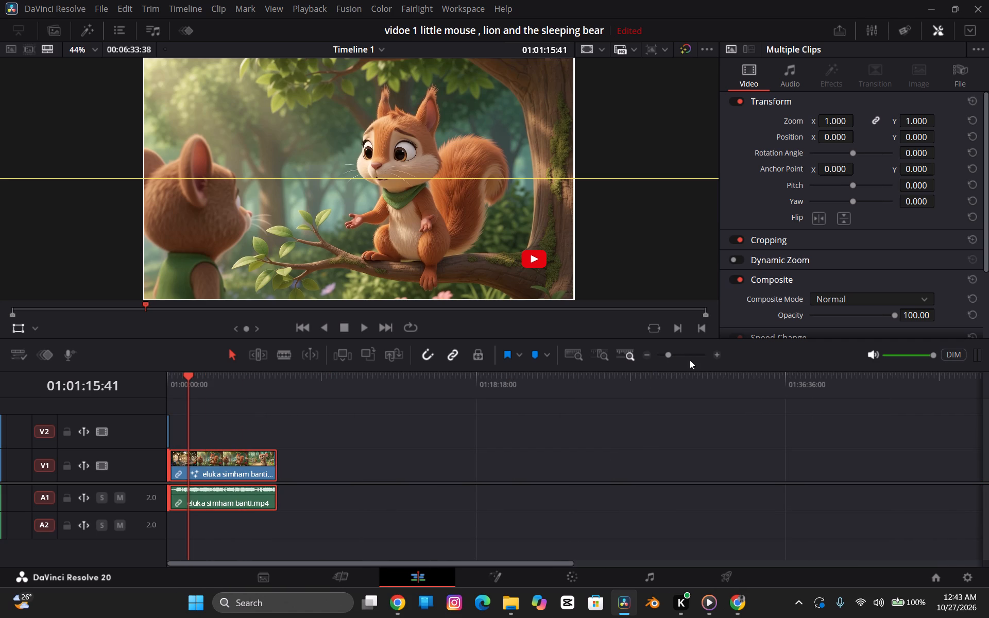
{"action": "triple_click", "coordinate": [715, 359]}
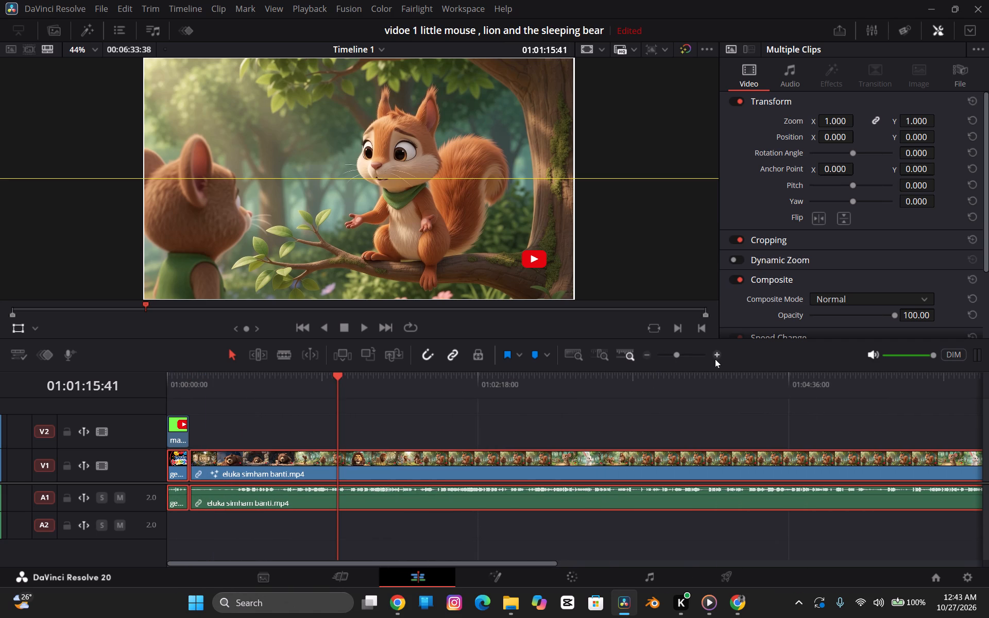
{"action": "double_click", "coordinate": [551, 463]}
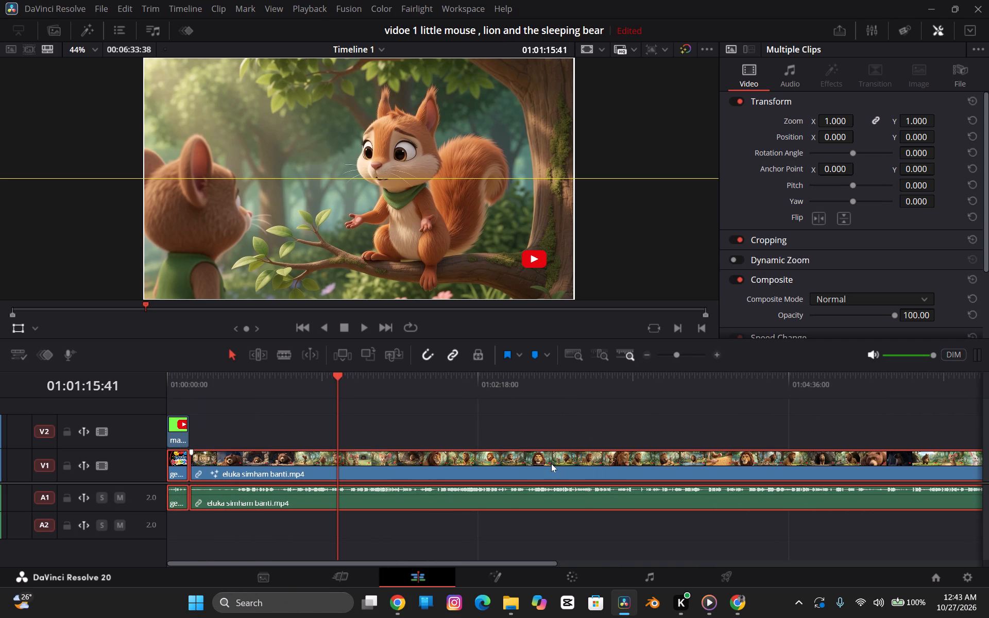
{"action": "left_click", "coordinate": [551, 463]}
{"action": "left_click", "coordinate": [479, 432]}
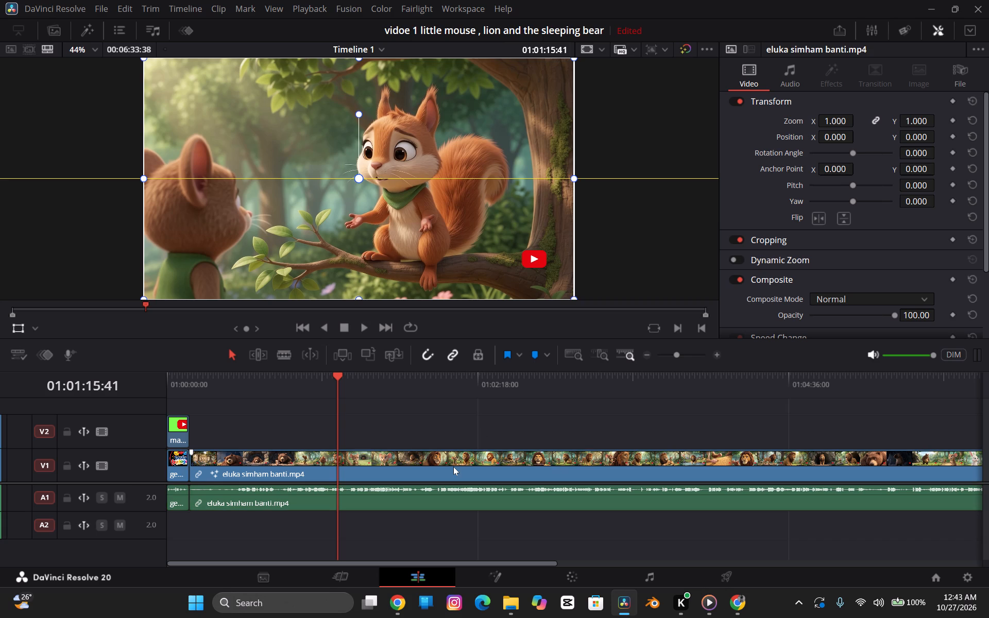
{"action": "double_click", "coordinate": [453, 467]}
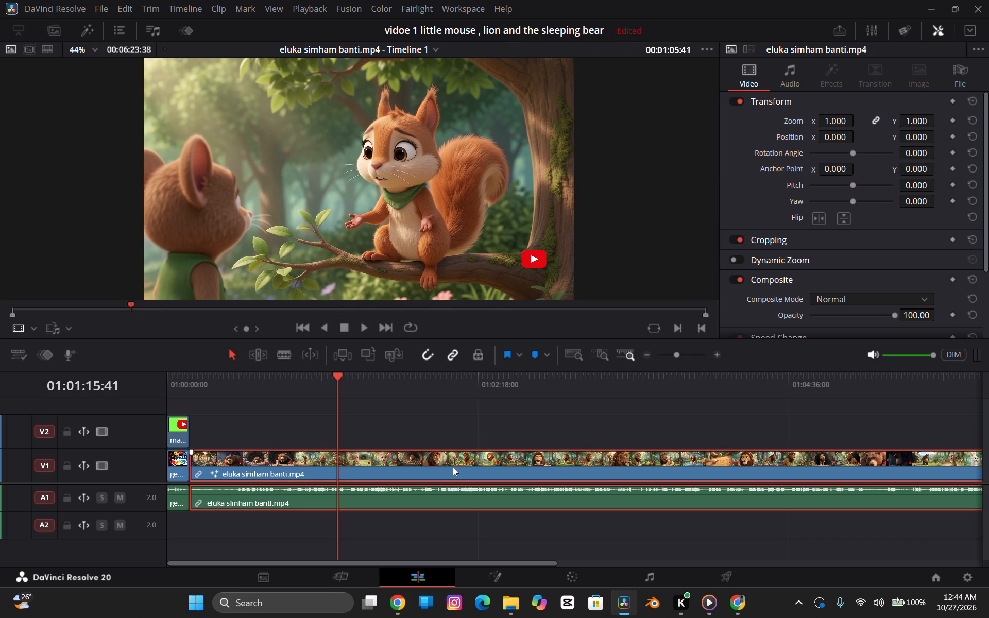
{"action": "left_click", "coordinate": [453, 467]}
{"action": "right_click", "coordinate": [459, 469]}
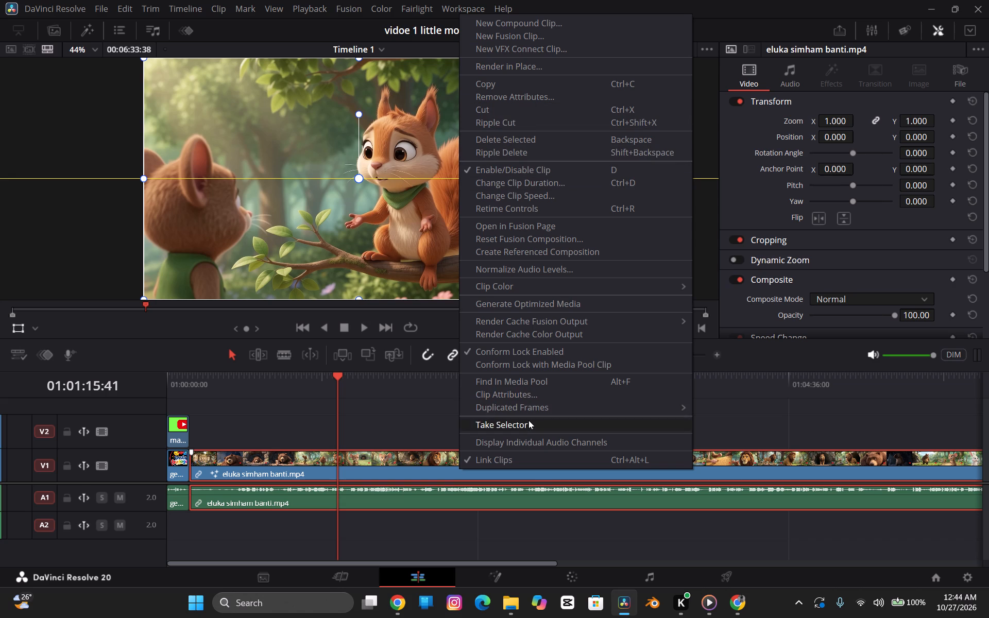
{"action": "left_click", "coordinate": [498, 550]}
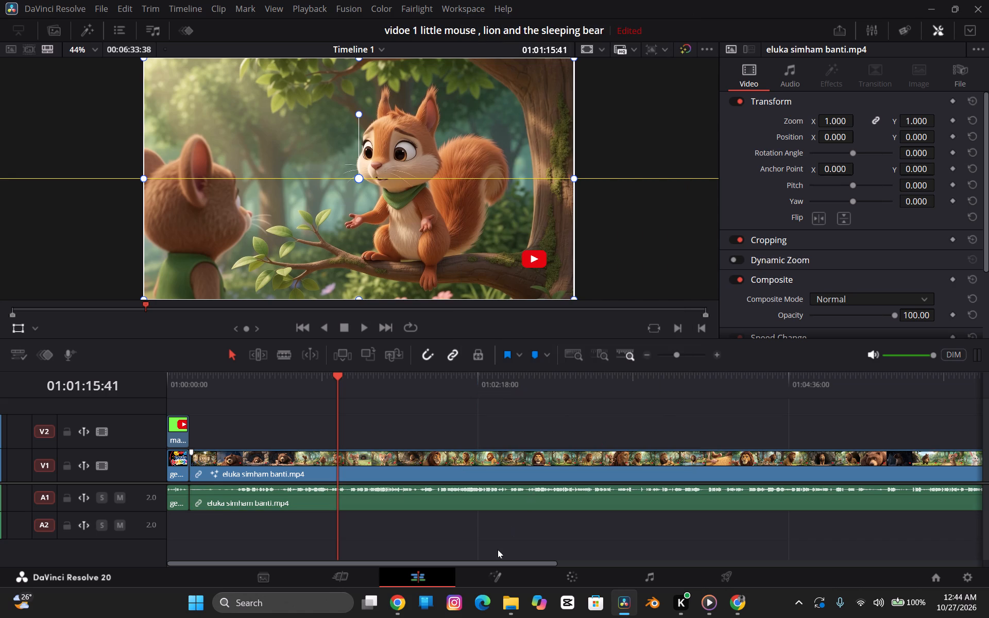
{"action": "left_click", "coordinate": [479, 457]}
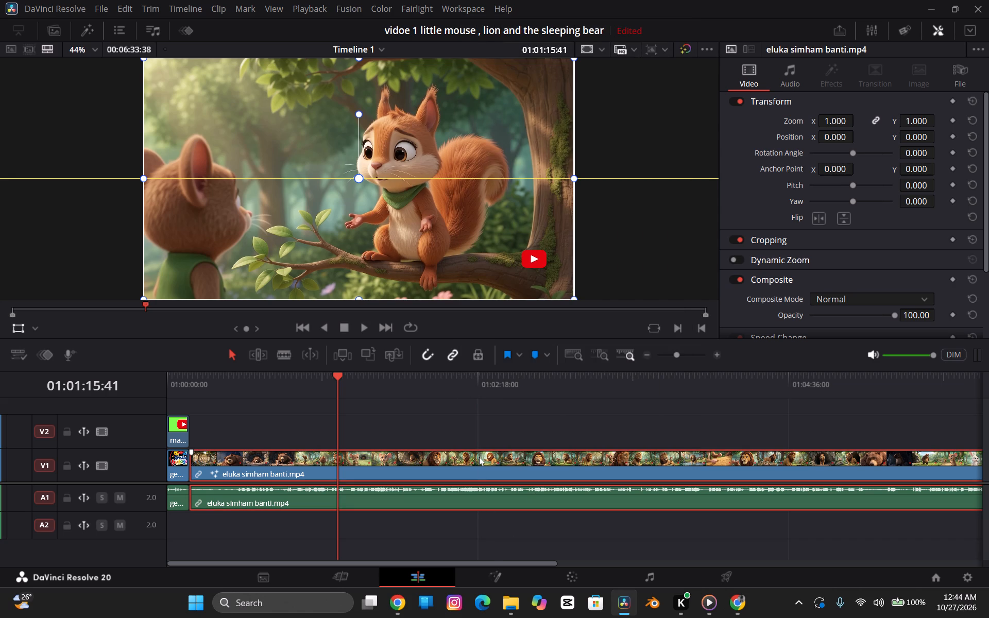
{"action": "key", "text": "Delete"}
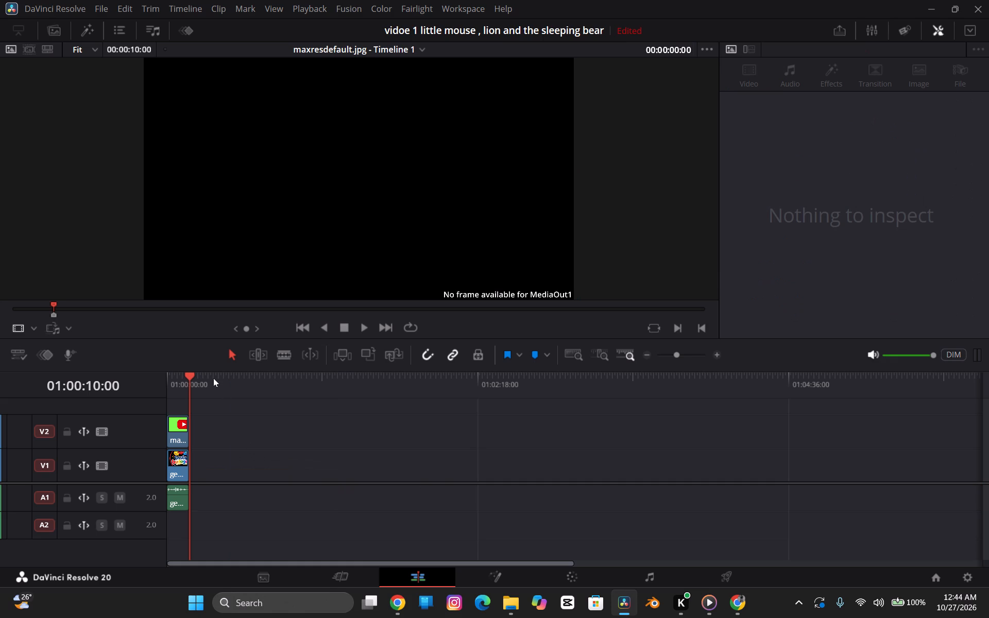
Show the media pool and add "complete story of elaka lion bantii" from the Desktop's New folder to track V1 directly after the intro clip.
{"action": "left_click", "coordinate": [50, 31]}
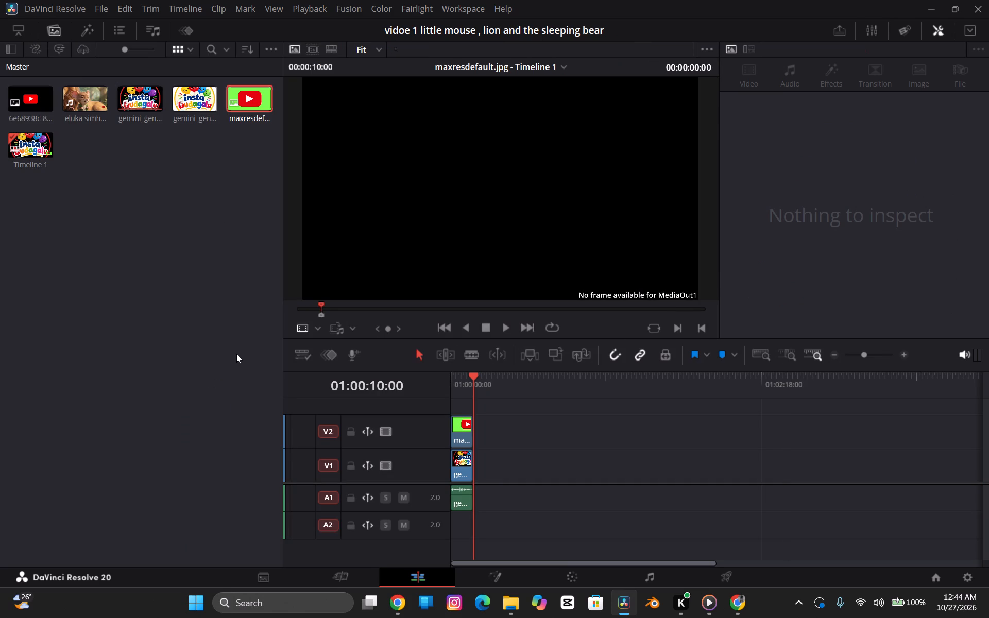
{"action": "left_click", "coordinate": [519, 599]}
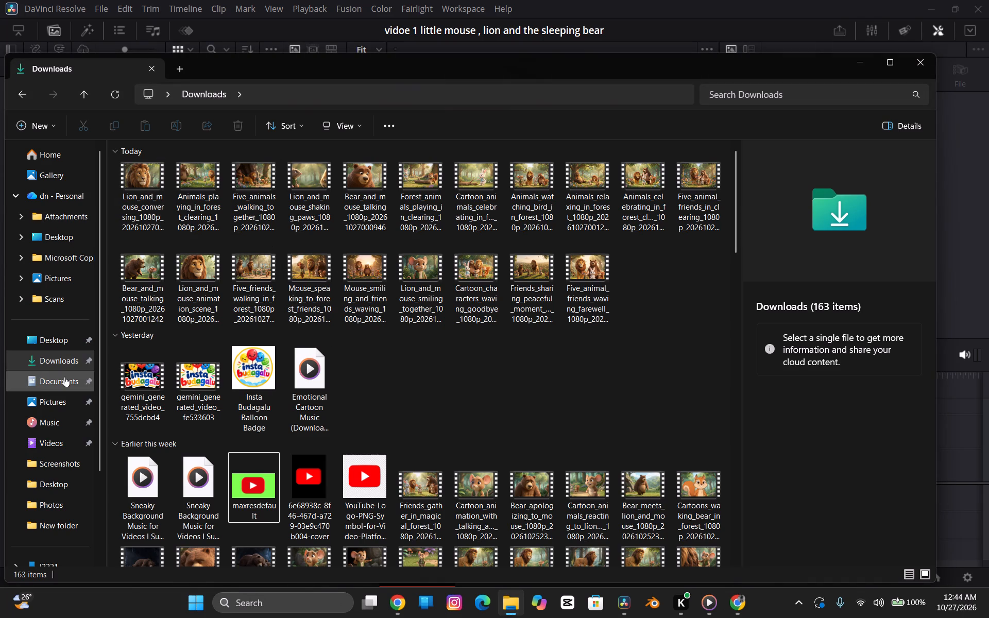
{"action": "left_click", "coordinate": [72, 408]}
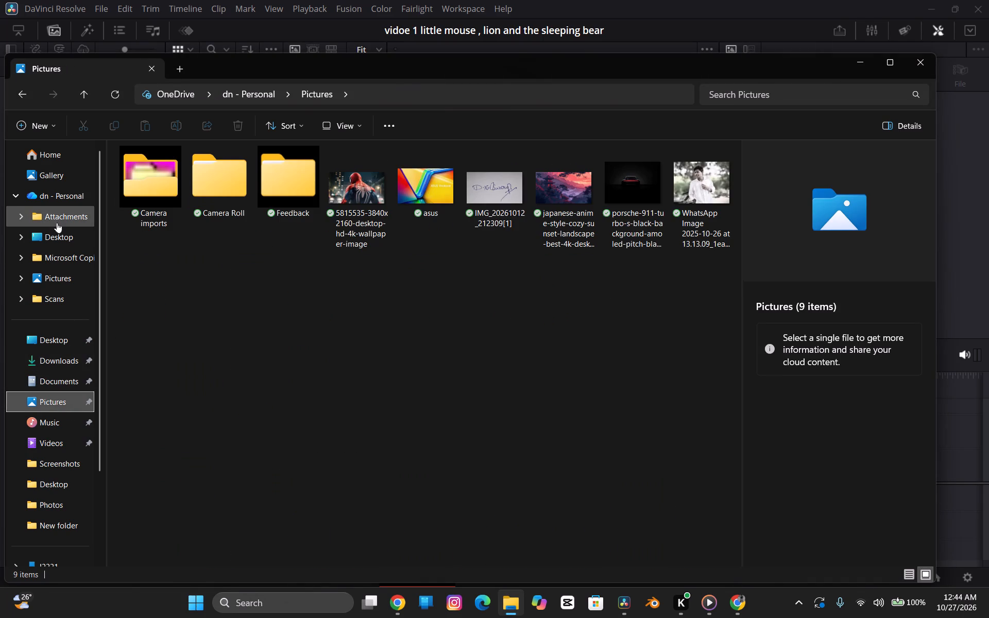
{"action": "left_click", "coordinate": [60, 230]}
{"action": "left_click", "coordinate": [172, 187]}
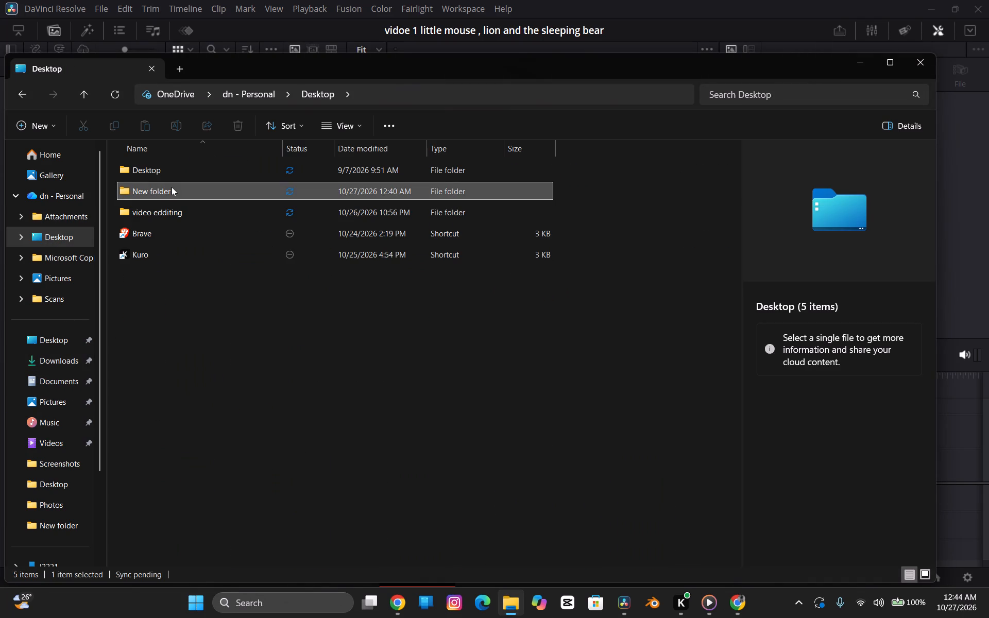
{"action": "double_click", "coordinate": [172, 187]}
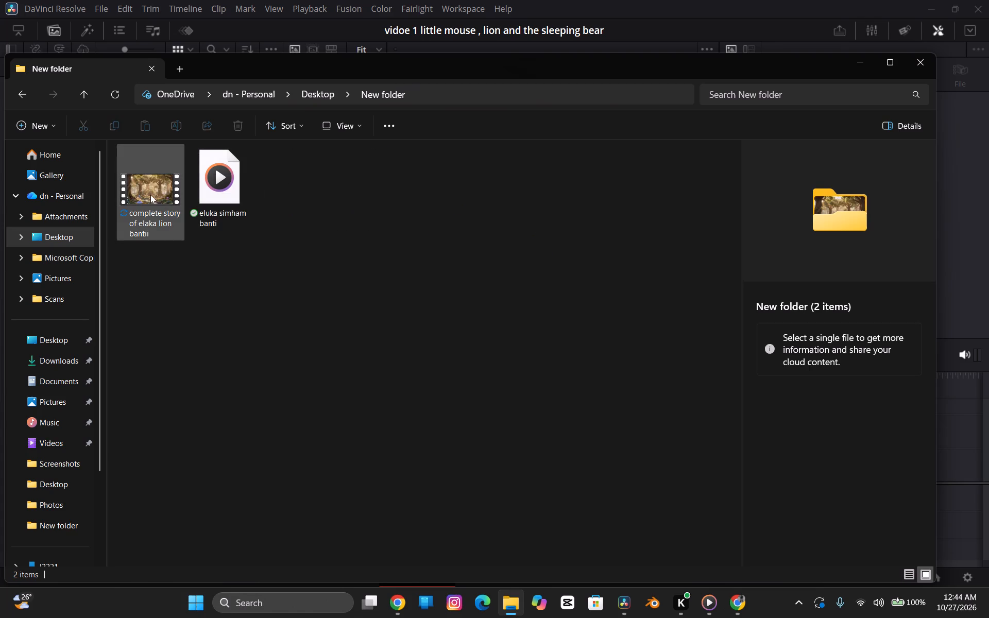
{"action": "left_click_drag", "start_coordinate": [150, 195], "coordinate": [579, 562]}
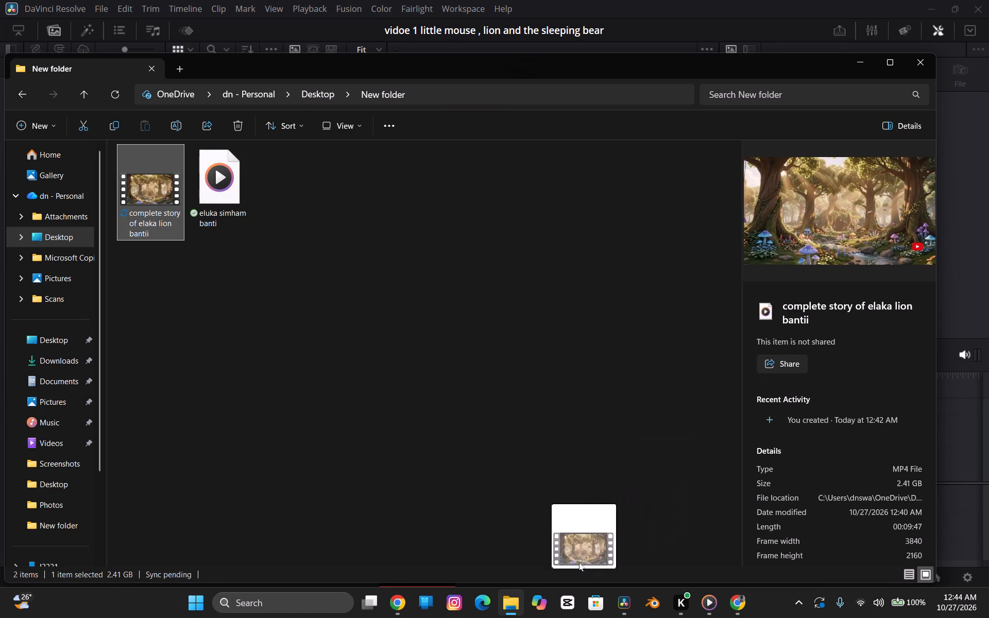
{"action": "left_click_drag", "start_coordinate": [579, 562], "coordinate": [622, 608]}
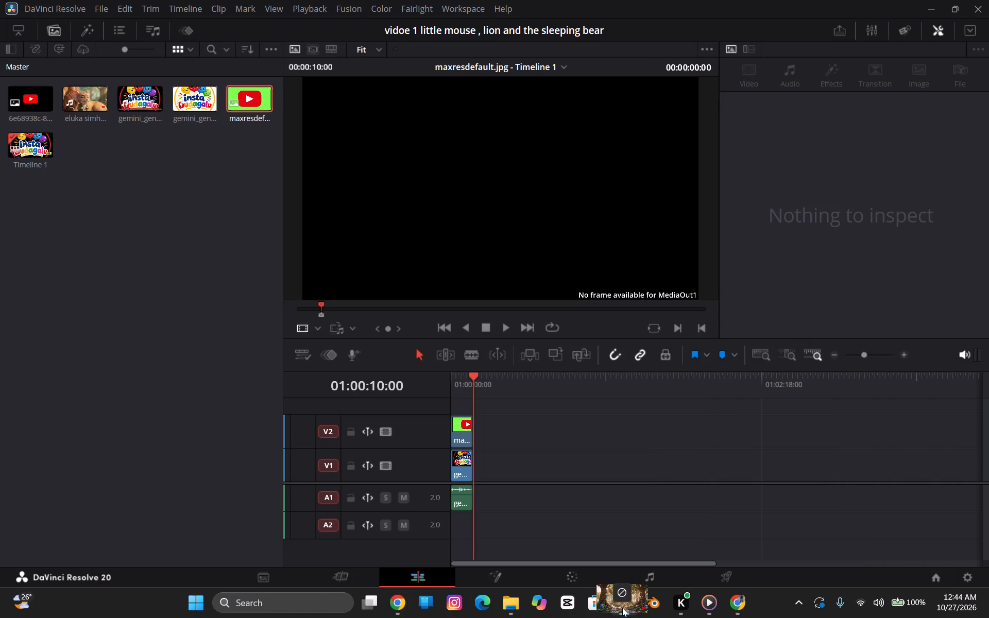
{"action": "left_click_drag", "start_coordinate": [622, 608], "coordinate": [504, 469]}
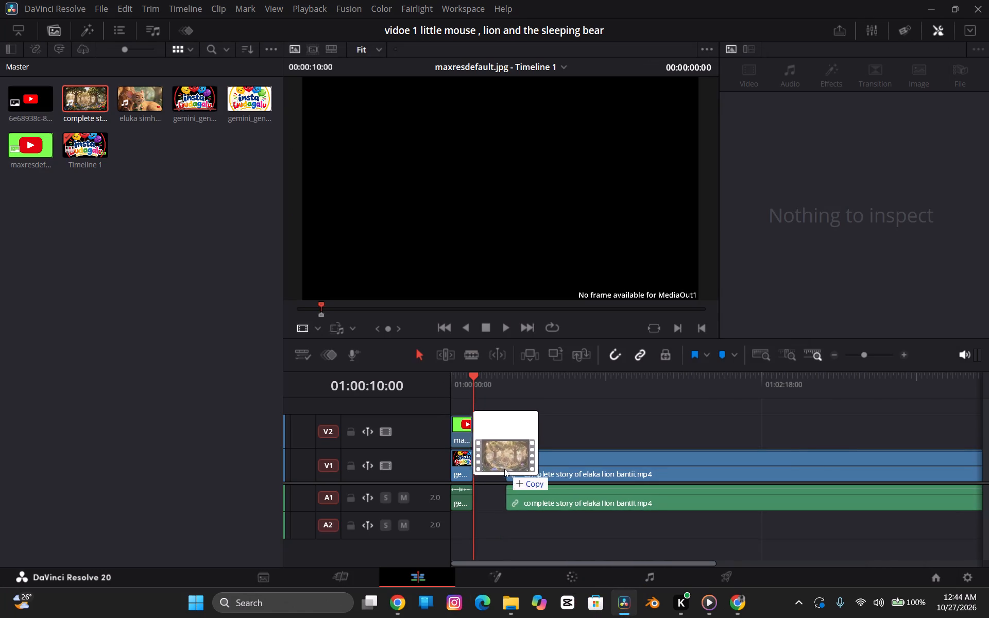
{"action": "left_click_drag", "start_coordinate": [504, 469], "coordinate": [470, 467]}
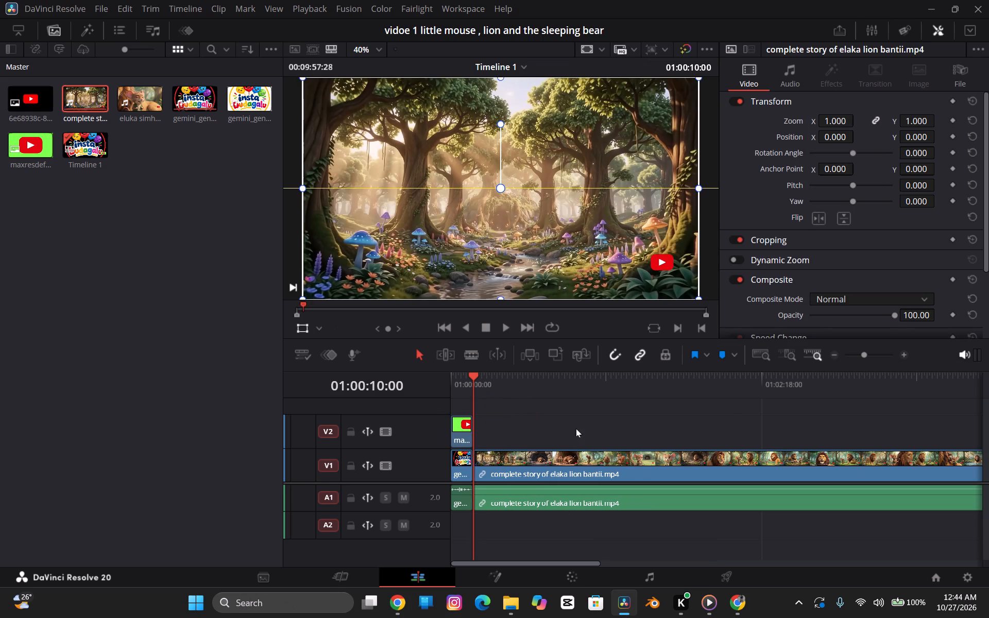
Play the start of the newly added story clip and look over the timeline to its end.
{"action": "key", "text": "space"}
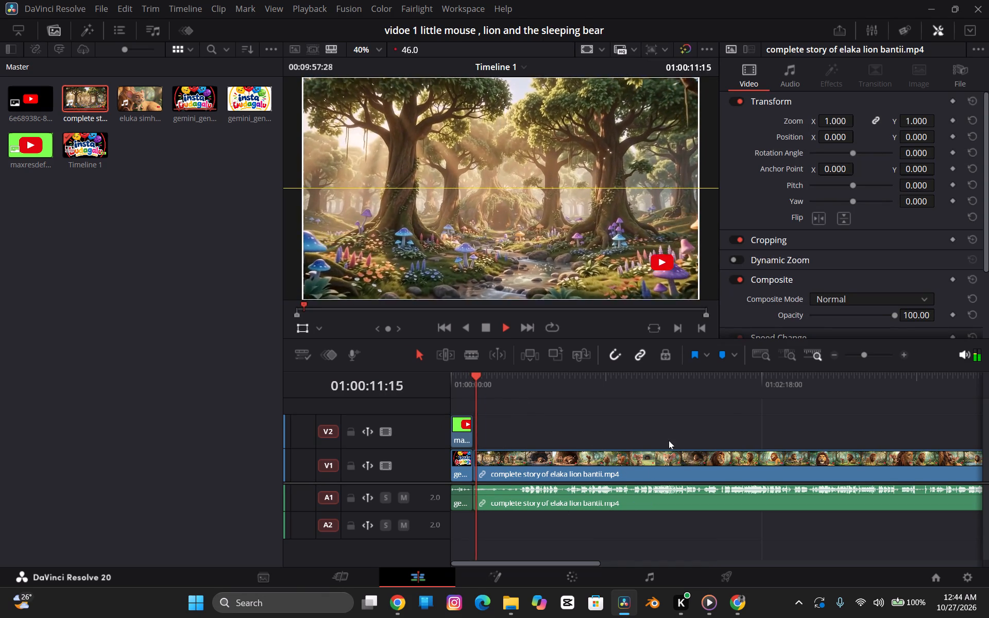
{"action": "scroll", "coordinate": [669, 440], "scroll_direction": "left", "scroll_amount": 7}
{"action": "left_click", "coordinate": [783, 425]}
{"action": "scroll", "coordinate": [783, 425], "scroll_direction": "left", "scroll_amount": 4}
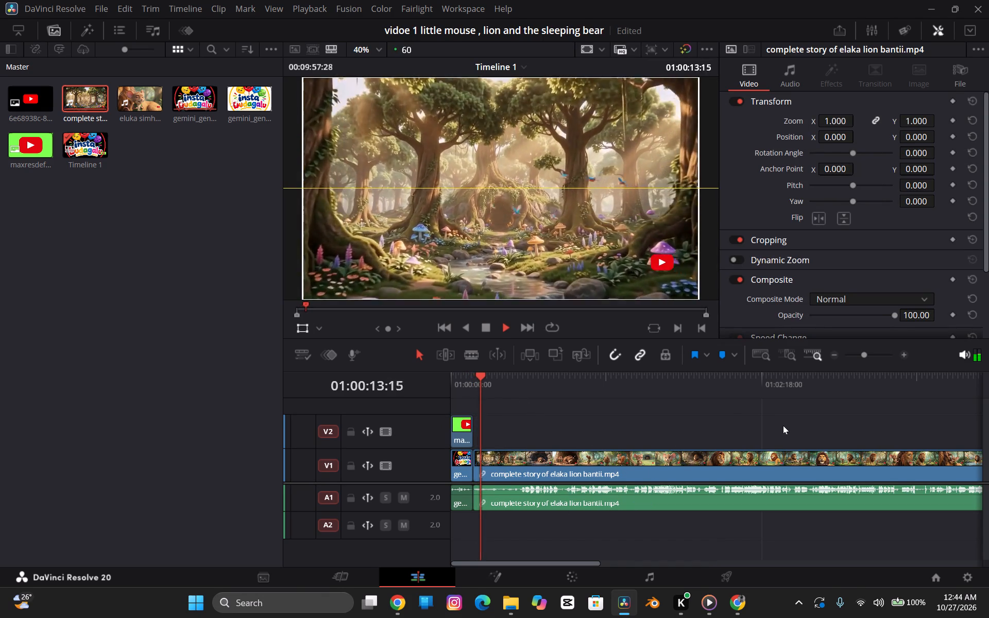
{"action": "scroll", "coordinate": [783, 425], "scroll_direction": "left", "scroll_amount": 3}
{"action": "scroll", "coordinate": [880, 431], "scroll_direction": "left", "scroll_amount": 3}
{"action": "left_click", "coordinate": [880, 431]}
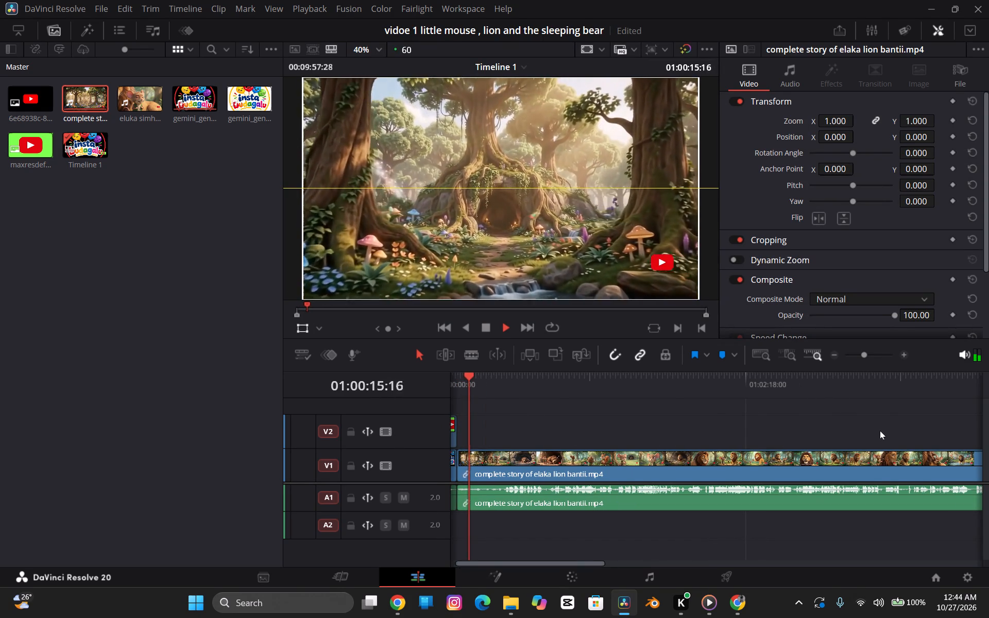
{"action": "key", "text": "space"}
{"action": "scroll", "coordinate": [837, 438], "scroll_direction": "left", "scroll_amount": 7}
{"action": "scroll", "coordinate": [737, 438], "scroll_direction": "right", "scroll_amount": 1}
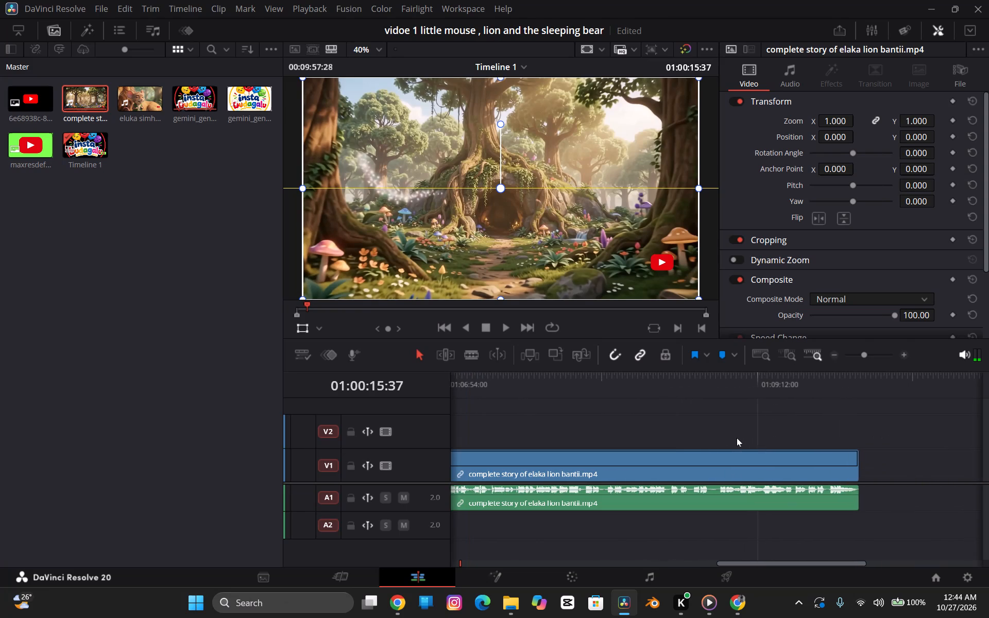
{"action": "scroll", "coordinate": [737, 438], "scroll_direction": "right", "scroll_amount": 1}
{"action": "left_click", "coordinate": [811, 421]}
{"action": "key", "text": "space"}
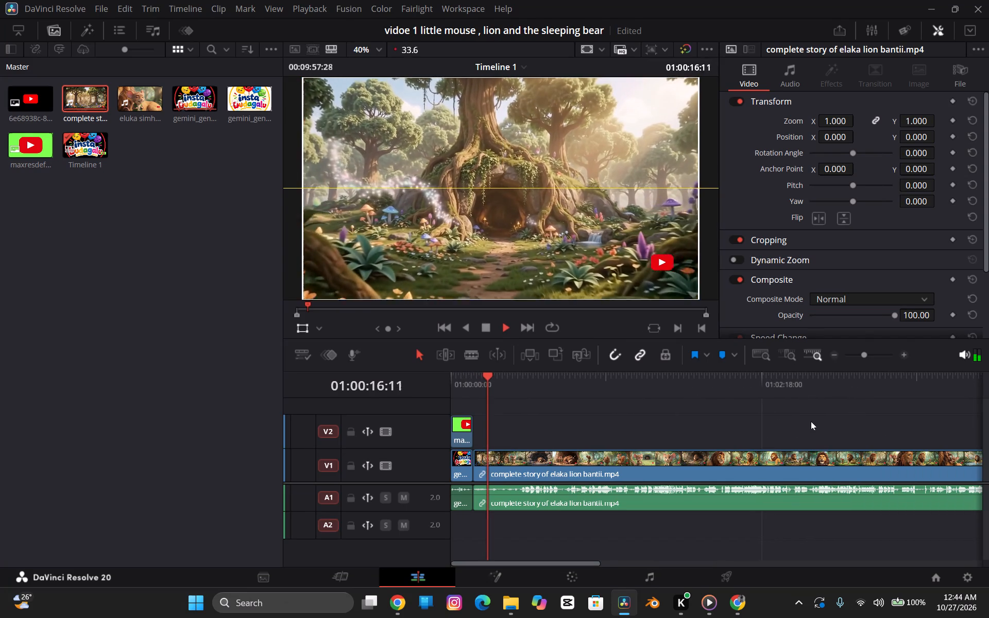
{"action": "key", "text": "space"}
Lock video track V1 so that only the audio clips can be edited.
{"action": "left_click", "coordinate": [499, 502]}
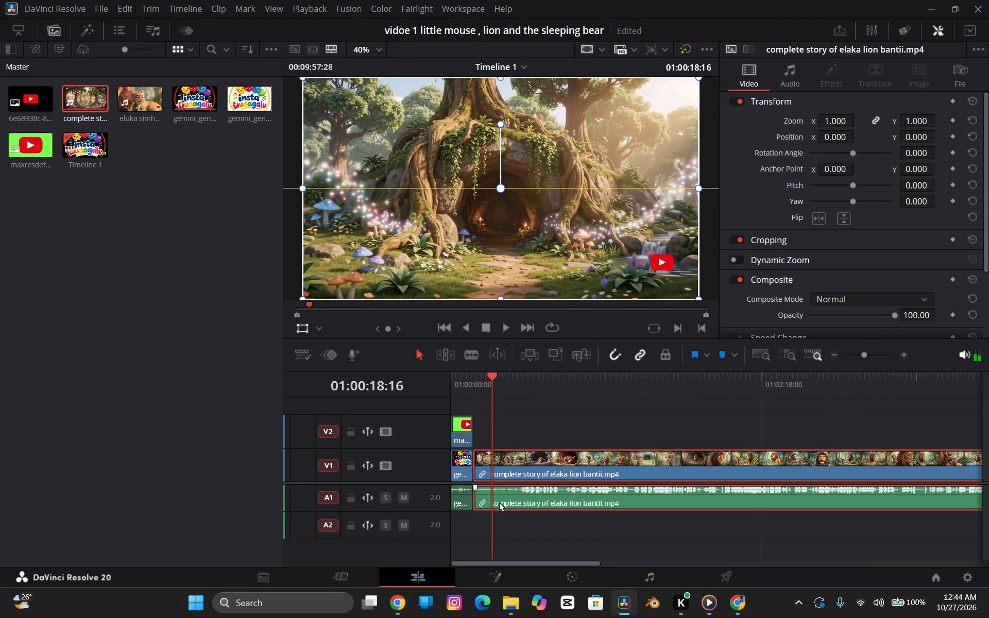
{"action": "left_click", "coordinate": [463, 502], "text": "shift"}
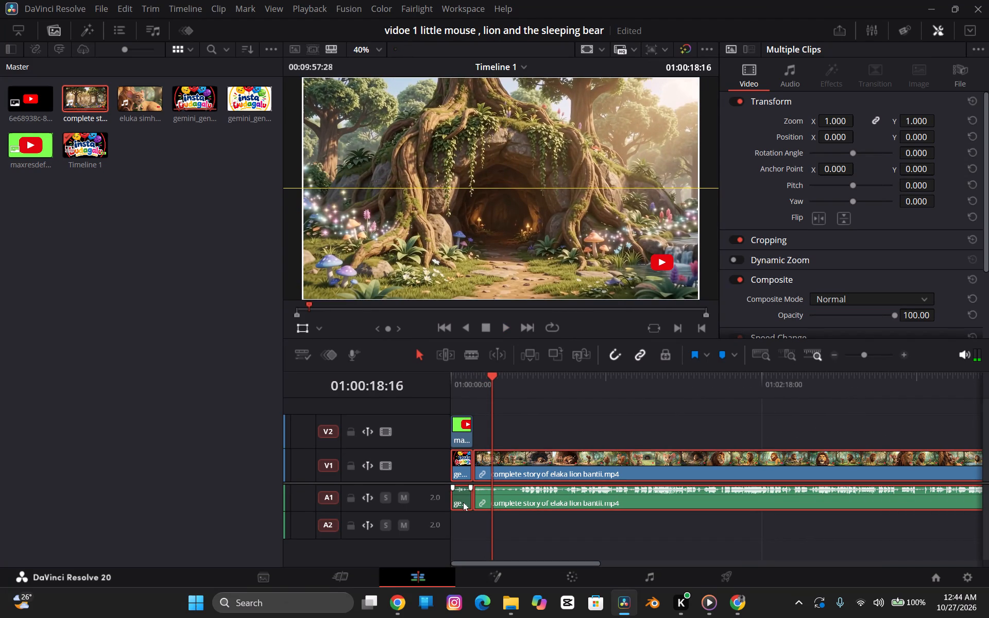
{"action": "left_click", "coordinate": [348, 472]}
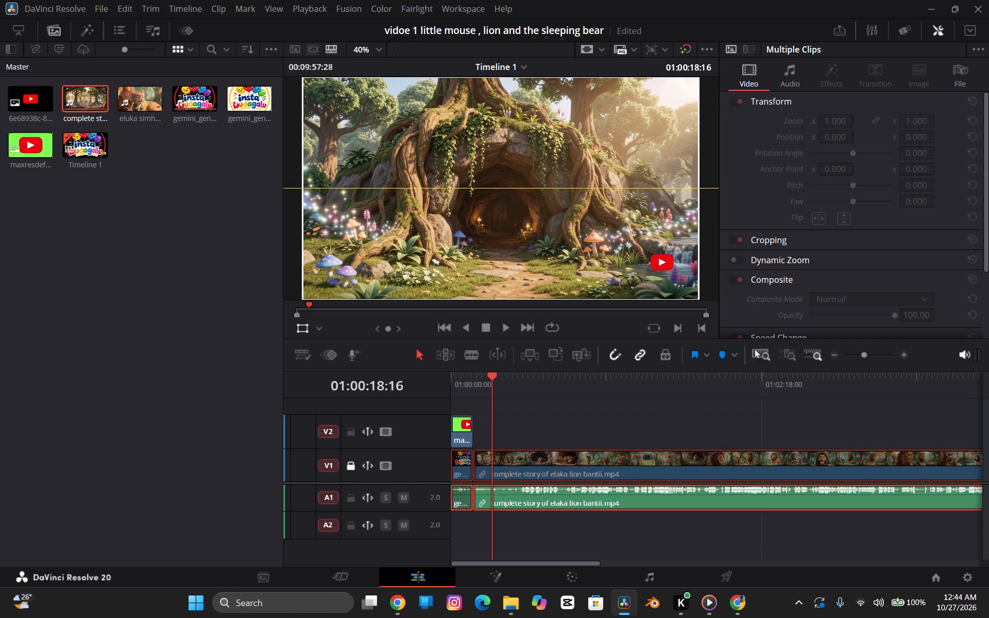
{"action": "right_click", "coordinate": [736, 407]}
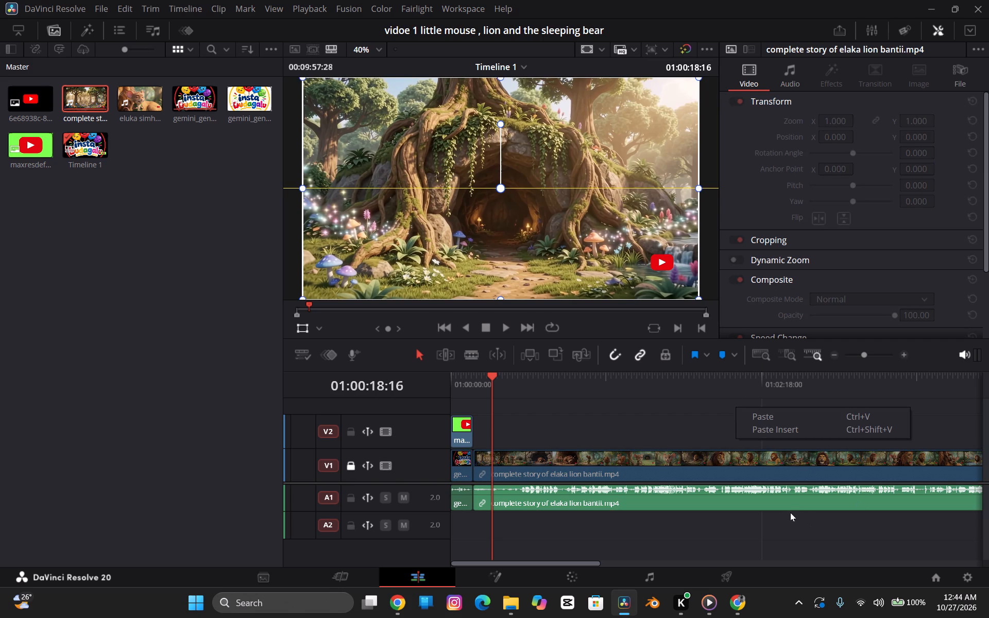
Normalize the audio of the intro and story clips on A1 using Sample Peak Program at -6.0 dBFS with relative level.
{"action": "left_click", "coordinate": [786, 505]}
{"action": "left_click", "coordinate": [463, 499], "text": "shift"}
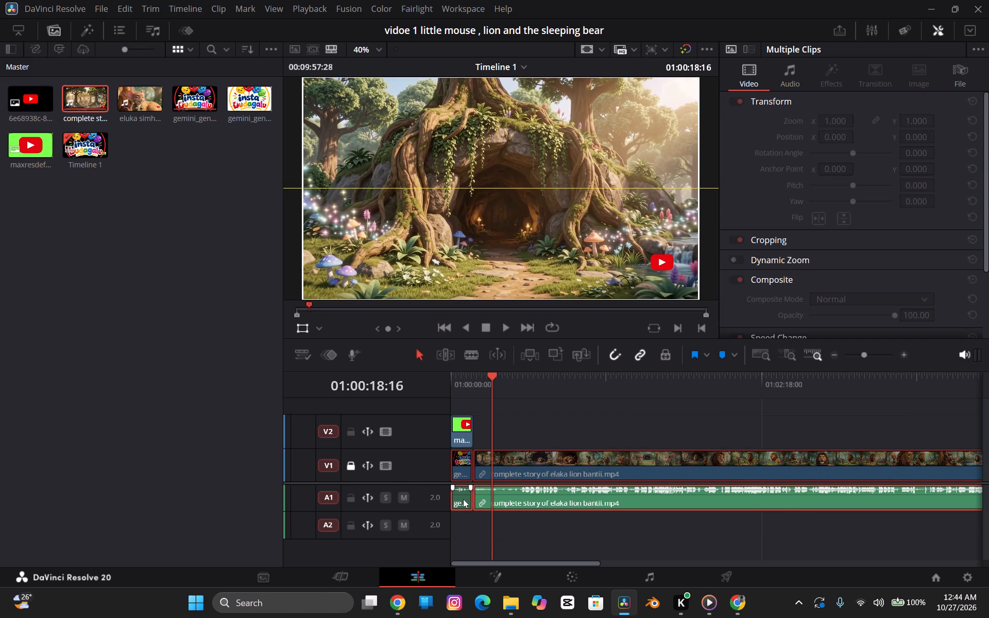
{"action": "right_click", "coordinate": [463, 499]}
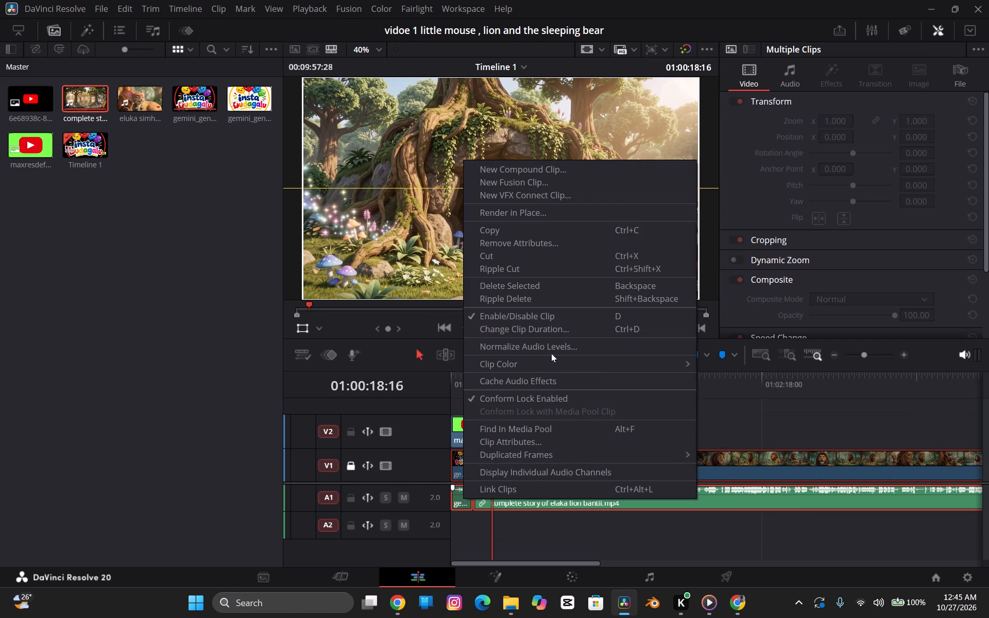
{"action": "left_click", "coordinate": [549, 350]}
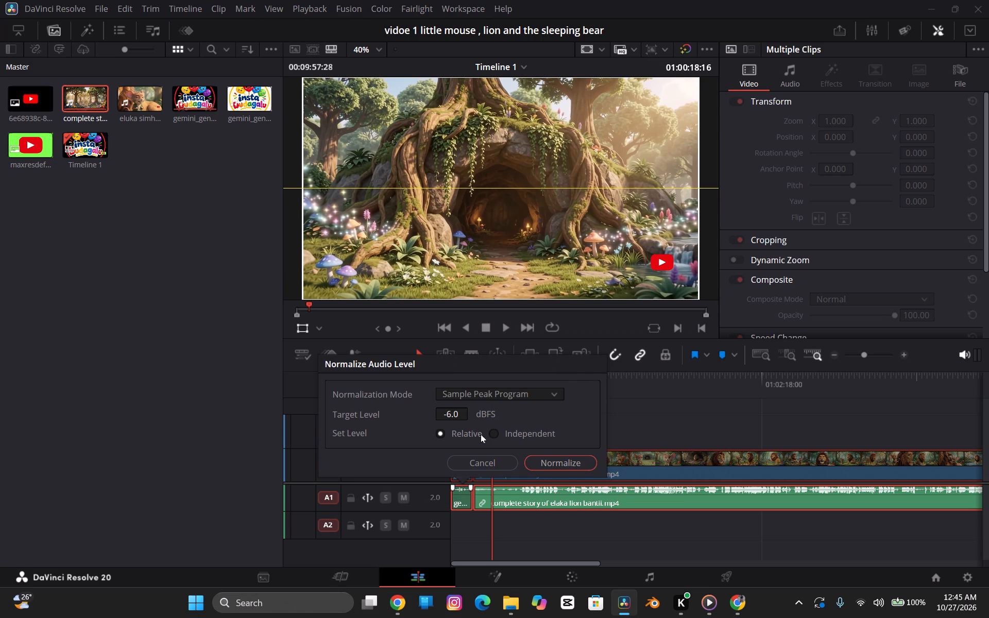
{"action": "left_click", "coordinate": [543, 461]}
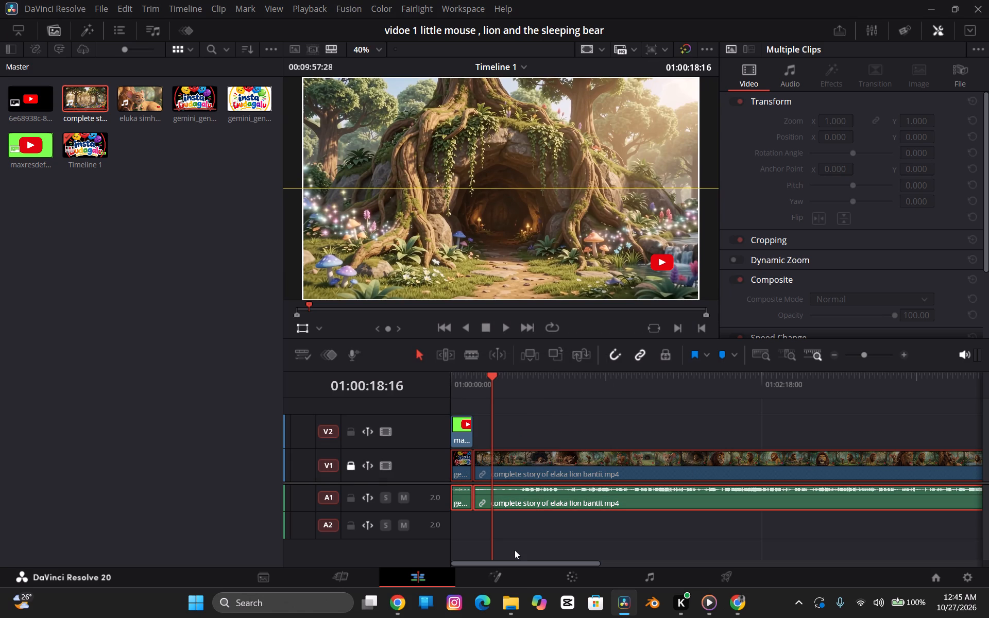
{"action": "left_click", "coordinate": [515, 550]}
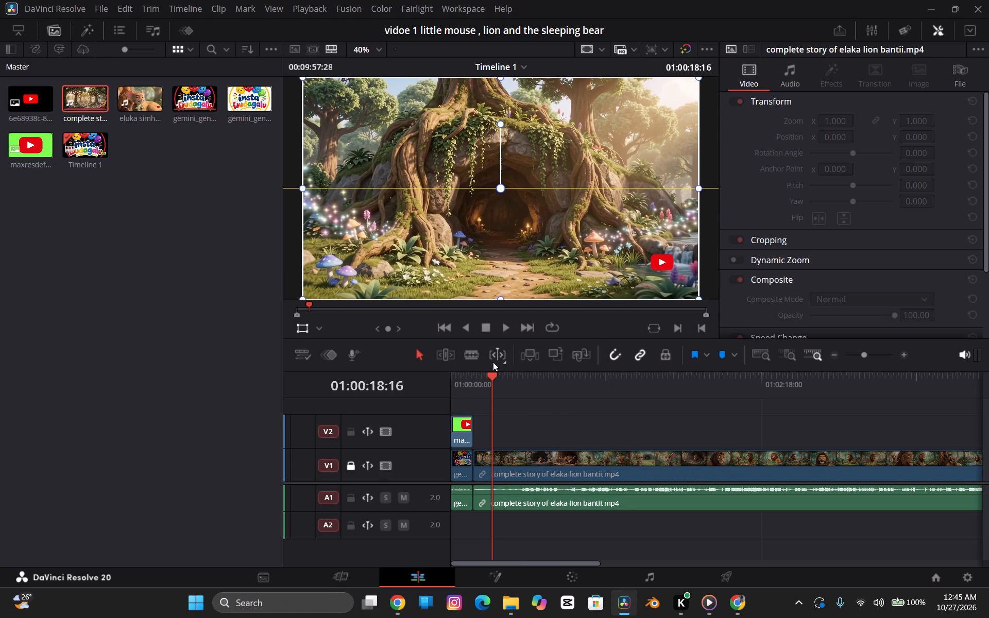
Play the timeline from its start through the intro into the story to check the normalized audio.
{"action": "key", "text": "Left"}
{"action": "key", "text": "Left"}
{"action": "key", "text": "Left"}
{"action": "key", "text": "Left"}
{"action": "key", "text": "Left"}
{"action": "key", "text": "Left"}
{"action": "key", "text": "Left"}
{"action": "key", "text": "Left"}
{"action": "key", "text": "Left"}
{"action": "key", "text": "Left"}
{"action": "key", "text": "Left"}
{"action": "key", "text": "Left"}
{"action": "key", "text": "Left"}
{"action": "key", "text": "Left"}
{"action": "key", "text": "Left"}
{"action": "key", "text": "Left"}
{"action": "key", "text": "Left"}
{"action": "key", "text": "Left"}
{"action": "key", "text": "Left"}
{"action": "key", "text": "Left"}
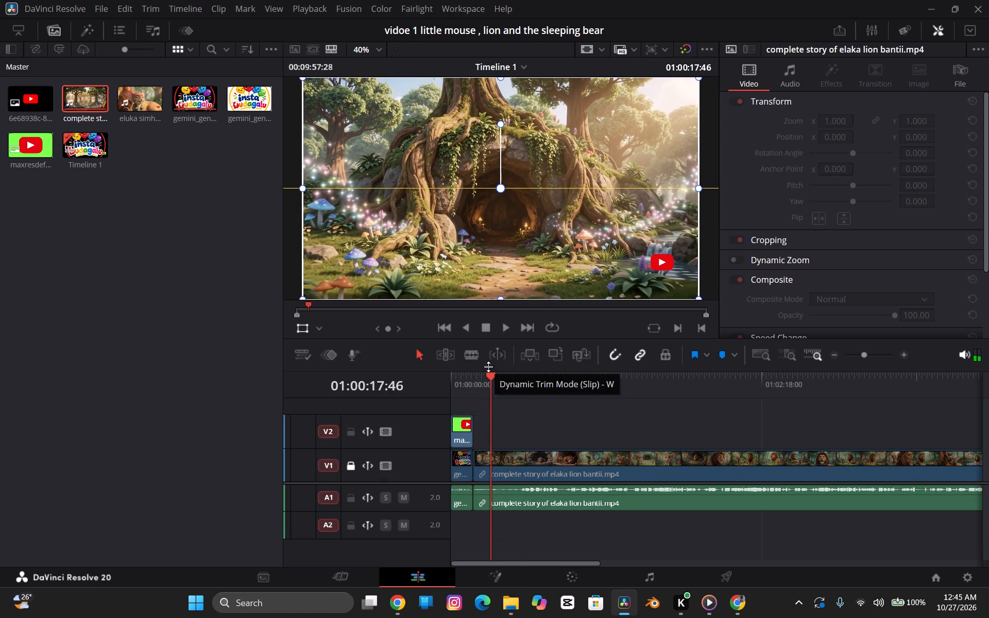
{"action": "left_click_drag", "start_coordinate": [490, 391], "coordinate": [390, 396]}
{"action": "key", "text": "space"}
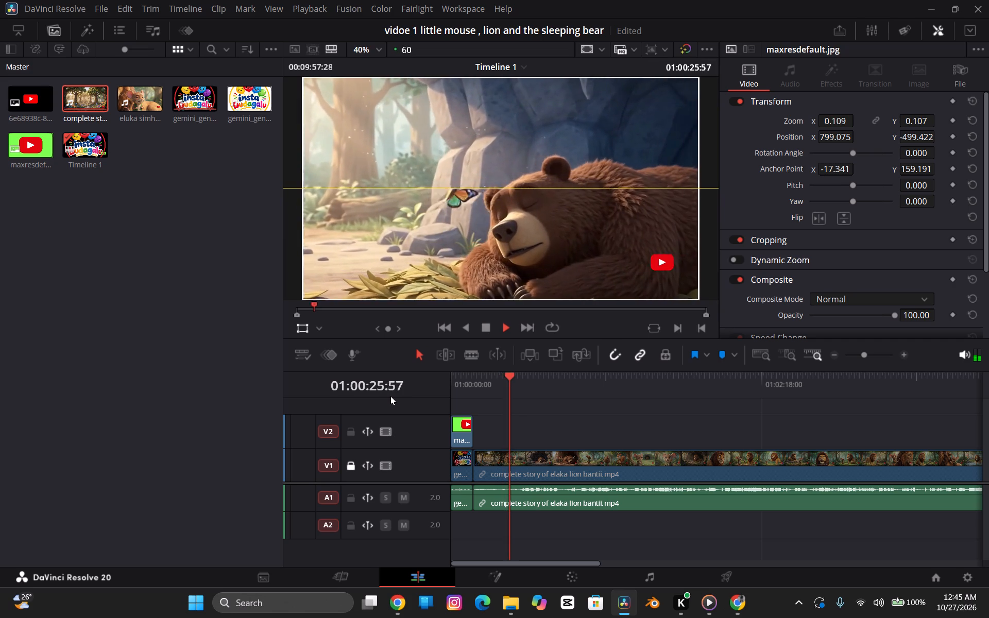
{"action": "scroll", "coordinate": [633, 415], "scroll_direction": "left", "scroll_amount": 3}
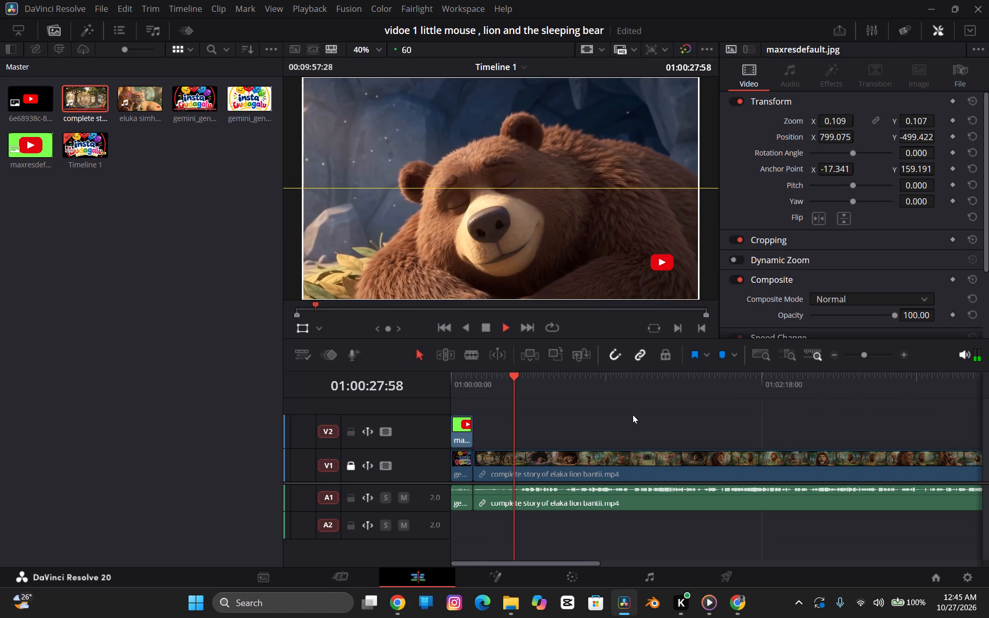
{"action": "scroll", "coordinate": [633, 415], "scroll_direction": "left", "scroll_amount": 1}
{"action": "left_click", "coordinate": [738, 417]}
{"action": "left_click", "coordinate": [738, 417]}
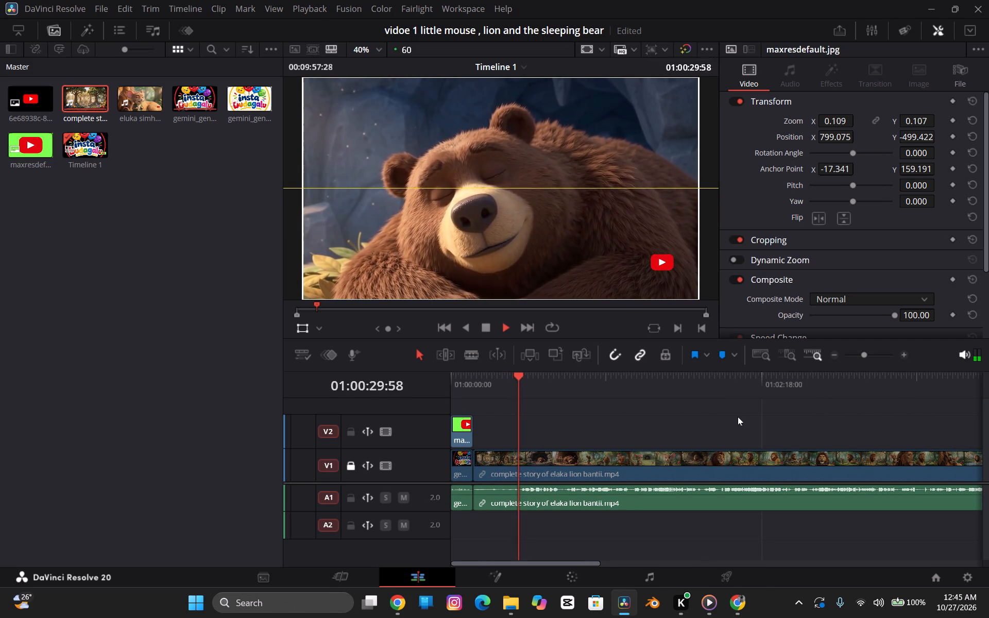
Spot-check playback at several points further into the story clip, from about 01:02:30 to past 01:05:30.
{"action": "left_click", "coordinate": [783, 379]}
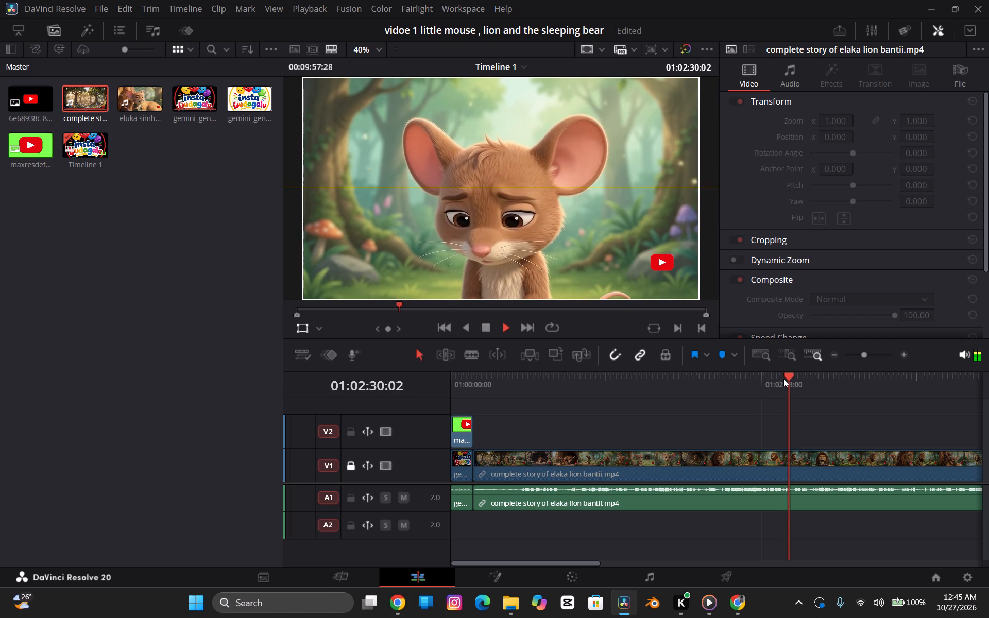
{"action": "left_click_drag", "start_coordinate": [783, 379], "coordinate": [809, 399]}
{"action": "left_click", "coordinate": [809, 399]}
{"action": "scroll", "coordinate": [809, 399], "scroll_direction": "right", "scroll_amount": 1}
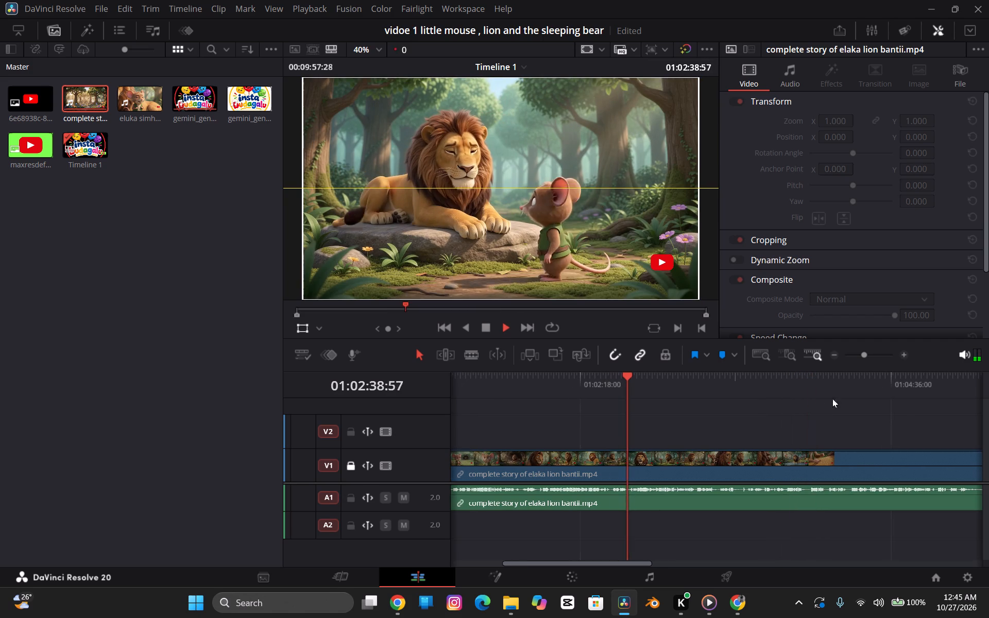
{"action": "left_click", "coordinate": [837, 386]}
{"action": "key", "text": "space"}
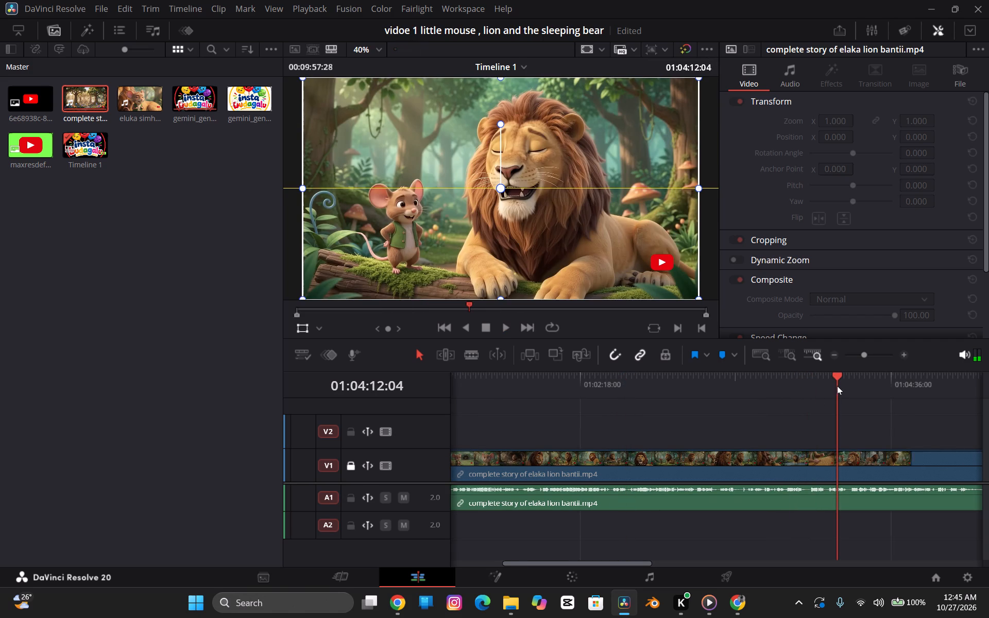
{"action": "key", "text": "space"}
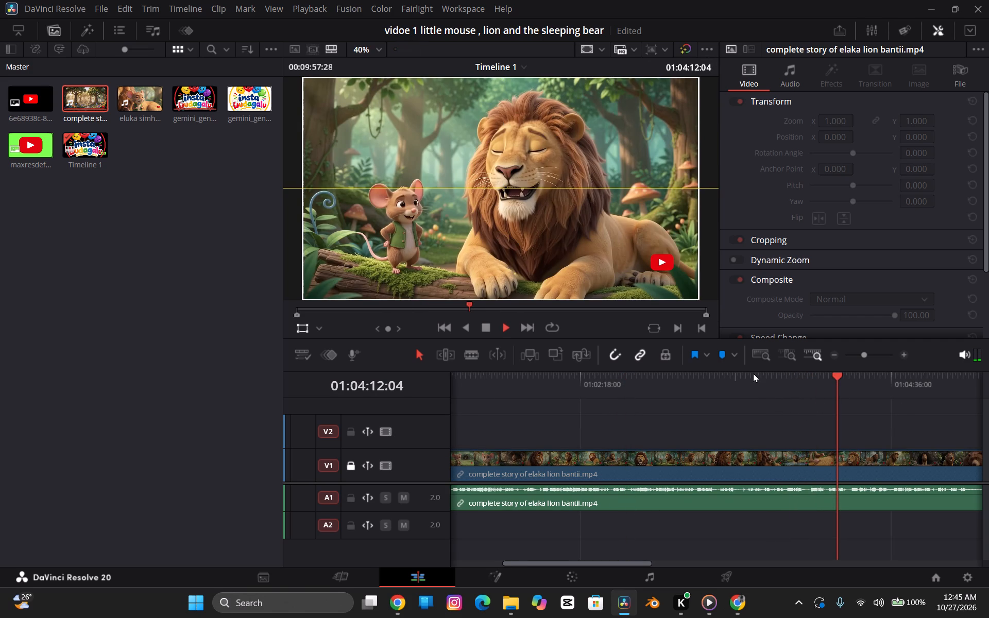
{"action": "scroll", "coordinate": [755, 441], "scroll_direction": "left", "scroll_amount": 1}
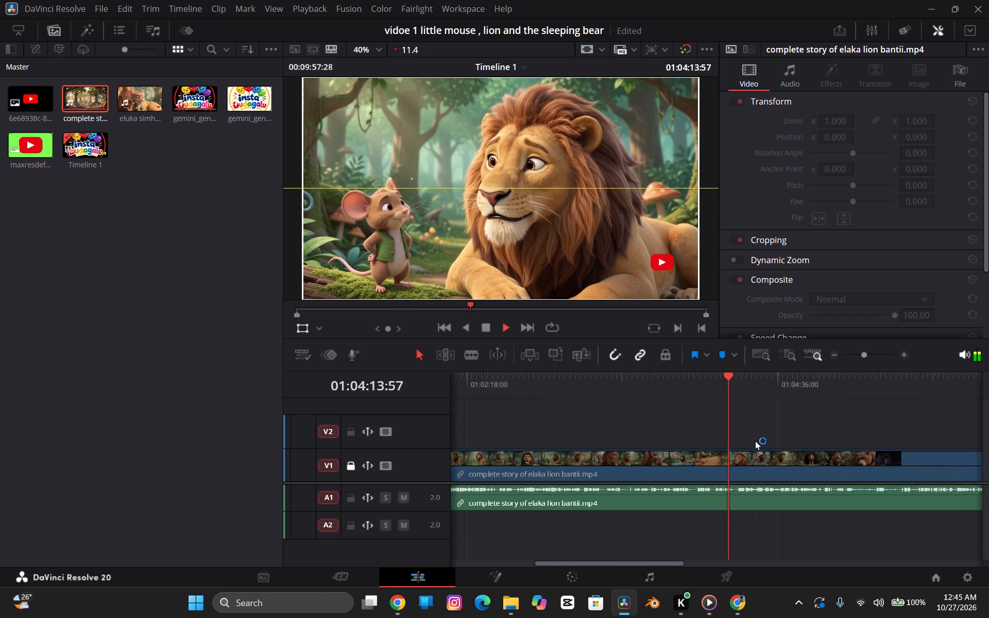
{"action": "scroll", "coordinate": [755, 441], "scroll_direction": "left", "scroll_amount": 1}
{"action": "left_click", "coordinate": [745, 385]}
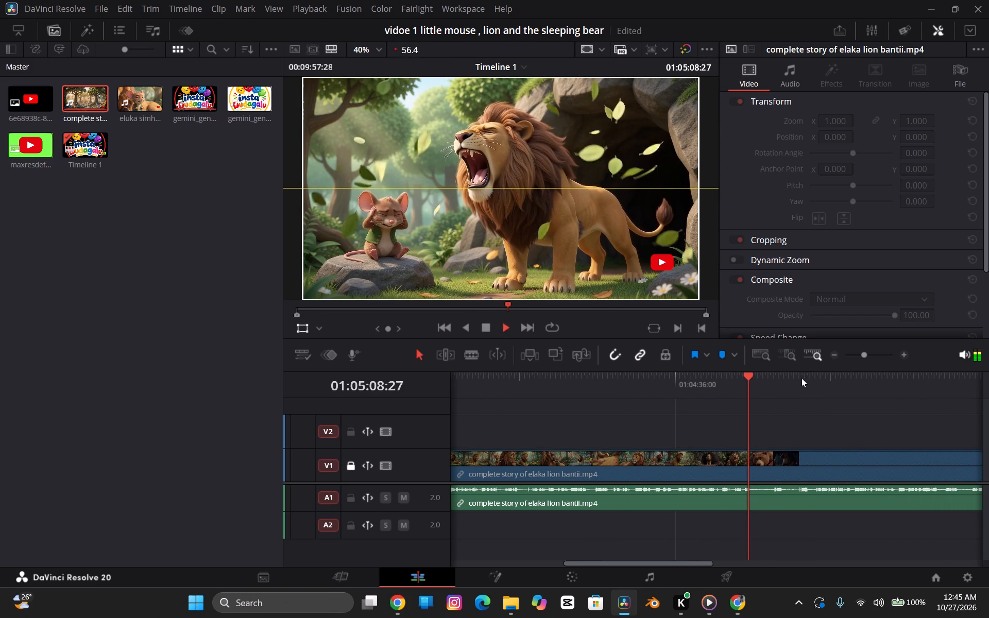
{"action": "left_click", "coordinate": [802, 378]}
{"action": "left_click", "coordinate": [802, 378]}
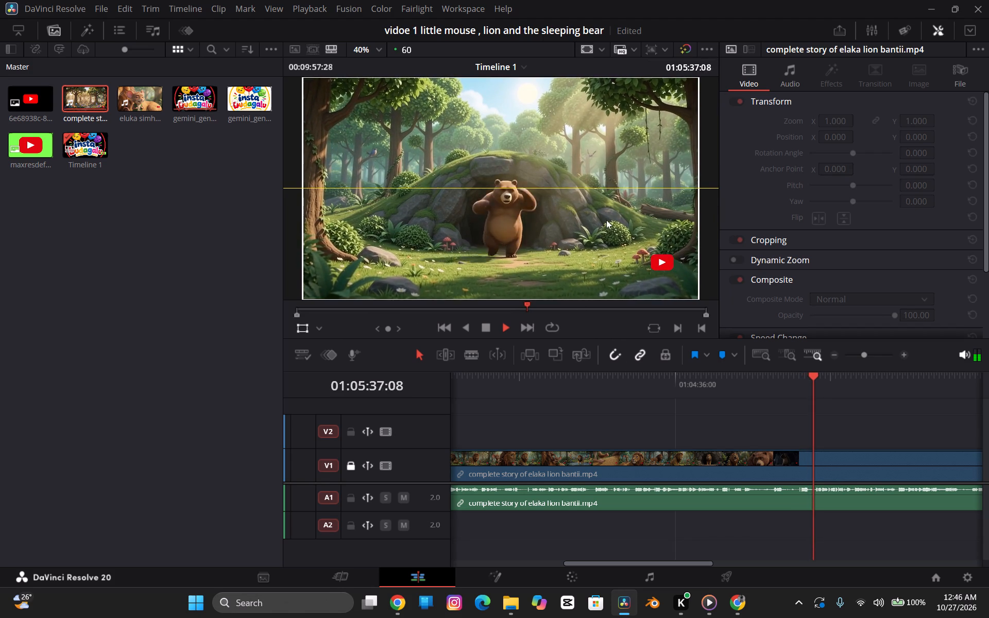
Turn off the guide-line overlay in the timeline viewer.
{"action": "left_click", "coordinate": [585, 45]}
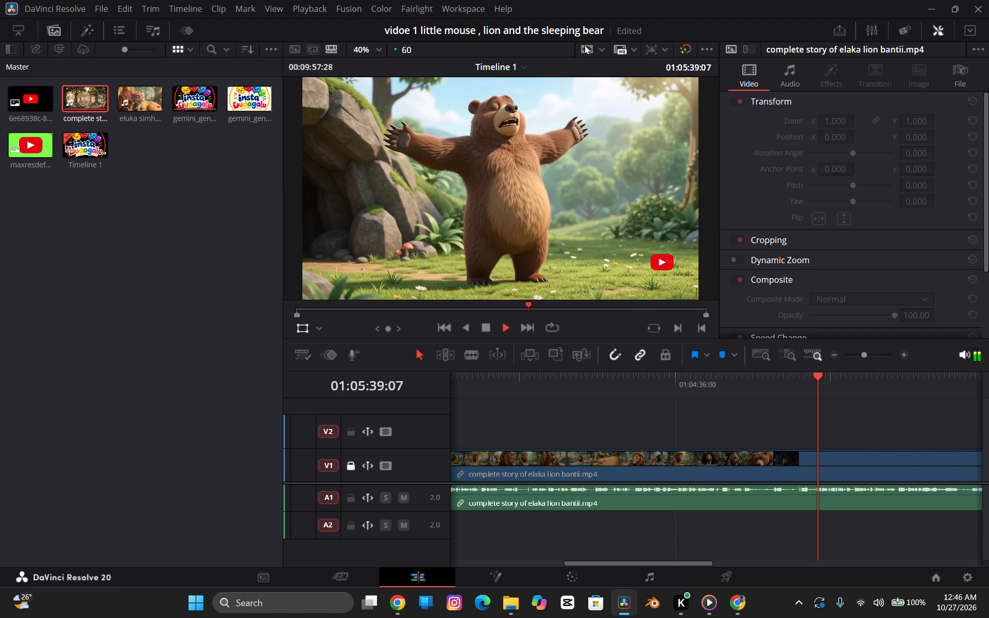
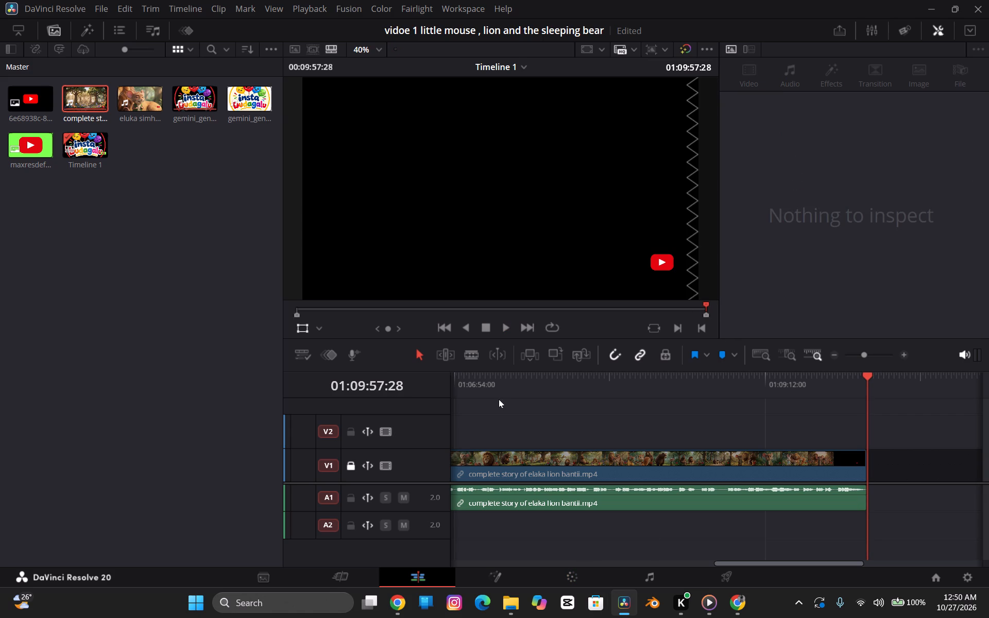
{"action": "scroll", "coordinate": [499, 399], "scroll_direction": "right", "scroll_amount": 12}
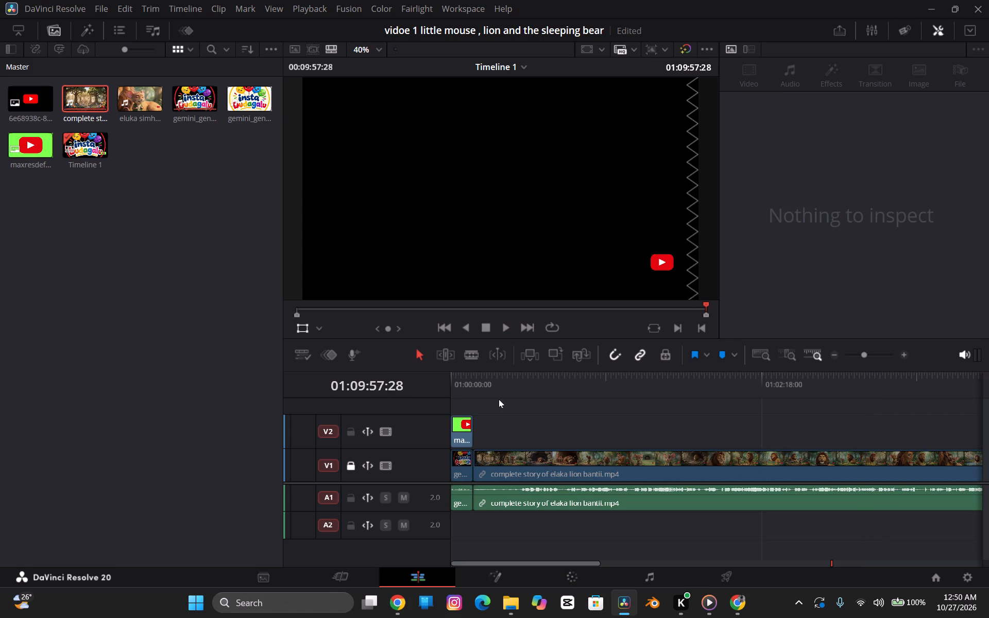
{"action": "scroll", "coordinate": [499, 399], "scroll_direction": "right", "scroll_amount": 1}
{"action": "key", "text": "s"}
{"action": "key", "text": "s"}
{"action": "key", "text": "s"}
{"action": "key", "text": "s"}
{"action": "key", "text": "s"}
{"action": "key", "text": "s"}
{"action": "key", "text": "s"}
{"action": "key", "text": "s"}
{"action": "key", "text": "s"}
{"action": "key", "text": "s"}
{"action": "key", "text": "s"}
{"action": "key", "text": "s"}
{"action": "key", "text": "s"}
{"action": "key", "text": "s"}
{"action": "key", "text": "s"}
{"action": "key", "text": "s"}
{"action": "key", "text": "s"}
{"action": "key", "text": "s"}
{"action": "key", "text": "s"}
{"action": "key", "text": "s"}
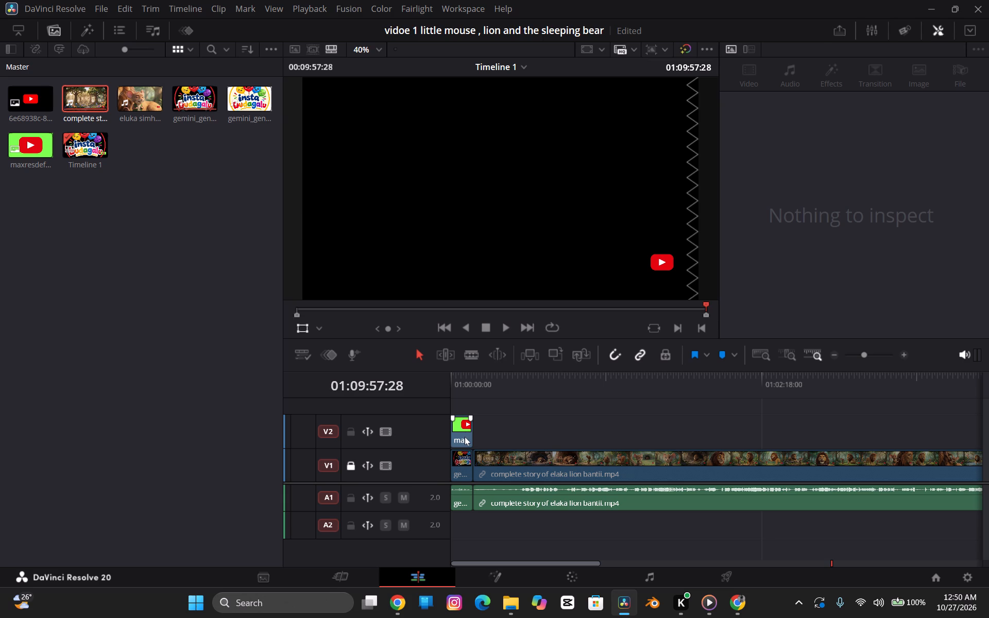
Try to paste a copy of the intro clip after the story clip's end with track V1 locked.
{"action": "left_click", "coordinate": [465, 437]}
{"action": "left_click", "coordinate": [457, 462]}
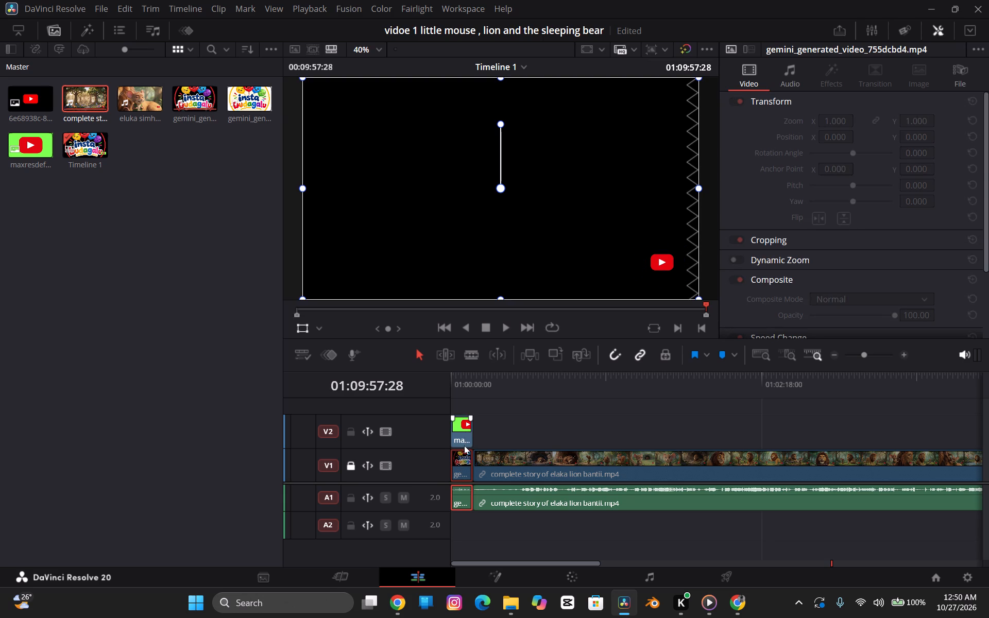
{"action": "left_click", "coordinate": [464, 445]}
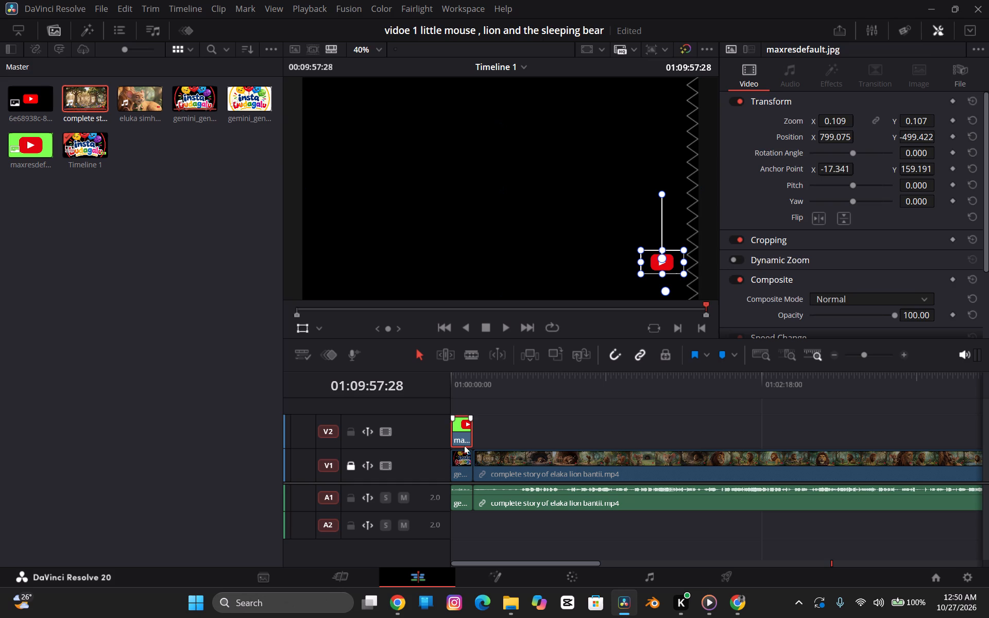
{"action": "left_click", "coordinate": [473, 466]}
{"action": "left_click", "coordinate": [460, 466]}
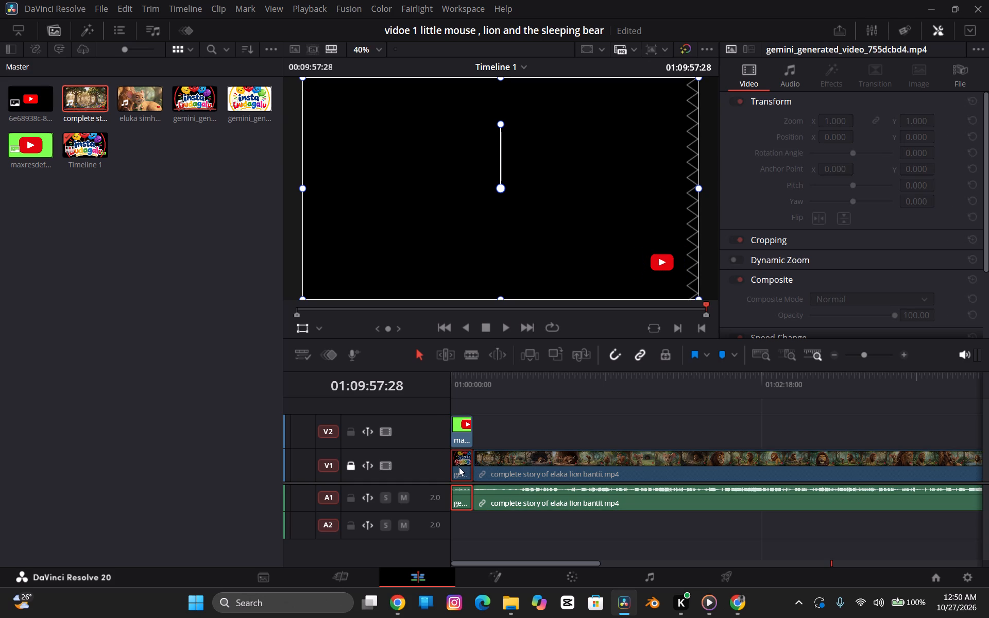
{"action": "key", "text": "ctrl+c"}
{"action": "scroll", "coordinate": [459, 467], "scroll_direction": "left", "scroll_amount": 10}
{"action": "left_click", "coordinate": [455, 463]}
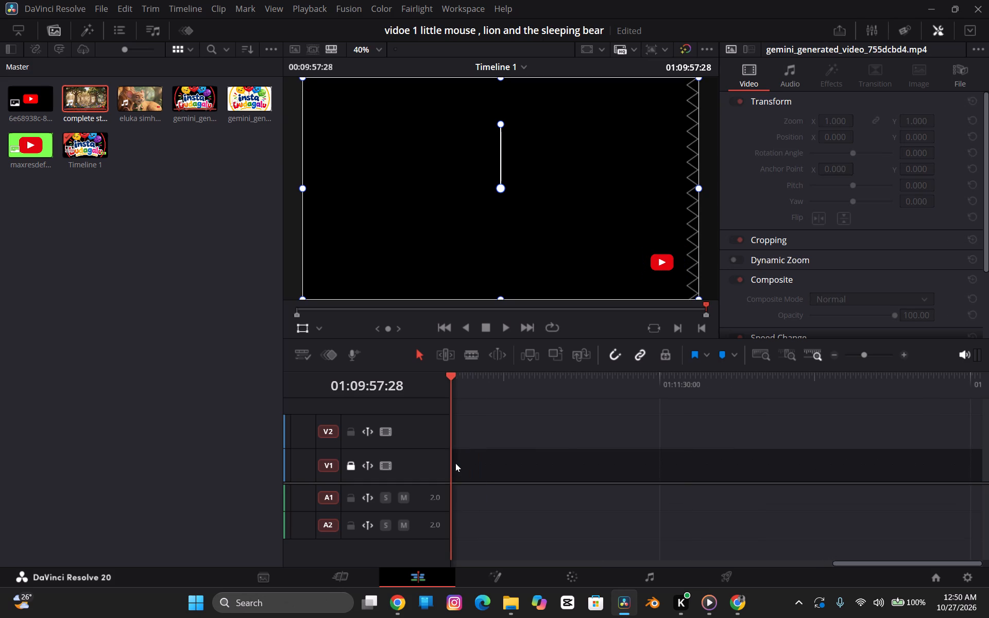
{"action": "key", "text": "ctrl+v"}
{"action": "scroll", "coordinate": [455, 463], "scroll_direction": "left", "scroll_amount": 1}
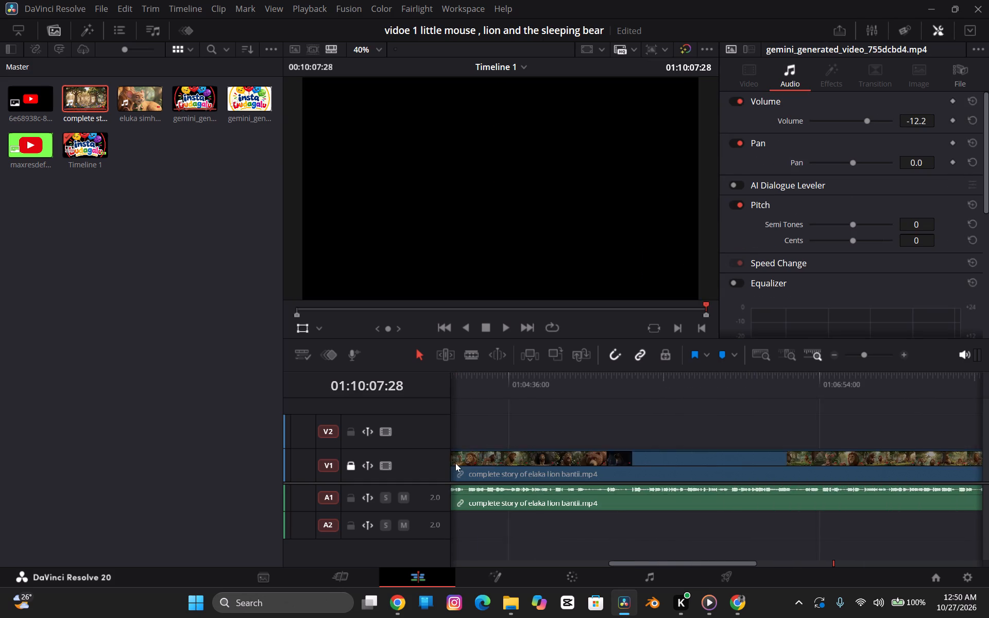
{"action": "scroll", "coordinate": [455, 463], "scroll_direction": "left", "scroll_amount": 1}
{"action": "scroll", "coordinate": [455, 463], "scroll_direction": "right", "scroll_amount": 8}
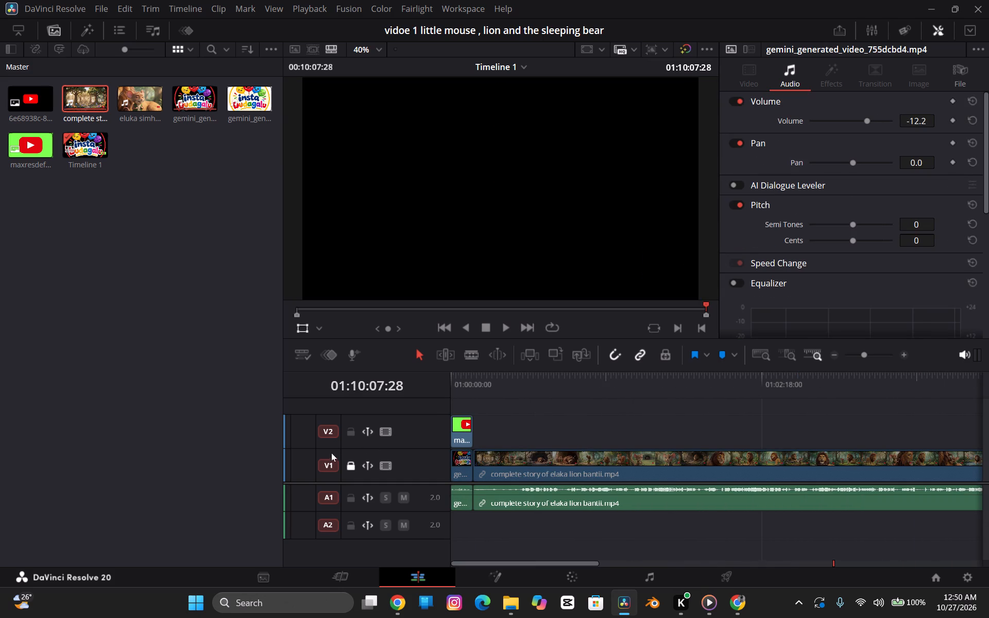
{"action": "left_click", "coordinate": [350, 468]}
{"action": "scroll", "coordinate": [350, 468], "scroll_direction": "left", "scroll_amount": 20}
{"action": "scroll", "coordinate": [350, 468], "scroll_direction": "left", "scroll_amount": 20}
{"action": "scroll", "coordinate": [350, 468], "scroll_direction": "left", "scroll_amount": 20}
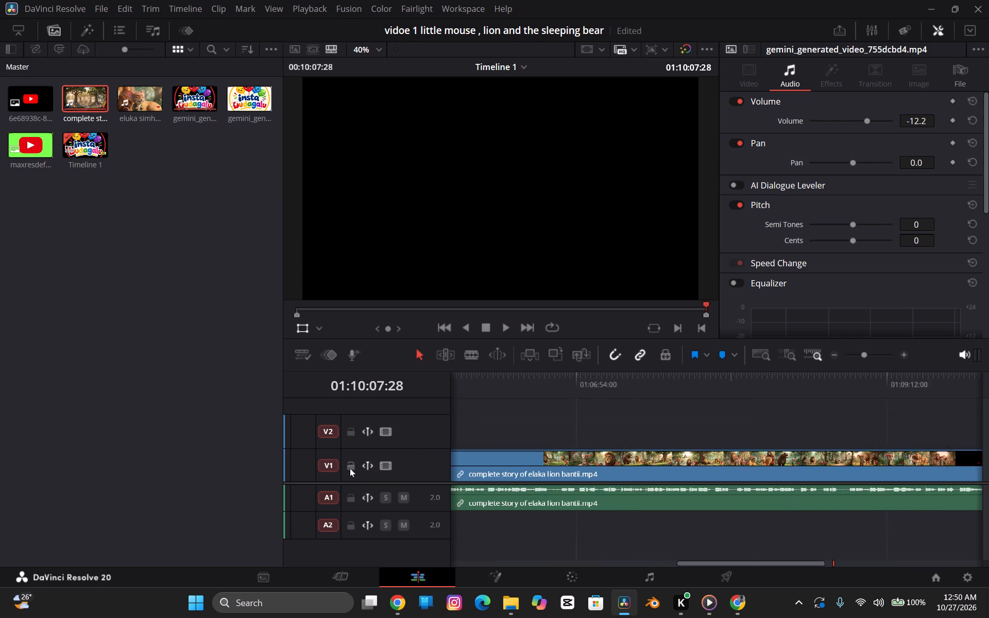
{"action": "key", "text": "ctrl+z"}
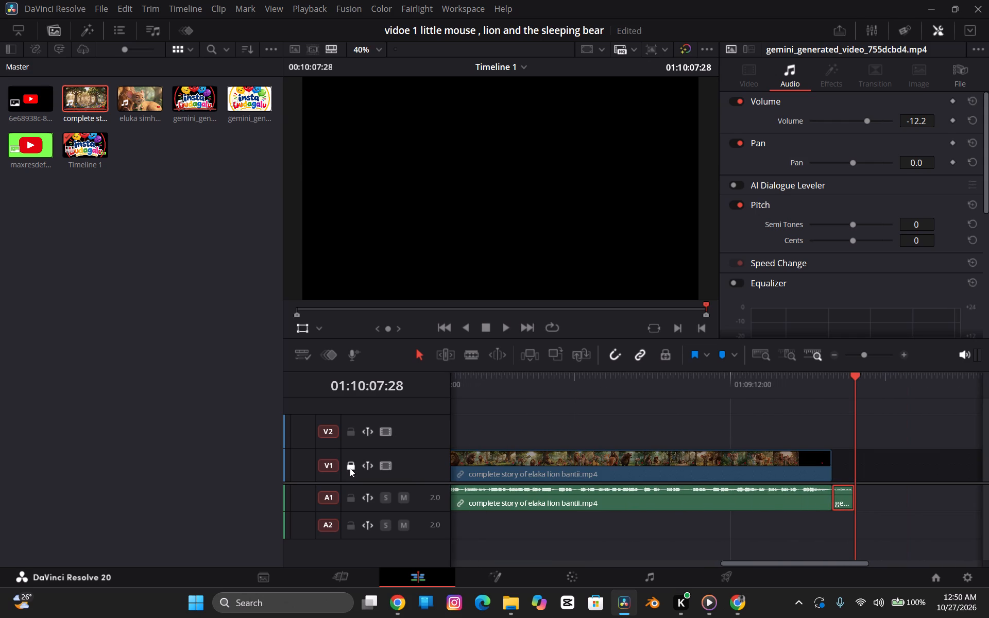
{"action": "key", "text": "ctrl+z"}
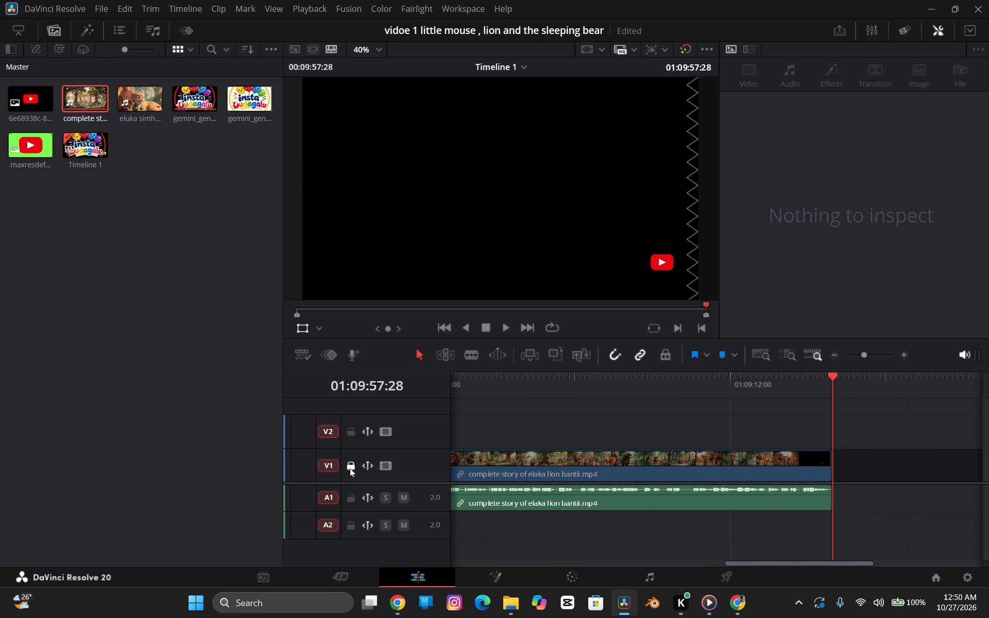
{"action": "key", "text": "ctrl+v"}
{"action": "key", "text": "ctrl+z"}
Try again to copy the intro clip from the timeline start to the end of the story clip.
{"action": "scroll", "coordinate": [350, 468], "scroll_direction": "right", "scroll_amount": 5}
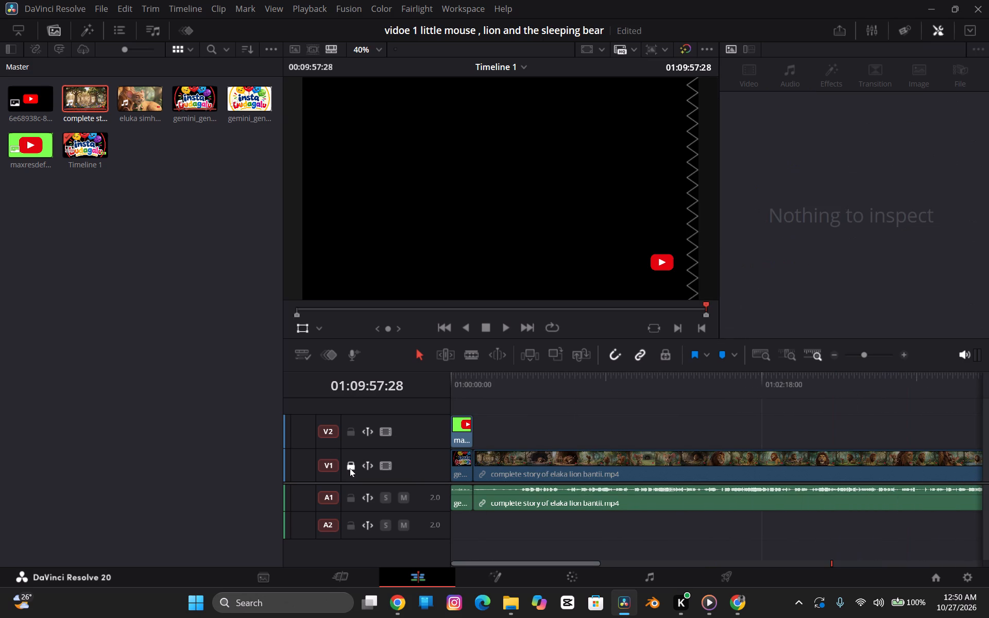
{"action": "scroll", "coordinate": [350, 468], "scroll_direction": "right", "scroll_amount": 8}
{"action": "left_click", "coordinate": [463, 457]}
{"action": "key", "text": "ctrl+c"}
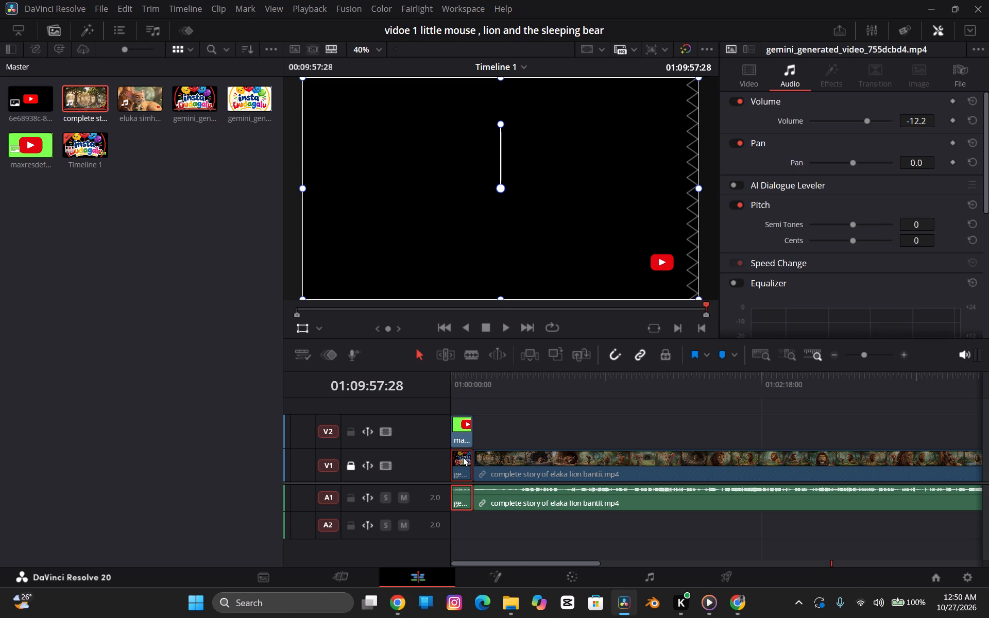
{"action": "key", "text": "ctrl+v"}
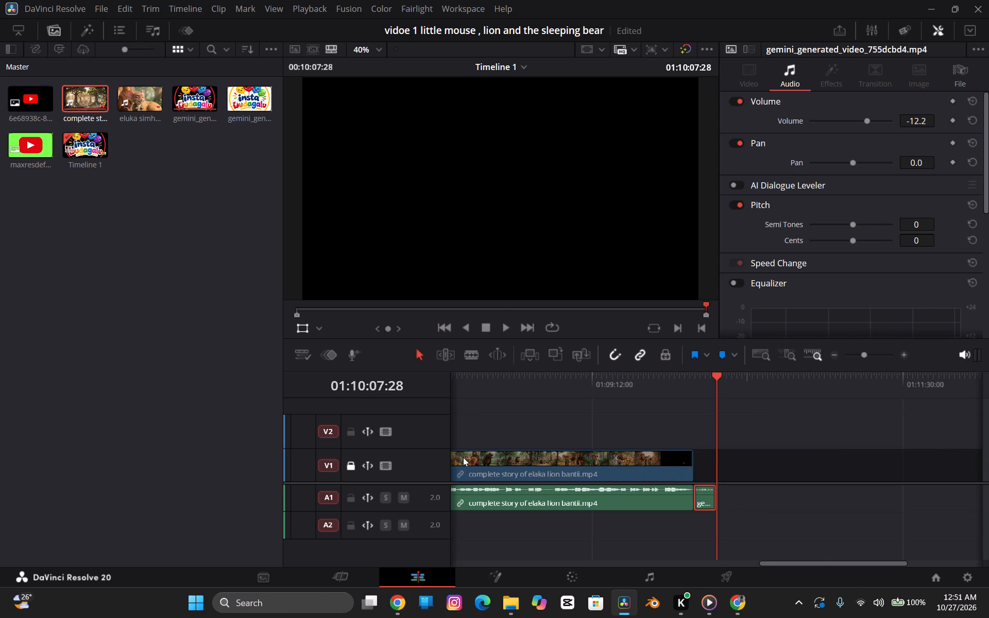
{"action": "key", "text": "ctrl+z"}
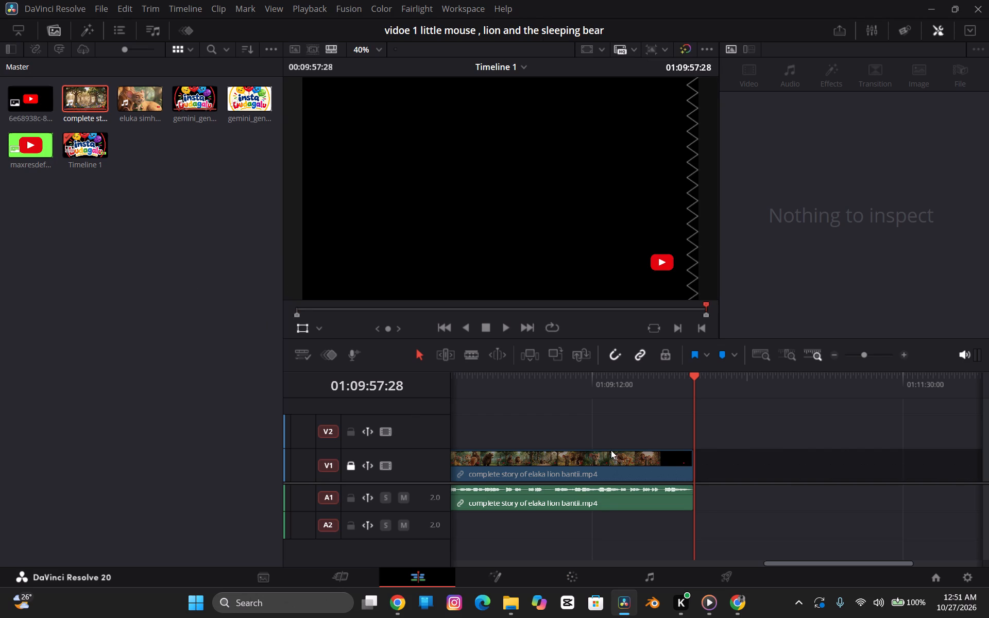
Unlock track V1 and paste a copy of the intro clip right after the story clip, at 01:09:57:28.
{"action": "scroll", "coordinate": [611, 450], "scroll_direction": "right", "scroll_amount": 9}
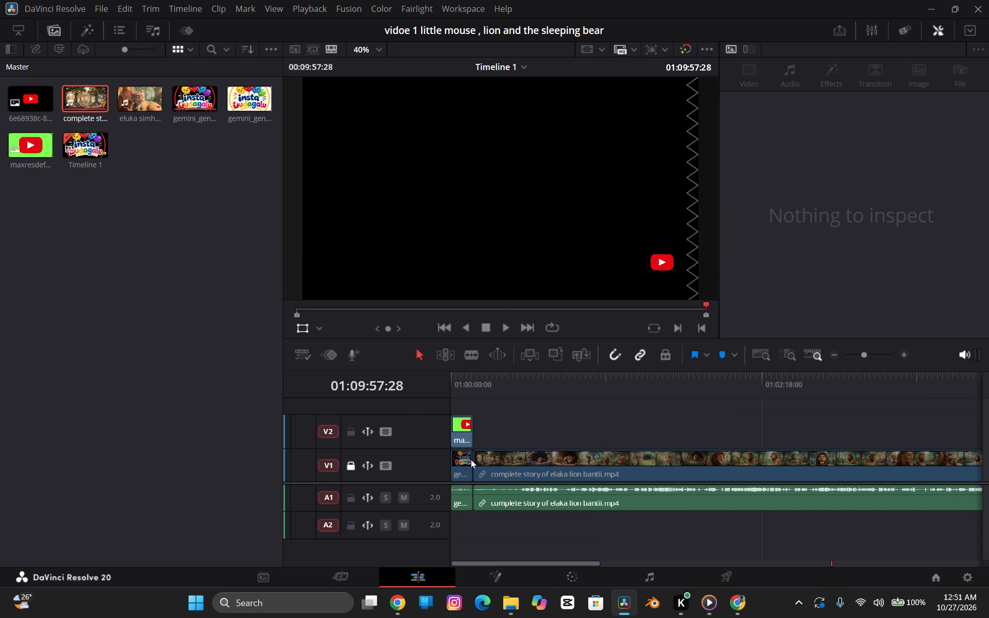
{"action": "left_click", "coordinate": [471, 459]}
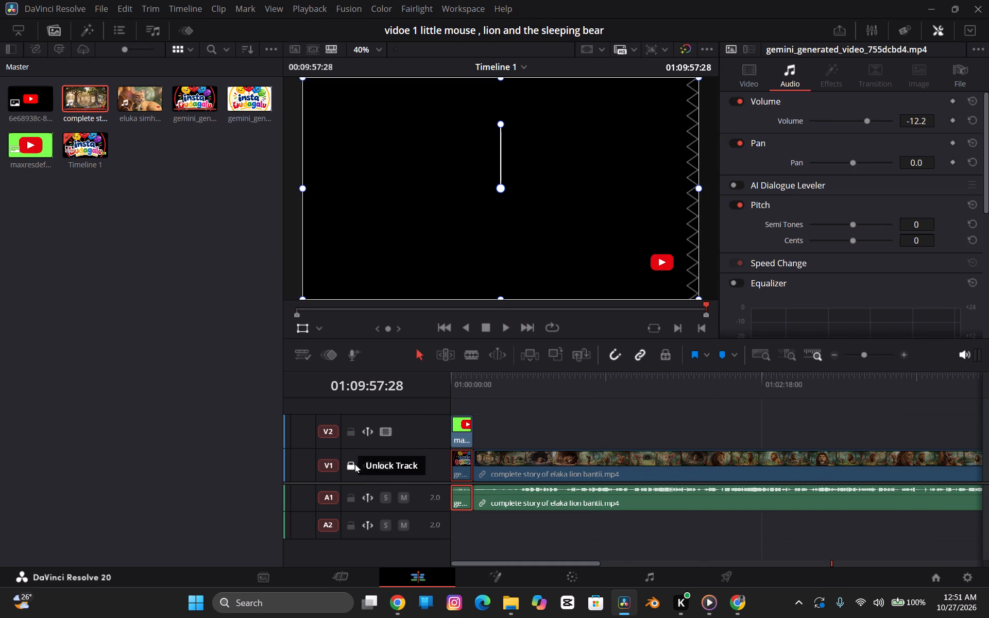
{"action": "left_click", "coordinate": [358, 464]}
{"action": "left_click", "coordinate": [347, 461]}
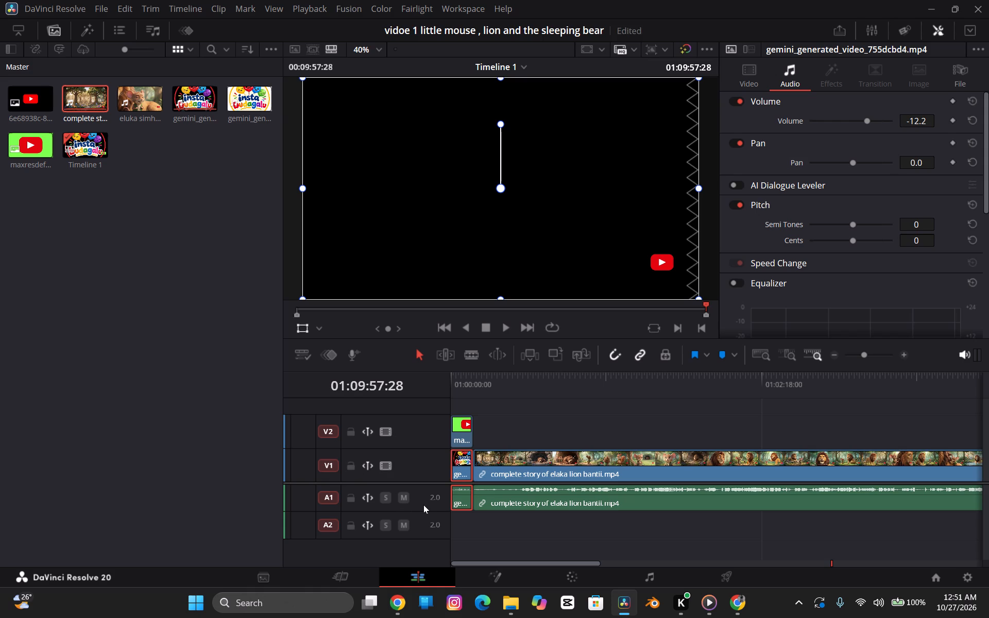
{"action": "key", "text": "ctrl+c"}
{"action": "scroll", "coordinate": [423, 505], "scroll_direction": "left", "scroll_amount": 16}
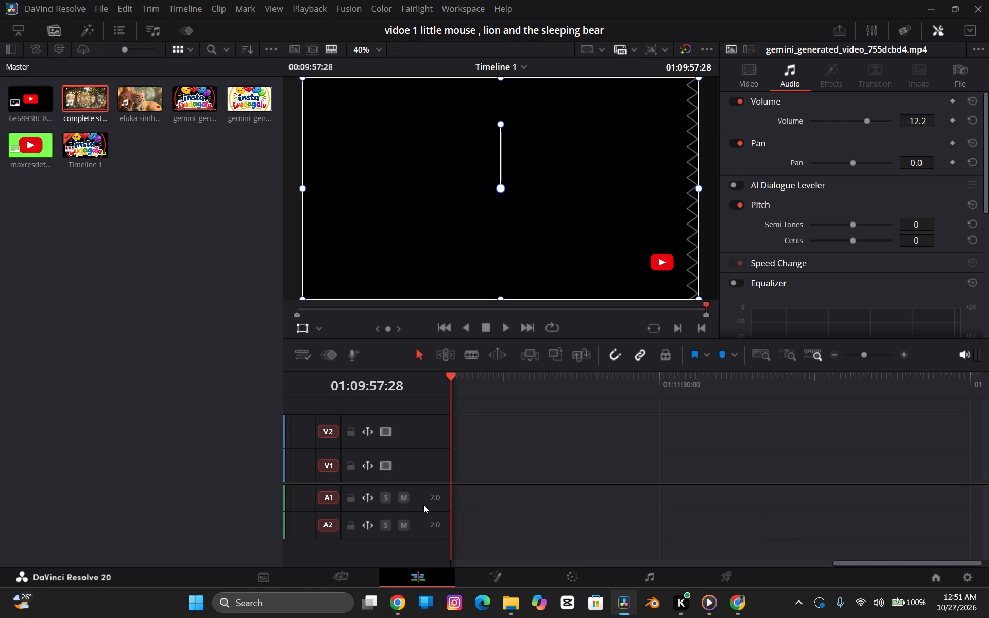
{"action": "key", "text": "ctrl+v"}
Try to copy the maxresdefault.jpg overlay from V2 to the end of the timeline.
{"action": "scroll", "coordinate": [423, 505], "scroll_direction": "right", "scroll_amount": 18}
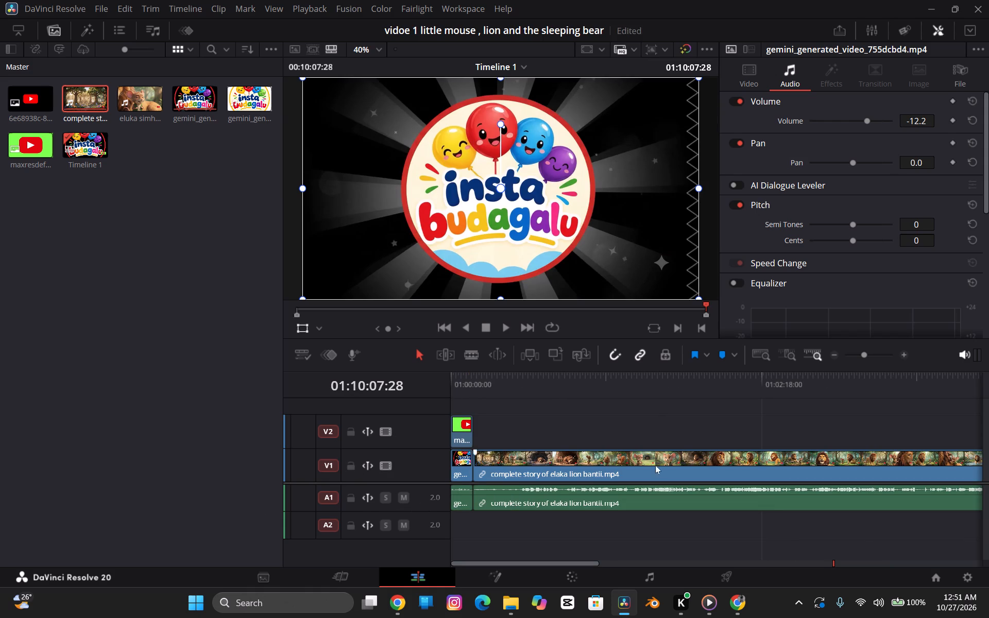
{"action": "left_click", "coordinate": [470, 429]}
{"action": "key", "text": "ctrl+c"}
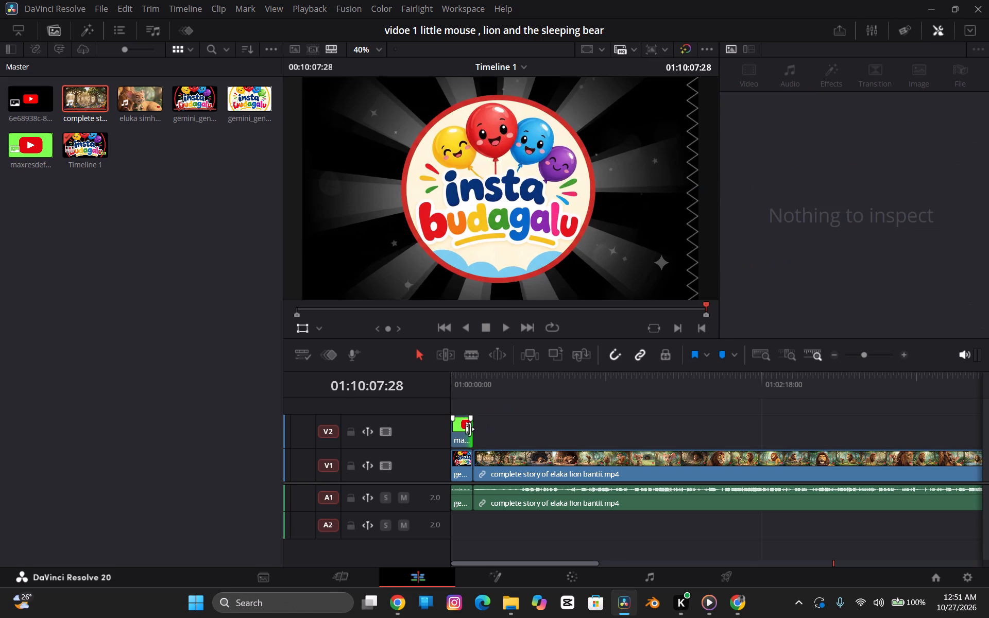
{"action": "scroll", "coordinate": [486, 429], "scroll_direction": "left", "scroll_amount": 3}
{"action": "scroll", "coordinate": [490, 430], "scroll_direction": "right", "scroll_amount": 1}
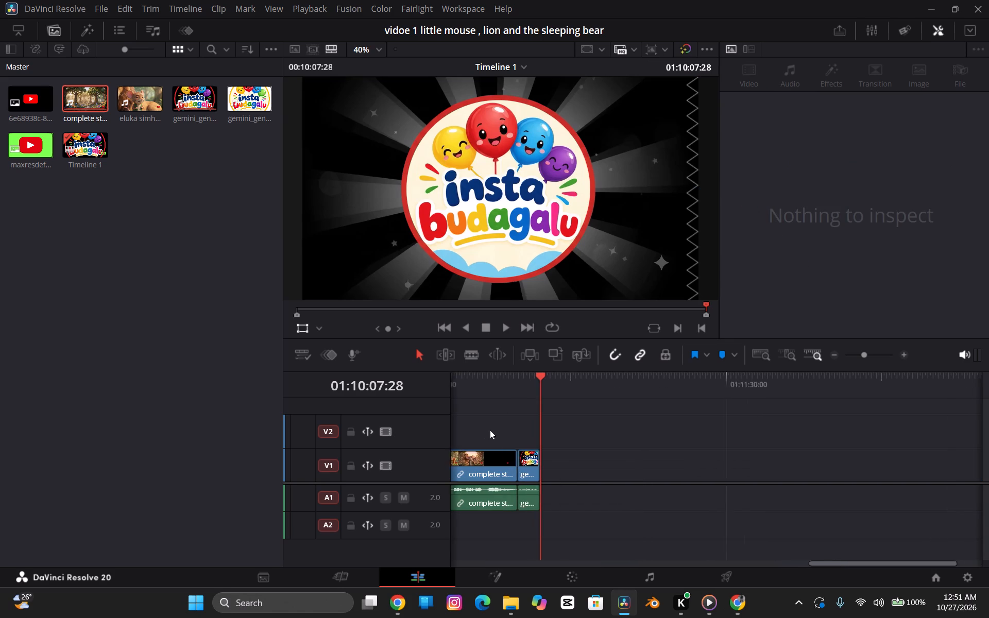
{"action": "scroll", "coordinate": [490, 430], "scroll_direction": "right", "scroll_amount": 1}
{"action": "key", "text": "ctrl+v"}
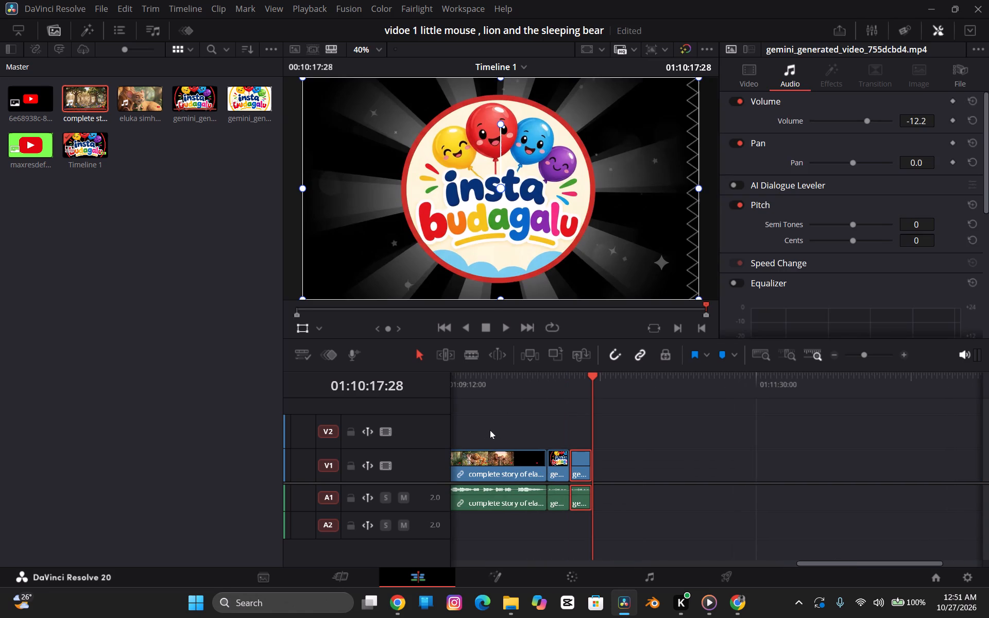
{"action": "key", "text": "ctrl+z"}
Copy the opening maxresdefault.jpg overlay and place the copy on V2 directly above the intro copy at the timeline's end.
{"action": "scroll", "coordinate": [490, 430], "scroll_direction": "right", "scroll_amount": 14}
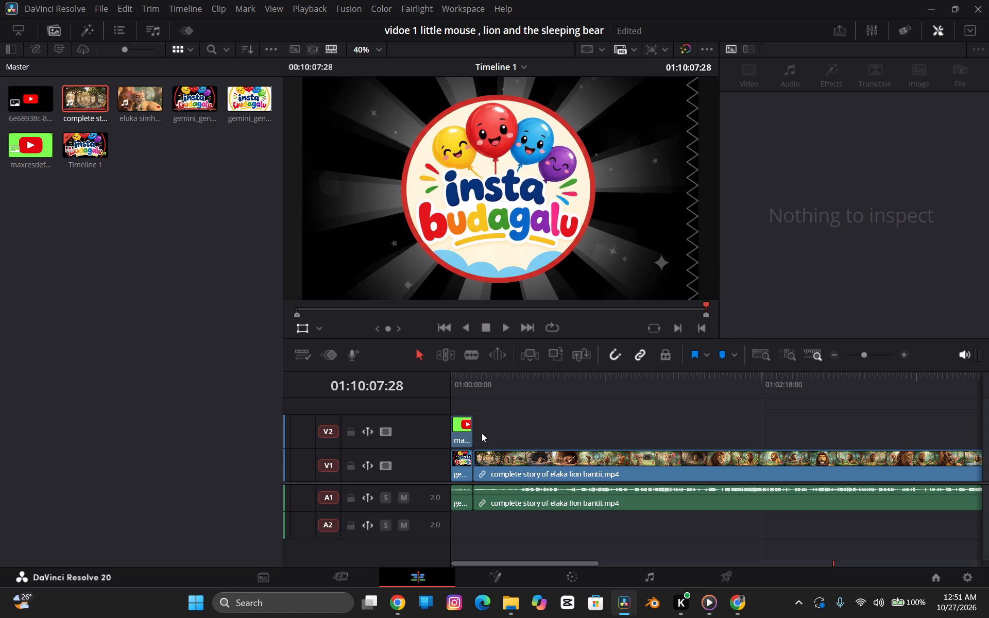
{"action": "left_click", "coordinate": [465, 431]}
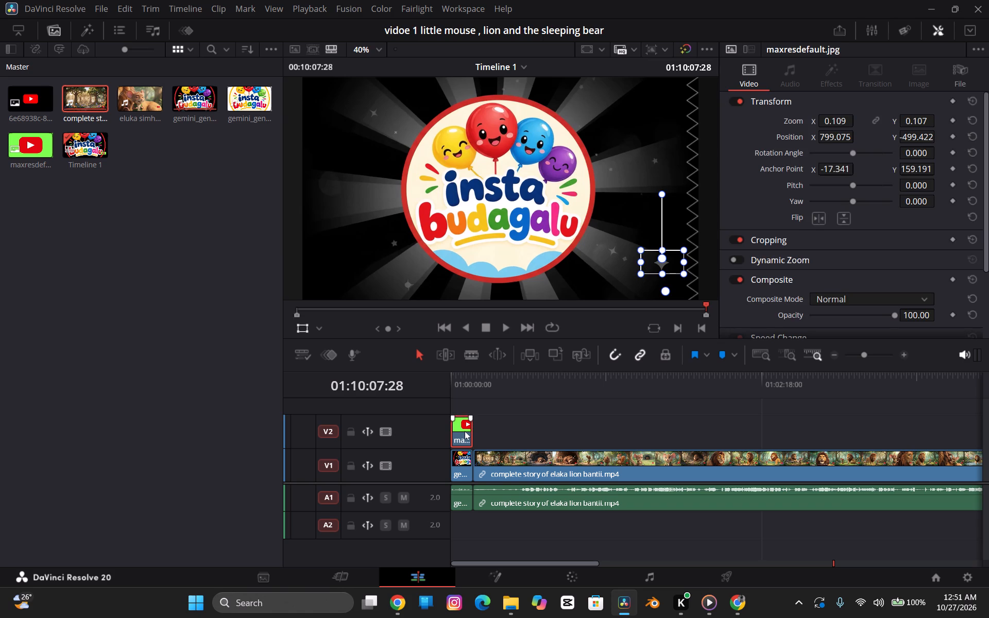
{"action": "key", "text": "ctrl+c"}
{"action": "scroll", "coordinate": [465, 431], "scroll_direction": "left", "scroll_amount": 12}
{"action": "scroll", "coordinate": [465, 431], "scroll_direction": "right", "scroll_amount": 1}
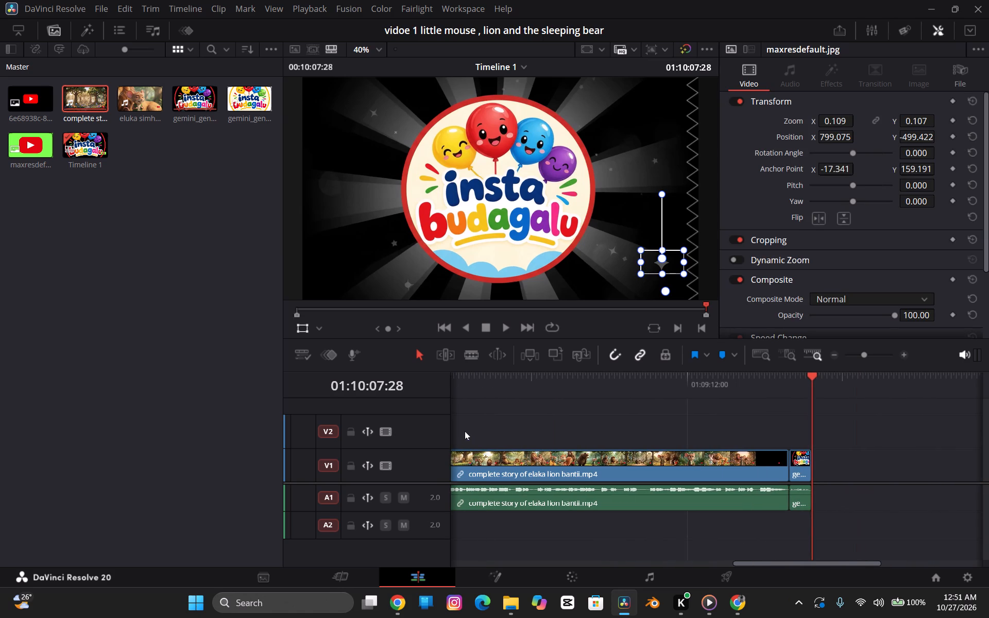
{"action": "scroll", "coordinate": [465, 431], "scroll_direction": "right", "scroll_amount": 1}
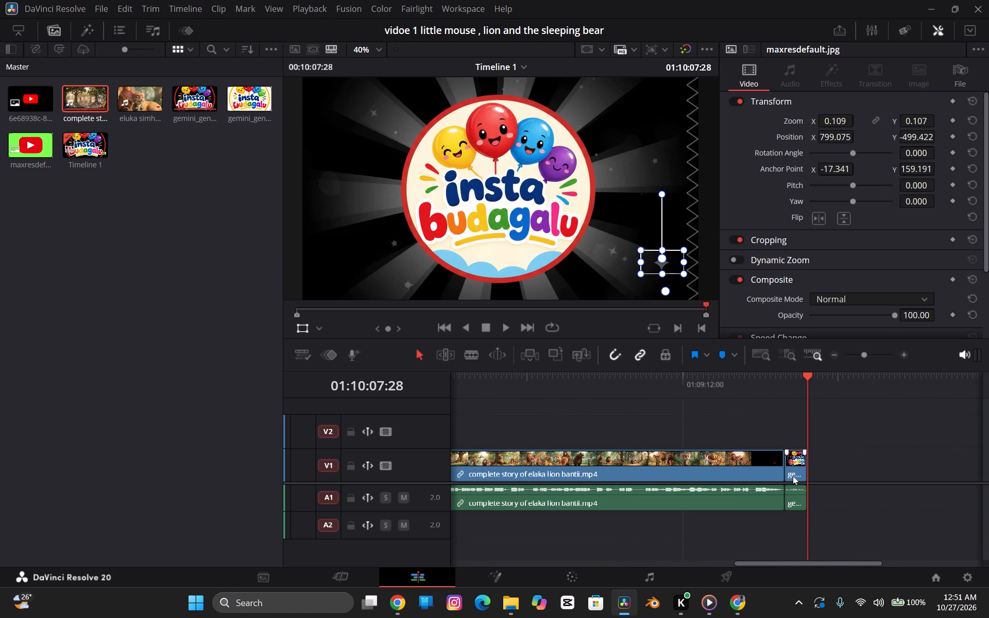
{"action": "left_click", "coordinate": [778, 432]}
{"action": "left_click", "coordinate": [778, 432]}
{"action": "double_click", "coordinate": [778, 432]}
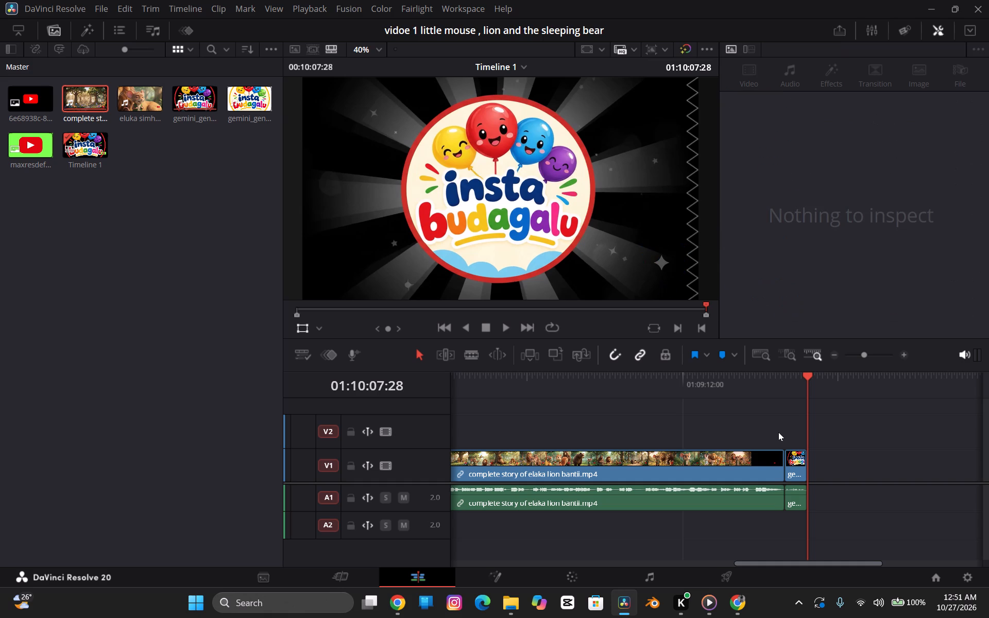
{"action": "left_click", "coordinate": [797, 418]}
{"action": "key", "text": "ctrl+v"}
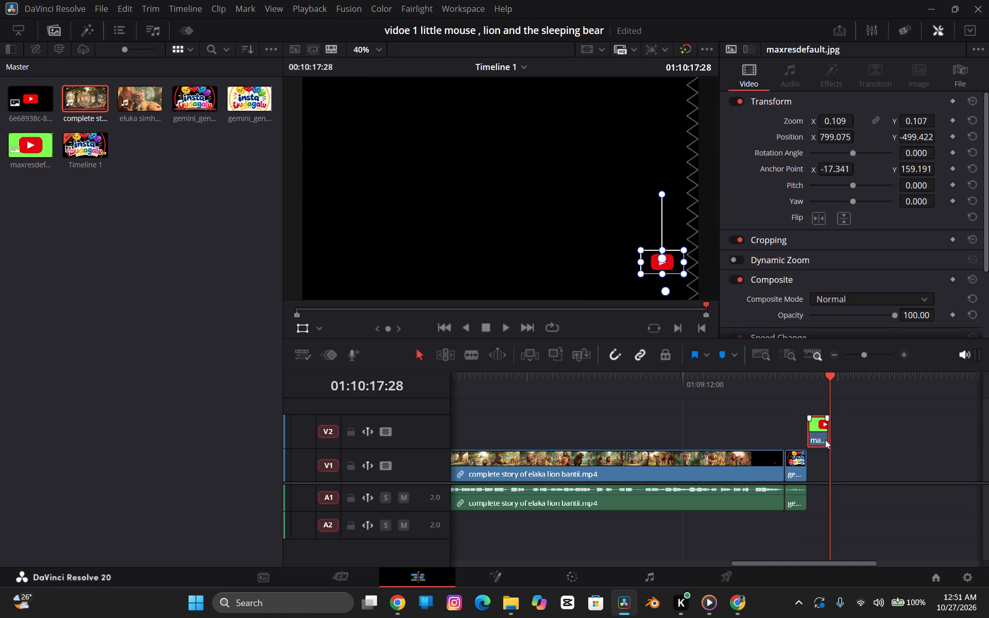
{"action": "left_click_drag", "start_coordinate": [823, 430], "coordinate": [804, 418]}
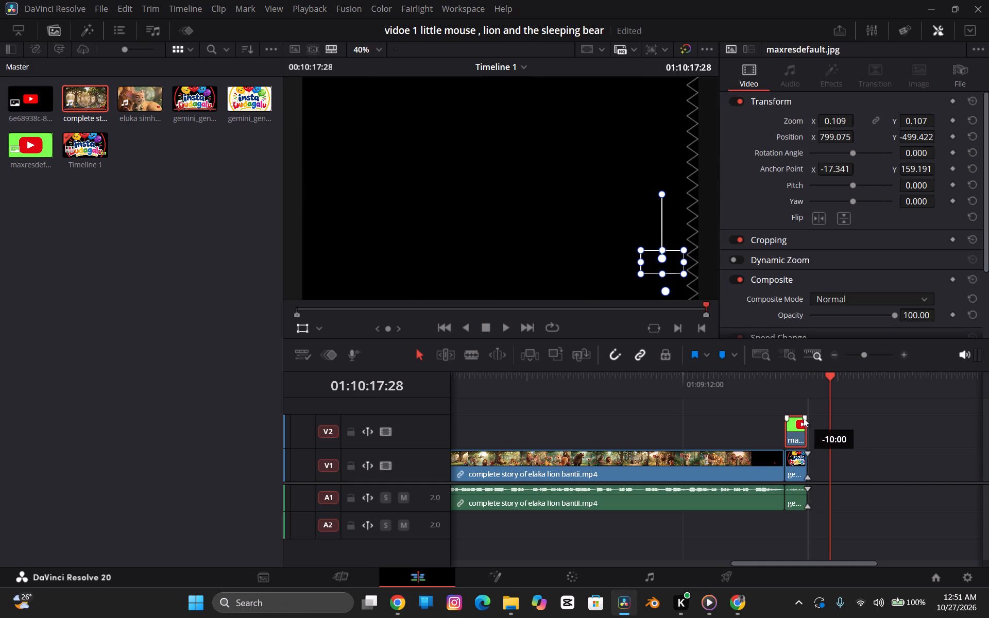
{"action": "left_click_drag", "start_coordinate": [804, 418], "coordinate": [799, 417]}
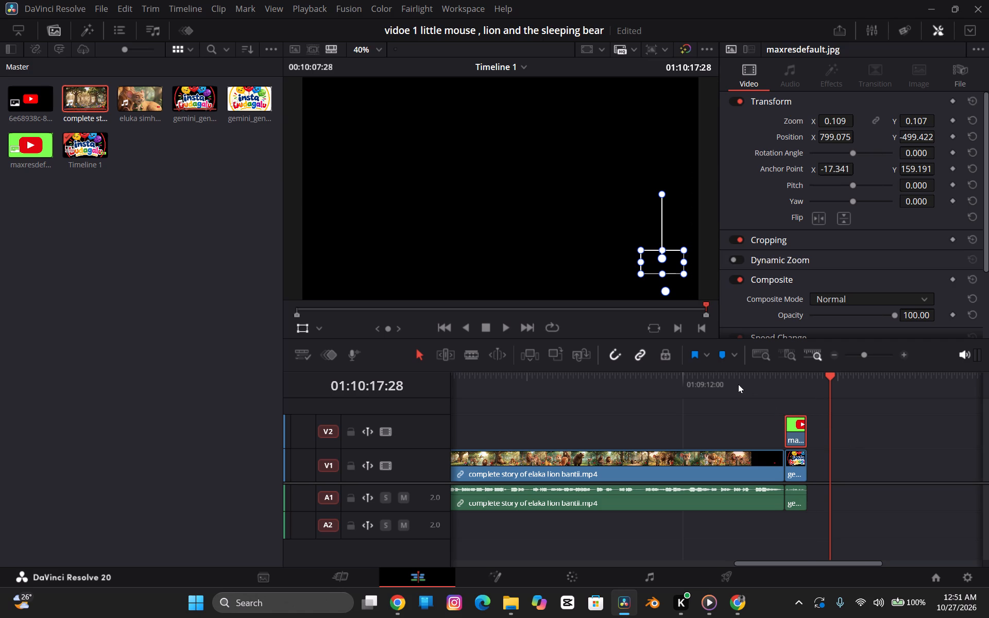
Start playback near the end of the story clip, shortly before the closing intro copy.
{"action": "left_click", "coordinate": [738, 384]}
{"action": "key", "text": "space"}
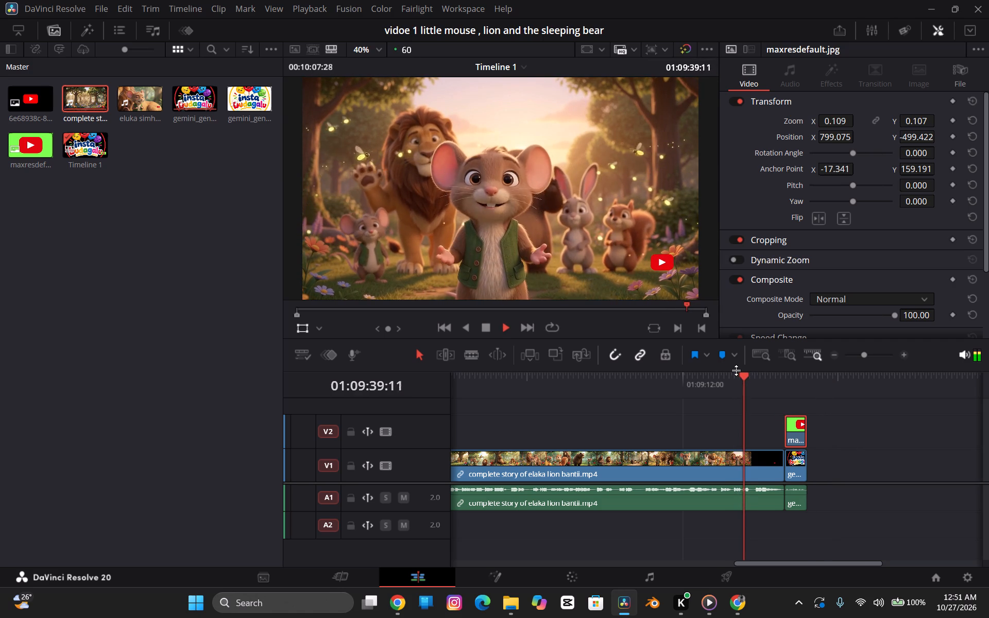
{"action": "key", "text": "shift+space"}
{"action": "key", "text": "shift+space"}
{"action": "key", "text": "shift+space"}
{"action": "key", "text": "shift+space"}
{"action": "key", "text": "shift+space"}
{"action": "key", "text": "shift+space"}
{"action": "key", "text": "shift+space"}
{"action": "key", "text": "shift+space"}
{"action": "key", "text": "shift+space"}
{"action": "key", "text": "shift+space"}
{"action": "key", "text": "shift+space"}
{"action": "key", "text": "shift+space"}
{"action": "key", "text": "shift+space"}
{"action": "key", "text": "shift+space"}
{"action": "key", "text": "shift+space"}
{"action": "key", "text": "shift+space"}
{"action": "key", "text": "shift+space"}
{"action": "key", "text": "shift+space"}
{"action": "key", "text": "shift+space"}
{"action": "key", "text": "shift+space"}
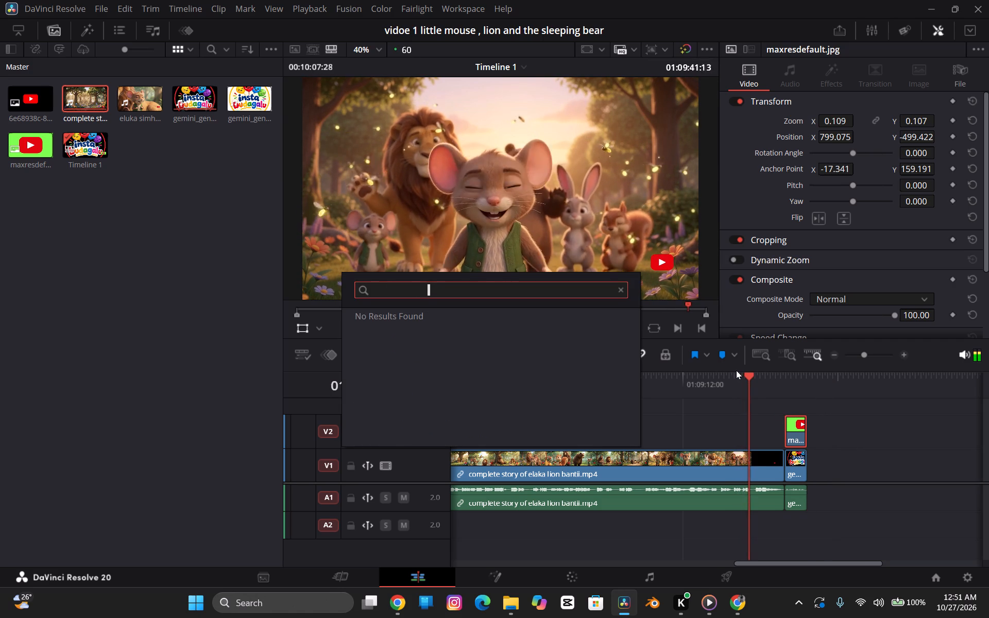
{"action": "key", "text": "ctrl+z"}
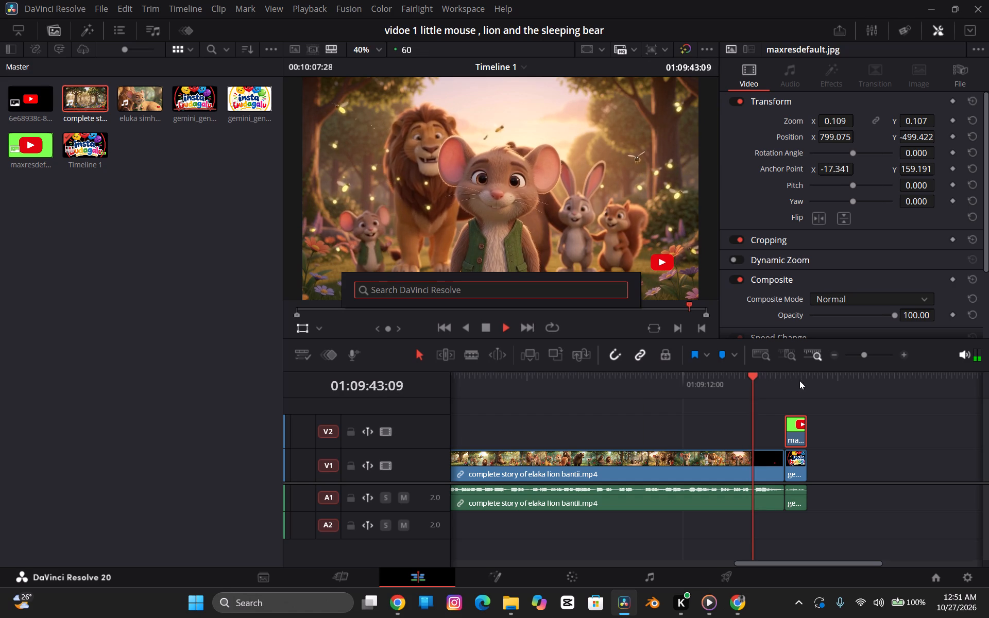
Play through the story clip's last seconds into the closing intro copy with its overlay, and stop playback.
{"action": "left_click", "coordinate": [765, 374]}
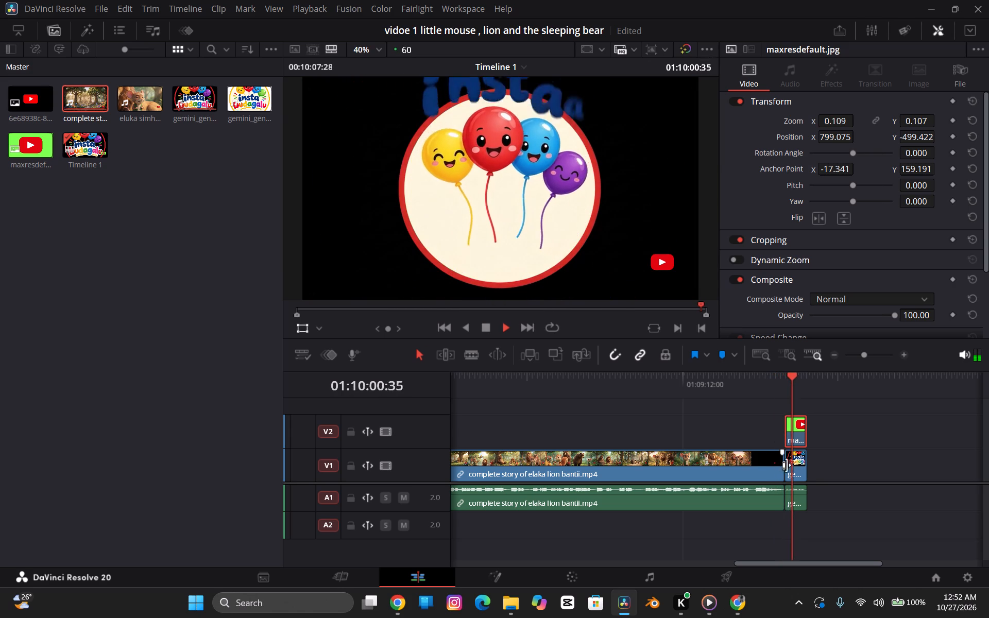
{"action": "scroll", "coordinate": [791, 465], "scroll_direction": "right", "scroll_amount": 13}
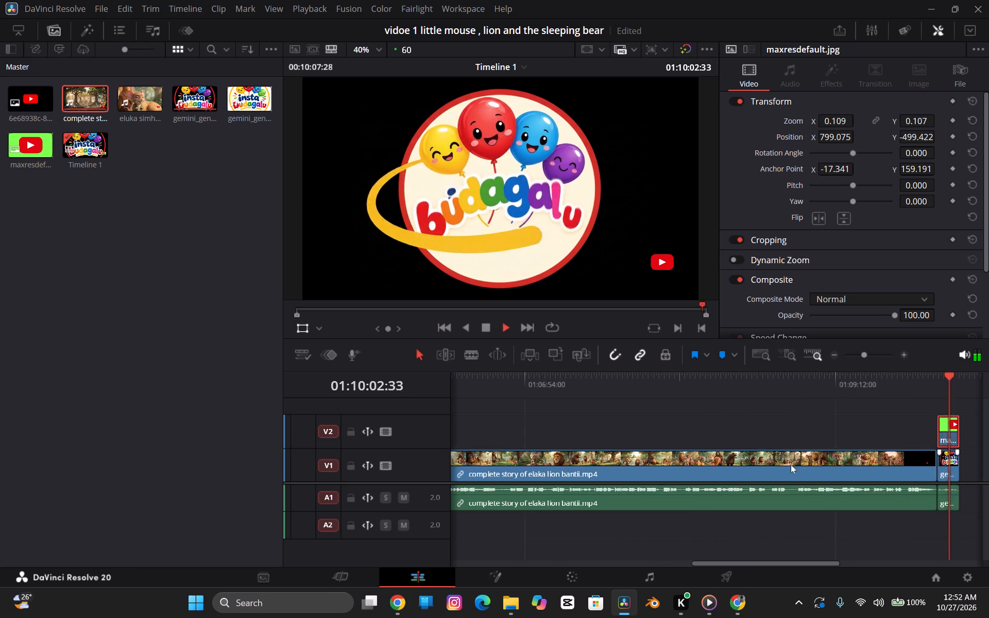
{"action": "scroll", "coordinate": [791, 465], "scroll_direction": "right", "scroll_amount": 1}
{"action": "key", "text": "space"}
Replay the first second of the opening intro from the timeline start, with the timeline enlarged, to examine its opening frames.
{"action": "scroll", "coordinate": [791, 465], "scroll_direction": "right", "scroll_amount": 13}
{"action": "scroll", "coordinate": [718, 451], "scroll_direction": "left", "scroll_amount": 1}
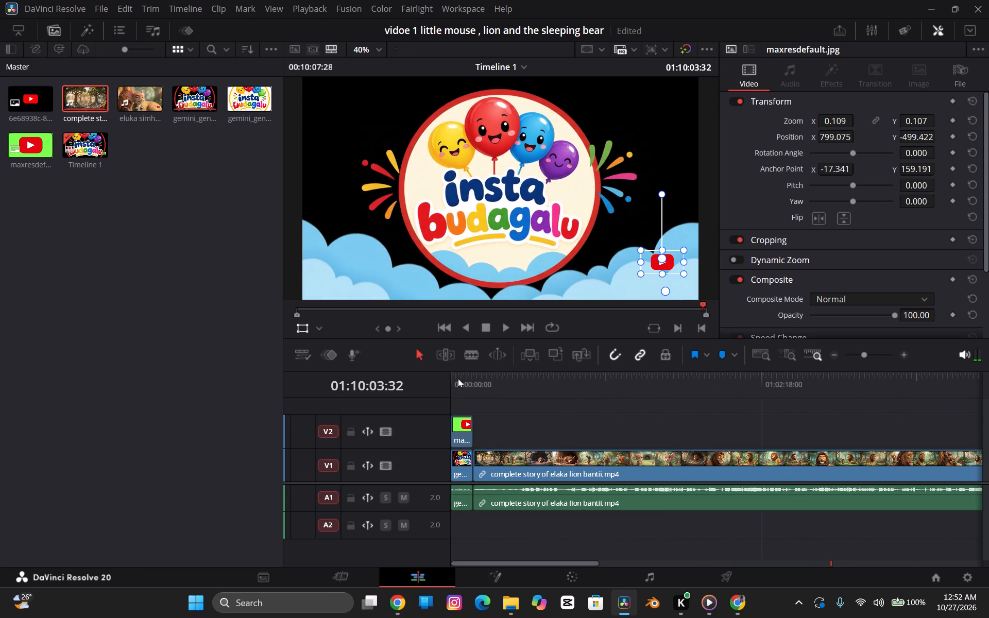
{"action": "double_click", "coordinate": [452, 380]}
{"action": "key", "text": "space"}
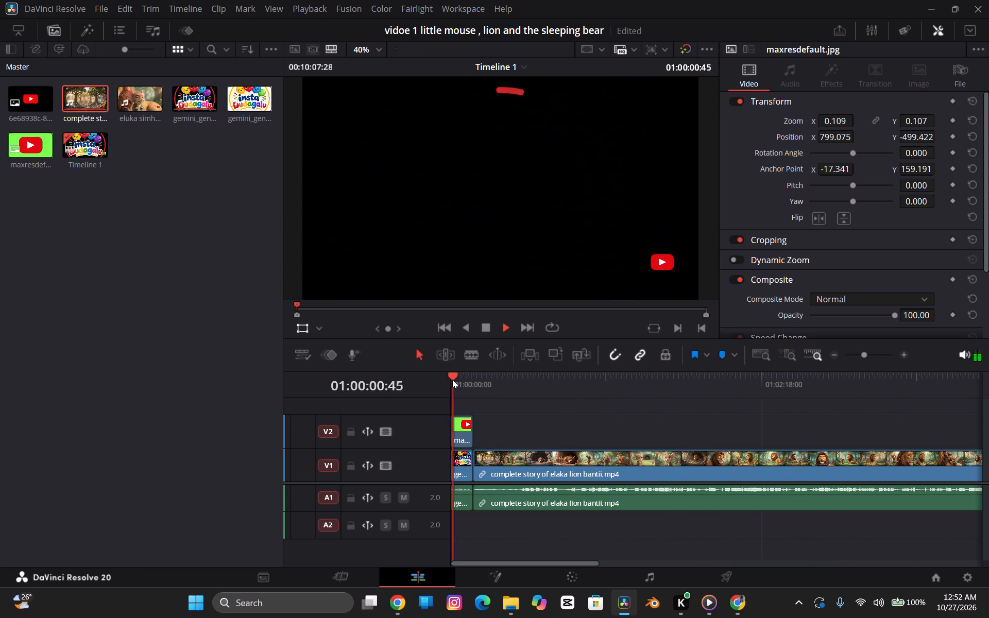
{"action": "key", "text": "space"}
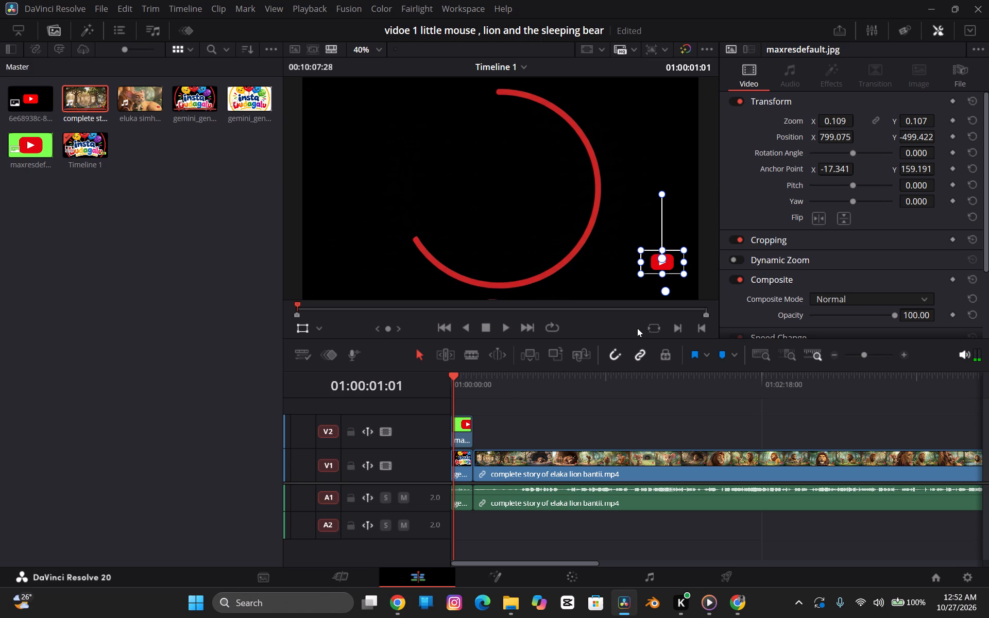
{"action": "triple_click", "coordinate": [902, 354]}
{"action": "triple_click", "coordinate": [902, 354]}
{"action": "double_click", "coordinate": [902, 354]}
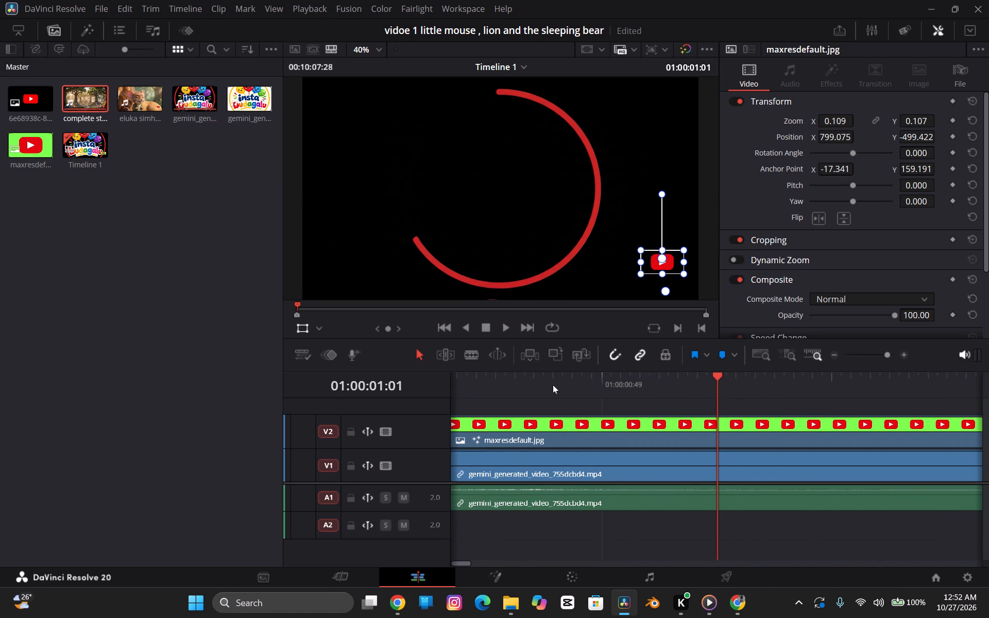
{"action": "scroll", "coordinate": [552, 375], "scroll_direction": "right", "scroll_amount": 7}
{"action": "left_click", "coordinate": [453, 388]}
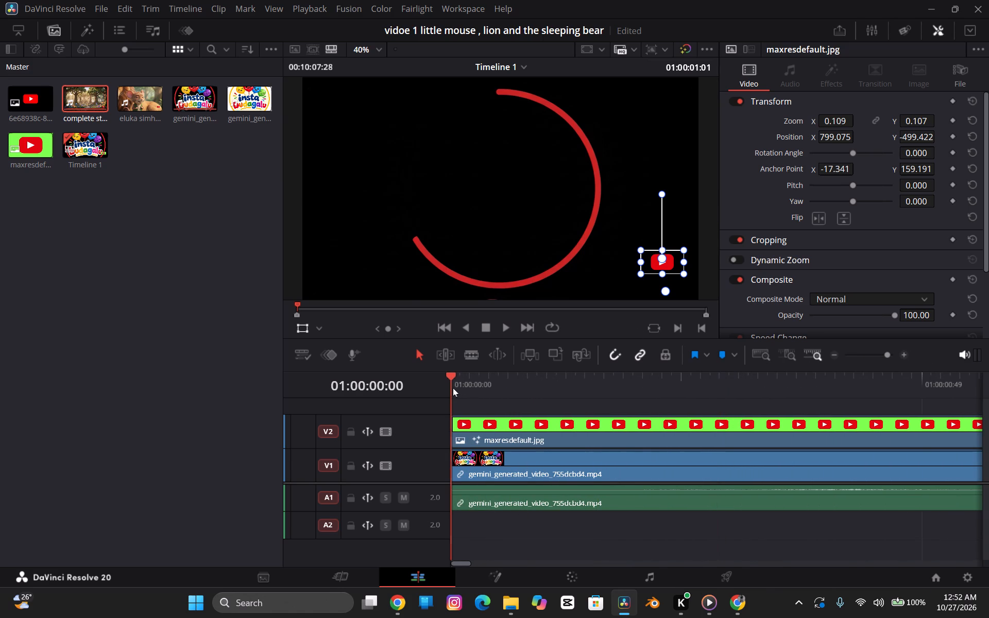
{"action": "key", "text": "space"}
{"action": "key", "text": "space"}
{"action": "key", "text": "space"}
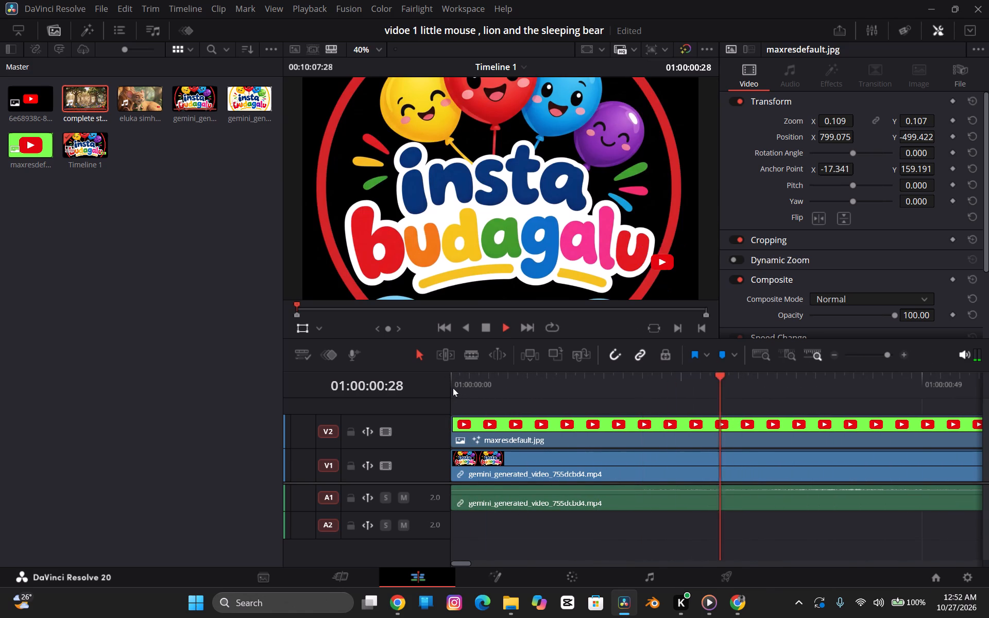
{"action": "key", "text": "space"}
{"action": "key", "text": "space"}
{"action": "key", "text": "space"}
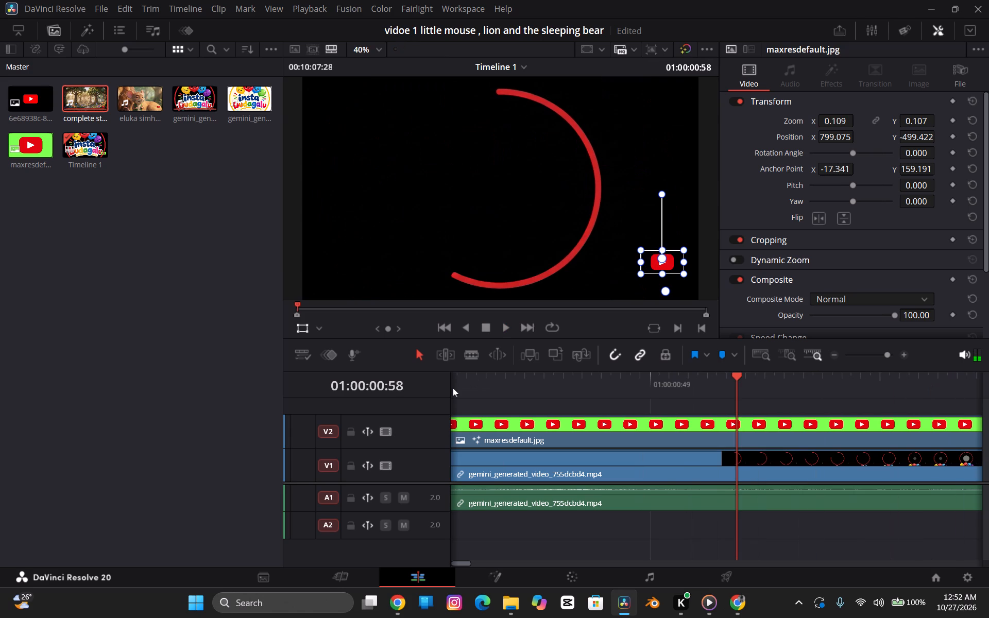
Split the opening intro clip on V1 and the maxresdefault.jpg overlay on V2 at 01:00:00:37.
{"action": "key", "text": "Left"}
{"action": "key", "text": "Left"}
{"action": "key", "text": "Left"}
{"action": "key", "text": "Left"}
{"action": "key", "text": "Left"}
{"action": "key", "text": "Left"}
{"action": "key", "text": "Left"}
{"action": "key", "text": "Left"}
{"action": "key", "text": "Left"}
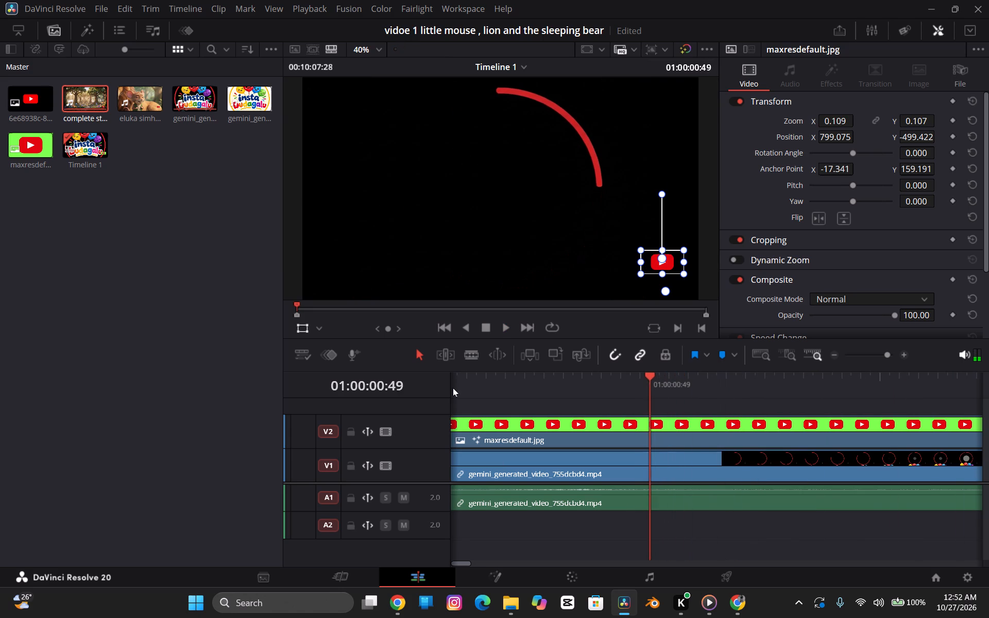
{"action": "key", "text": "Left"}
{"action": "key", "text": "Left"}
{"action": "key", "text": "Left"}
{"action": "key", "text": "Left"}
{"action": "key", "text": "Left"}
{"action": "key", "text": "Left"}
{"action": "key", "text": "Left"}
{"action": "key", "text": "Left"}
{"action": "key", "text": "Left"}
{"action": "key", "text": "Left"}
{"action": "key", "text": "Left"}
{"action": "key", "text": "Left"}
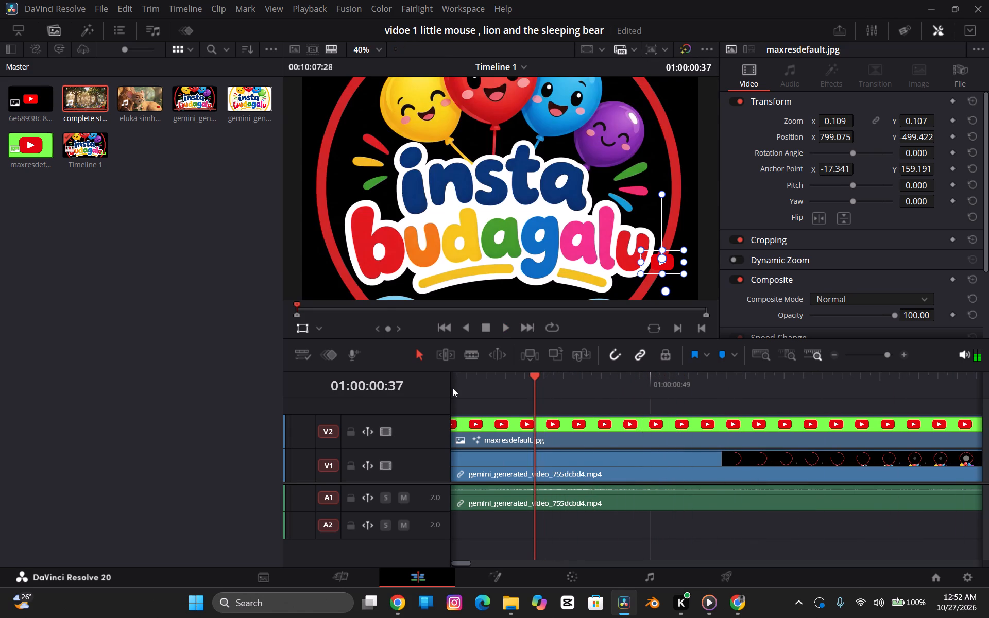
{"action": "key", "text": "Right"}
{"action": "key", "text": "Left"}
{"action": "left_click", "coordinate": [468, 352]}
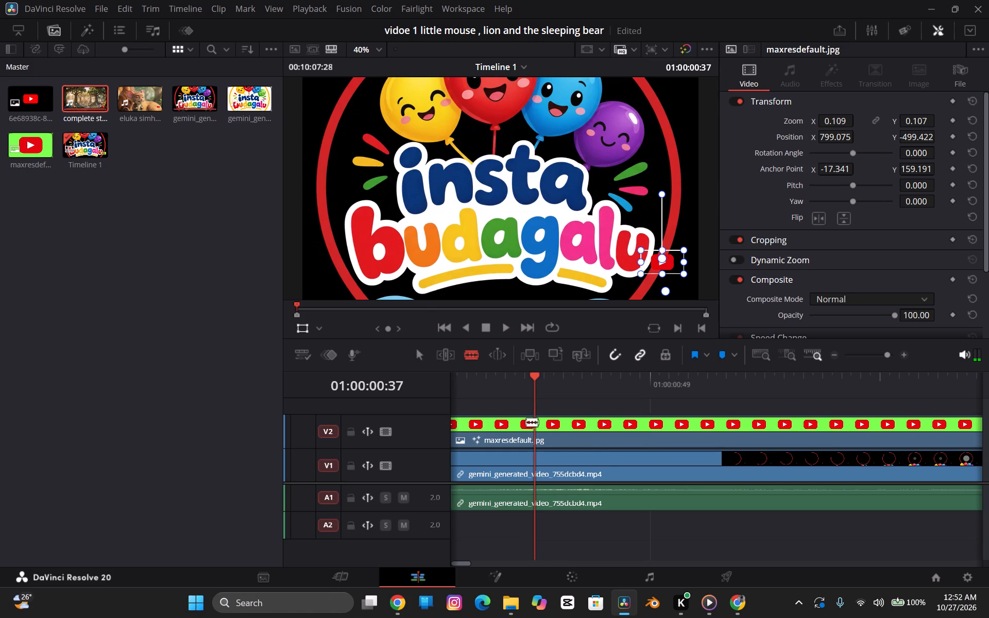
{"action": "left_click", "coordinate": [537, 457]}
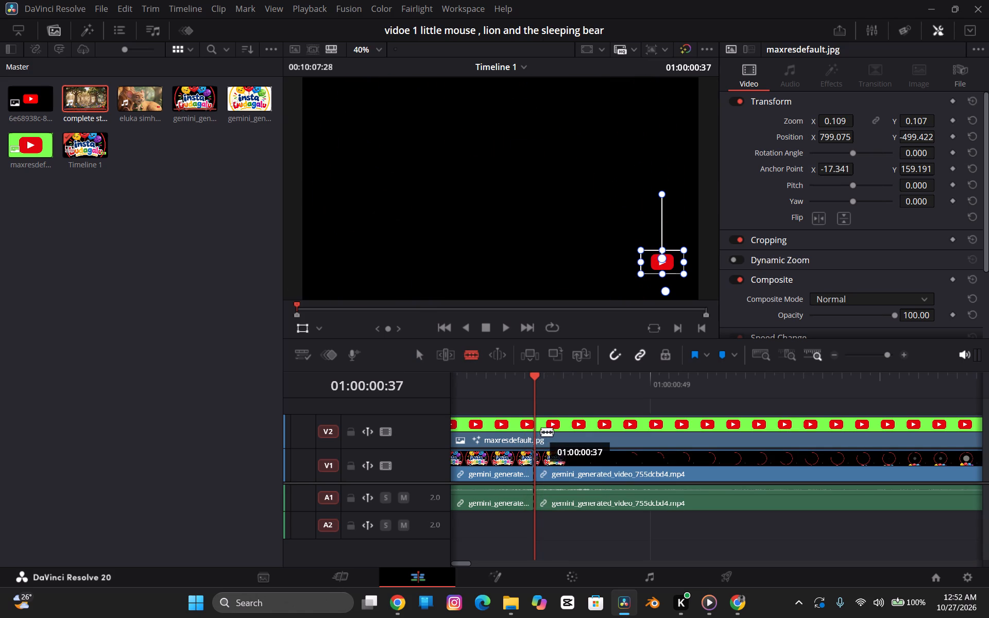
{"action": "left_click", "coordinate": [542, 432]}
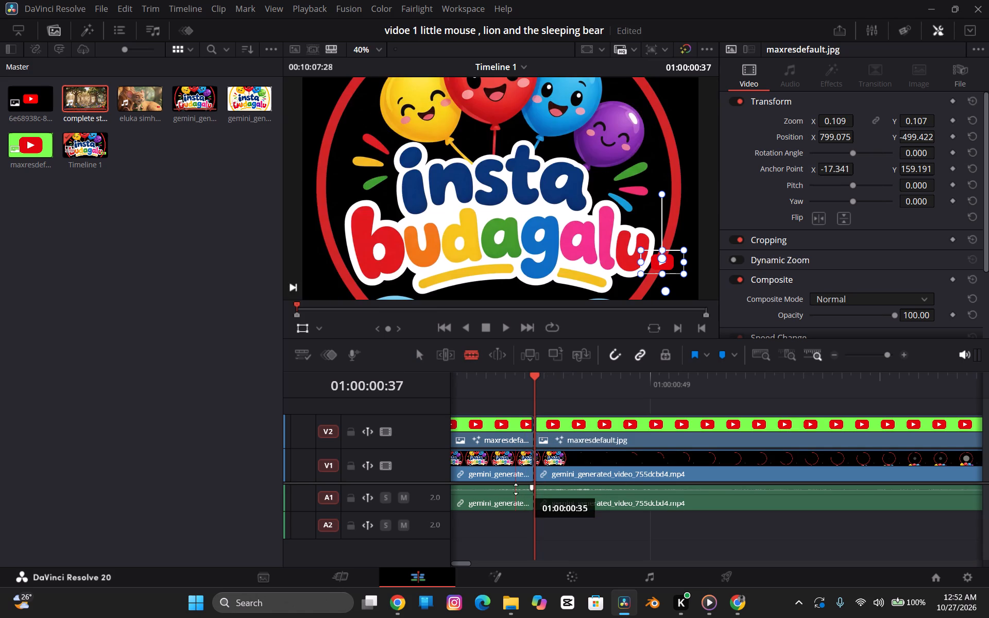
Ripple-delete the opening piece of the intro before the cut, closing the gap at the timeline start.
{"action": "key", "text": "a"}
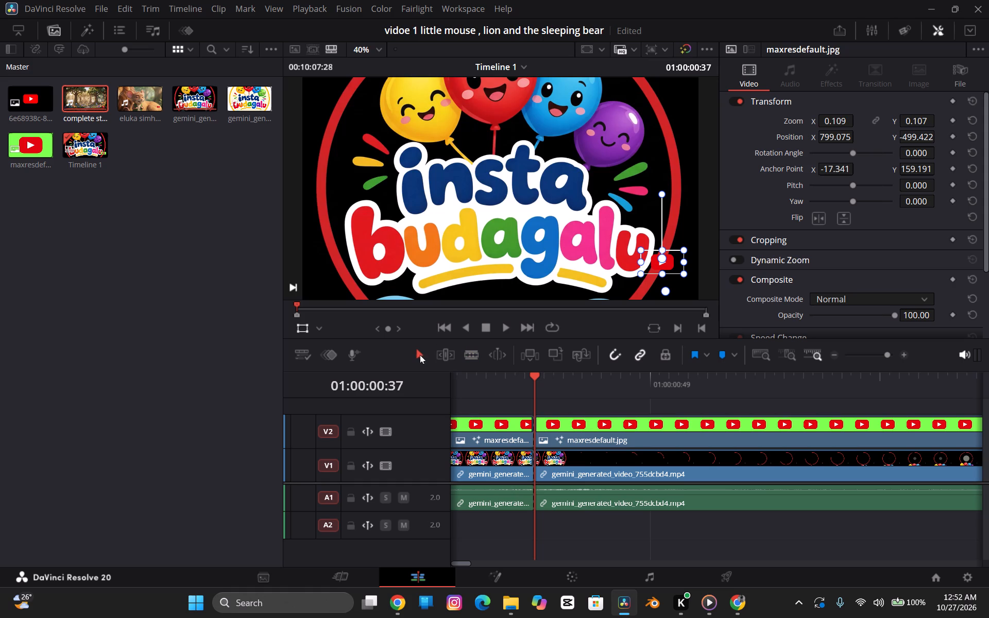
{"action": "left_click", "coordinate": [476, 465]}
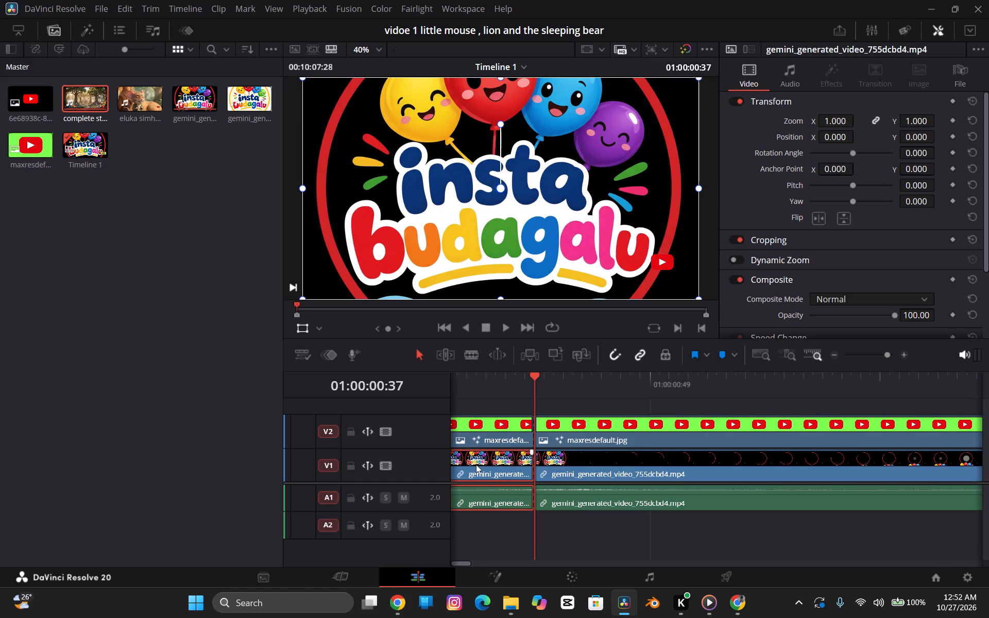
{"action": "key", "text": "Delete"}
Play the beginning of the closing intro copy at the timeline's end to examine its opening frames.
{"action": "scroll", "coordinate": [503, 465], "scroll_direction": "right", "scroll_amount": 1}
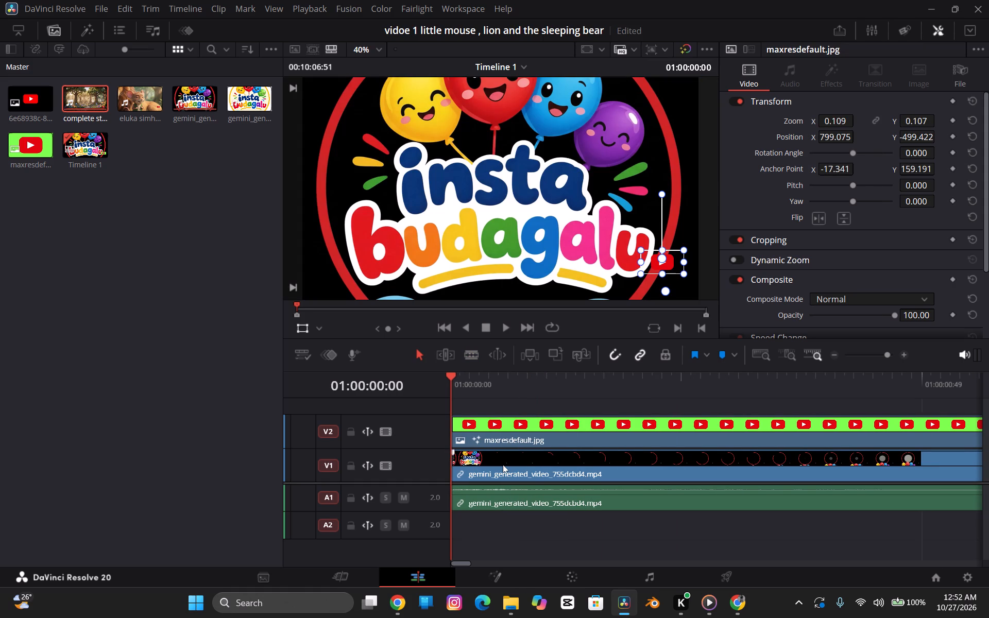
{"action": "scroll", "coordinate": [503, 465], "scroll_direction": "right", "scroll_amount": 1}
{"action": "scroll", "coordinate": [576, 466], "scroll_direction": "left", "scroll_amount": 6}
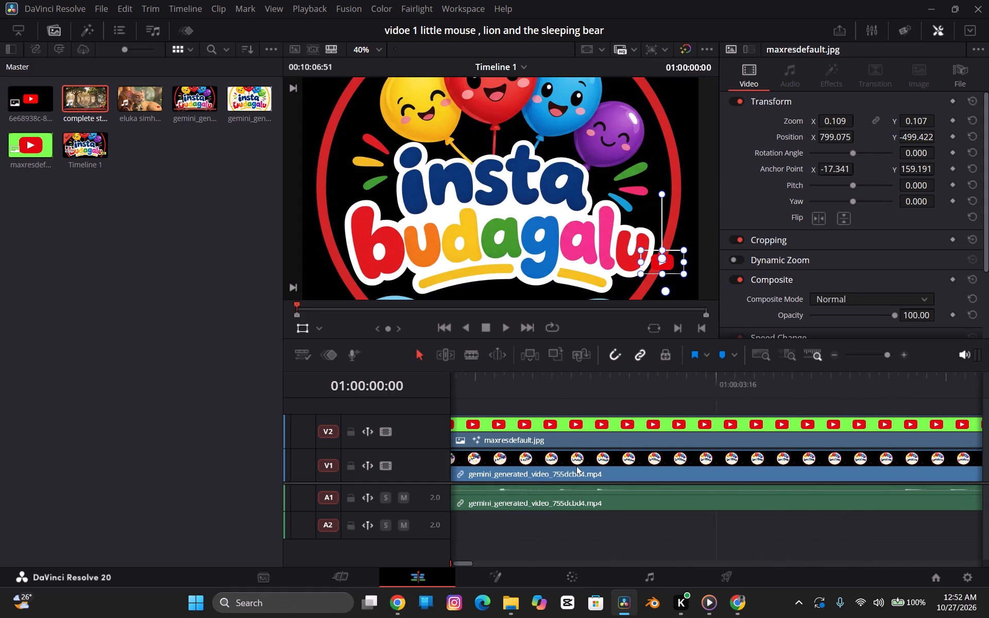
{"action": "scroll", "coordinate": [576, 466], "scroll_direction": "left", "scroll_amount": 6}
{"action": "scroll", "coordinate": [576, 466], "scroll_direction": "down", "scroll_amount": 4}
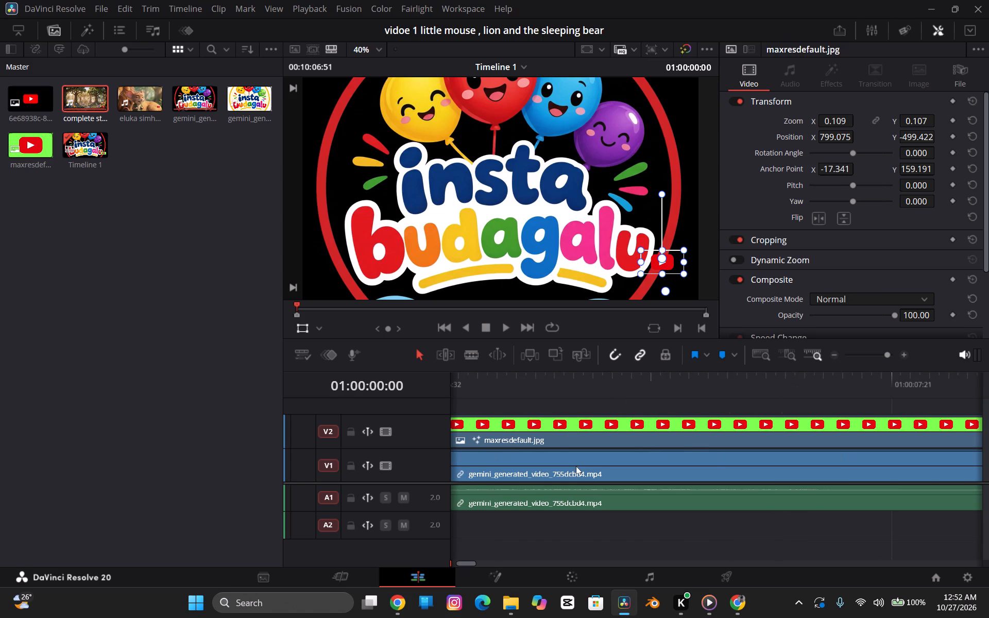
{"action": "scroll", "coordinate": [576, 466], "scroll_direction": "down", "scroll_amount": 12, "text": "ctrl"}
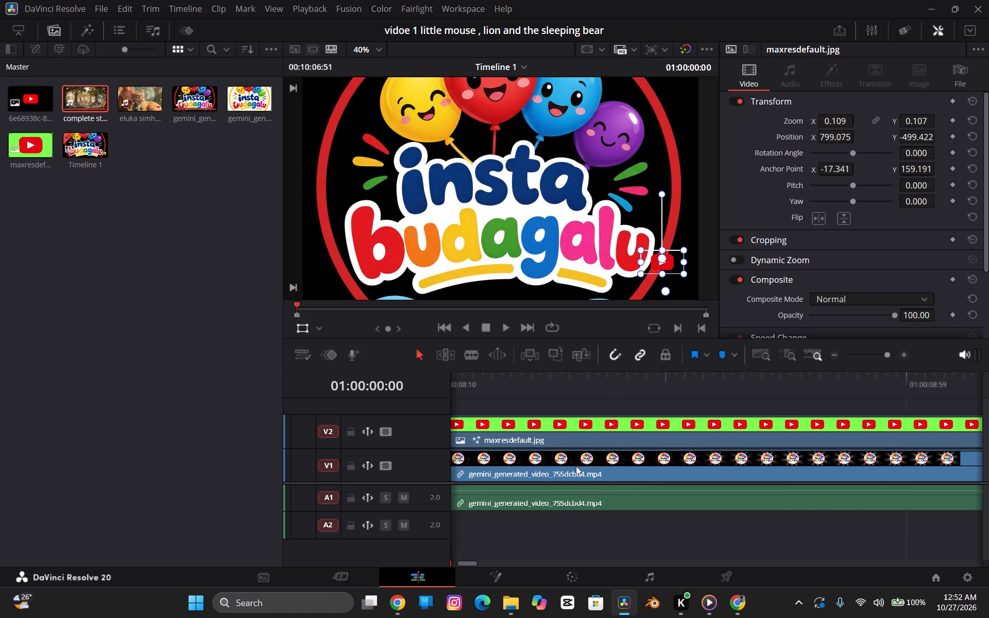
{"action": "left_click", "coordinate": [868, 357]}
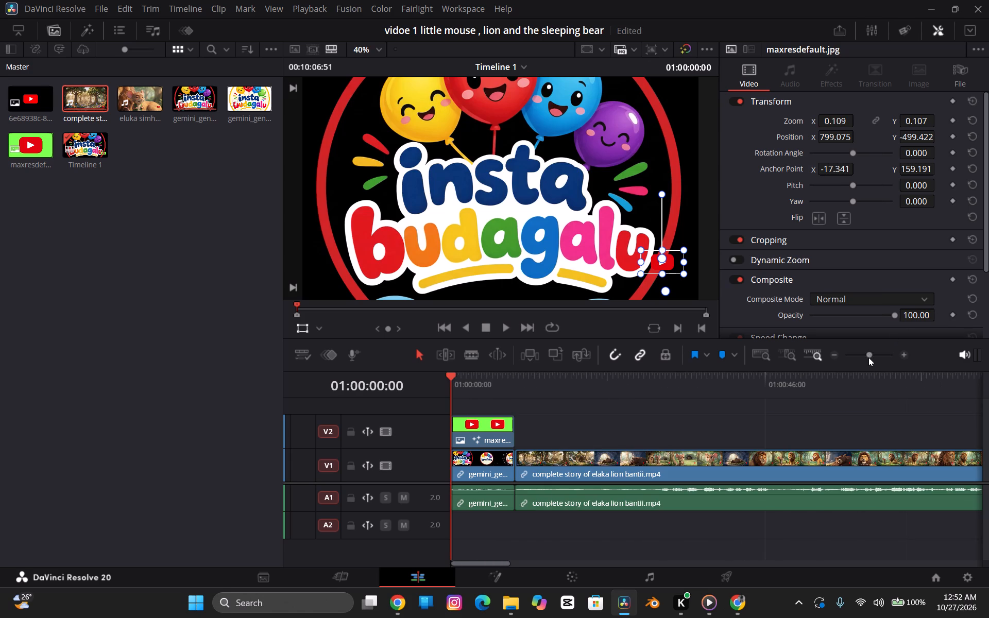
{"action": "scroll", "coordinate": [864, 385], "scroll_direction": "left", "scroll_amount": 9}
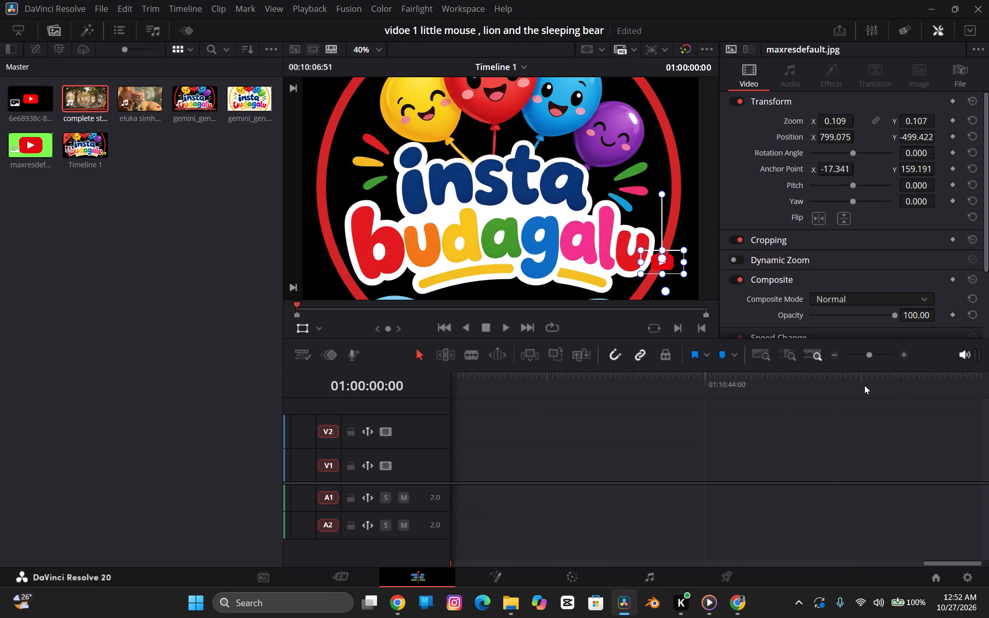
{"action": "scroll", "coordinate": [864, 385], "scroll_direction": "right", "scroll_amount": 1}
{"action": "left_click", "coordinate": [763, 384]}
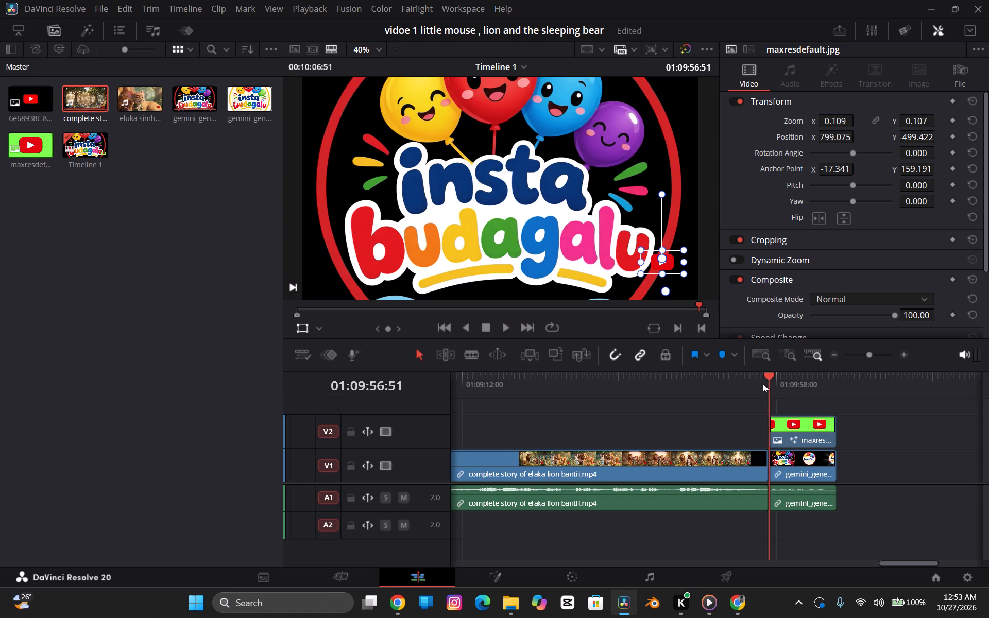
{"action": "left_click", "coordinate": [904, 356]}
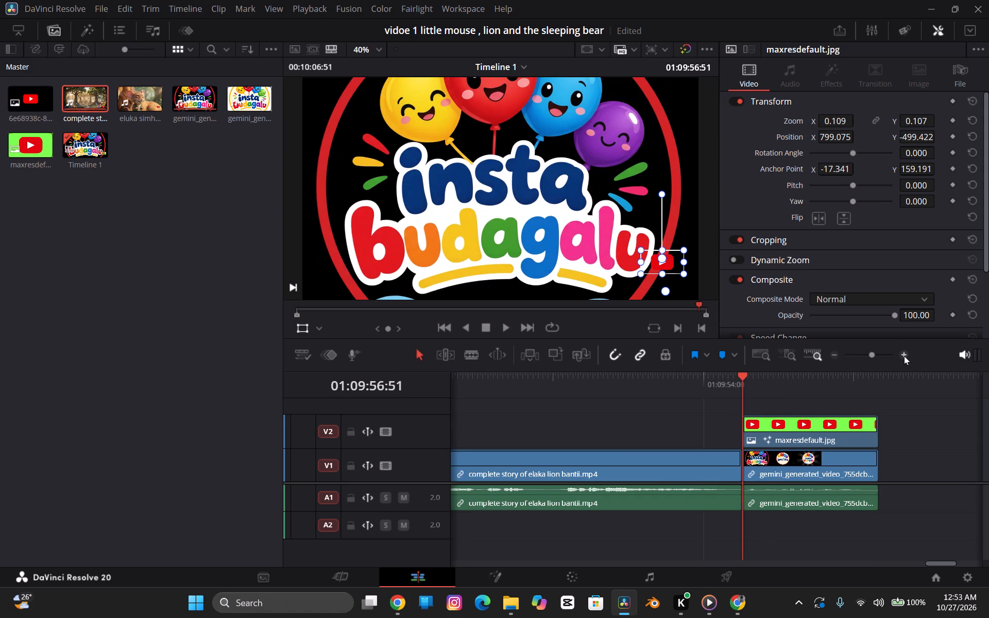
{"action": "triple_click", "coordinate": [904, 356]}
{"action": "triple_click", "coordinate": [904, 356]}
{"action": "left_click", "coordinate": [904, 356]}
{"action": "key", "text": "space"}
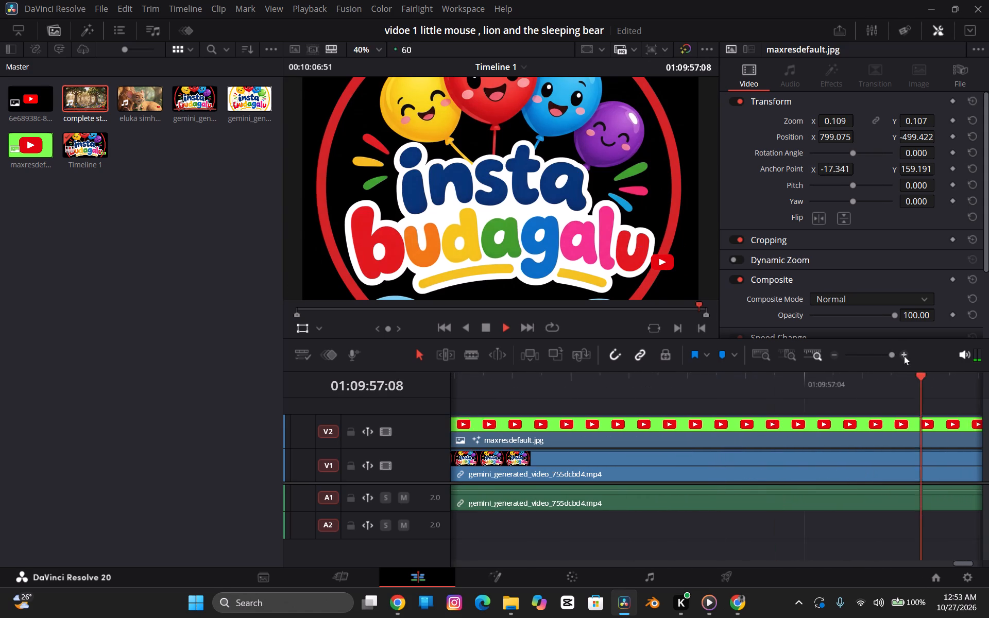
{"action": "key", "text": "space"}
Find the frame where the closing intro copy's opening logo still ends and split the V1 clip there, at 01:09:57:29.
{"action": "key", "text": "Left"}
{"action": "key", "text": "Left"}
{"action": "key", "text": "Left"}
{"action": "key", "text": "Left"}
{"action": "key", "text": "Left"}
{"action": "key", "text": "Left"}
{"action": "key", "text": "Left"}
{"action": "key", "text": "Left"}
{"action": "key", "text": "Left"}
{"action": "key", "text": "Left"}
{"action": "key", "text": "Left"}
{"action": "key", "text": "Left"}
{"action": "key", "text": "Left"}
{"action": "key", "text": "Left"}
{"action": "key", "text": "Left"}
{"action": "key", "text": "Left"}
{"action": "key", "text": "Left"}
{"action": "key", "text": "Left"}
{"action": "key", "text": "Left"}
{"action": "key", "text": "Left"}
{"action": "key", "text": "Left"}
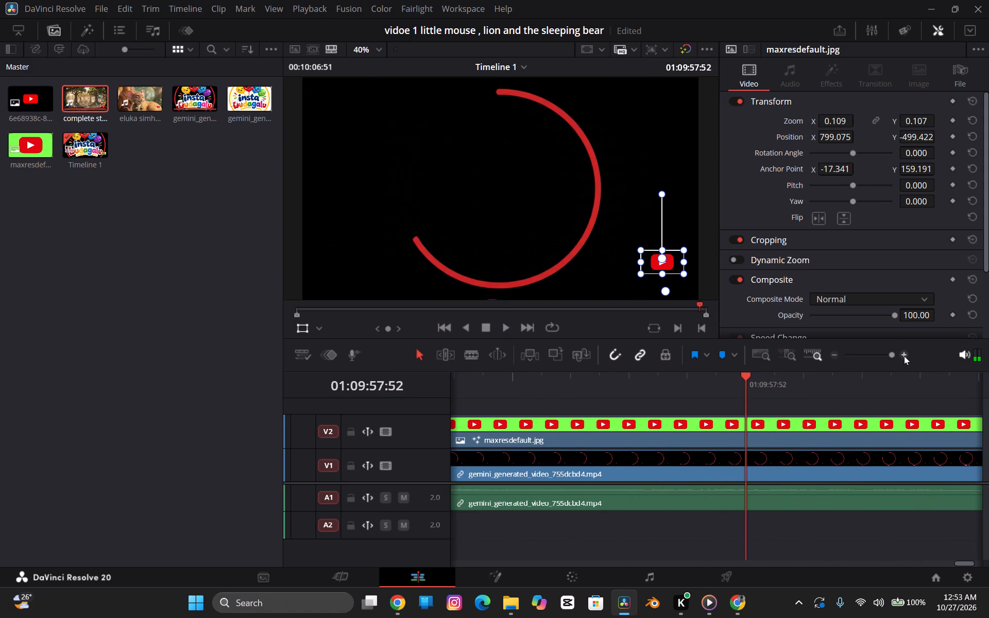
{"action": "key", "text": "Left"}
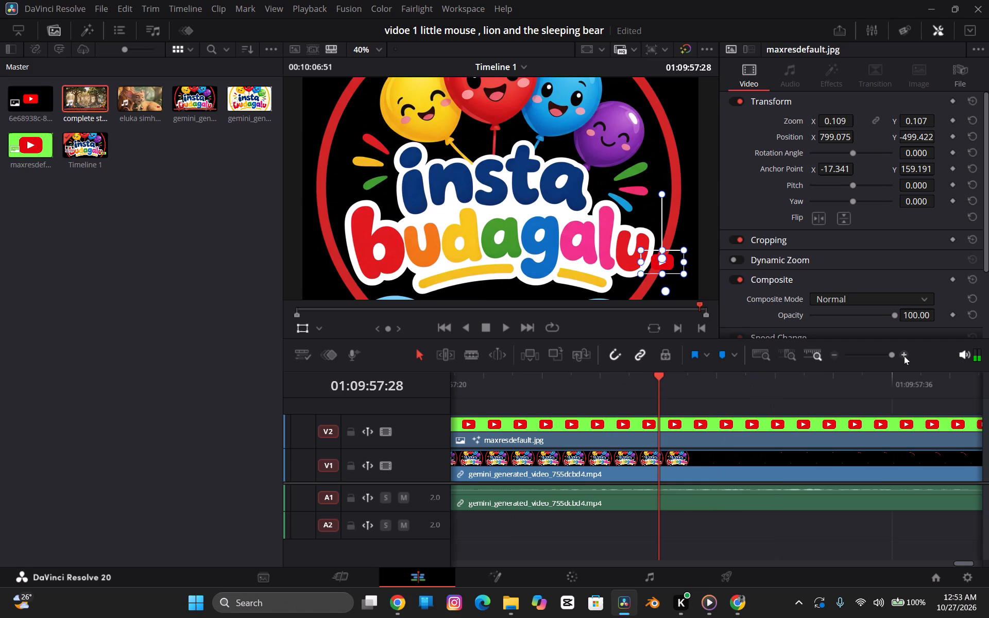
{"action": "key", "text": "Right"}
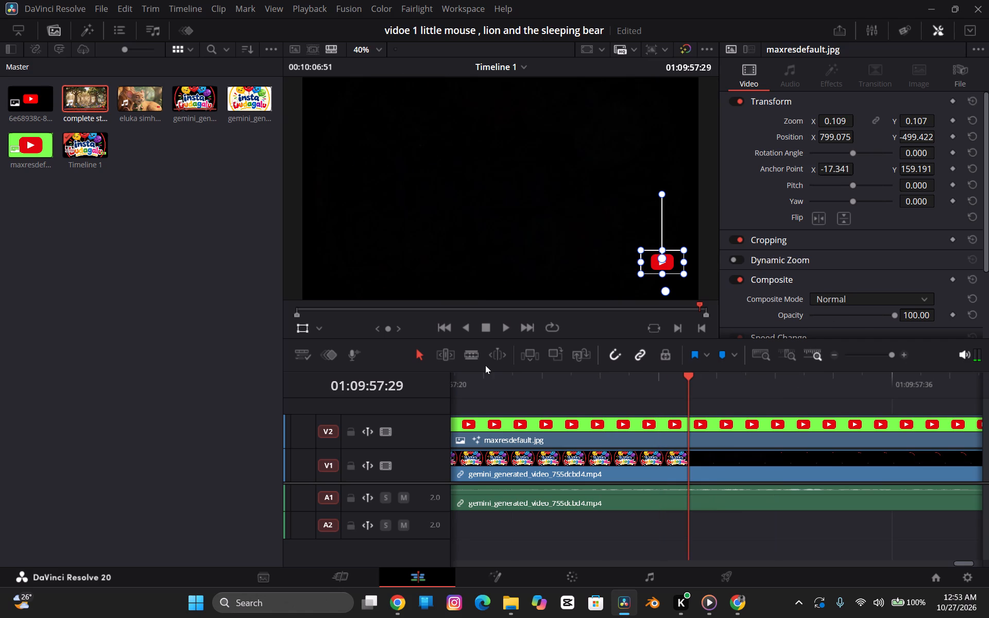
{"action": "left_click", "coordinate": [463, 351]}
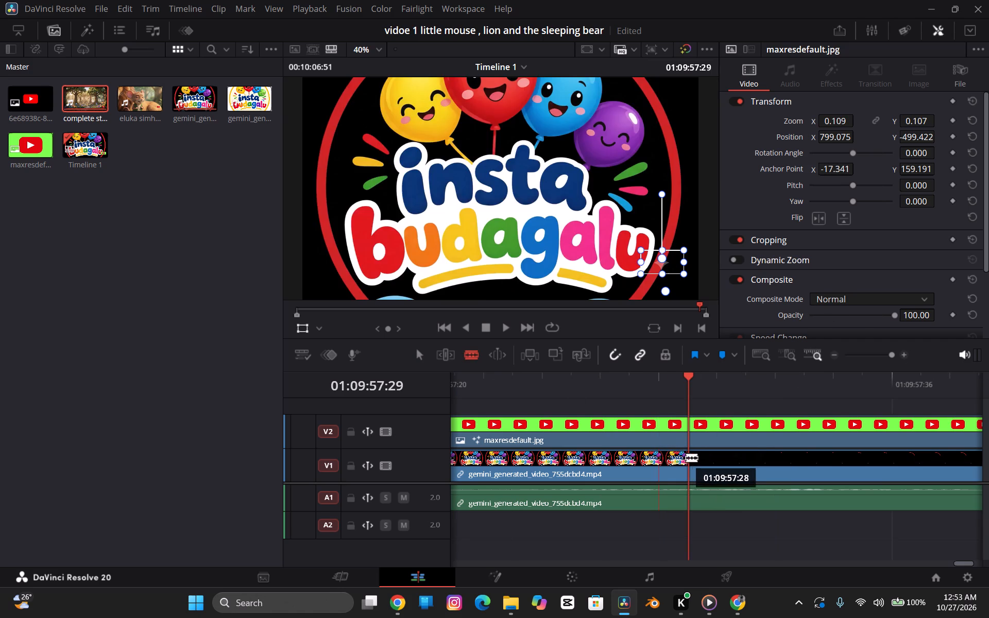
{"action": "left_click", "coordinate": [691, 460]}
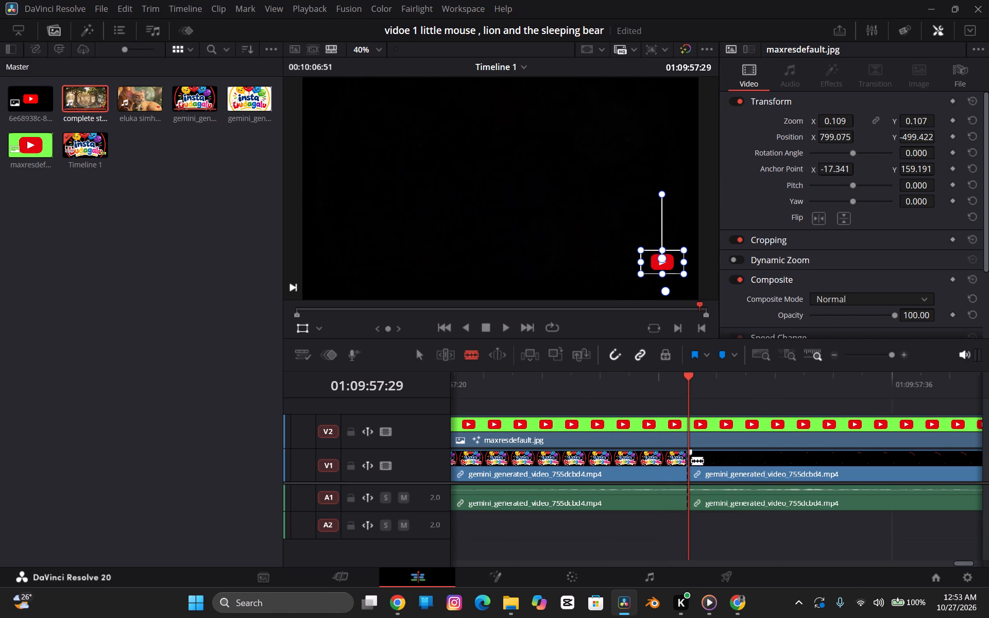
Ripple-delete the logo piece of the closing intro copy before the cut at 01:09:57:29, closing the gap after the story clip.
{"action": "key", "text": "Delete"}
{"action": "left_click", "coordinate": [424, 362]}
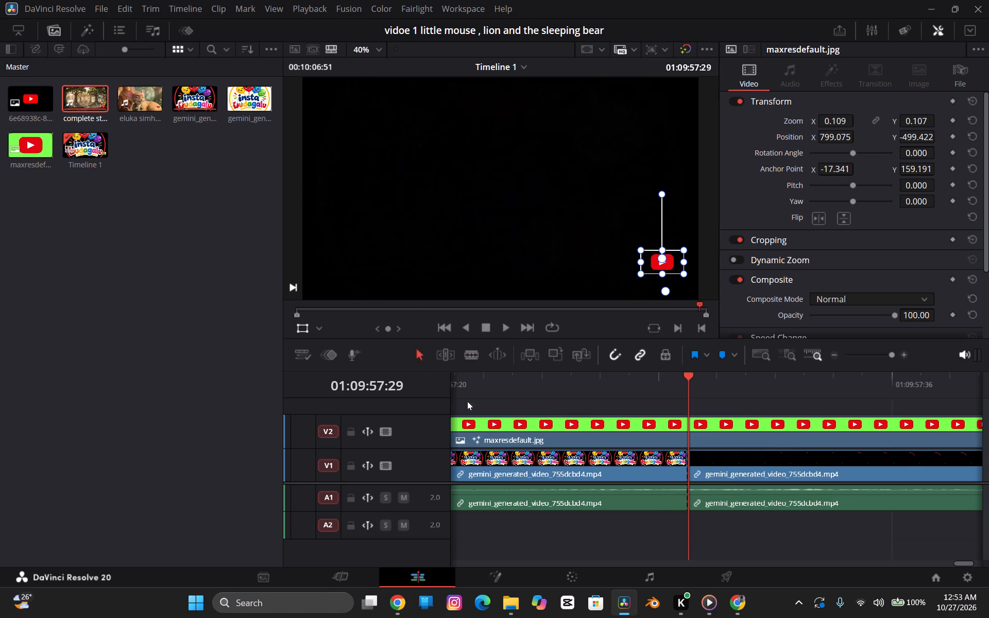
{"action": "left_click", "coordinate": [531, 455]}
{"action": "key", "text": "Delete"}
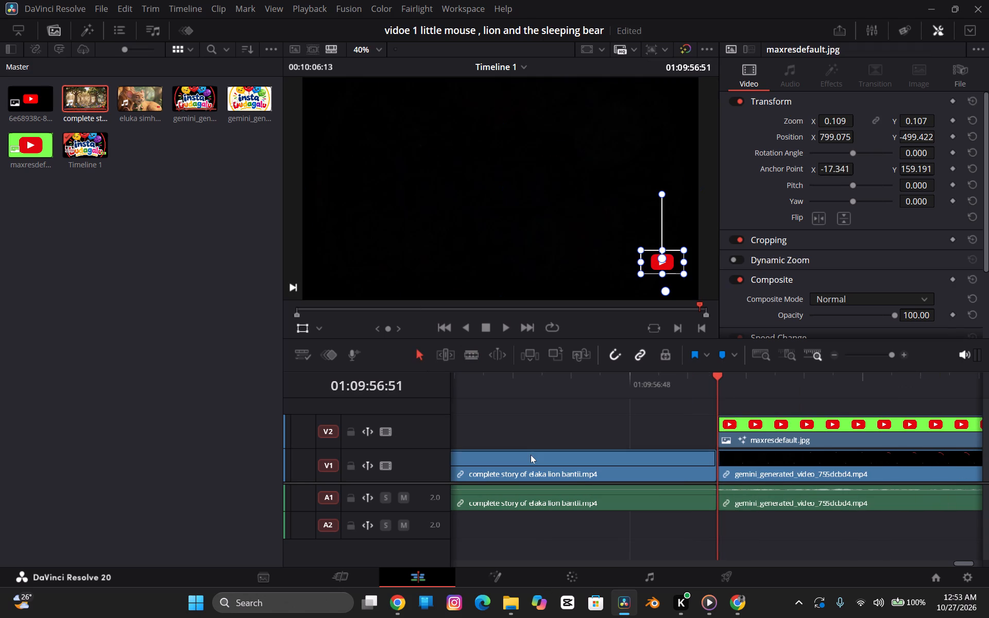
Play the trimmed closing intro through to the end of the timeline to check it.
{"action": "key", "text": "space"}
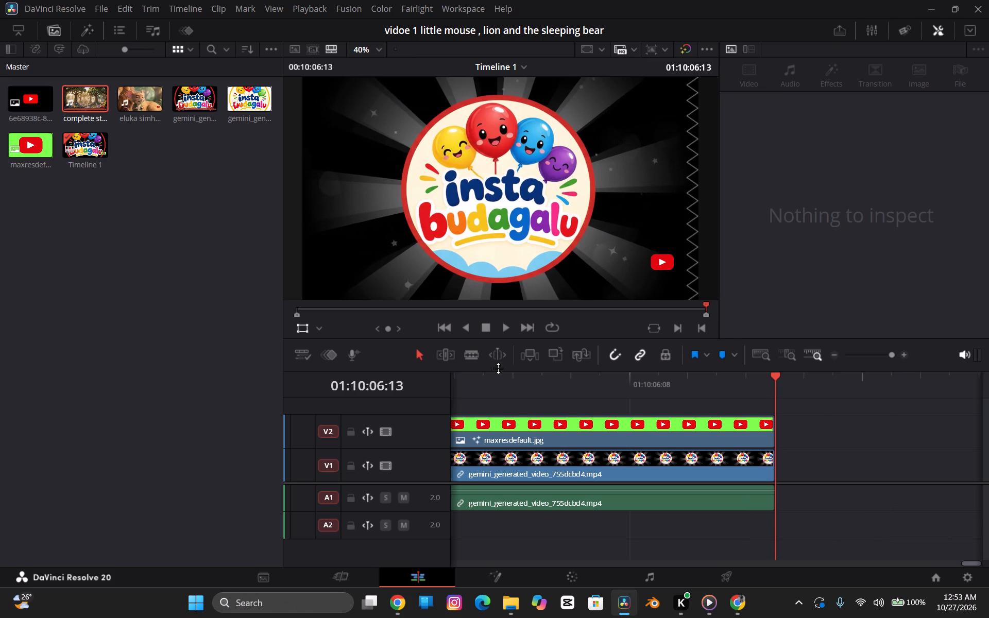
Return to the timeline start and play the first frames of the opening intro to check for a leftover logo frame.
{"action": "scroll", "coordinate": [524, 460], "scroll_direction": "right", "scroll_amount": 20}
{"action": "scroll", "coordinate": [524, 460], "scroll_direction": "right", "scroll_amount": 17}
{"action": "scroll", "coordinate": [524, 460], "scroll_direction": "right", "scroll_amount": 10}
{"action": "scroll", "coordinate": [524, 460], "scroll_direction": "right", "scroll_amount": 20}
{"action": "scroll", "coordinate": [524, 460], "scroll_direction": "right", "scroll_amount": 7}
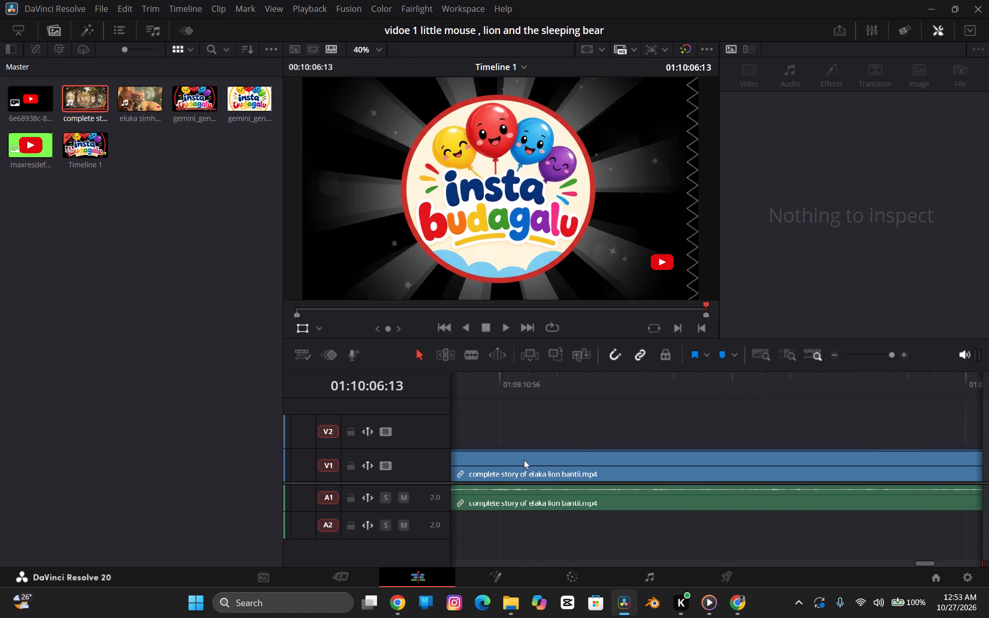
{"action": "scroll", "coordinate": [524, 460], "scroll_direction": "right", "scroll_amount": 20}
{"action": "scroll", "coordinate": [524, 460], "scroll_direction": "right", "scroll_amount": 20}
{"action": "scroll", "coordinate": [524, 460], "scroll_direction": "right", "scroll_amount": 20}
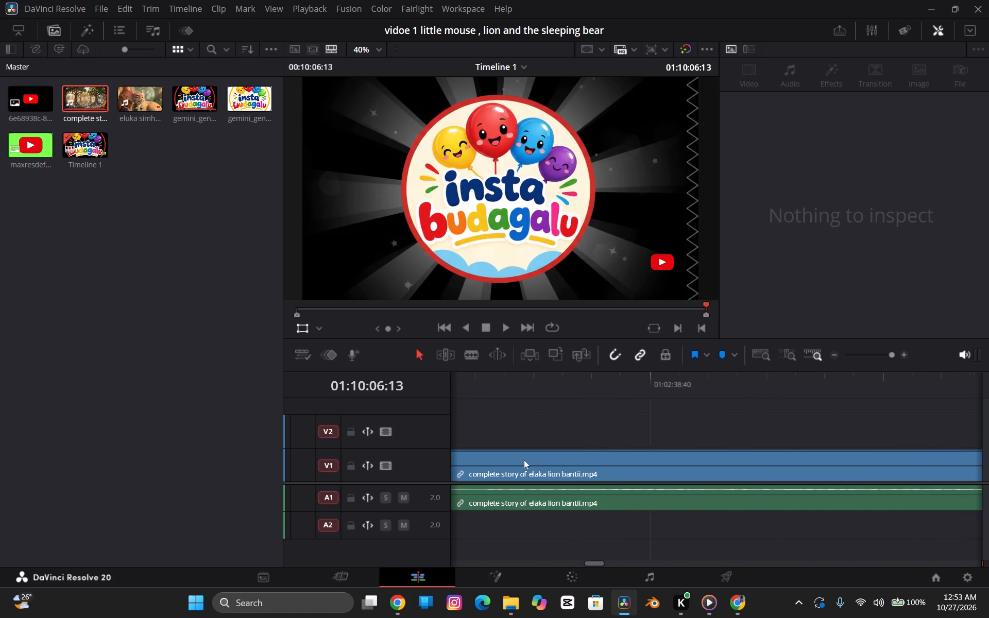
{"action": "scroll", "coordinate": [524, 460], "scroll_direction": "right", "scroll_amount": 20}
{"action": "scroll", "coordinate": [524, 460], "scroll_direction": "right", "scroll_amount": 20}
{"action": "scroll", "coordinate": [524, 460], "scroll_direction": "right", "scroll_amount": 20}
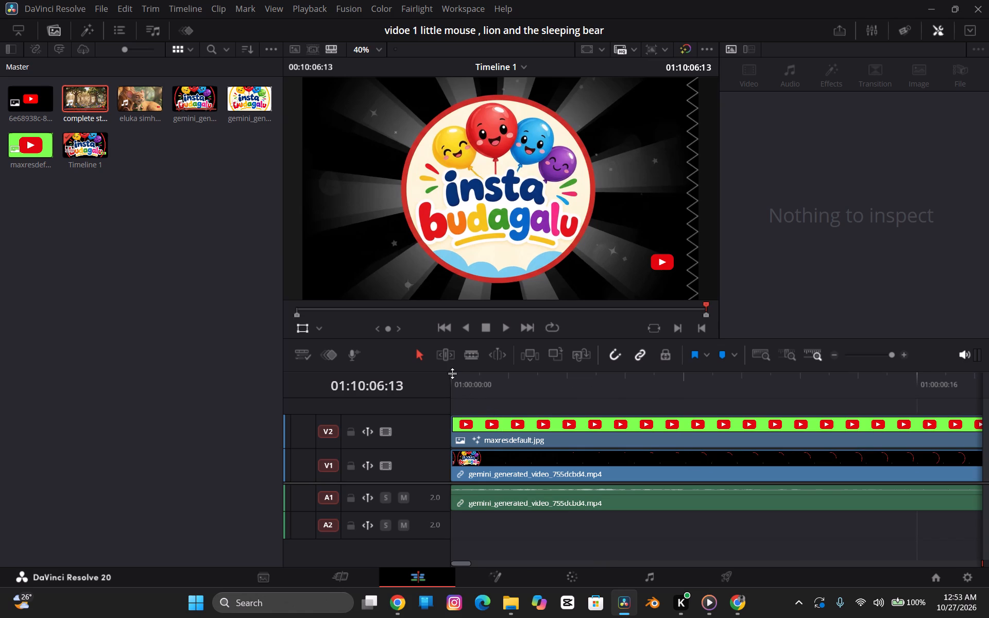
{"action": "left_click", "coordinate": [451, 379]}
{"action": "key", "text": "space"}
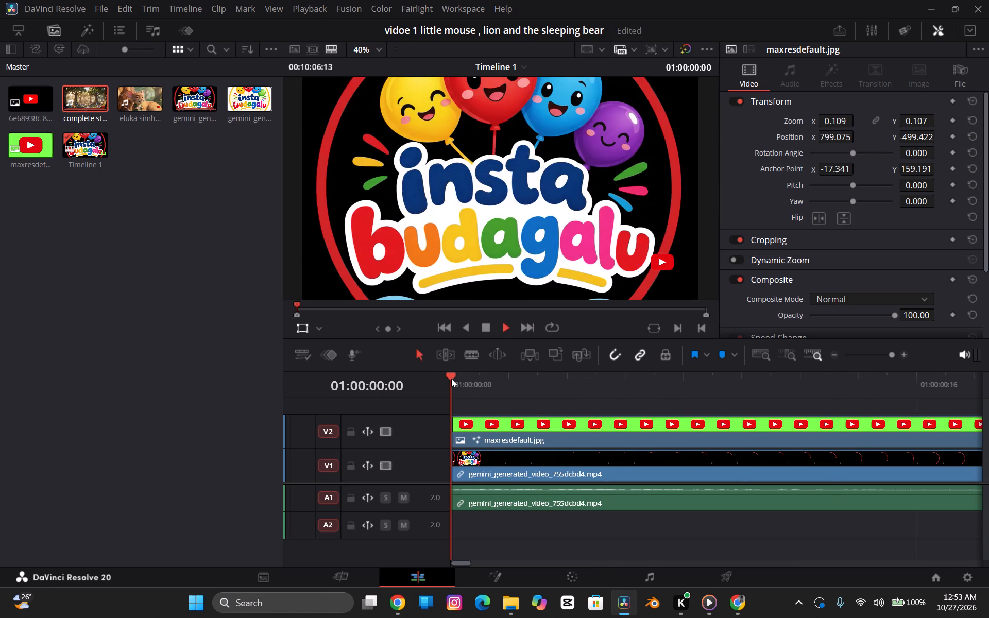
{"action": "key", "text": "space"}
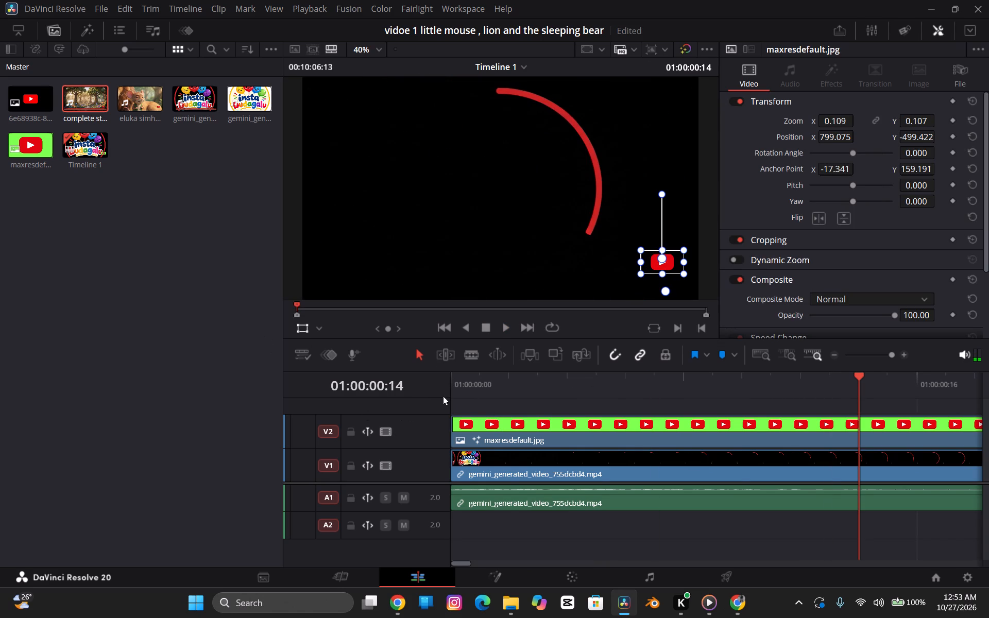
Split the opening intro clip on V1 one frame after the timeline start, at 01:00:00:01.
{"action": "left_click", "coordinate": [455, 384]}
{"action": "left_click", "coordinate": [454, 383]}
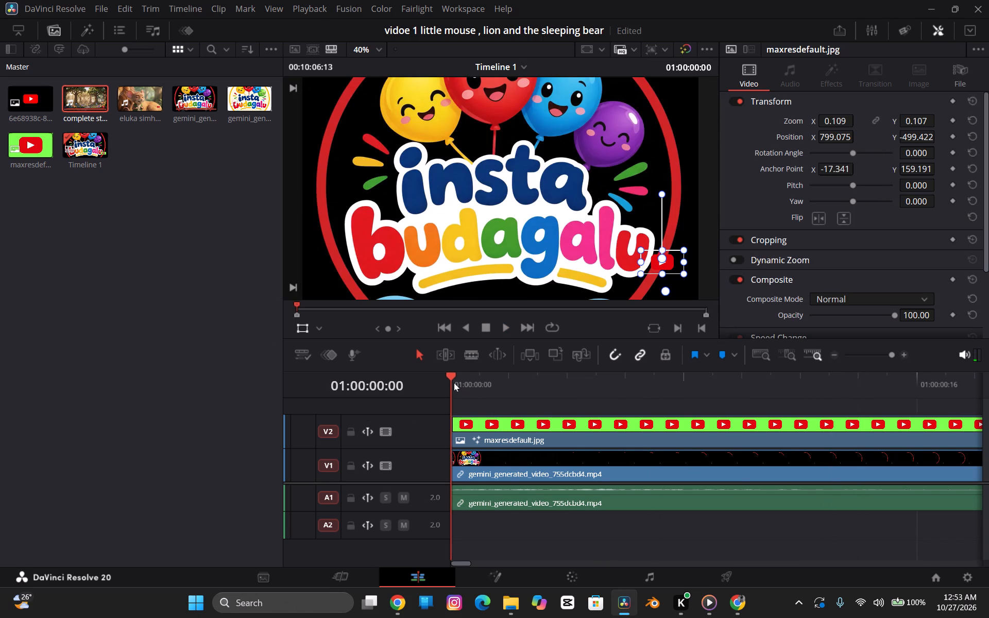
{"action": "left_click", "coordinate": [456, 383]}
{"action": "left_click", "coordinate": [456, 383]}
{"action": "left_click", "coordinate": [453, 381]}
{"action": "key", "text": "Right"}
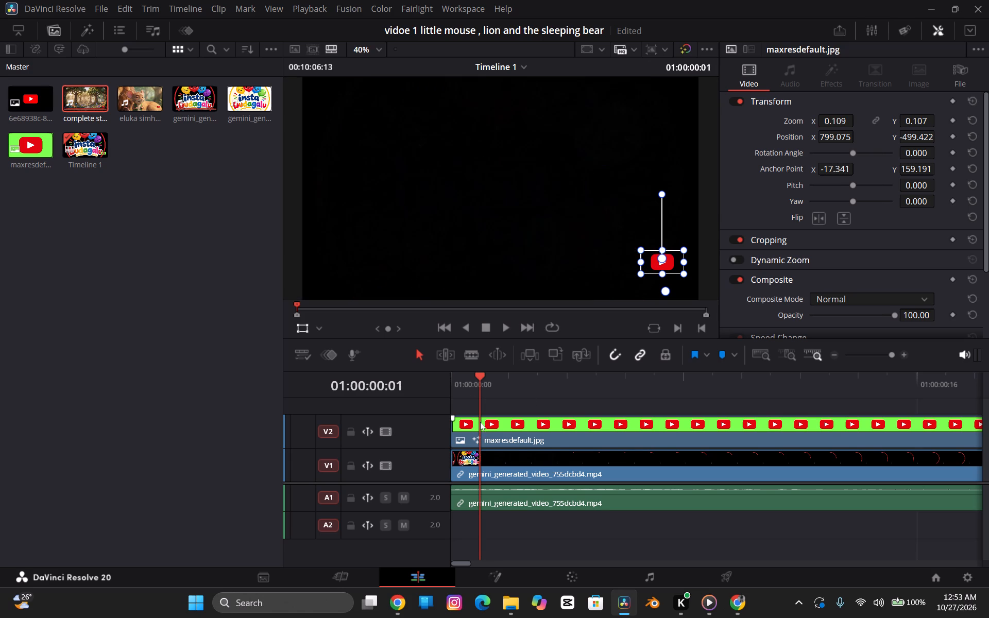
{"action": "key", "text": "b"}
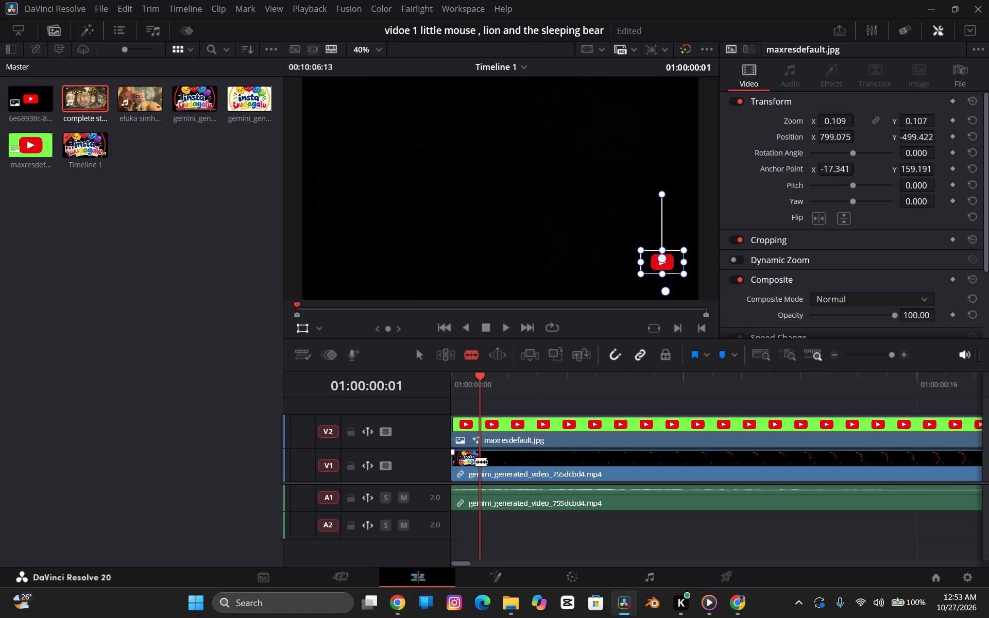
{"action": "left_click", "coordinate": [475, 461]}
Ripple-delete the one-frame logo piece at the start of the opening intro, closing the gap at the timeline start.
{"action": "key", "text": "Delete"}
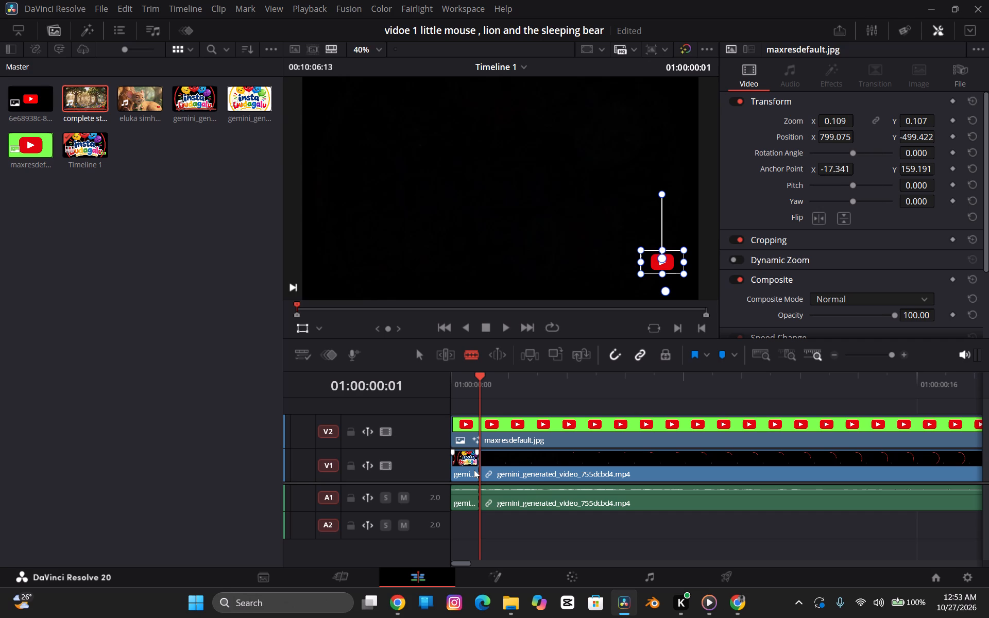
{"action": "left_click", "coordinate": [474, 470]}
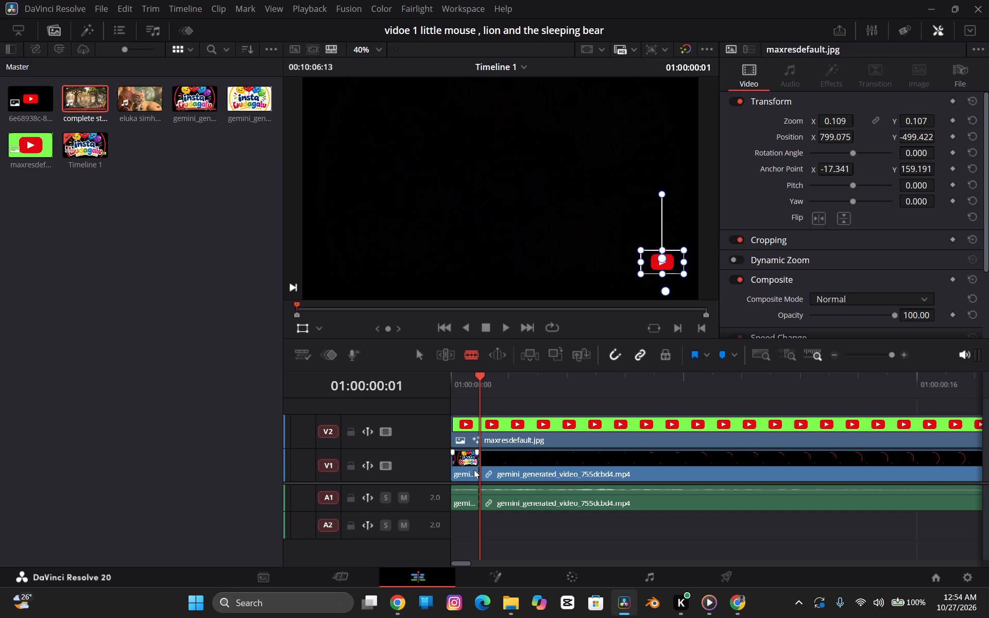
{"action": "left_click", "coordinate": [474, 470]}
{"action": "key", "text": "Delete"}
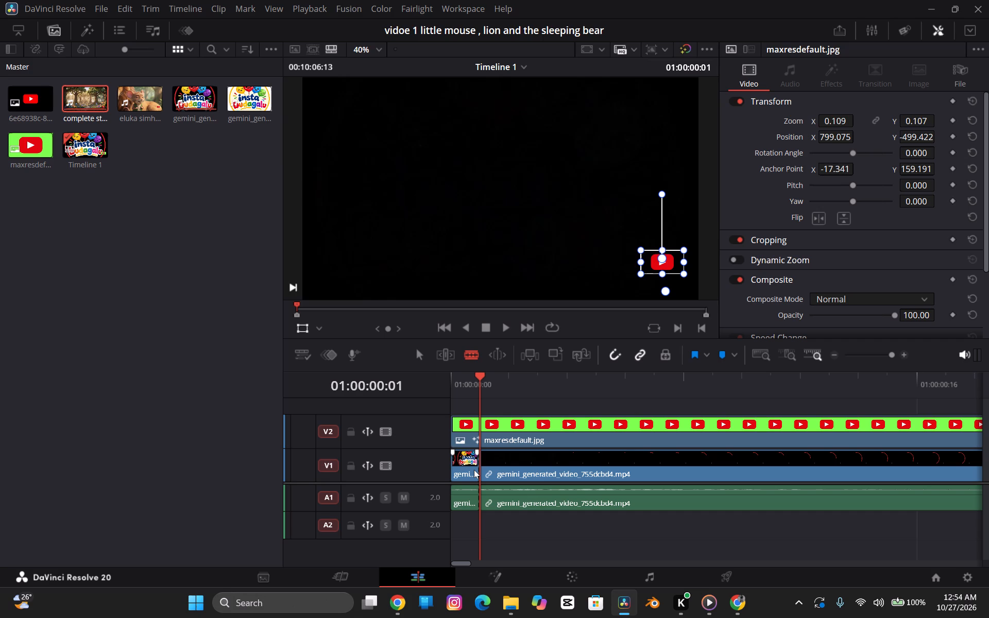
{"action": "double_click", "coordinate": [474, 470]}
{"action": "left_click", "coordinate": [413, 360]}
{"action": "left_click", "coordinate": [456, 457]}
{"action": "key", "text": "Delete"}
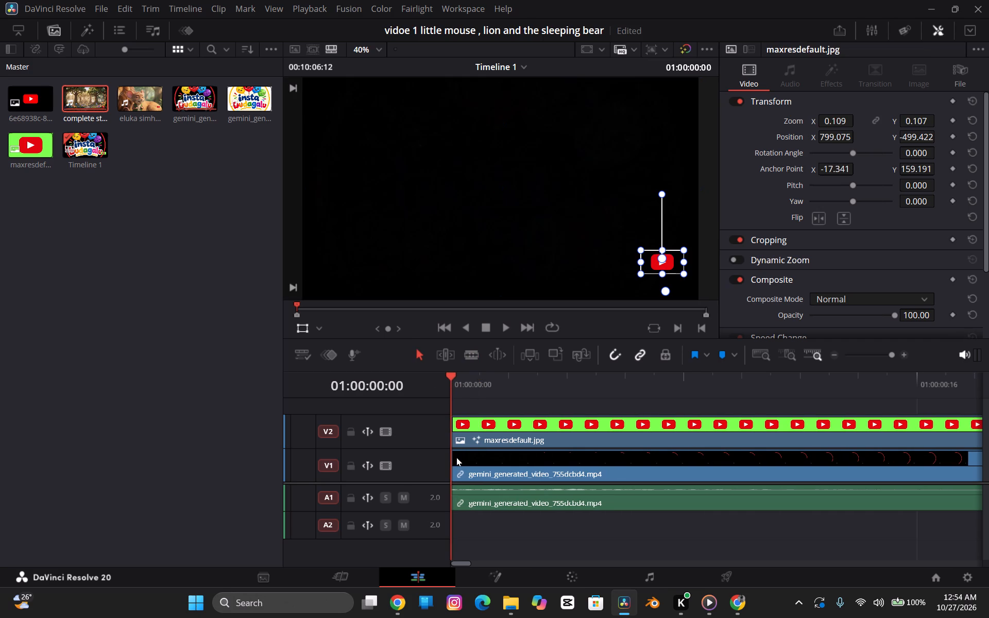
Play the trimmed opening intro from the timeline start to check its first several seconds.
{"action": "key", "text": "space"}
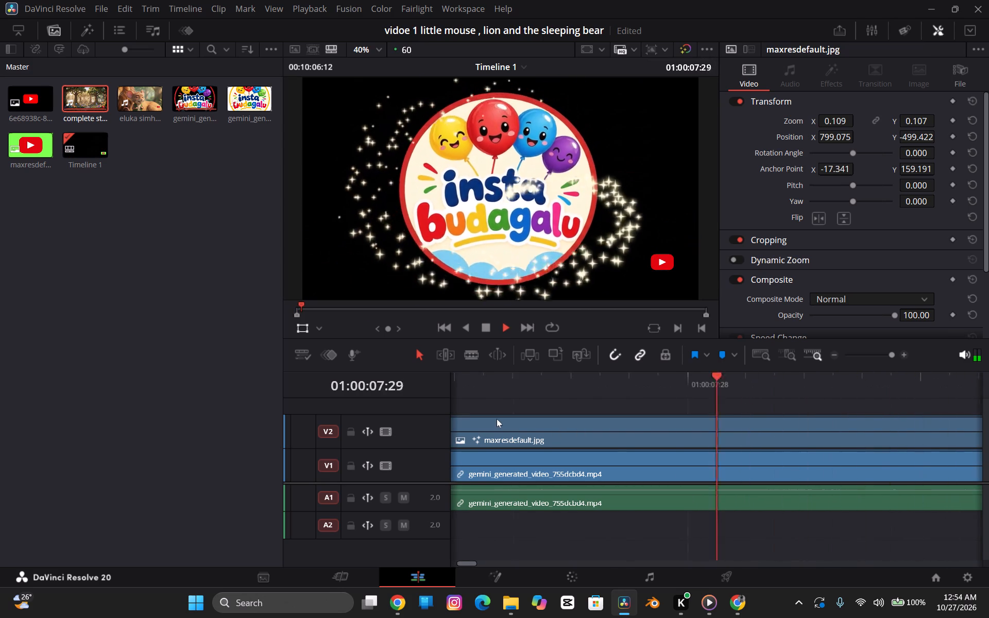
{"action": "key", "text": "space"}
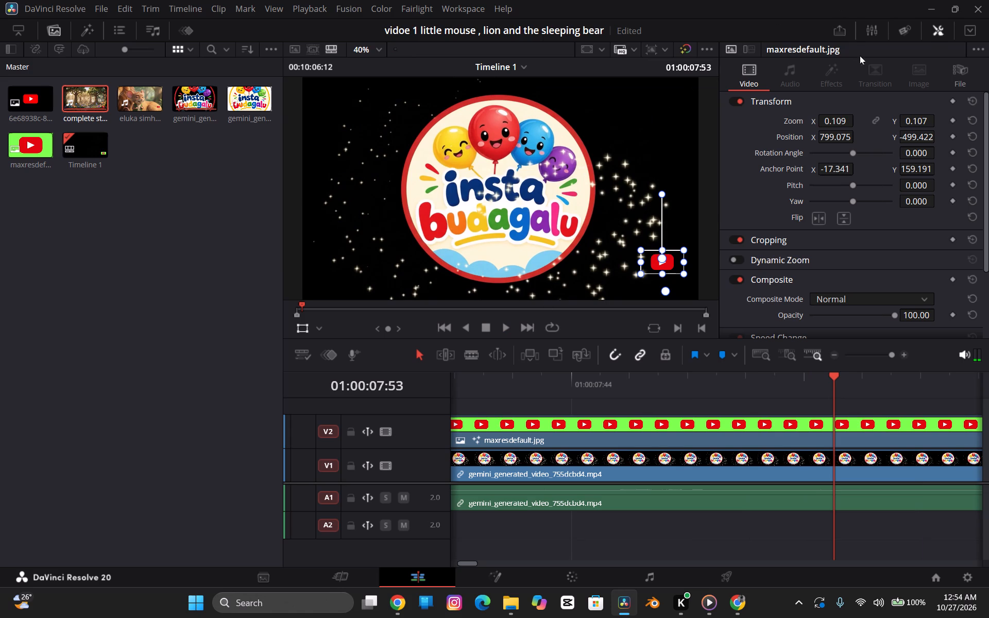
Open Quick Export for the timeline.
{"action": "left_click", "coordinate": [844, 25]}
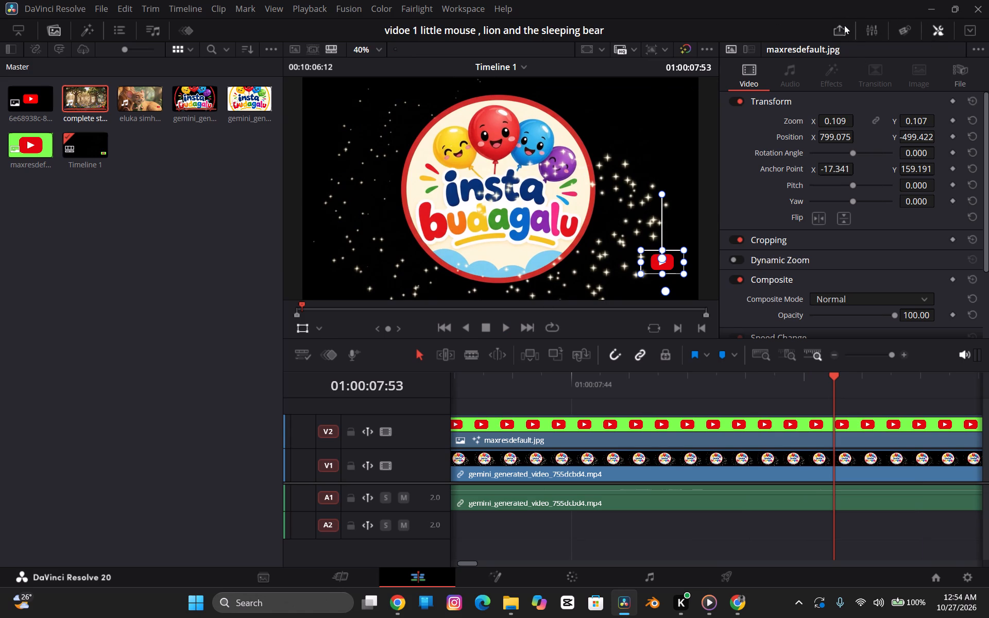
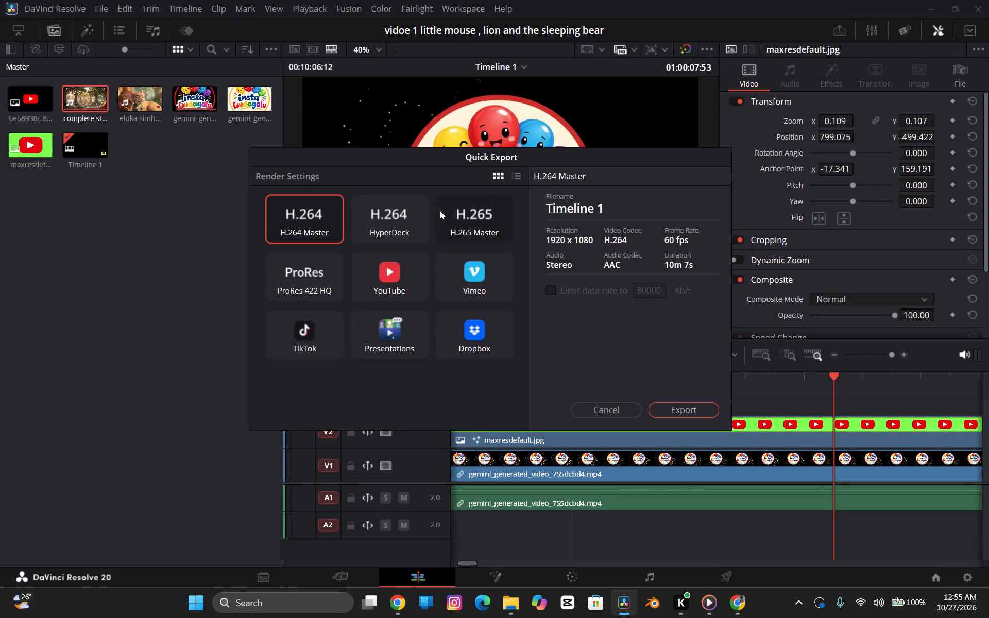
Start a Quick Export of Timeline 1 using the YouTube preset.
{"action": "left_click", "coordinate": [407, 265]}
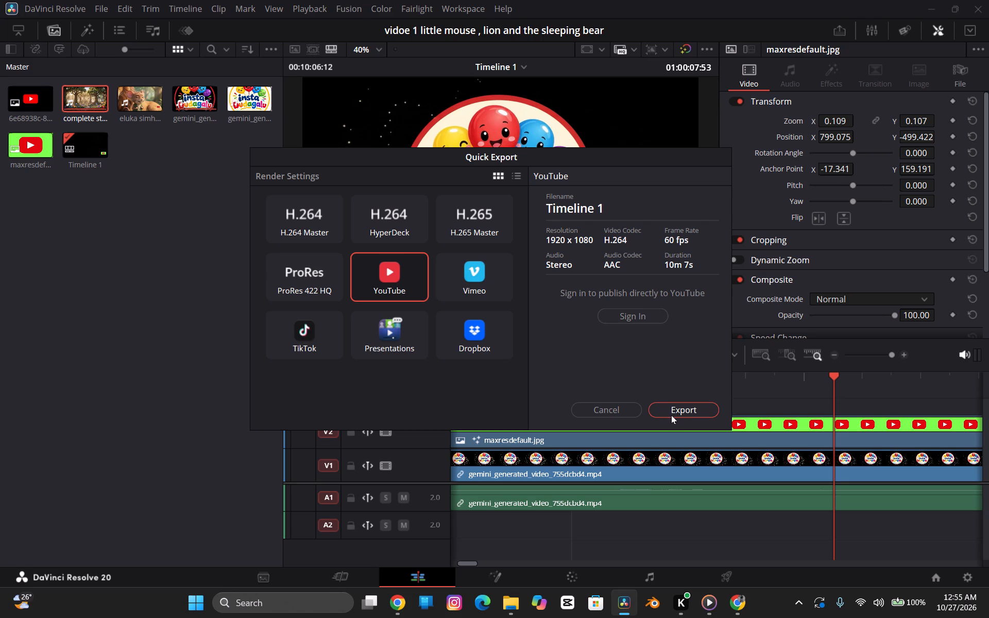
{"action": "left_click", "coordinate": [671, 415]}
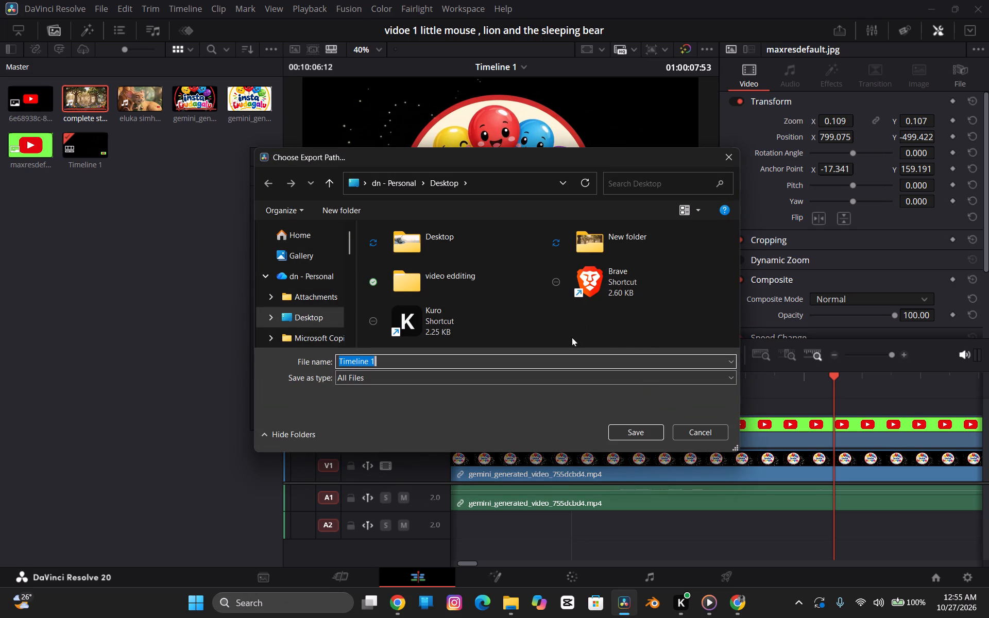
Name the exported video file vid 1.
{"action": "key", "text": "BackSpace"}
{"action": "type", "text": "vid 1"}
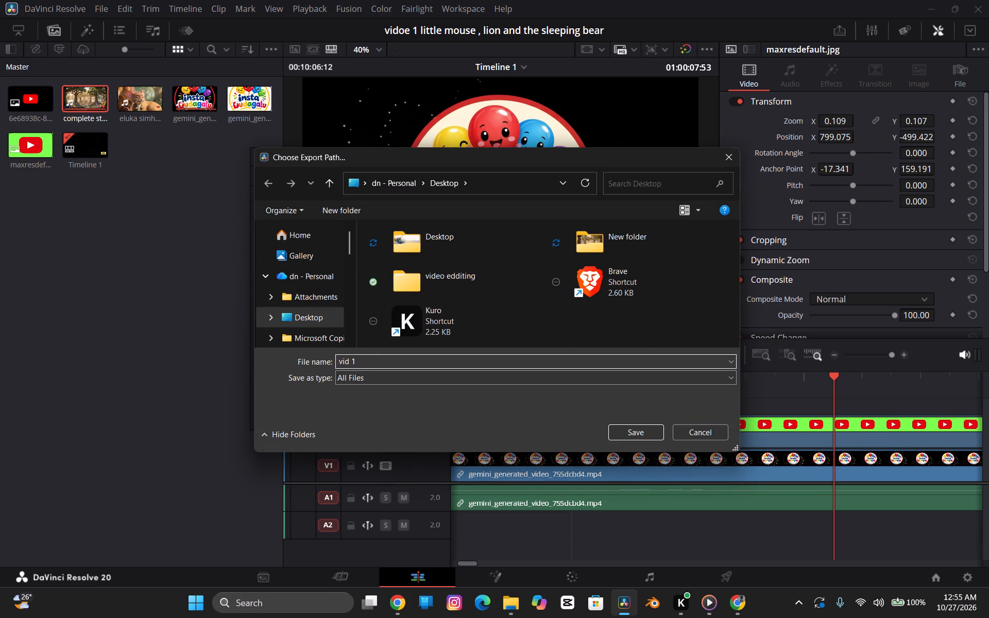
Create a new folder named yt inside the video edditing folder on the Desktop.
{"action": "double_click", "coordinate": [505, 281]}
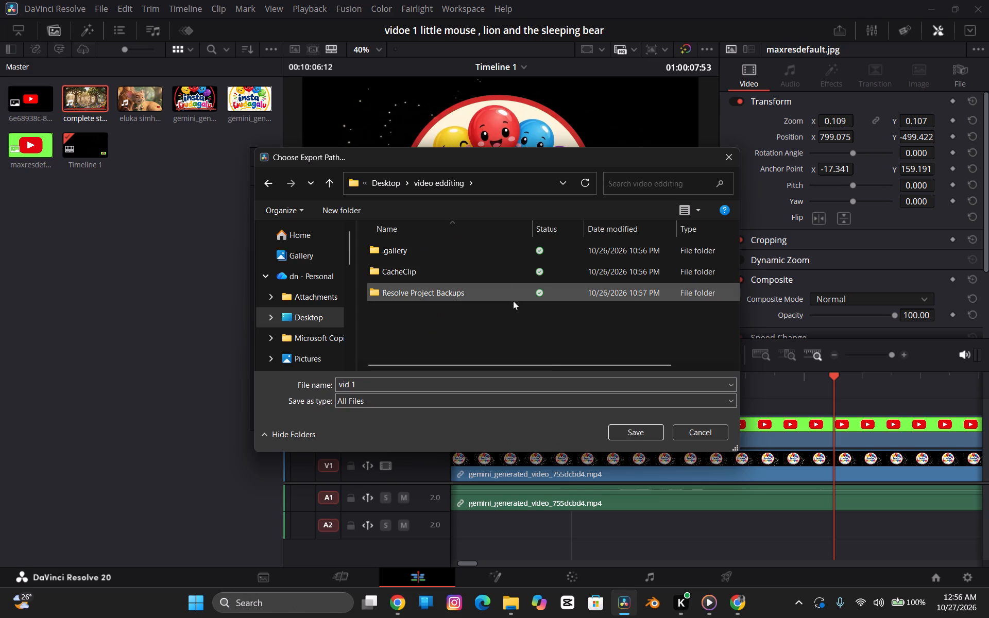
{"action": "right_click", "coordinate": [504, 307]}
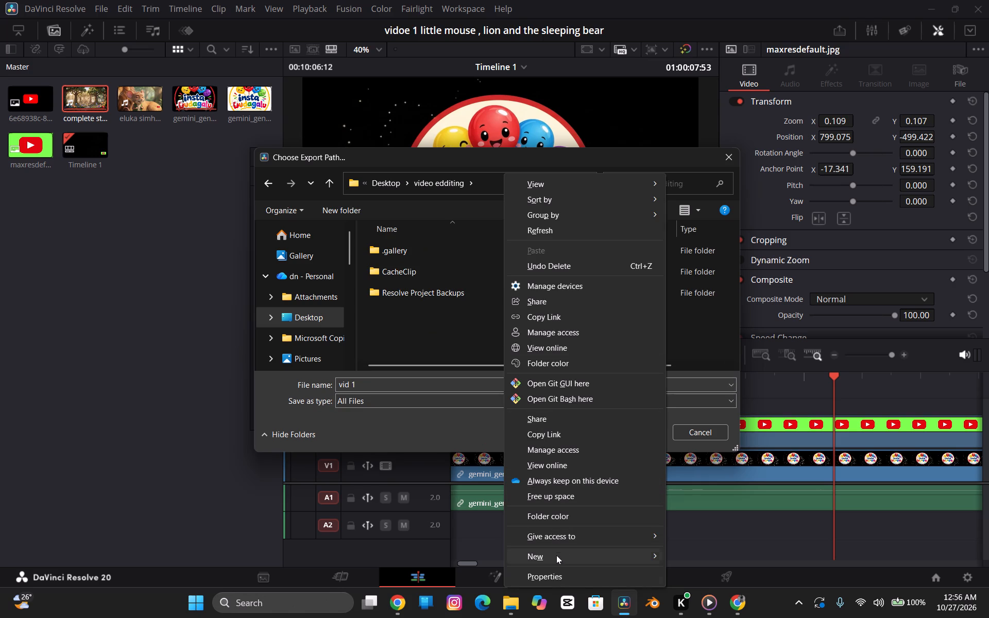
{"action": "left_click", "coordinate": [559, 560]}
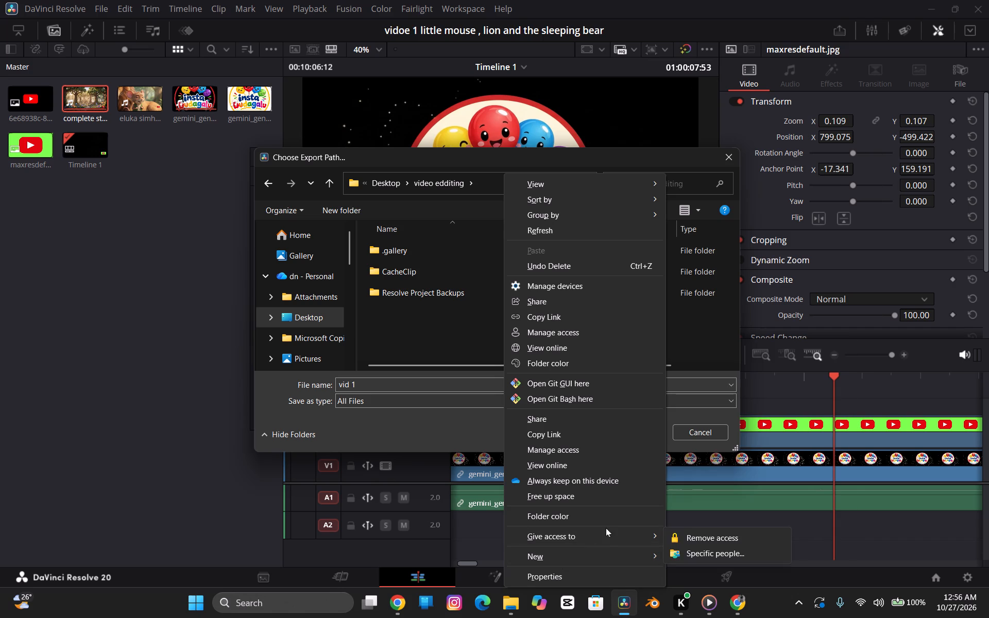
{"action": "left_click", "coordinate": [603, 552]}
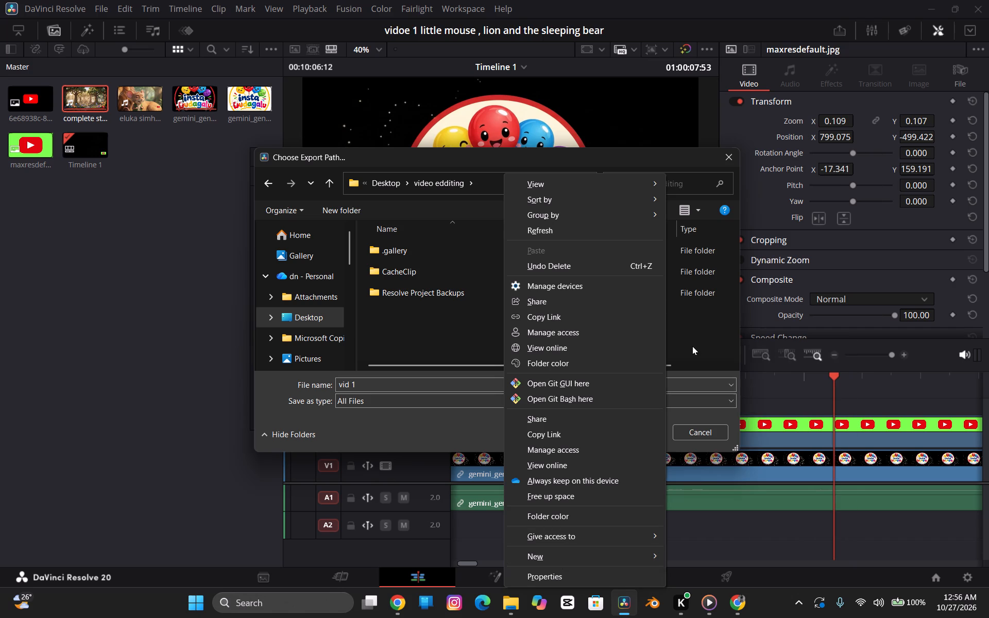
{"action": "left_click", "coordinate": [640, 552]}
{"action": "scroll", "coordinate": [640, 552], "scroll_direction": "down", "scroll_amount": 1}
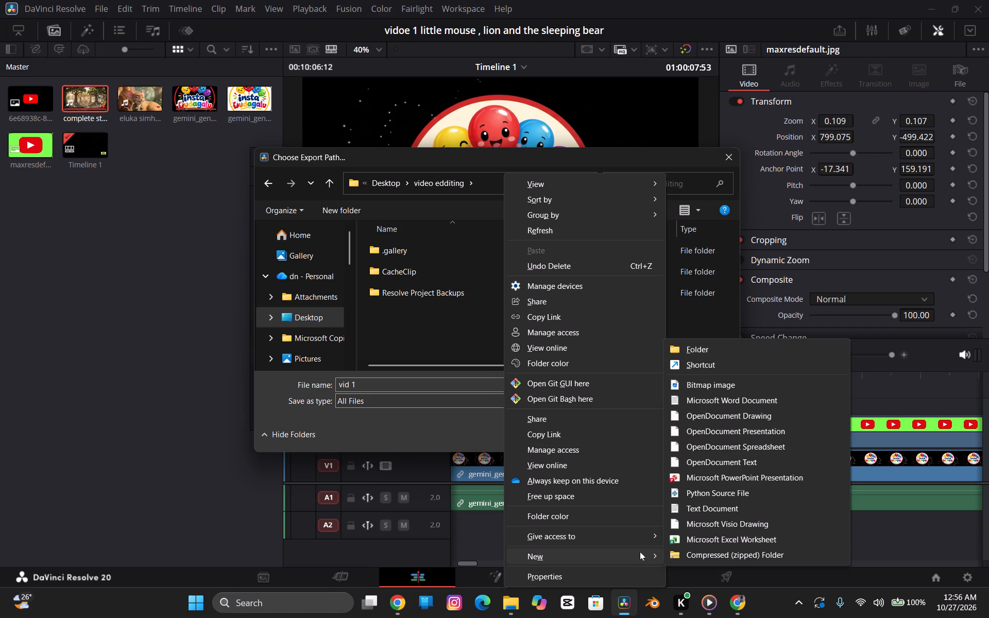
{"action": "scroll", "coordinate": [640, 552], "scroll_direction": "down", "scroll_amount": 1}
{"action": "double_click", "coordinate": [762, 340]}
{"action": "type", "text": "yt"}
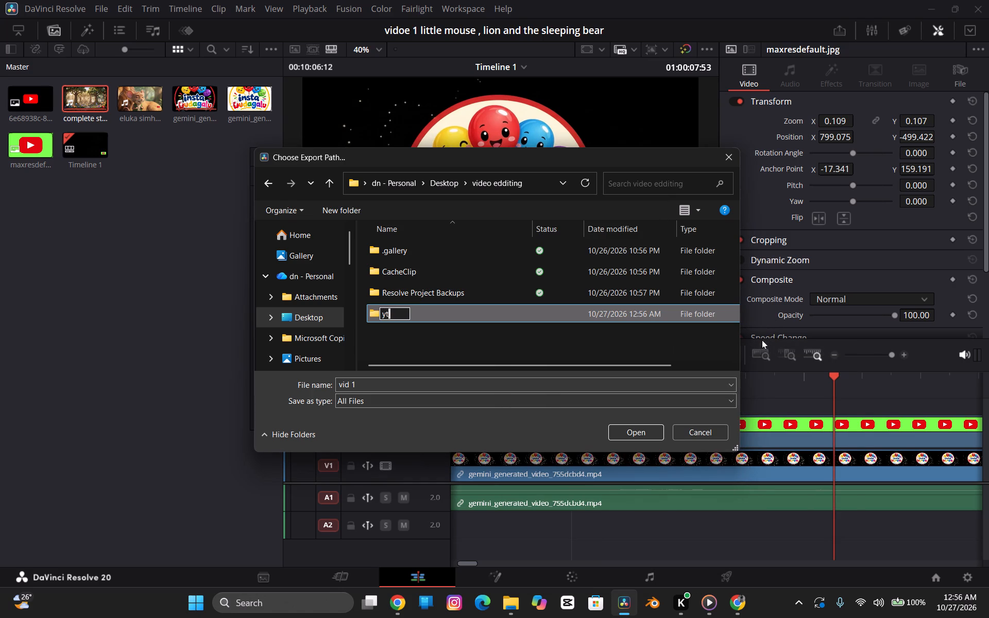
{"action": "key", "text": "backslash"}
{"action": "key", "text": "Return"}
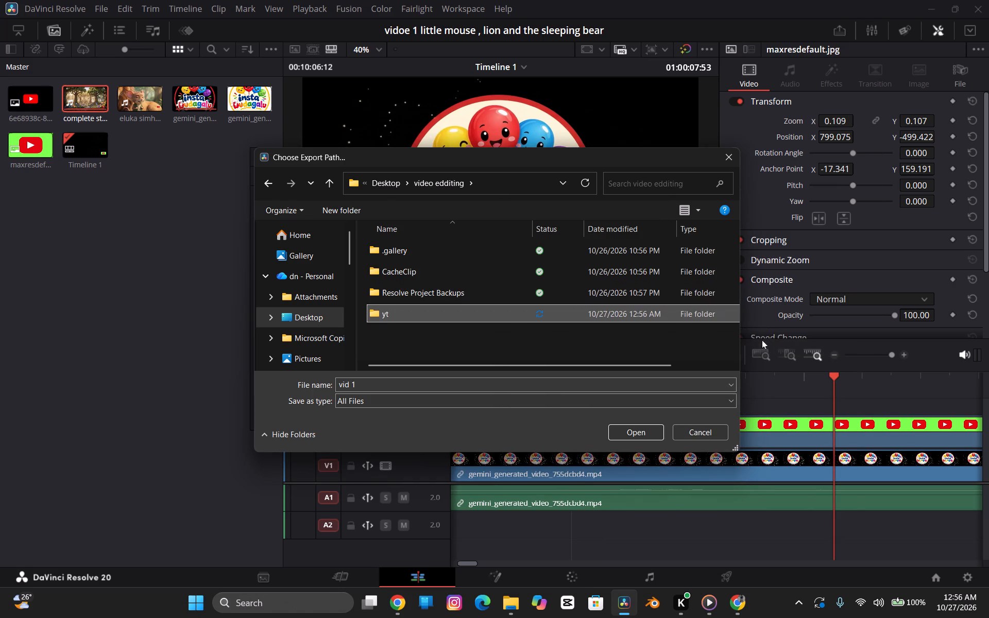
Open the new yt folder as the destination for the exported video.
{"action": "left_click", "coordinate": [727, 320]}
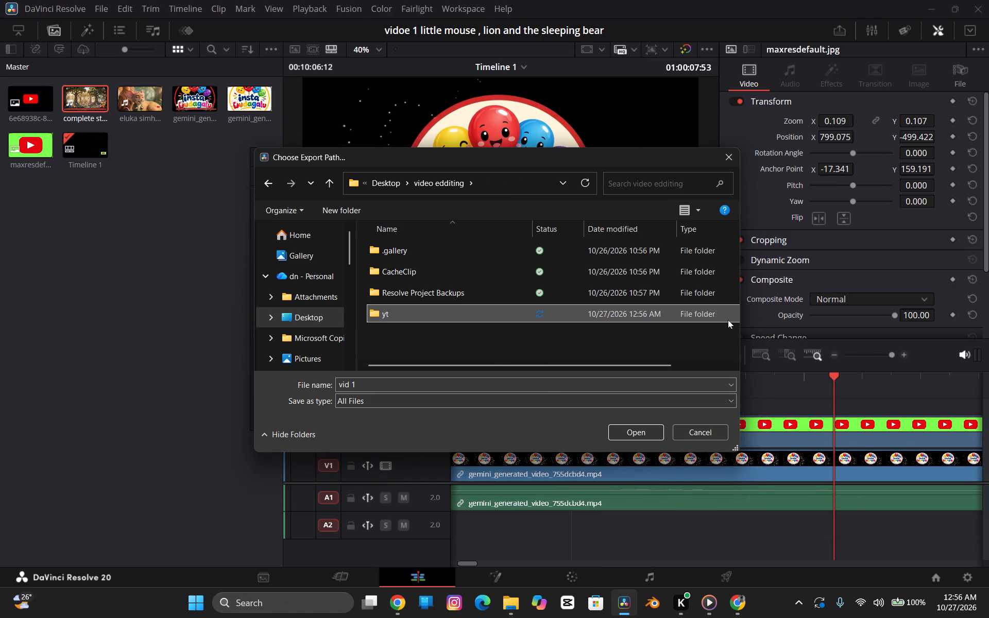
{"action": "left_click", "coordinate": [727, 320]}
{"action": "double_click", "coordinate": [725, 318]}
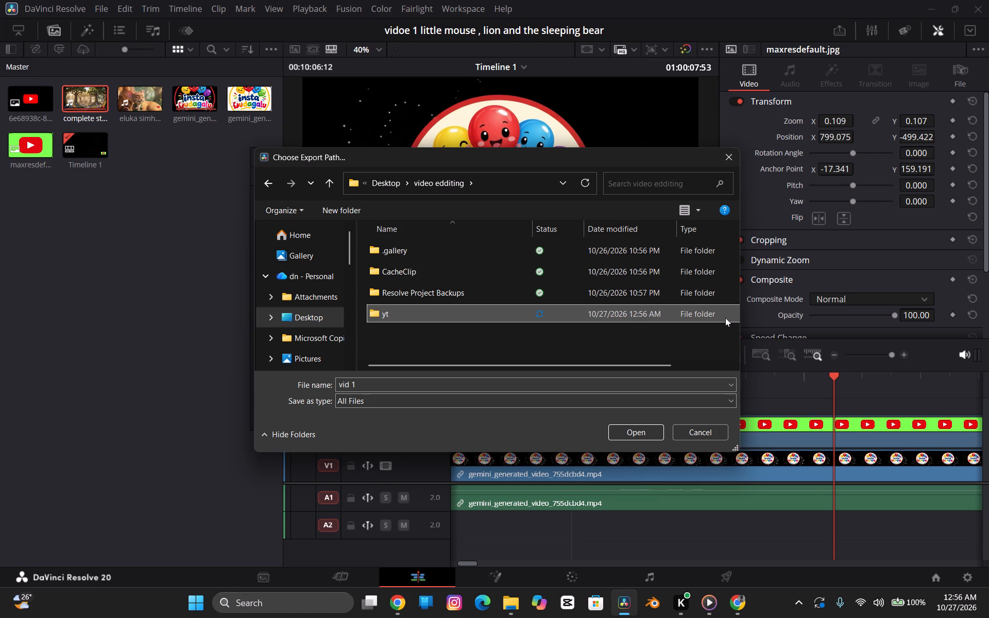
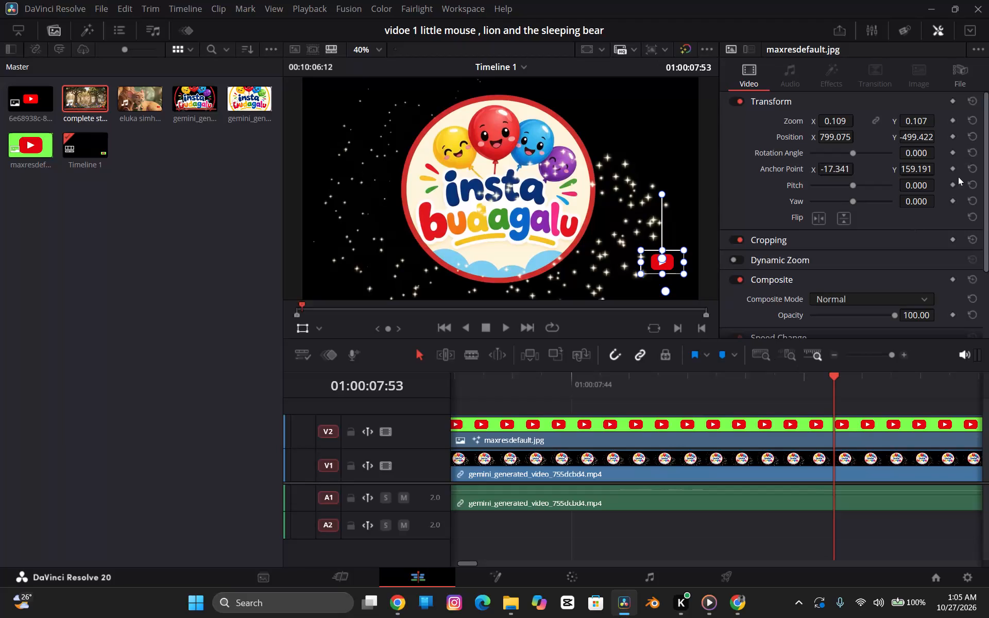
Close the DaVinci Resolve project window for the little mouse, lion and sleeping bear video.
{"action": "left_click", "coordinate": [975, 1]}
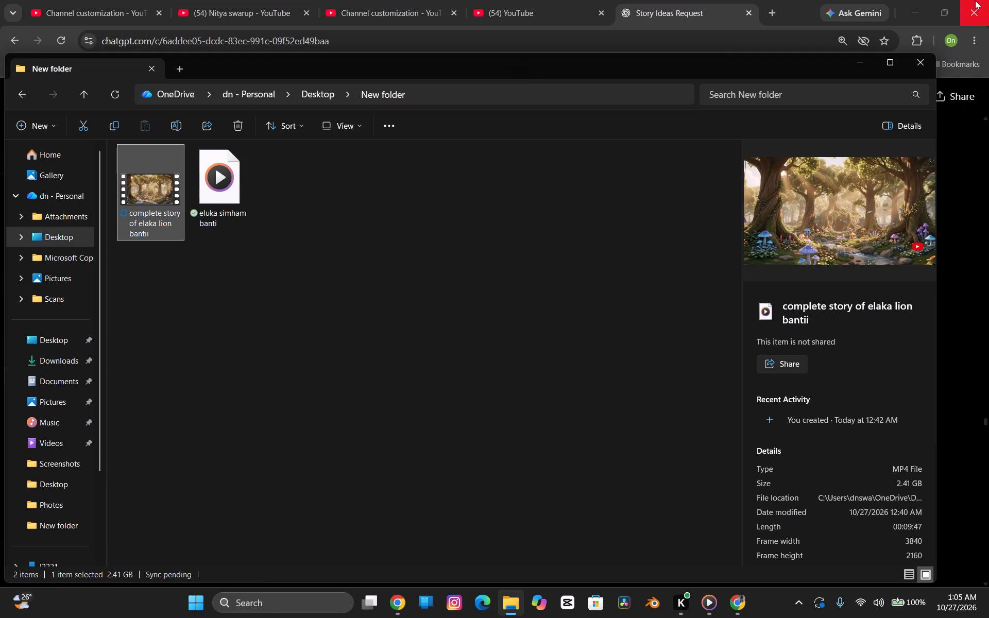
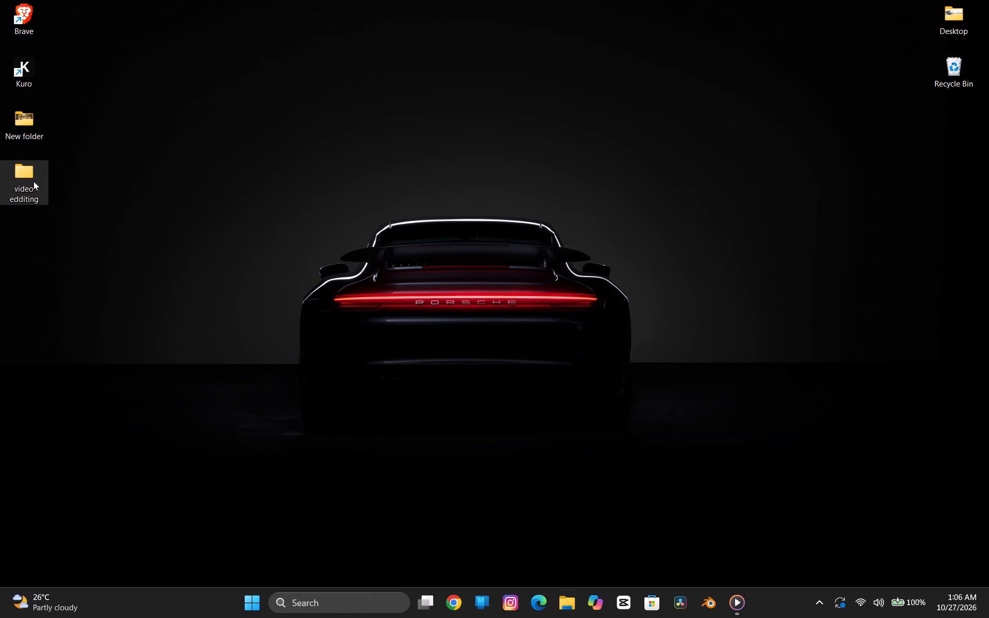
Open the lion and mouse video eluka simham banti from inside the video edditing folder in Media Player.
{"action": "double_click", "coordinate": [208, 232]}
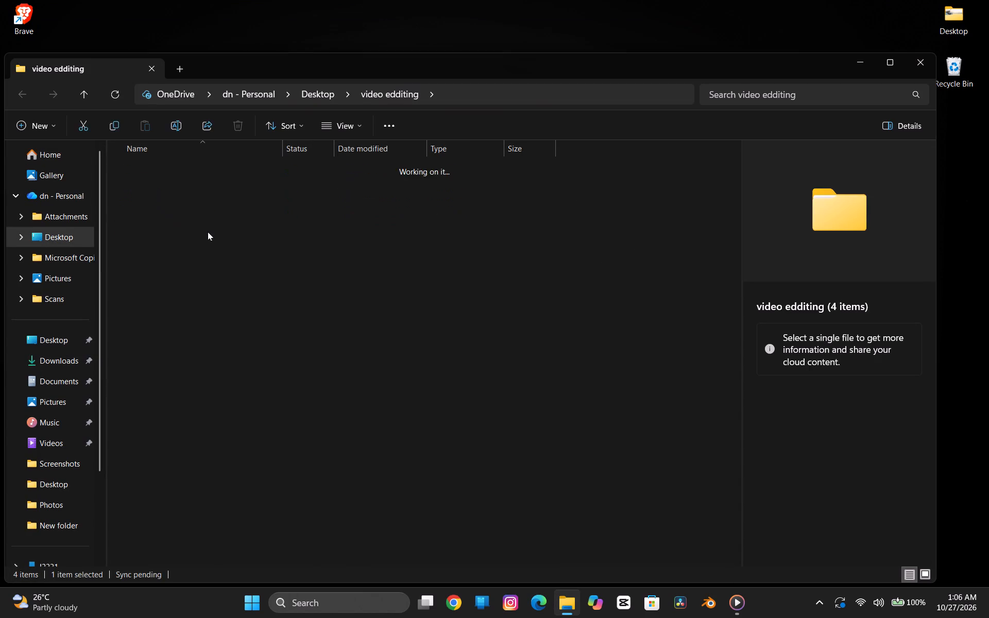
{"action": "double_click", "coordinate": [167, 172]}
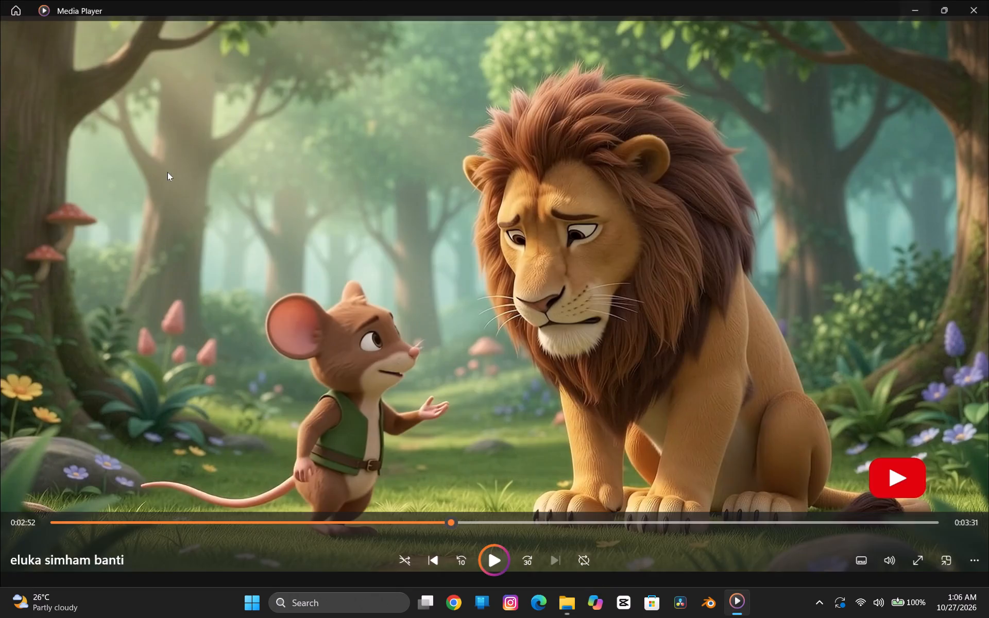
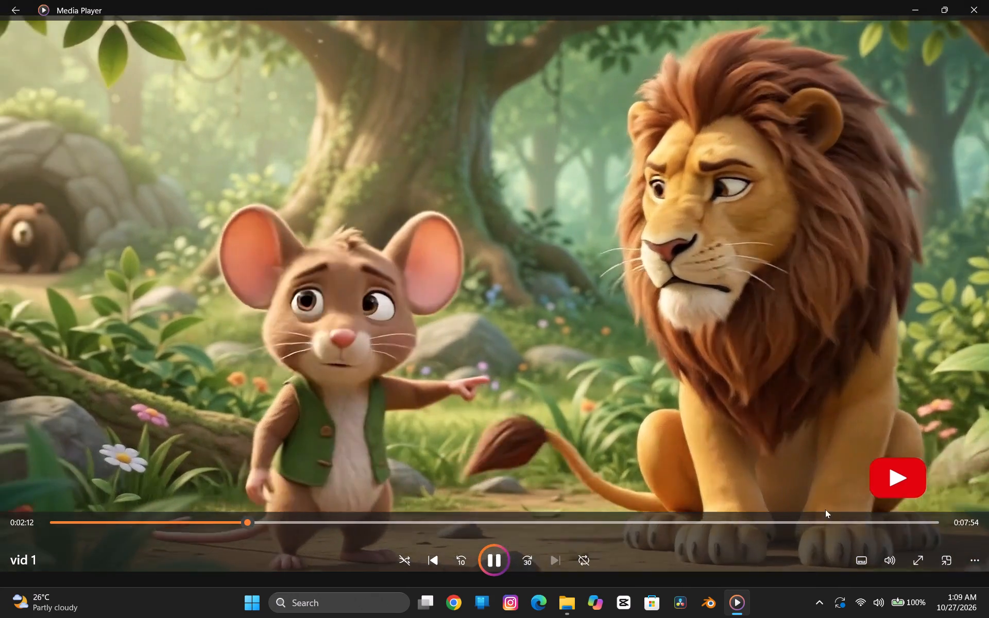
Skip ahead in the exported video vid 1 to check its closing scene and the ending logo animation.
{"action": "left_click", "coordinate": [896, 520]}
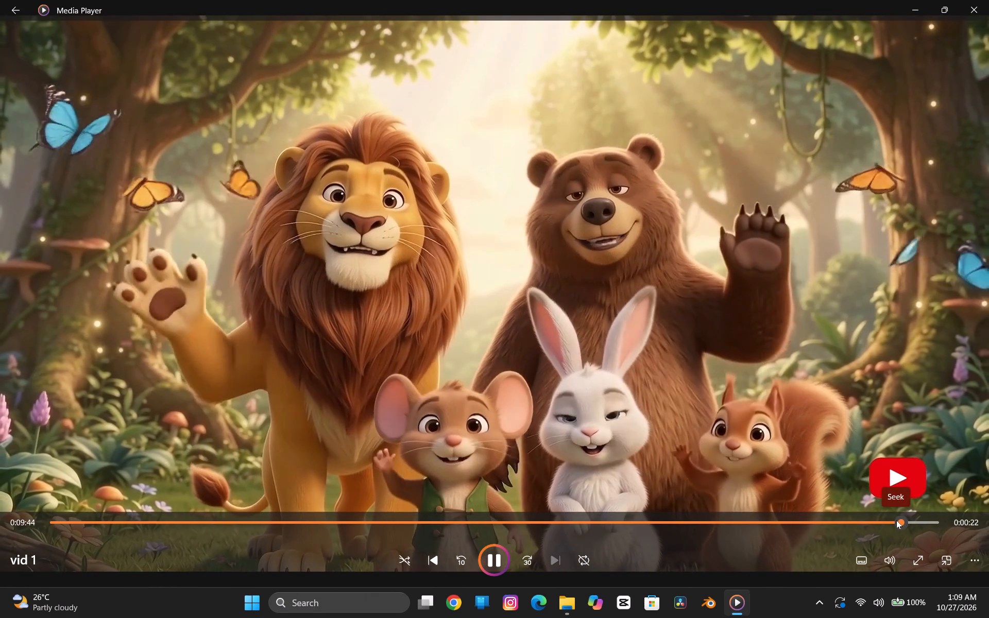
{"action": "left_click", "coordinate": [917, 521]}
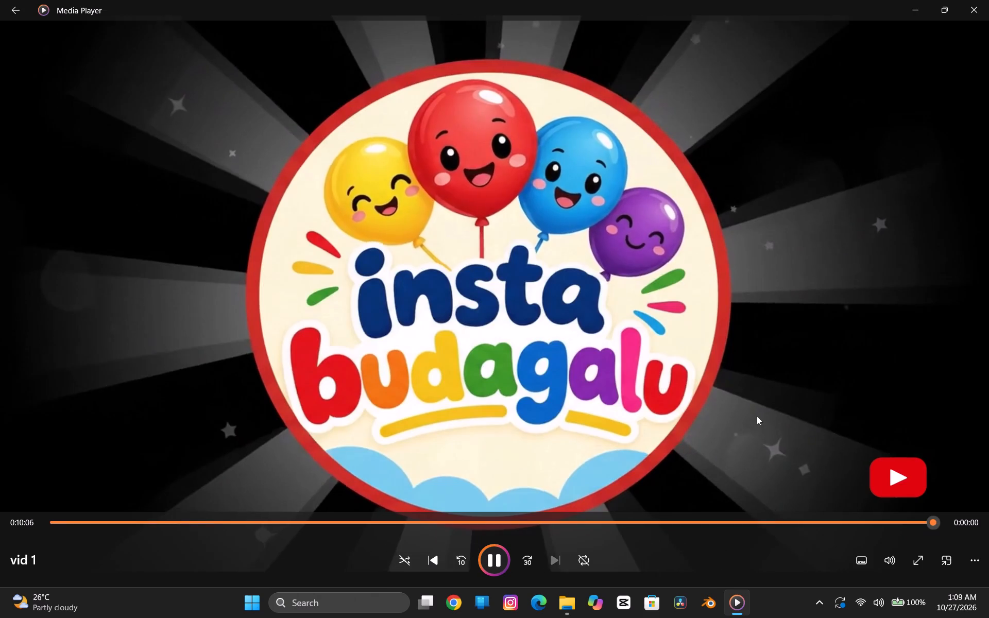
{"action": "left_click", "coordinate": [504, 281]}
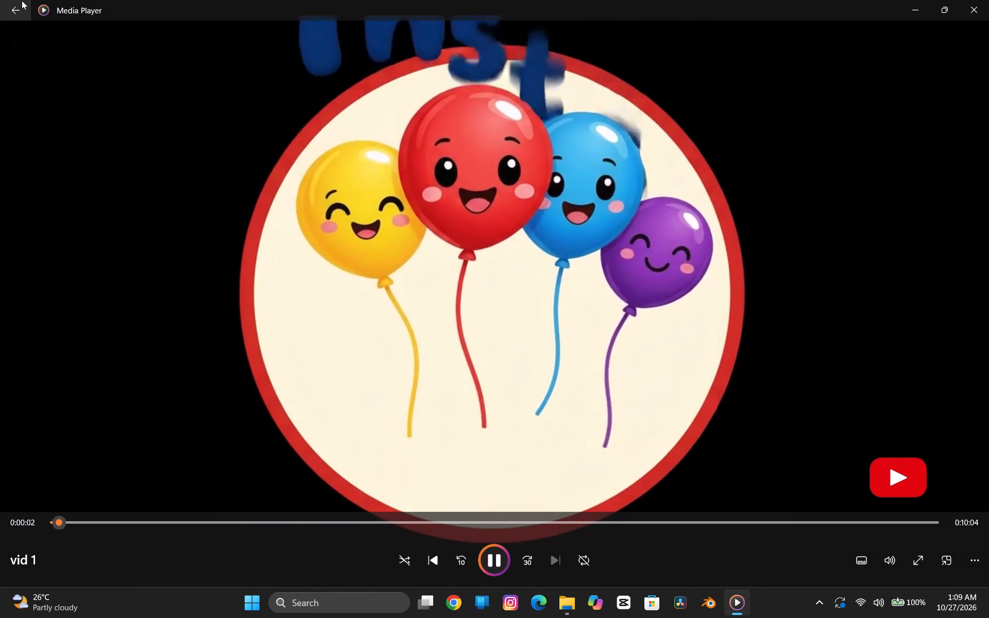
Leave the vid 1 playback and close both Media Player and the yt folder window.
{"action": "left_click", "coordinate": [15, 2]}
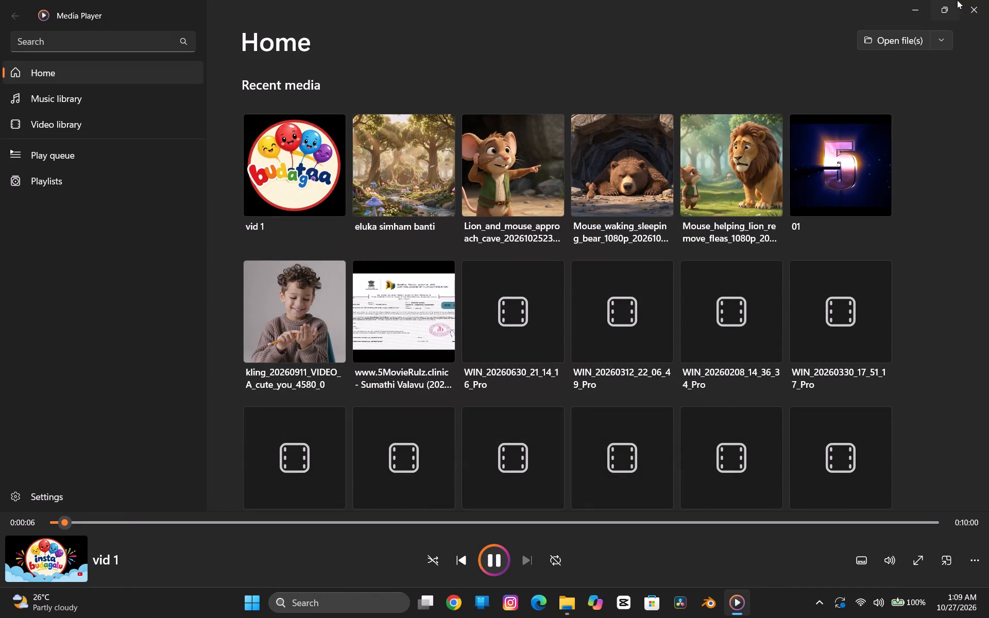
{"action": "left_click", "coordinate": [988, 0]}
{"action": "left_click", "coordinate": [988, 0]}
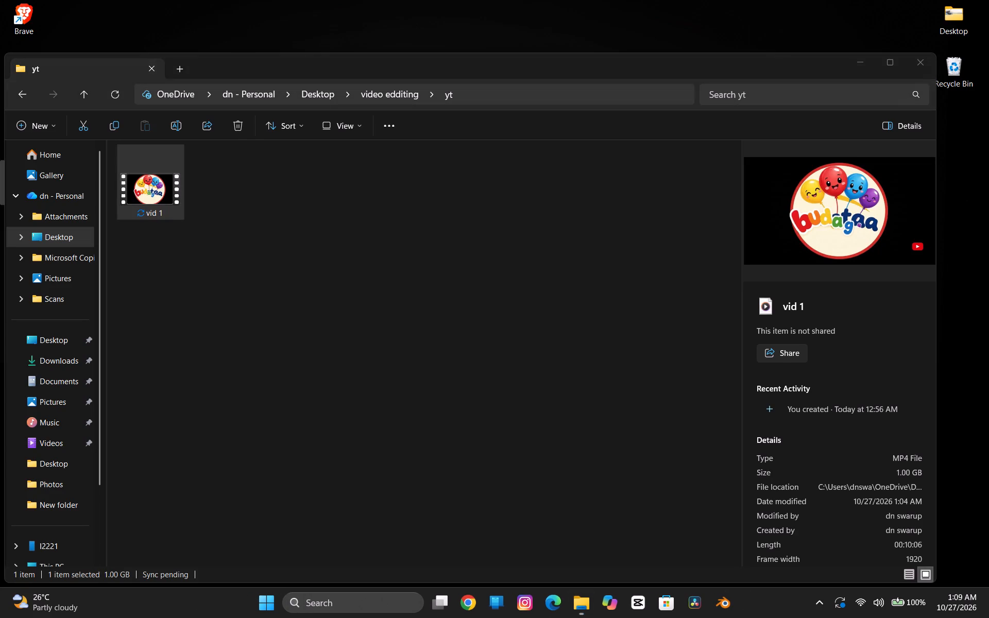
{"action": "left_click", "coordinate": [922, 57]}
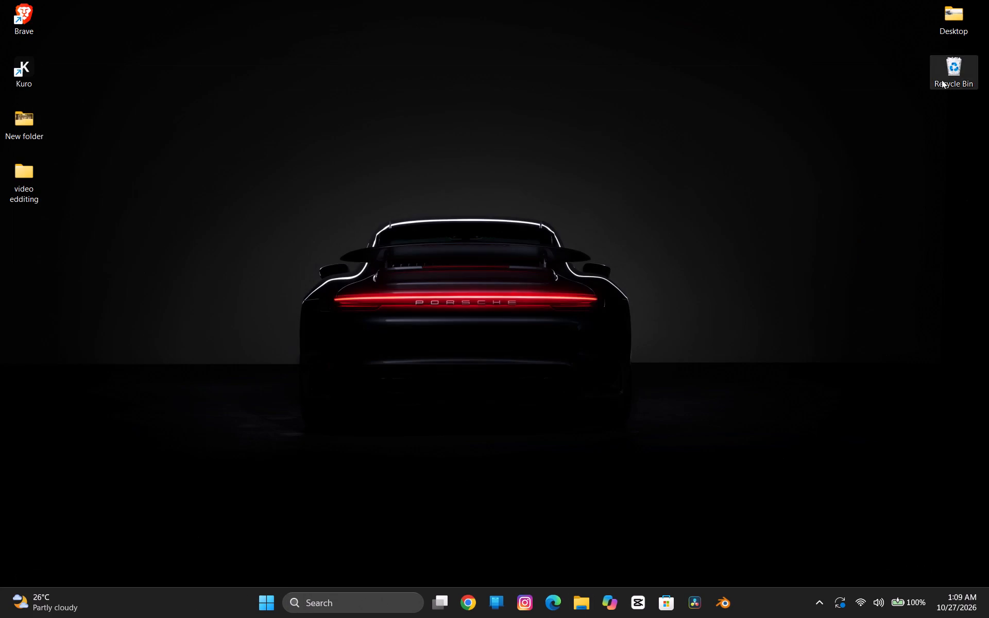
Shut down the computer from the desktop.
{"action": "key", "text": "x"}
{"action": "key", "text": "4"}
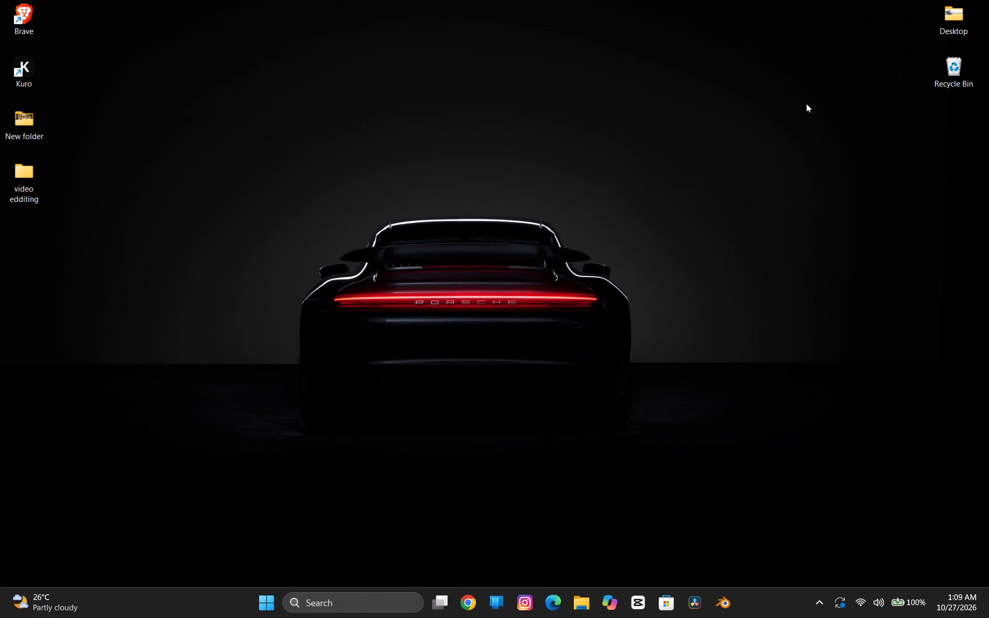
{"action": "key", "text": "alt+F4"}
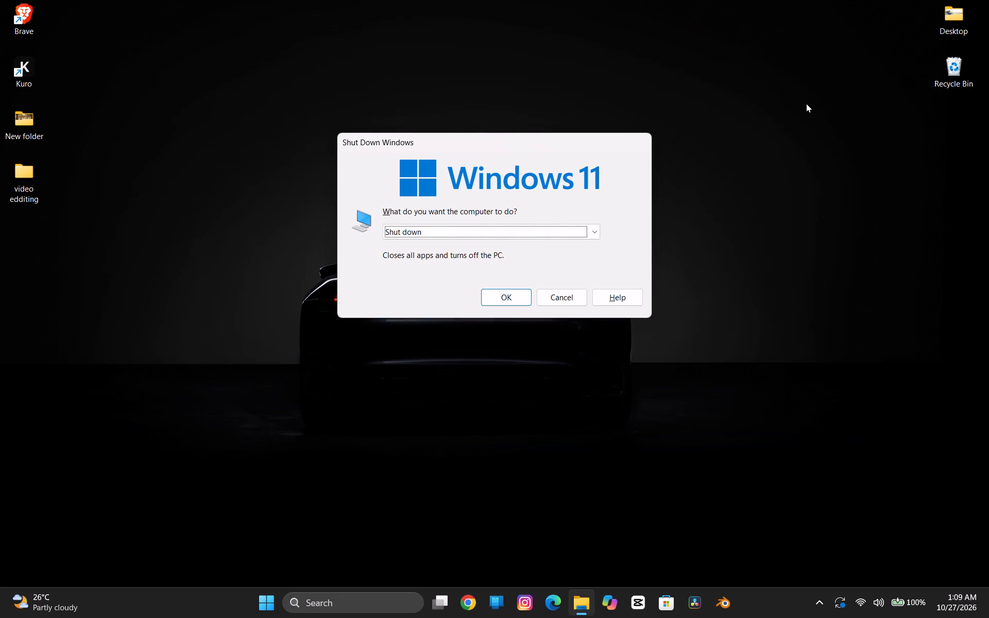
{"action": "key", "text": "Return"}
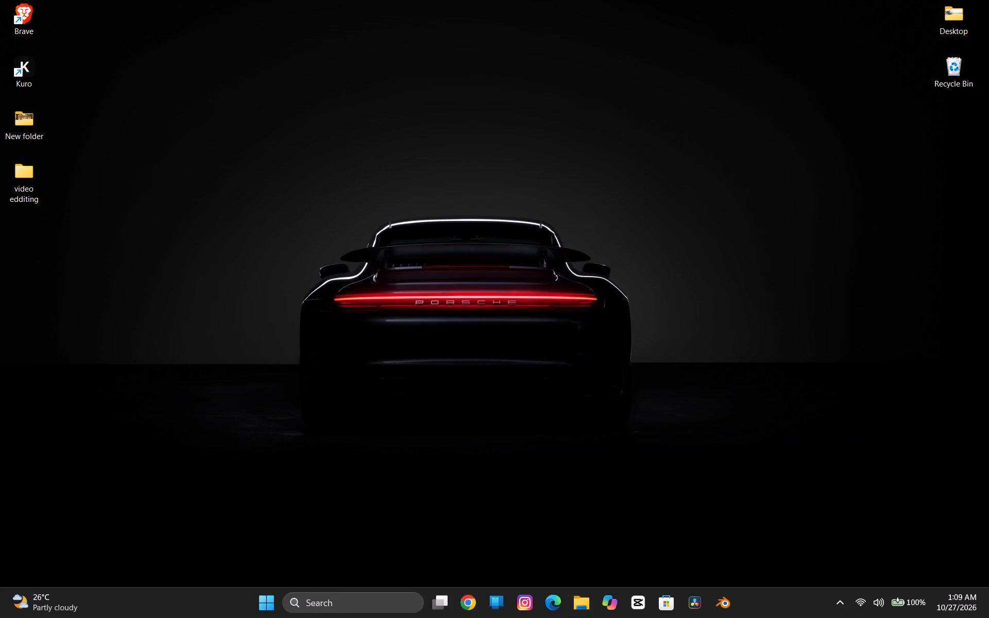